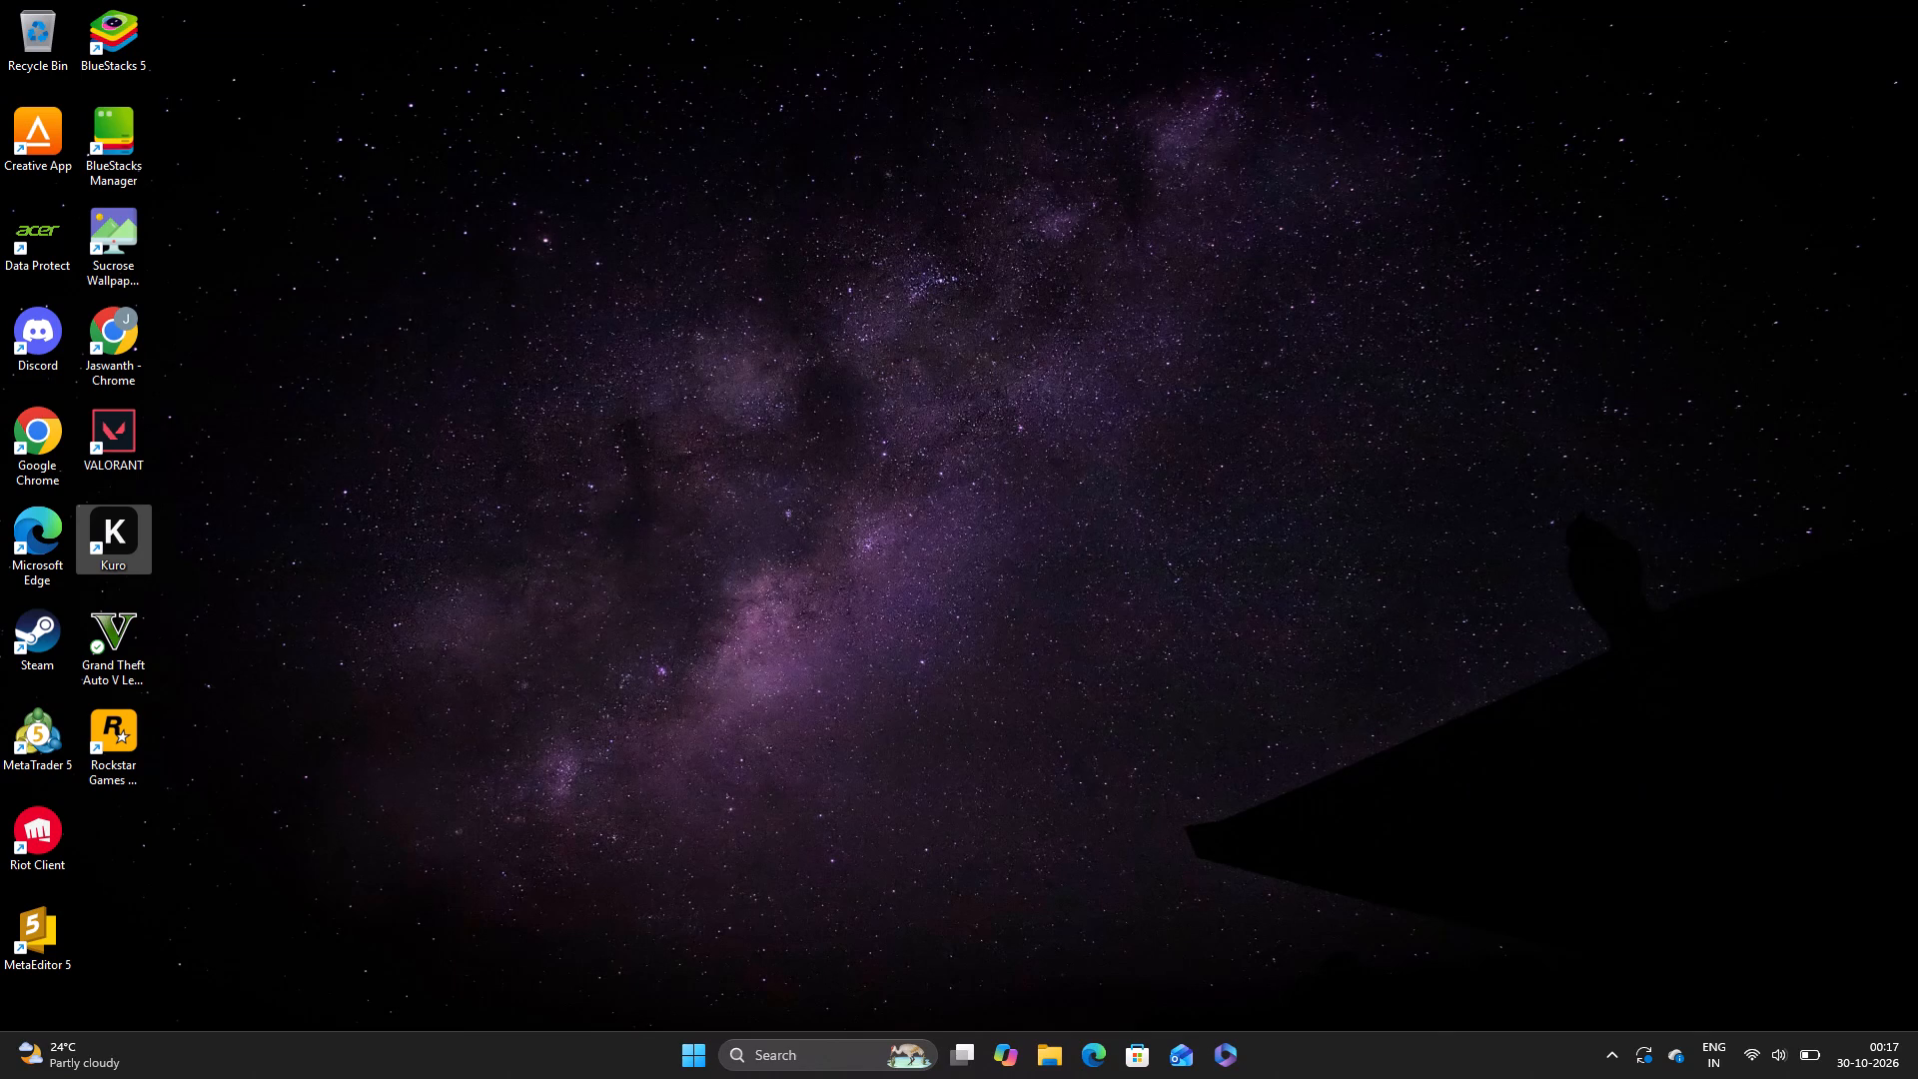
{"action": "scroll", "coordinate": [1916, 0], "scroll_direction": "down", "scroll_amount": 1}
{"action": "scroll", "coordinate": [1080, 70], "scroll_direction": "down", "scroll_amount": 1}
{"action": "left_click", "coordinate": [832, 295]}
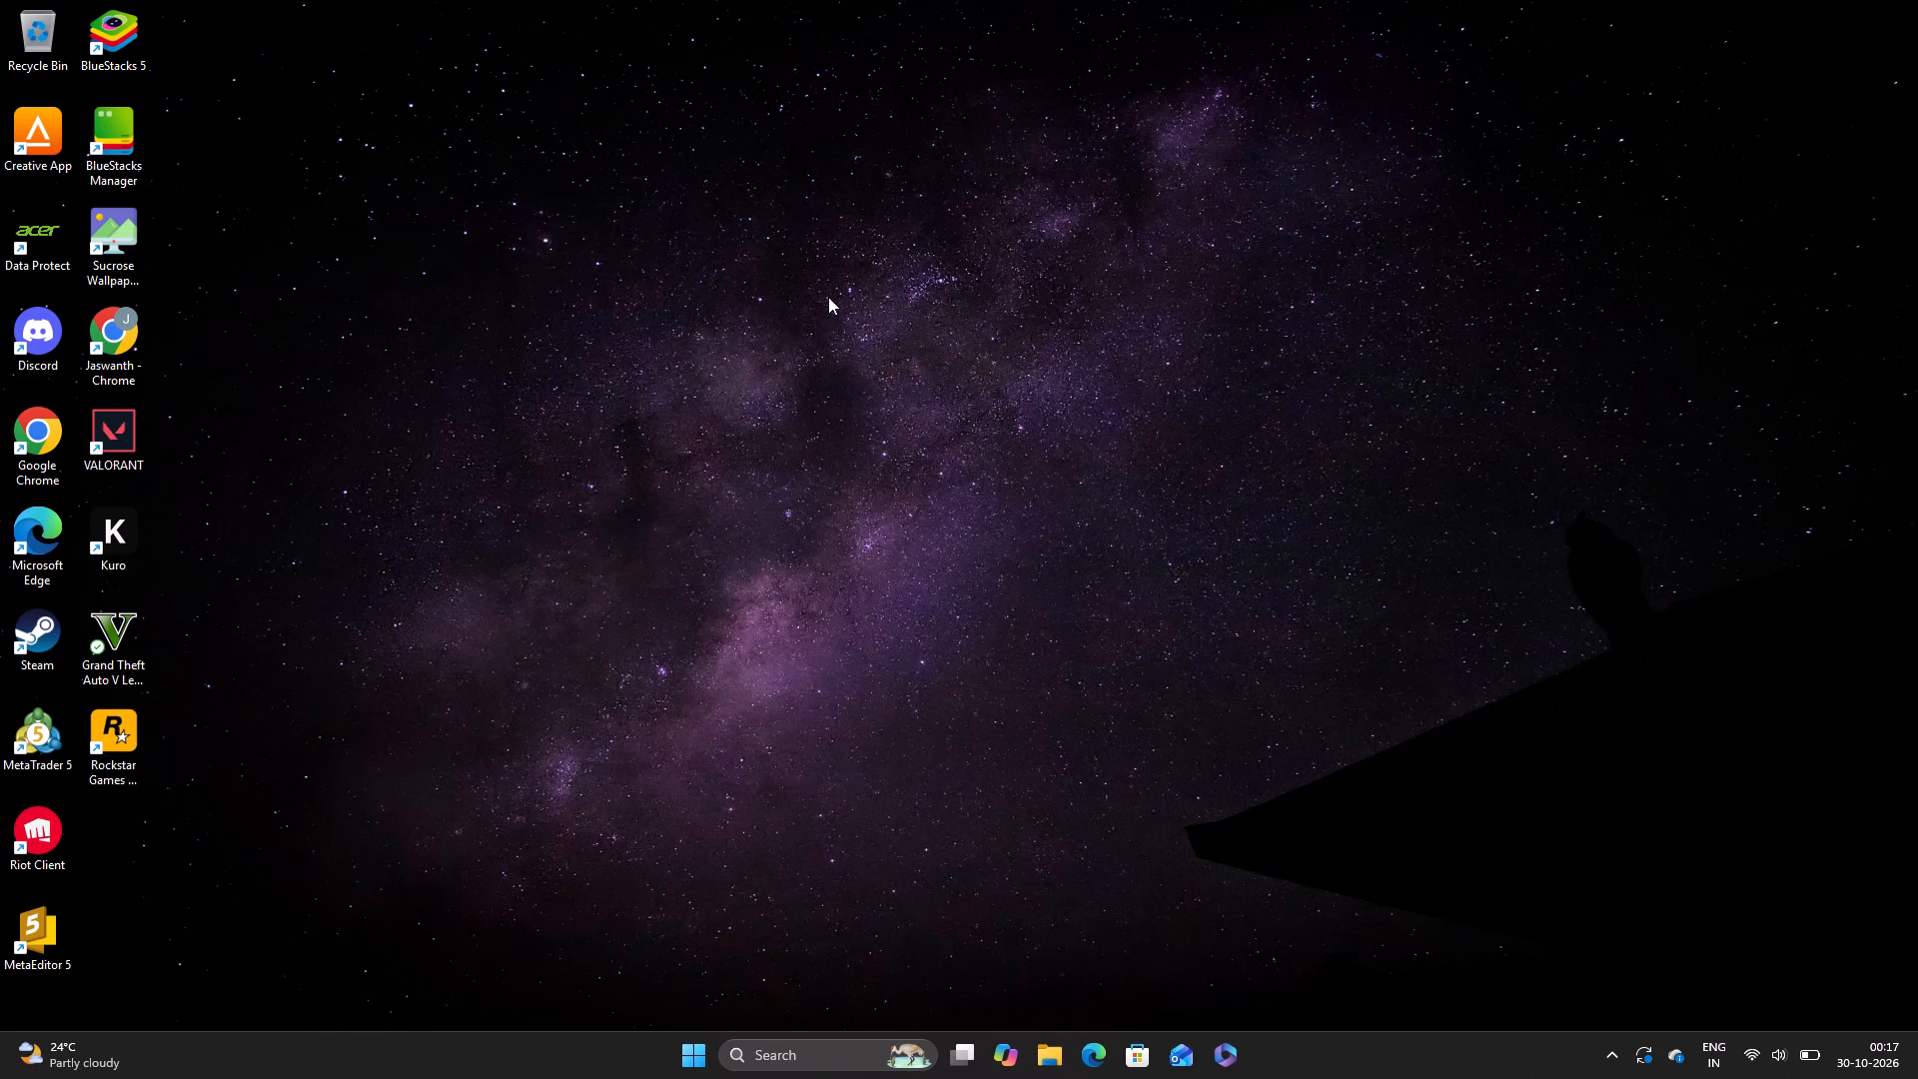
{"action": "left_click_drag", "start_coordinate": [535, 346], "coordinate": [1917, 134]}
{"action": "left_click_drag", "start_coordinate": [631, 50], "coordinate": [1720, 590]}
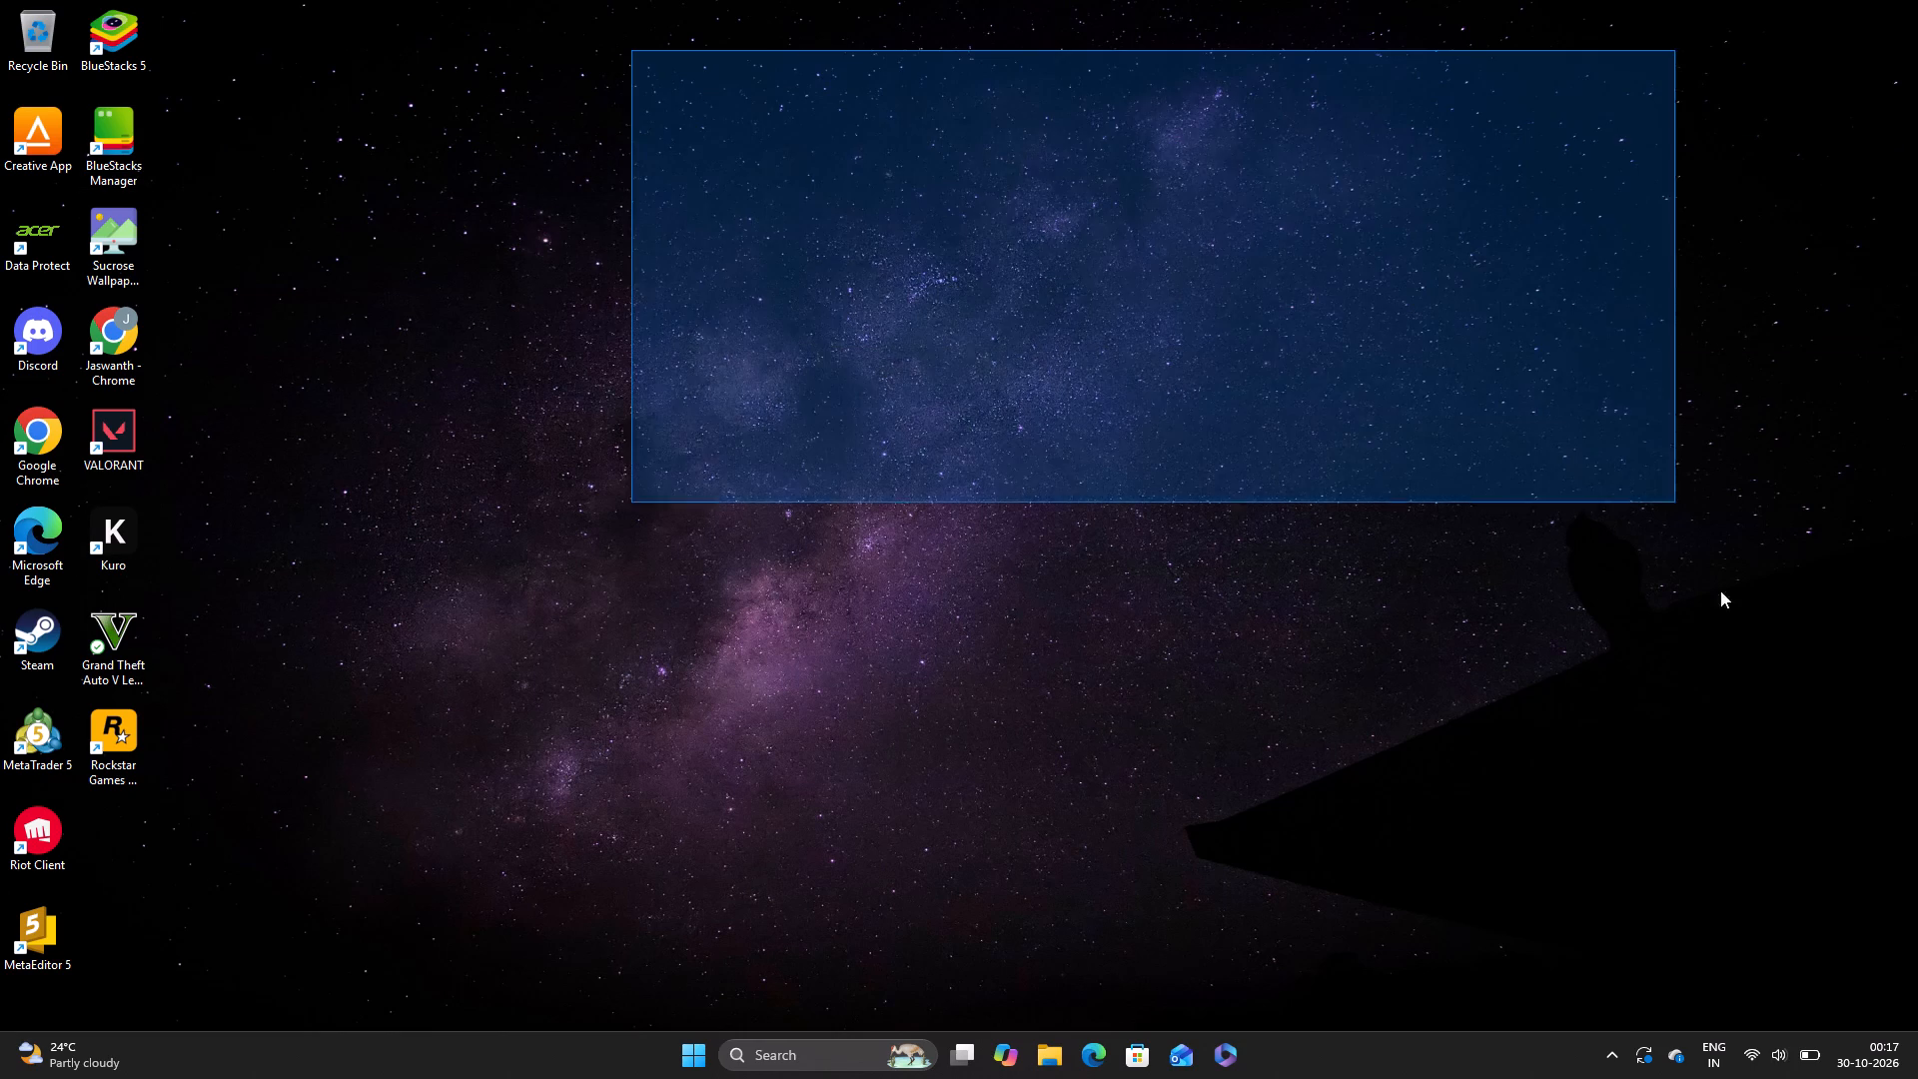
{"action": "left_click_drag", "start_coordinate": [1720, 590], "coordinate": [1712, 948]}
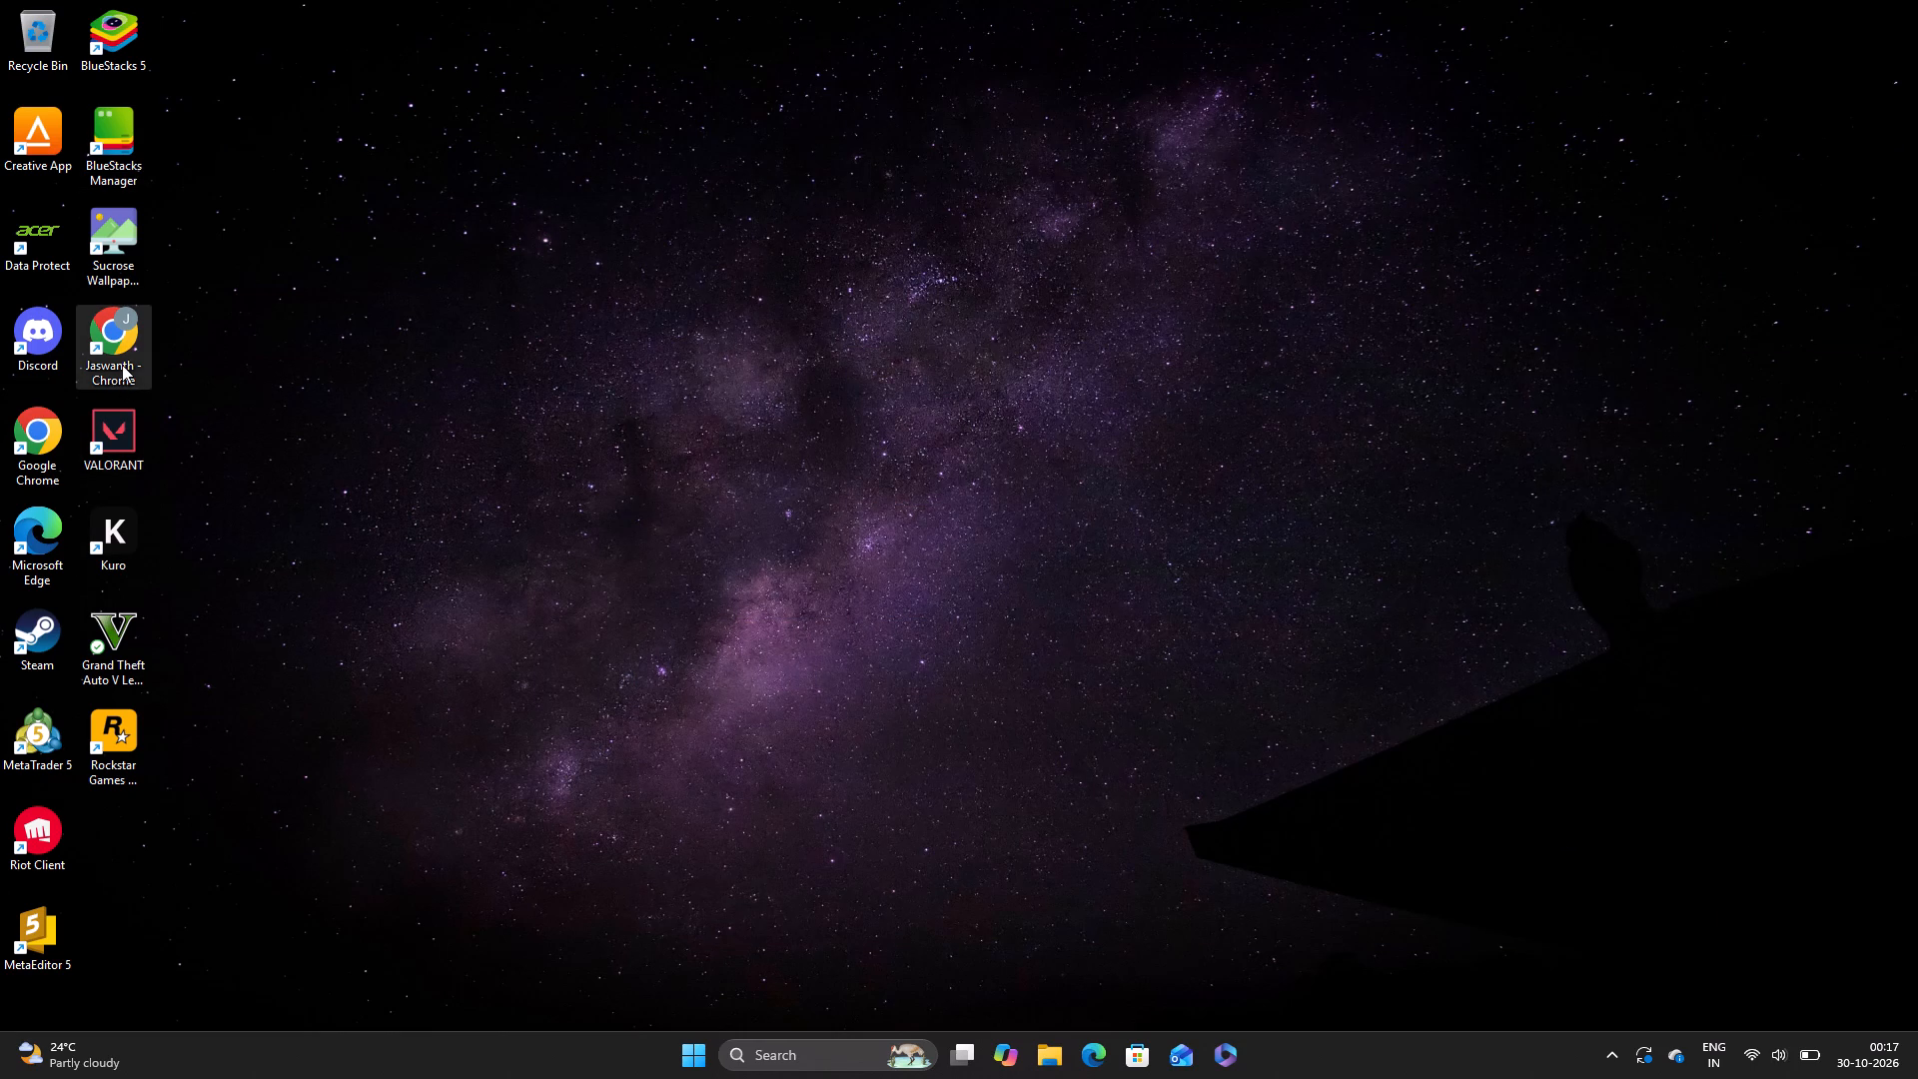
In Google Chrome, search Google for "fx replay" and open the sponsored FX Replay result from fxreplay.com.
{"action": "double_click", "coordinate": [122, 365]}
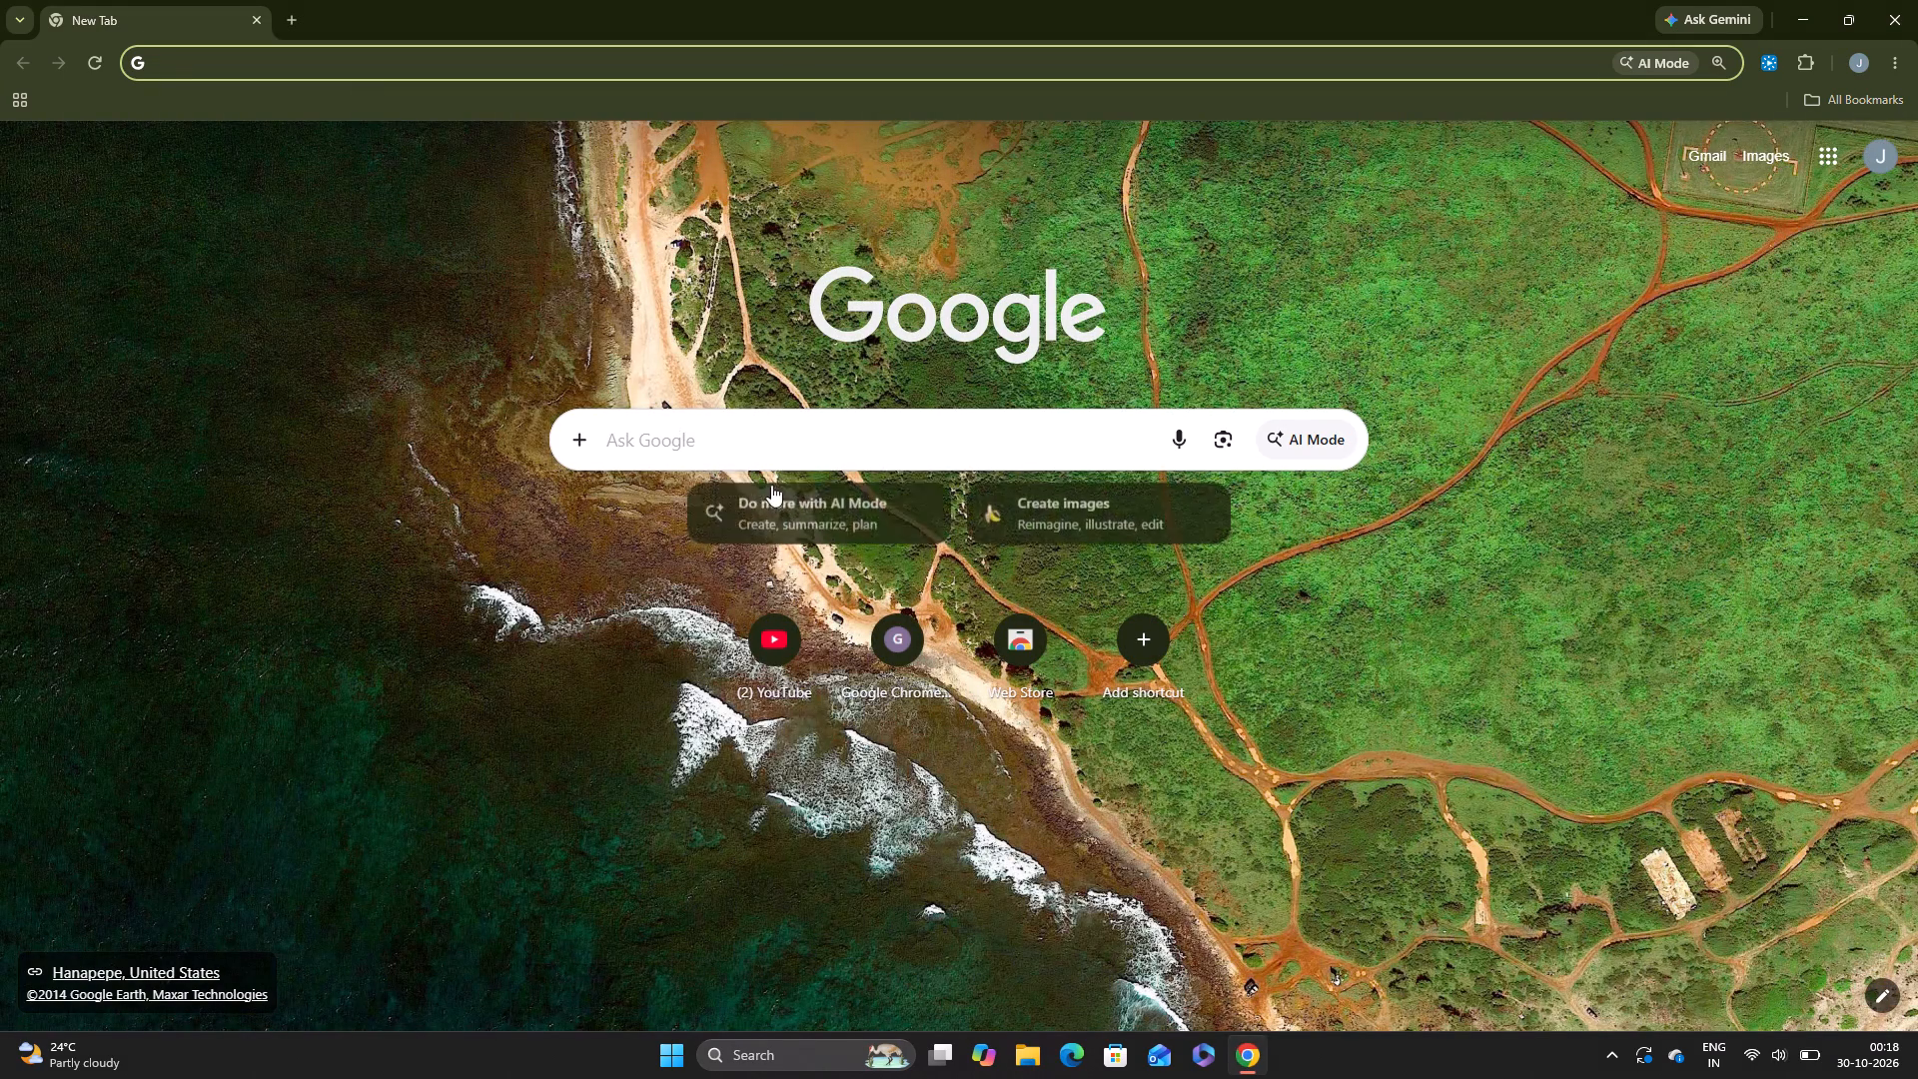
{"action": "left_click", "coordinate": [809, 450]}
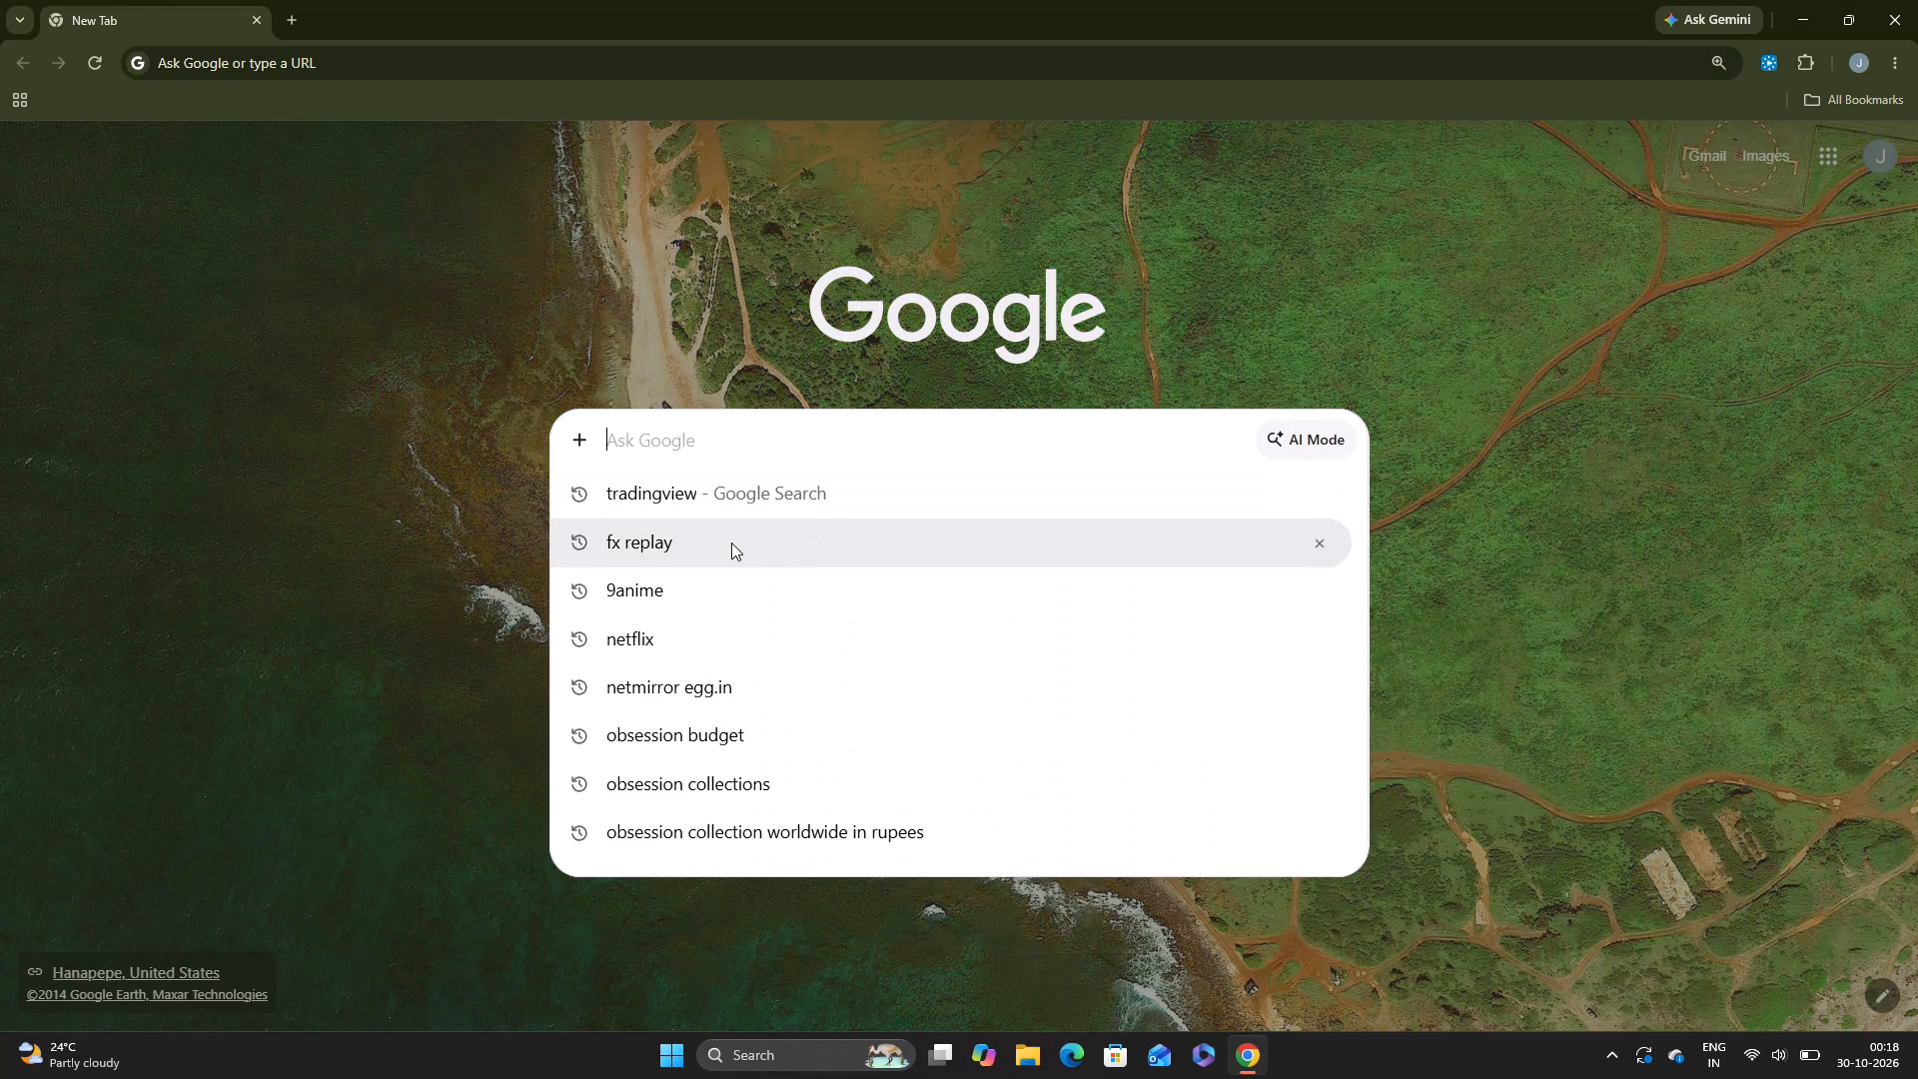
{"action": "left_click", "coordinate": [731, 542]}
{"action": "left_click", "coordinate": [467, 394]}
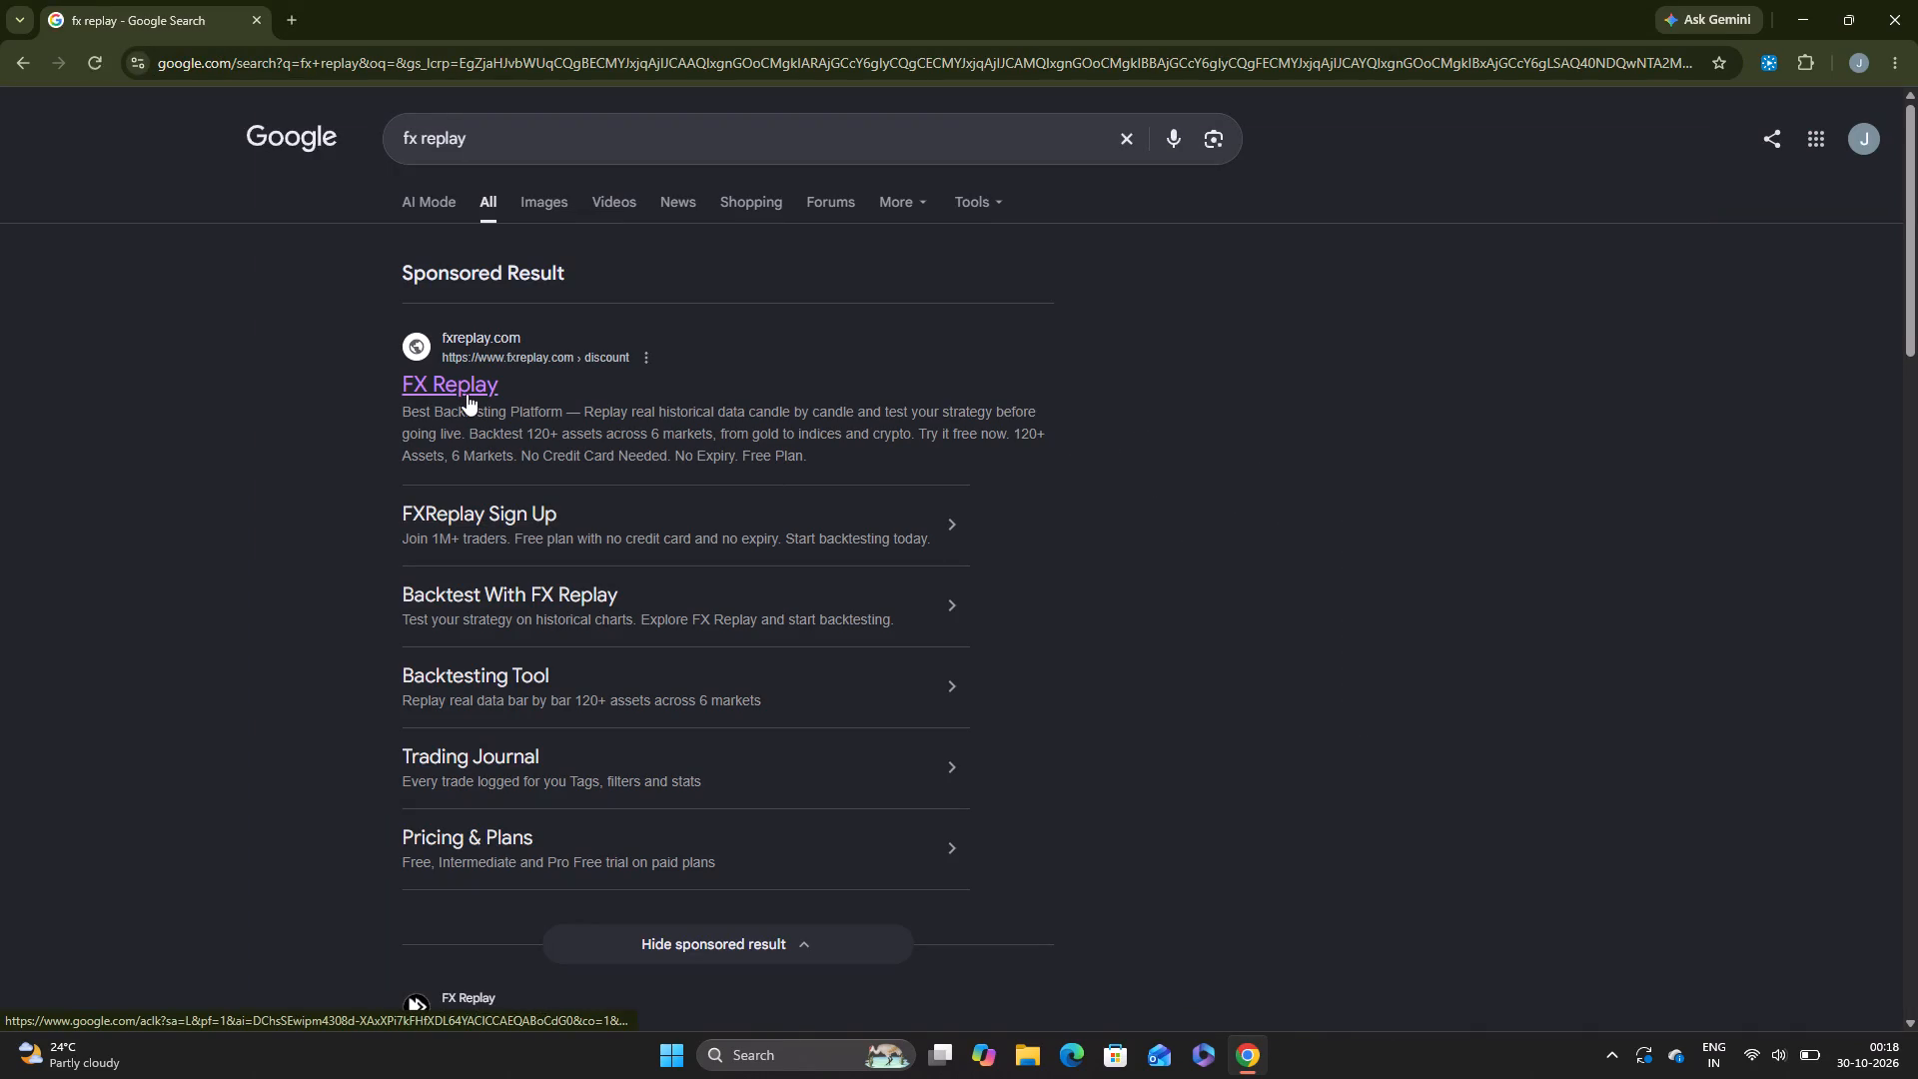
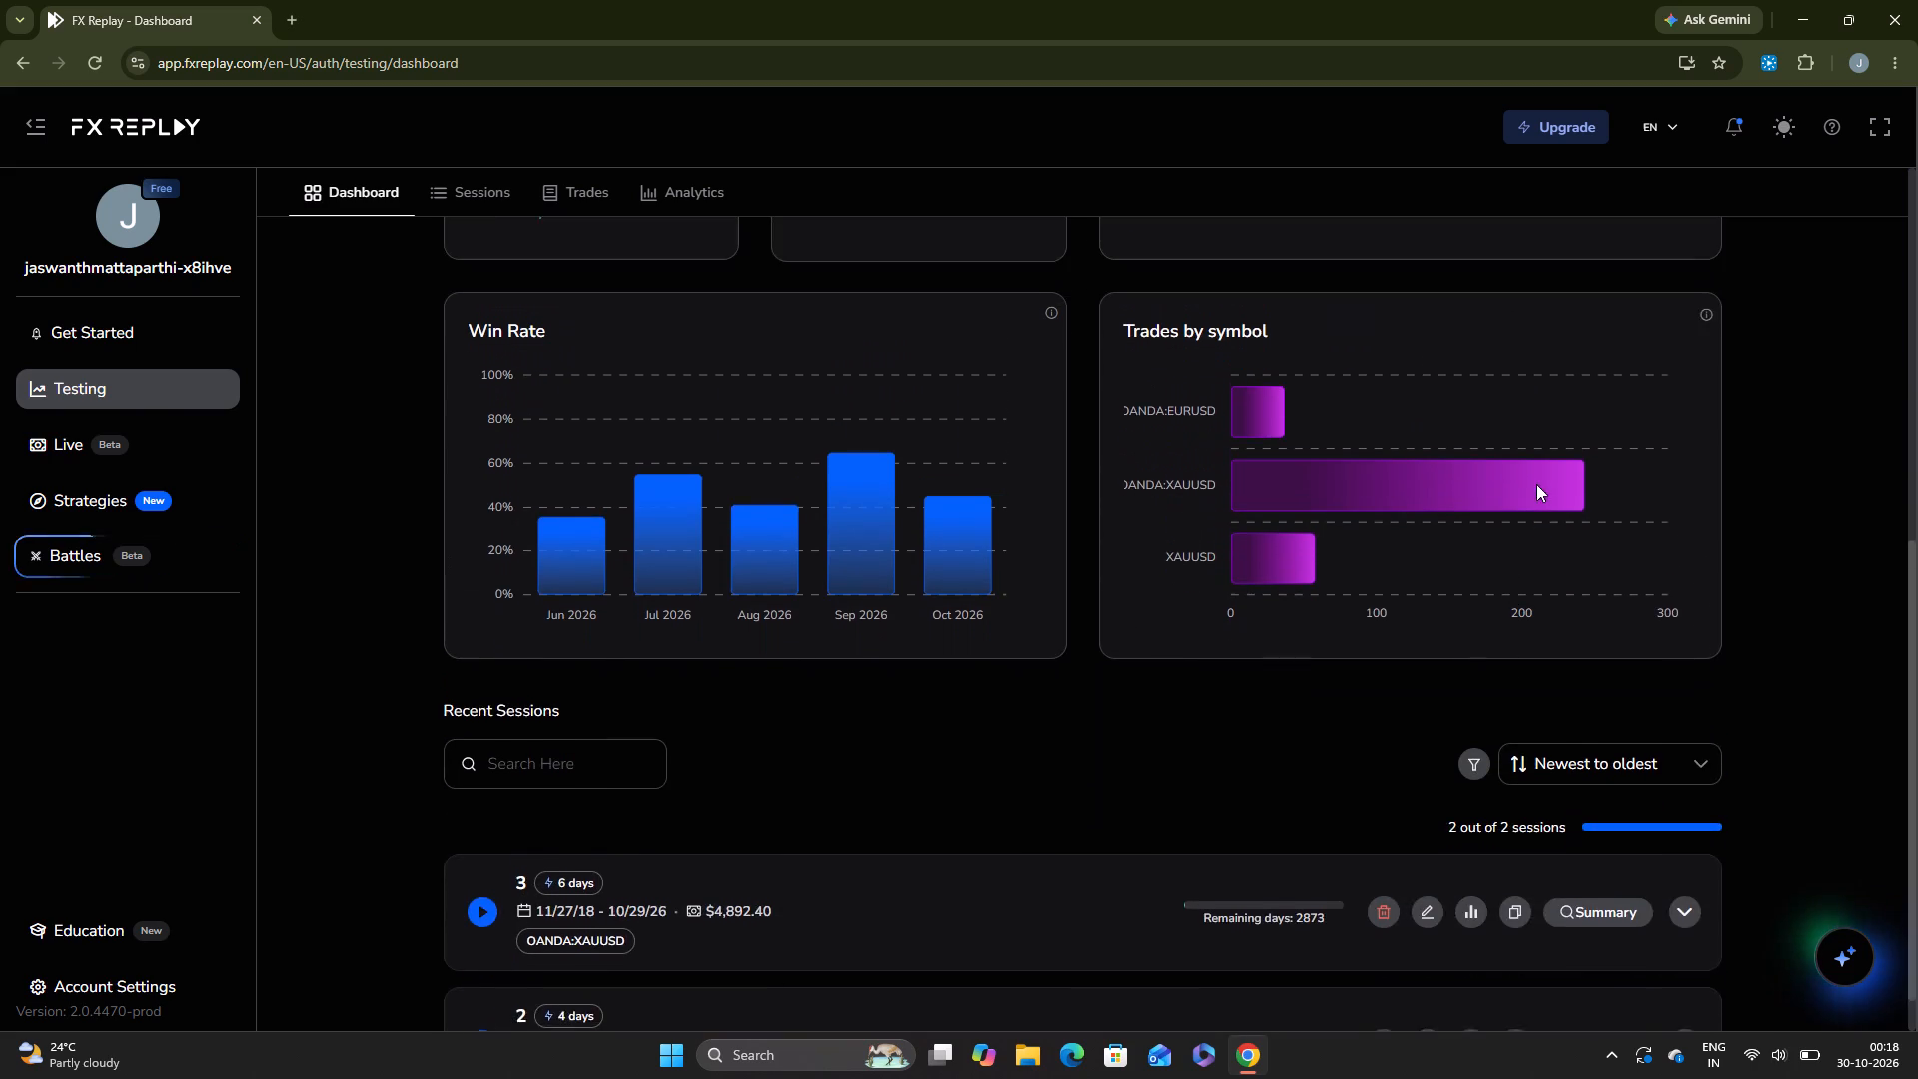
Look over the performance statistics, charts and recent sessions on the Testing dashboard.
{"action": "scroll", "coordinate": [1536, 484], "scroll_direction": "up", "scroll_amount": 3}
{"action": "scroll", "coordinate": [1566, 476], "scroll_direction": "down", "scroll_amount": 1}
{"action": "scroll", "coordinate": [1681, 405], "scroll_direction": "down", "scroll_amount": 1}
{"action": "scroll", "coordinate": [1681, 405], "scroll_direction": "up", "scroll_amount": 1}
{"action": "scroll", "coordinate": [1681, 405], "scroll_direction": "down", "scroll_amount": 1}
{"action": "scroll", "coordinate": [1681, 405], "scroll_direction": "up", "scroll_amount": 1}
{"action": "scroll", "coordinate": [1689, 404], "scroll_direction": "down", "scroll_amount": 1}
{"action": "scroll", "coordinate": [1697, 403], "scroll_direction": "up", "scroll_amount": 1}
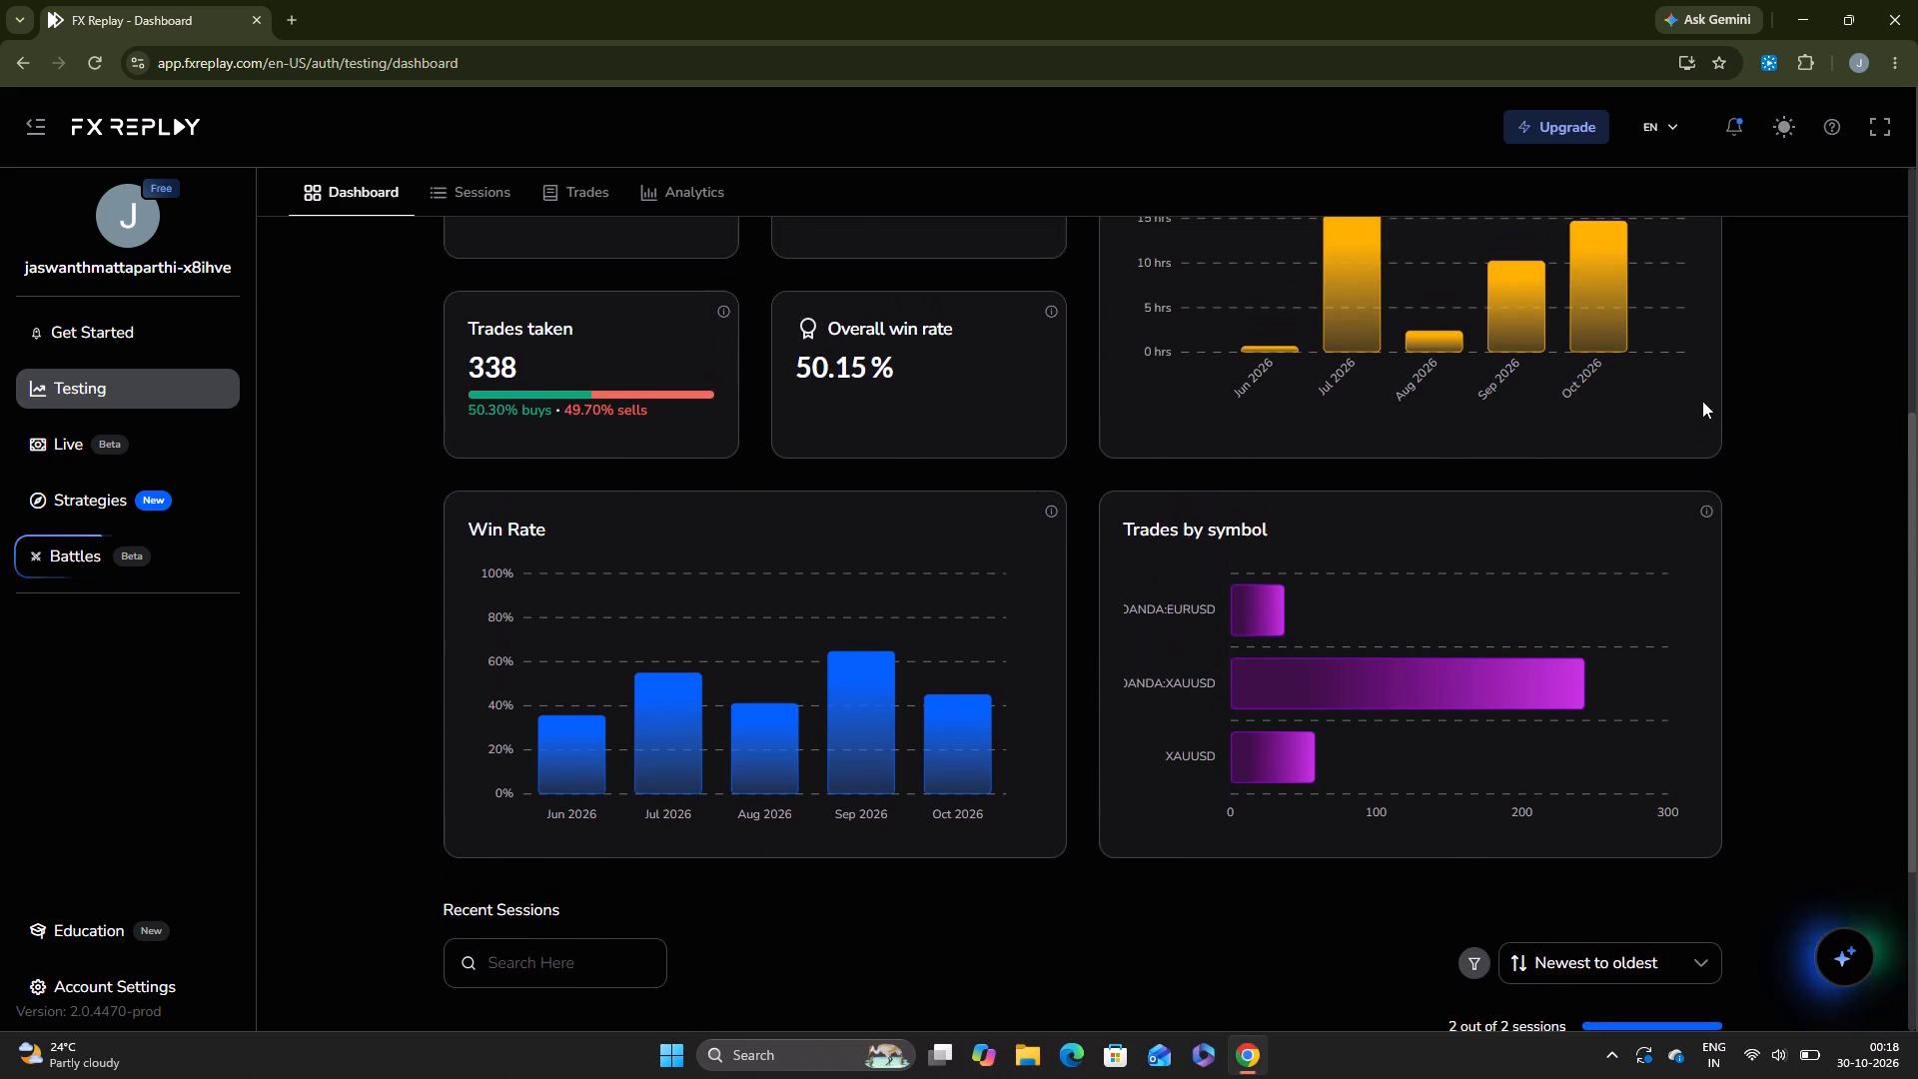
{"action": "scroll", "coordinate": [1702, 401], "scroll_direction": "up", "scroll_amount": 1}
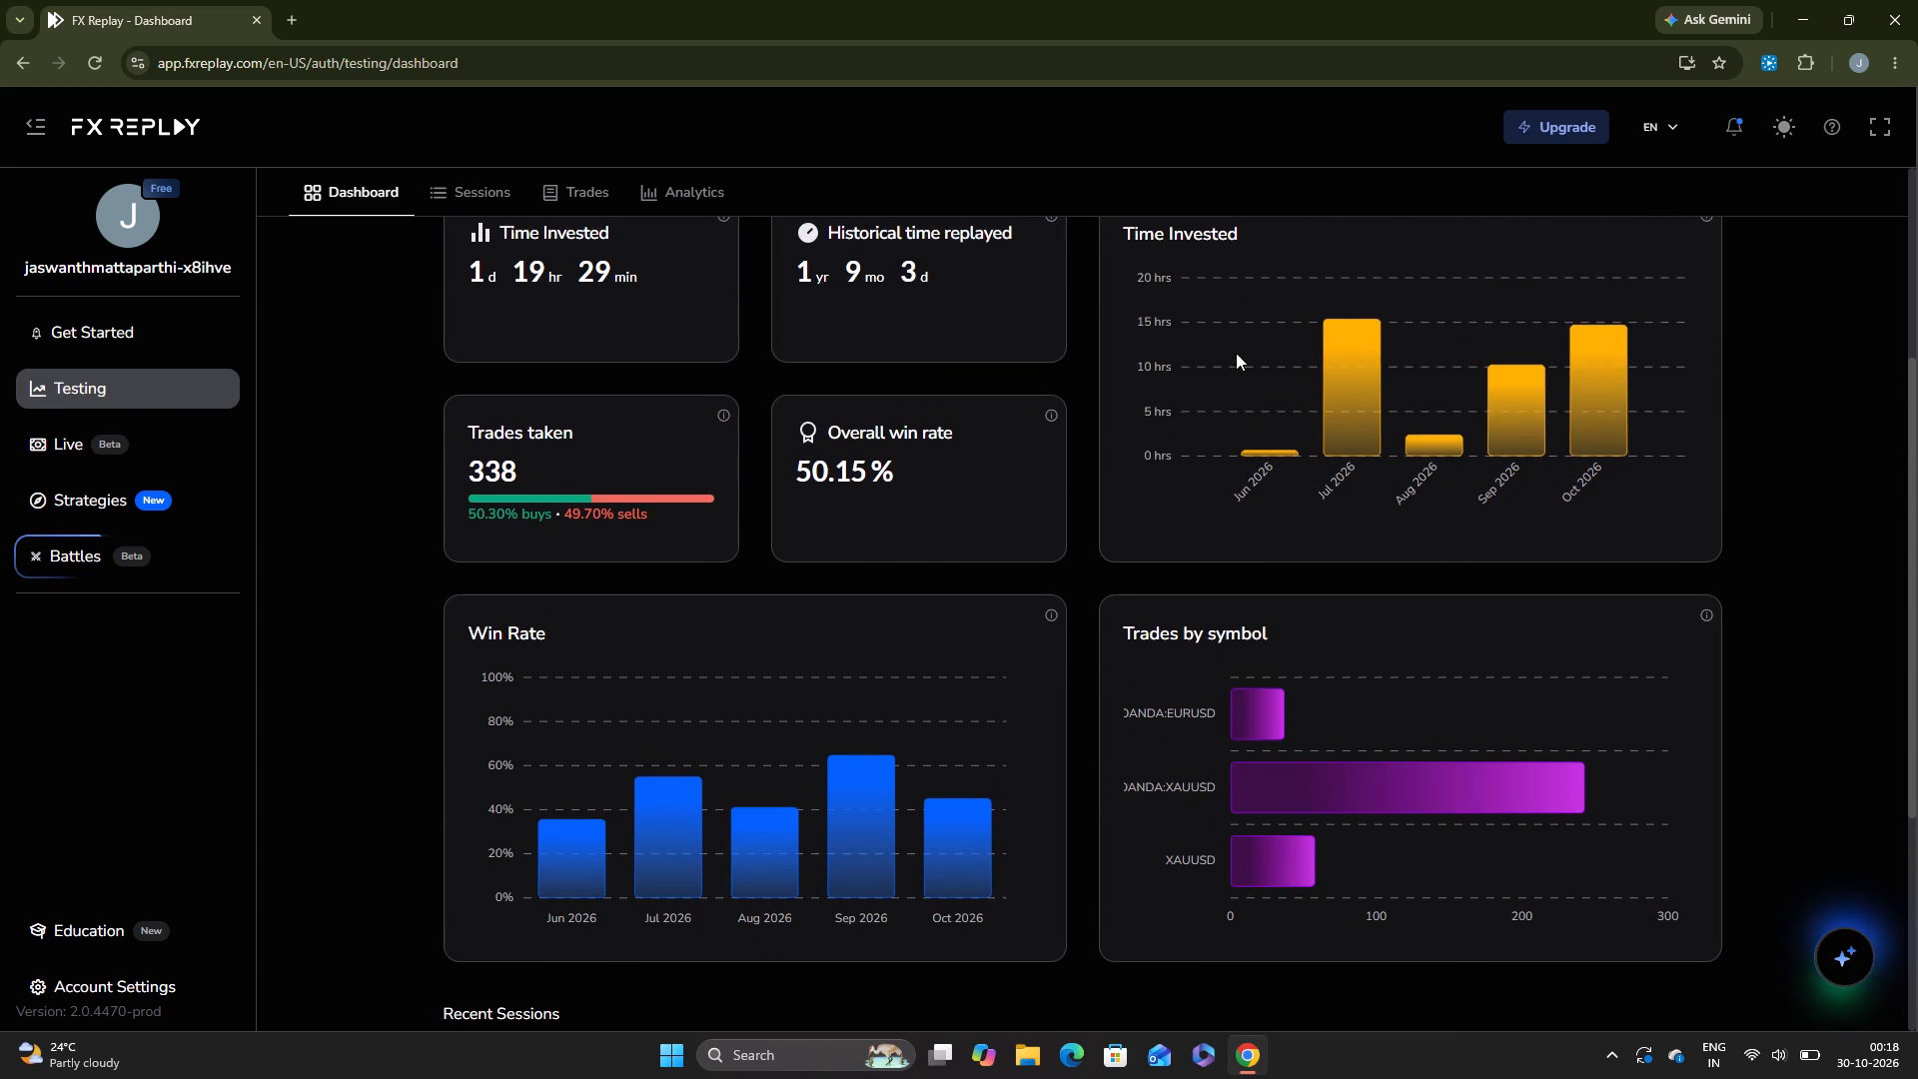
{"action": "scroll", "coordinate": [1051, 645], "scroll_direction": "down", "scroll_amount": 4}
{"action": "scroll", "coordinate": [1034, 702], "scroll_direction": "up", "scroll_amount": 1}
{"action": "scroll", "coordinate": [1034, 719], "scroll_direction": "down", "scroll_amount": 1}
{"action": "scroll", "coordinate": [1052, 729], "scroll_direction": "up", "scroll_amount": 2}
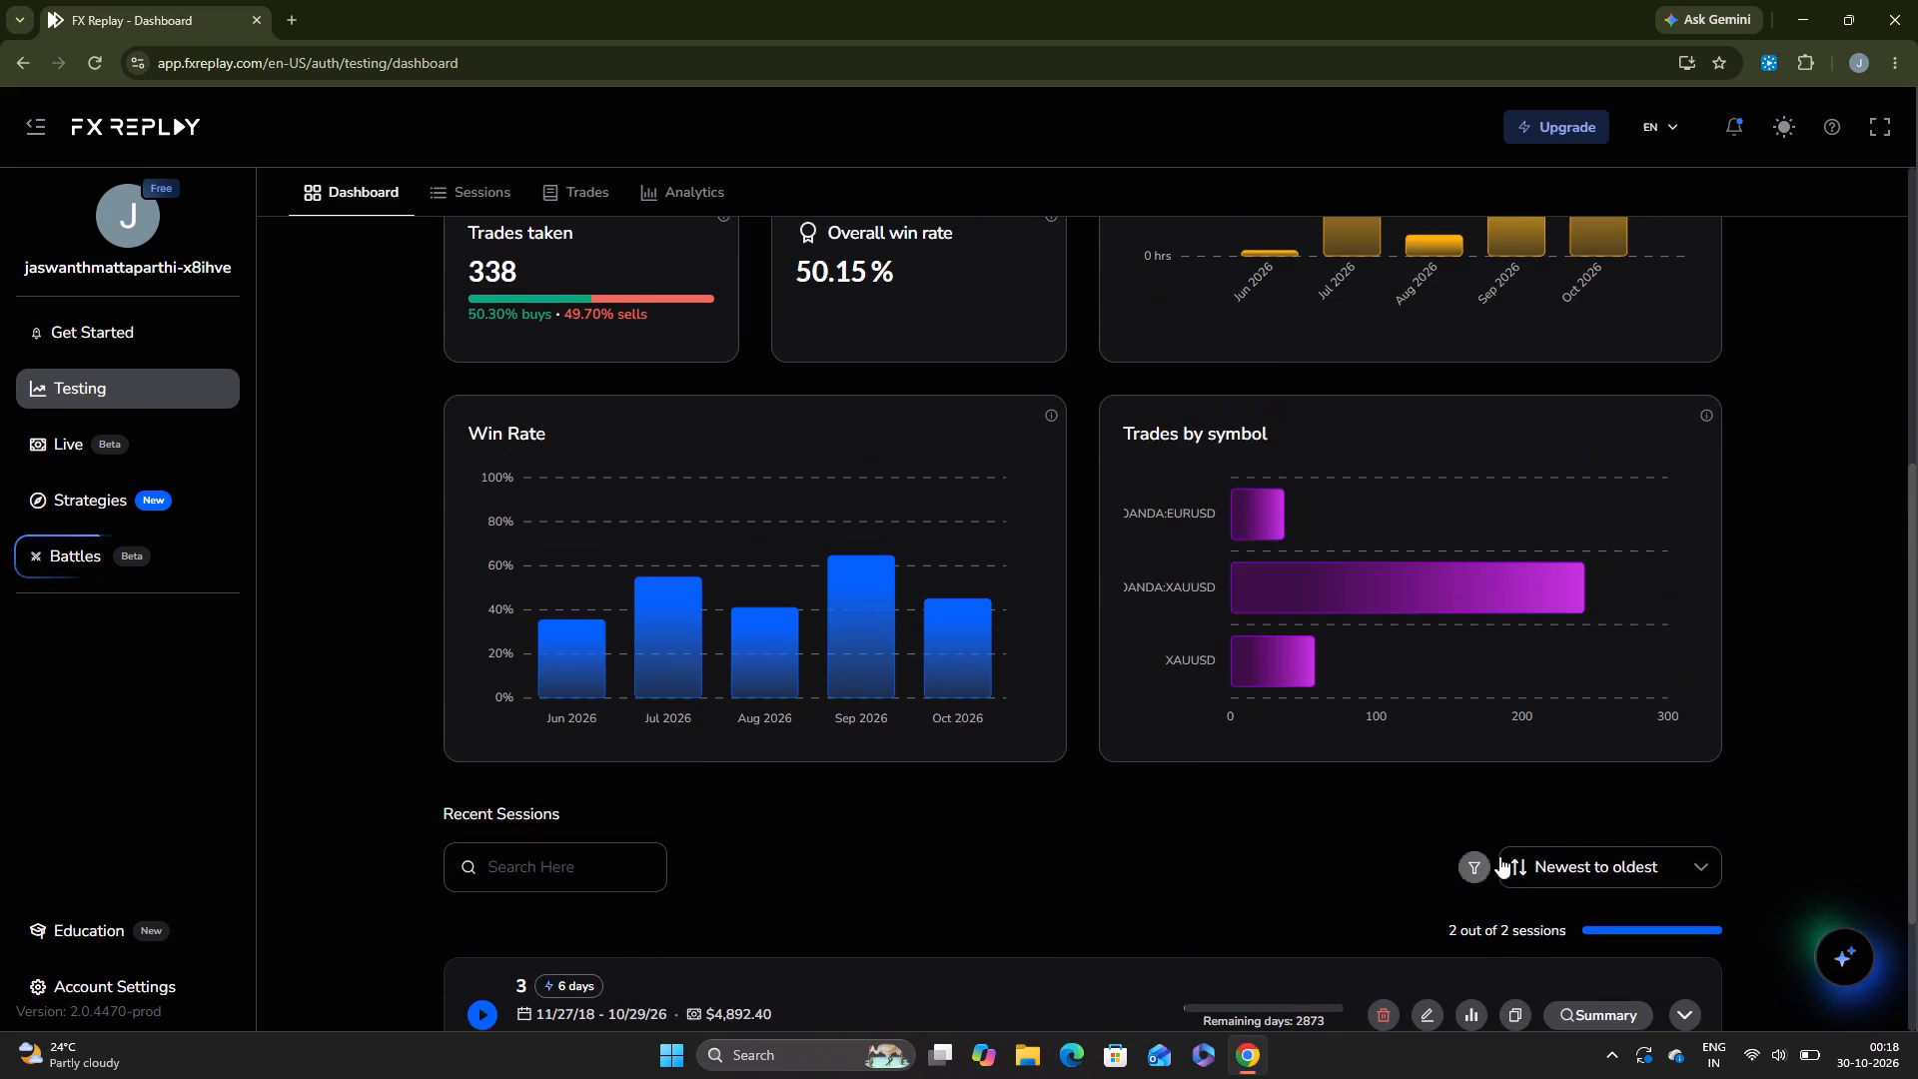
{"action": "scroll", "coordinate": [1203, 944], "scroll_direction": "up", "scroll_amount": 2}
{"action": "scroll", "coordinate": [1159, 948], "scroll_direction": "down", "scroll_amount": 1}
{"action": "scroll", "coordinate": [1158, 948], "scroll_direction": "up", "scroll_amount": 1}
{"action": "scroll", "coordinate": [1156, 946], "scroll_direction": "down", "scroll_amount": 1}
{"action": "scroll", "coordinate": [1185, 915], "scroll_direction": "up", "scroll_amount": 1}
{"action": "scroll", "coordinate": [1185, 915], "scroll_direction": "down", "scroll_amount": 1}
{"action": "scroll", "coordinate": [1185, 915], "scroll_direction": "up", "scroll_amount": 1}
{"action": "scroll", "coordinate": [1185, 915], "scroll_direction": "down", "scroll_amount": 2}
{"action": "scroll", "coordinate": [1186, 908], "scroll_direction": "up", "scroll_amount": 1}
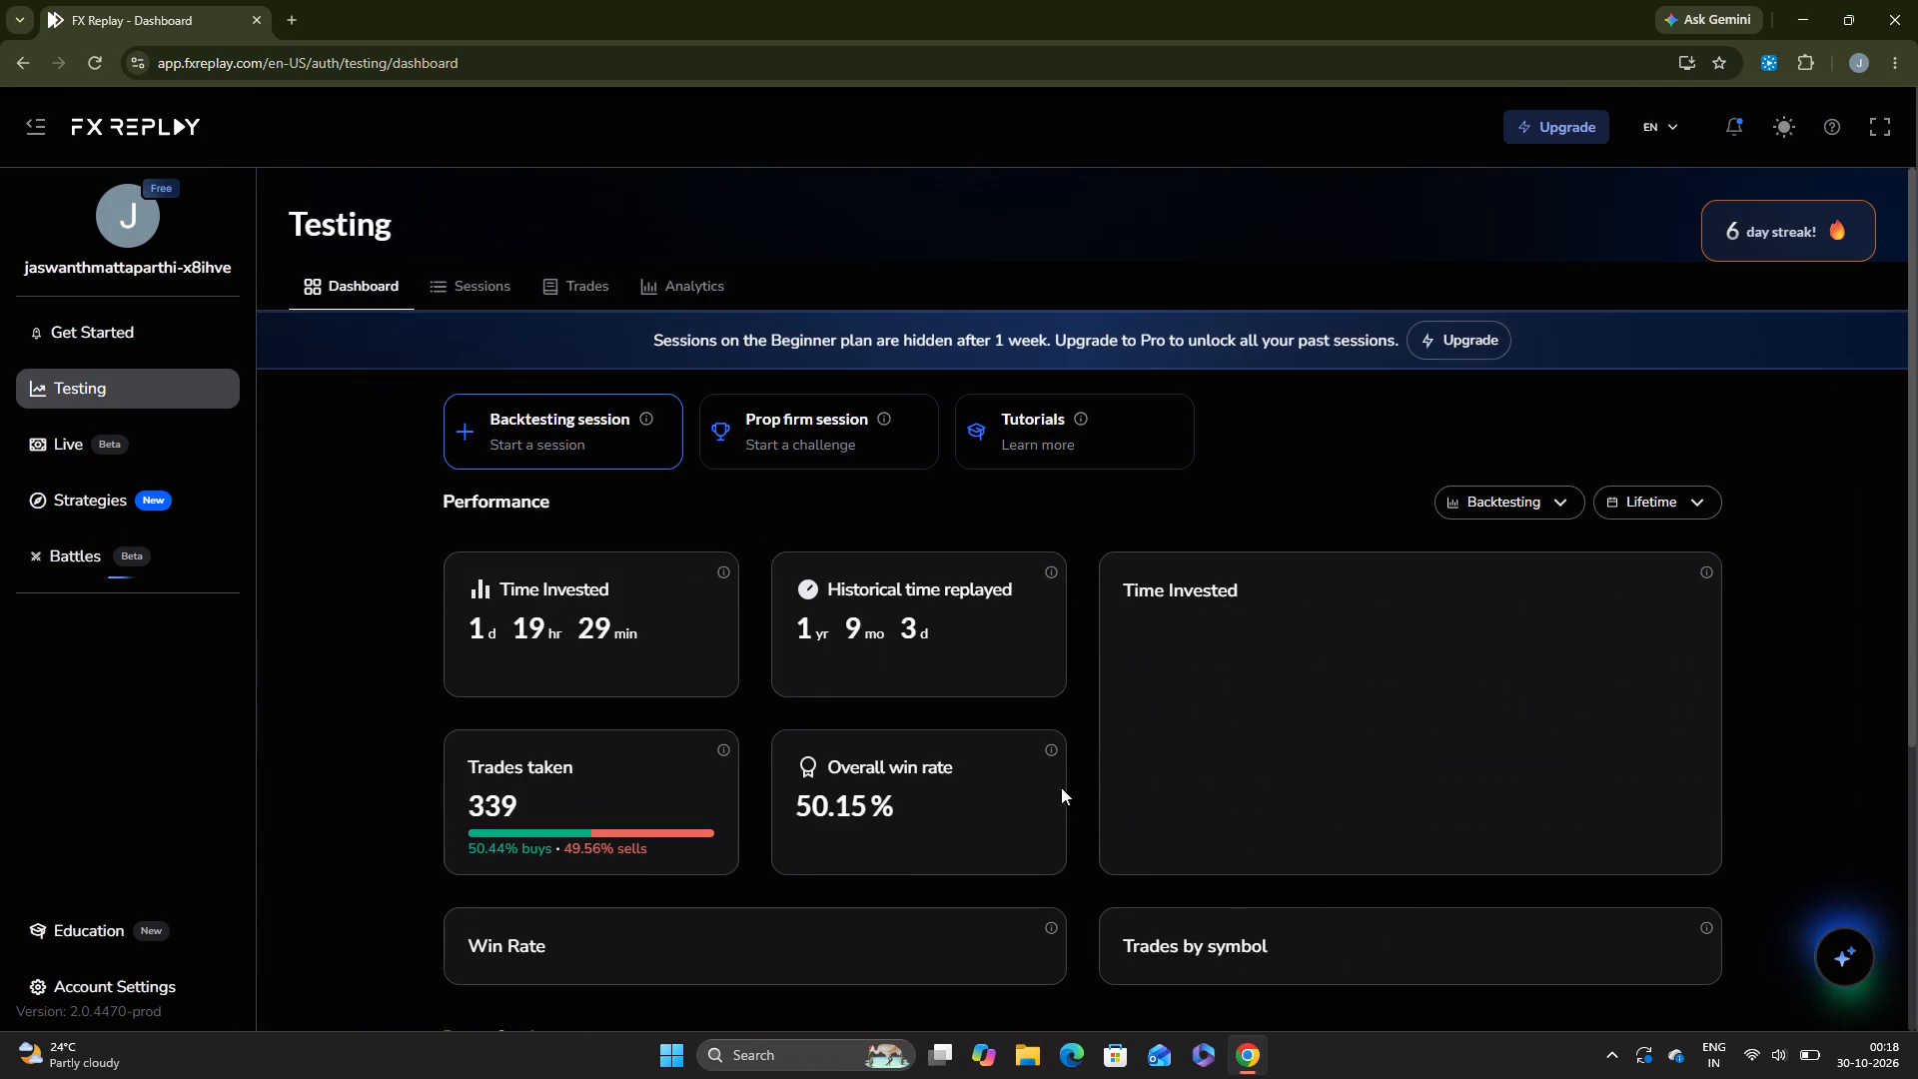
{"action": "scroll", "coordinate": [1272, 552], "scroll_direction": "up", "scroll_amount": 3}
{"action": "scroll", "coordinate": [908, 552], "scroll_direction": "down", "scroll_amount": 3}
{"action": "scroll", "coordinate": [849, 558], "scroll_direction": "up", "scroll_amount": 2}
{"action": "scroll", "coordinate": [884, 552], "scroll_direction": "down", "scroll_amount": 5}
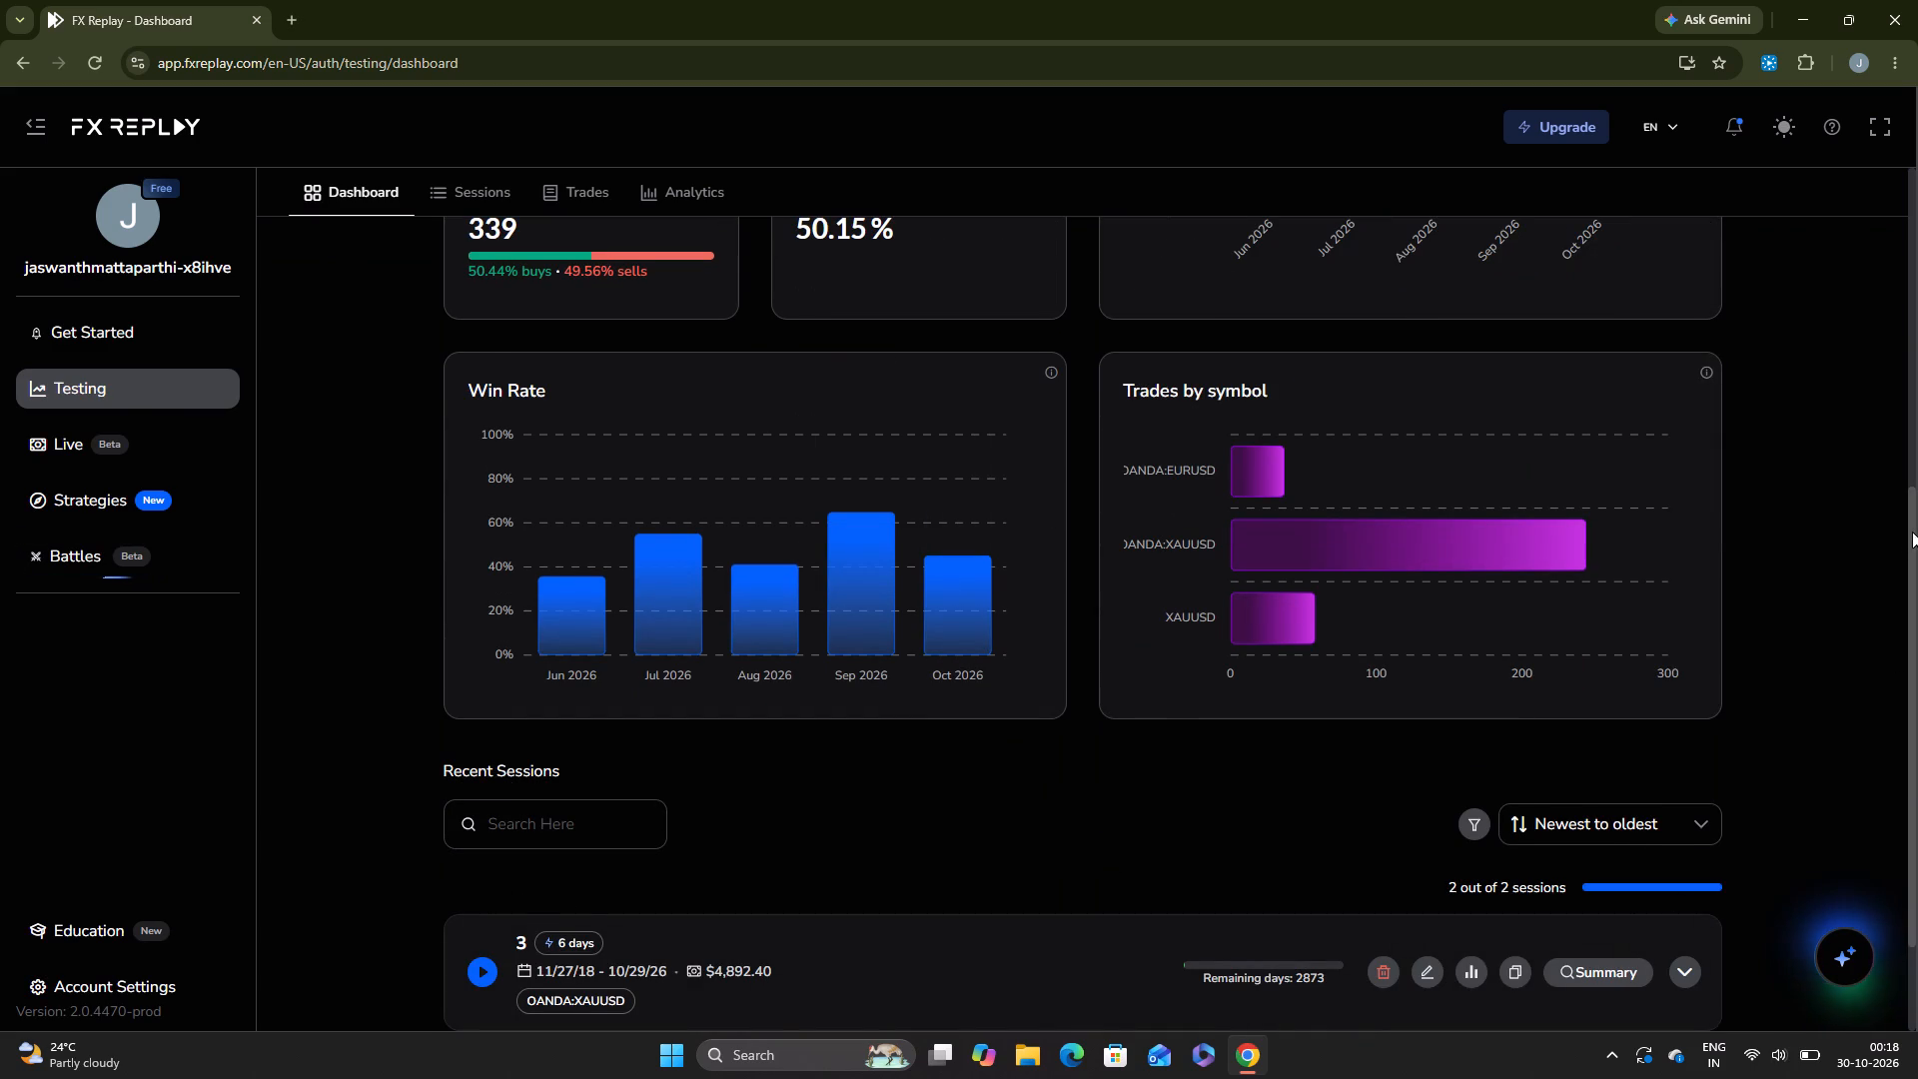
Open recent backtesting session 3 (OANDA:XAUUSD) and show its chart in full screen.
{"action": "left_click_drag", "start_coordinate": [1912, 532], "coordinate": [1909, 900]}
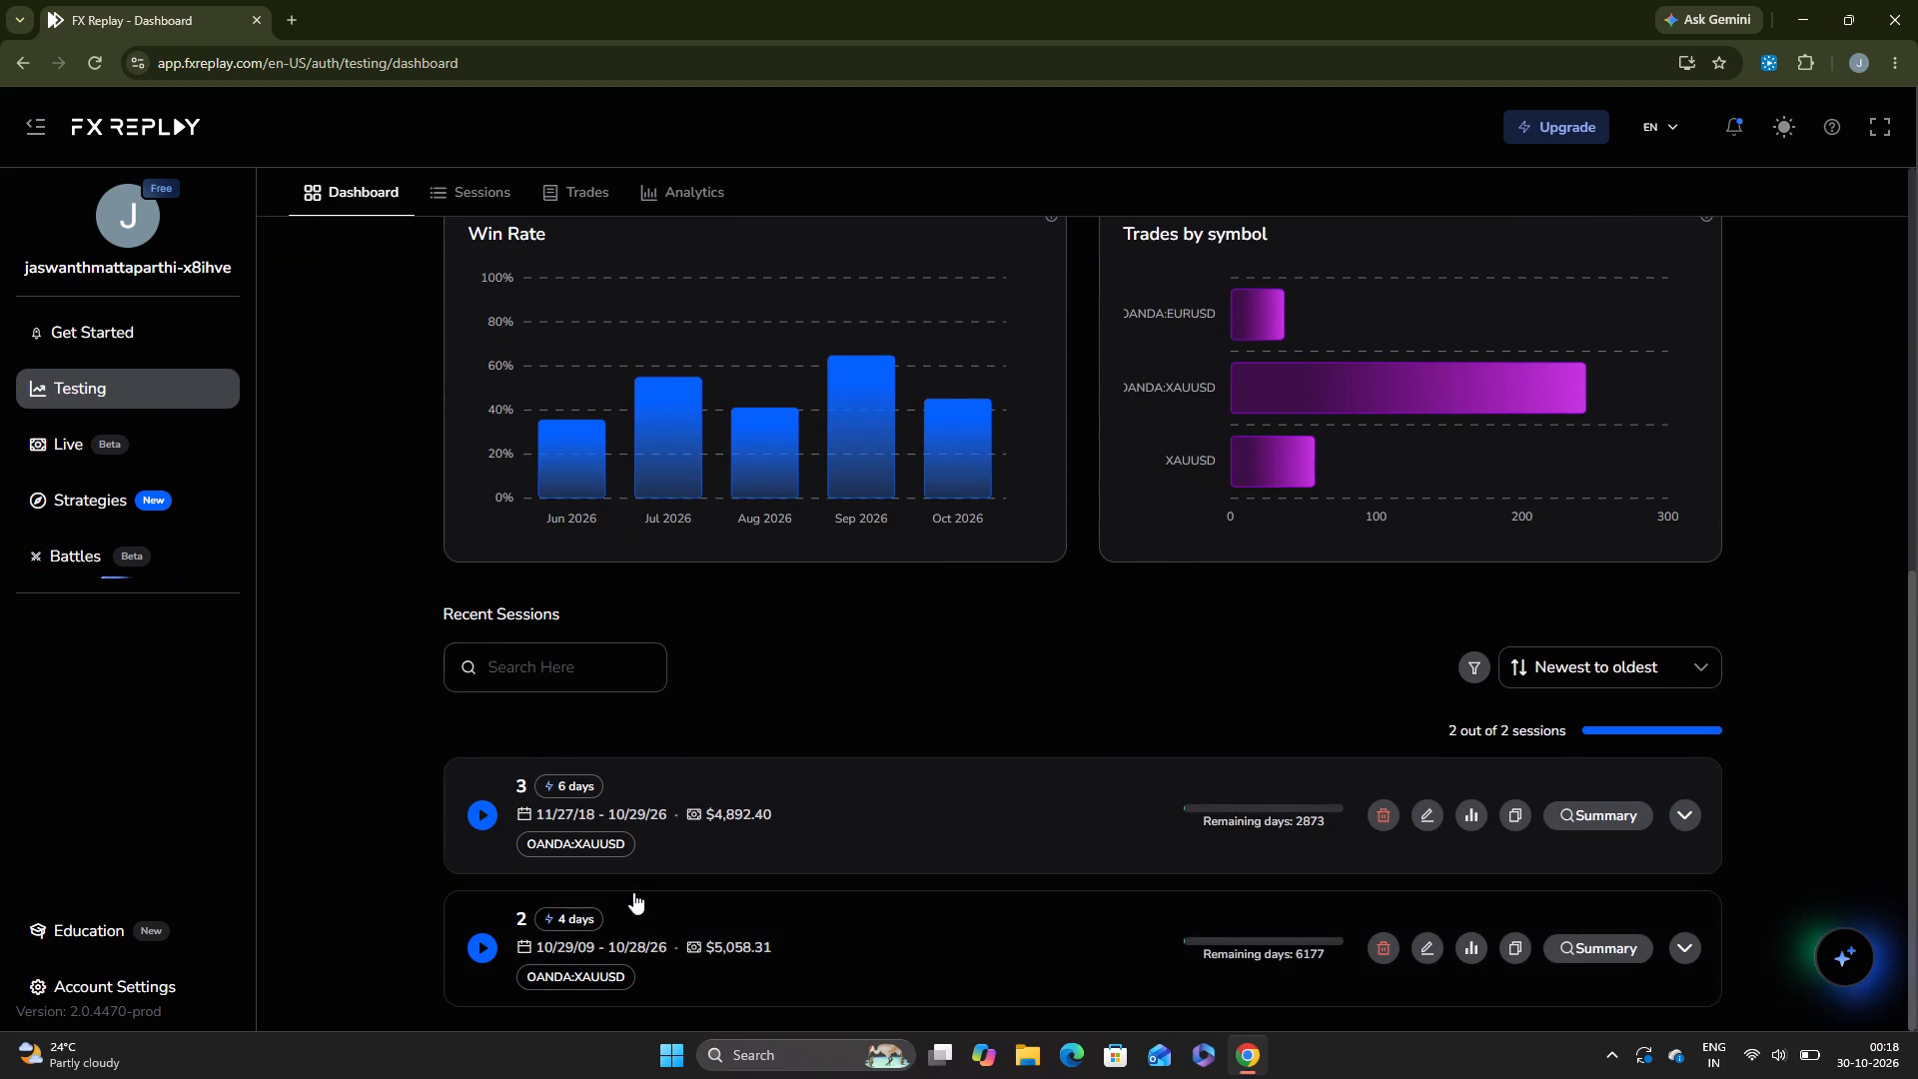
{"action": "left_click", "coordinate": [480, 815]}
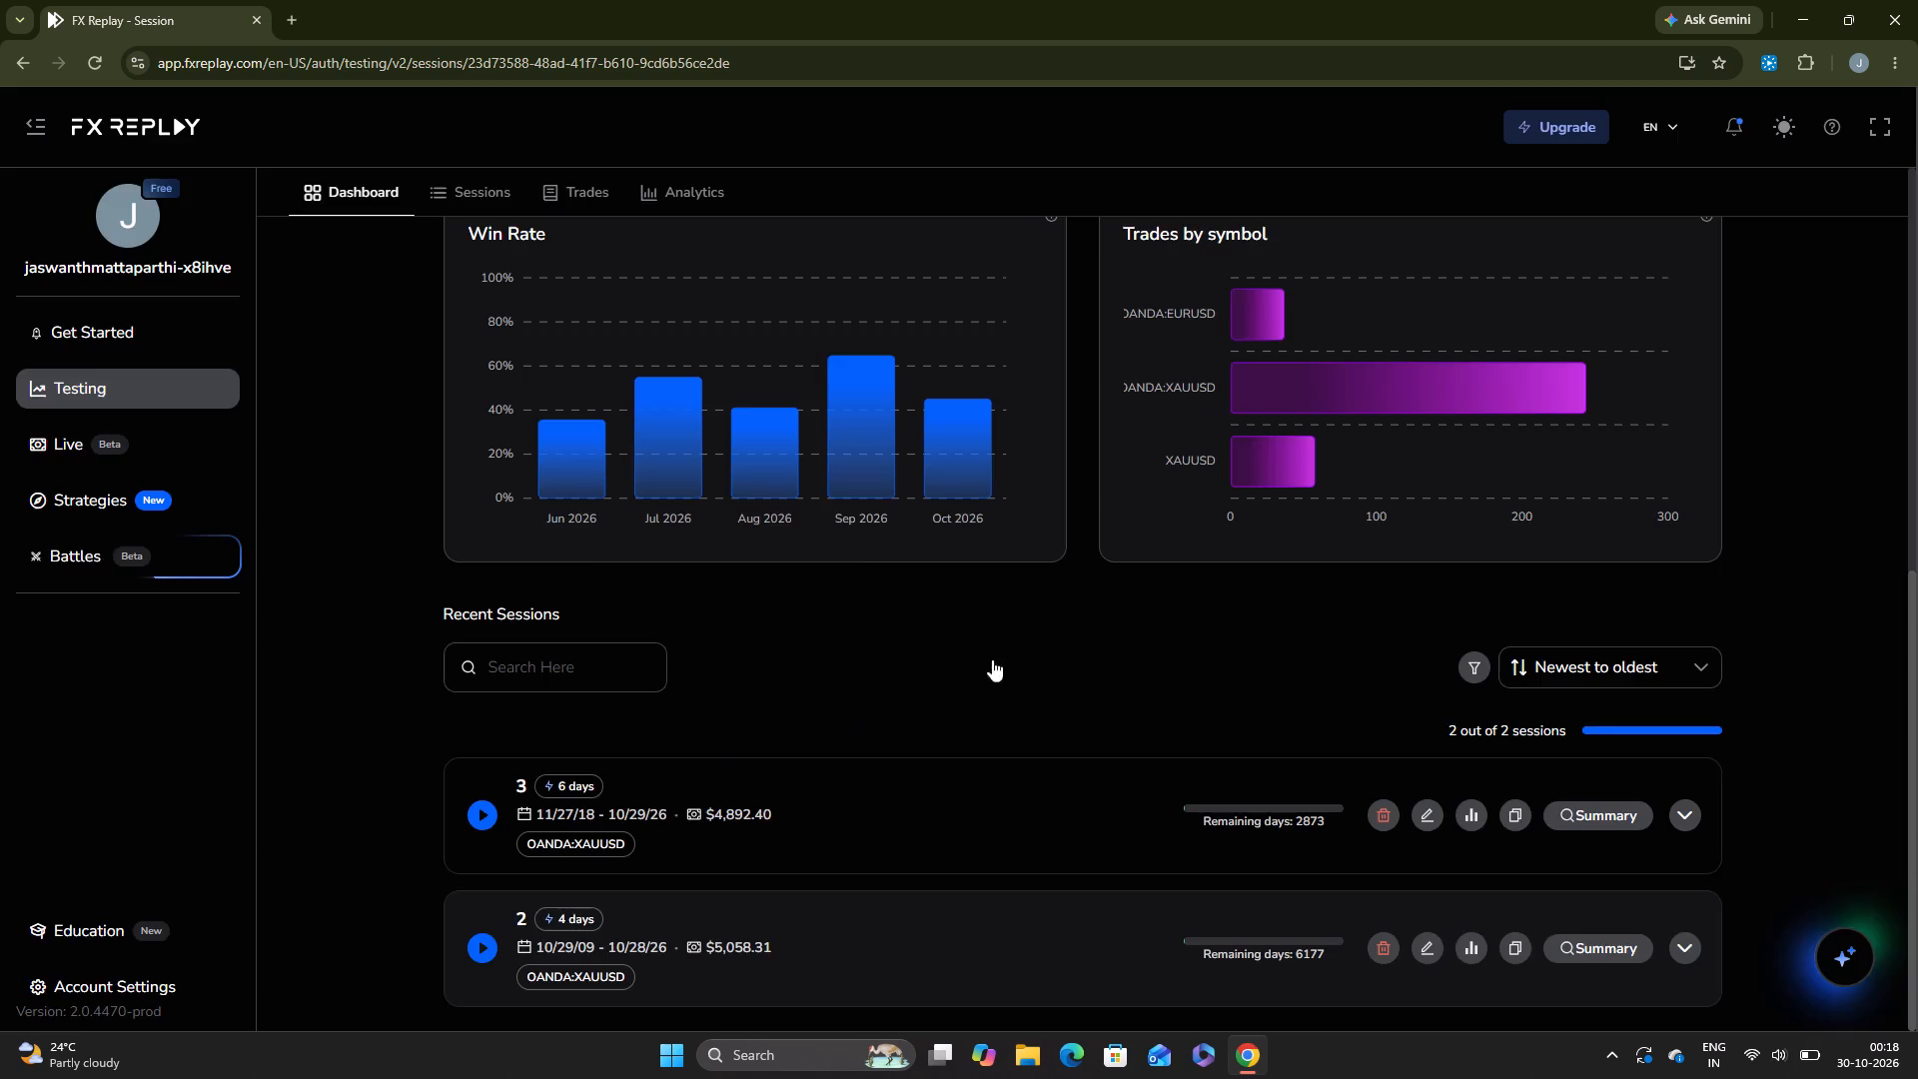
{"action": "left_click", "coordinate": [1876, 116]}
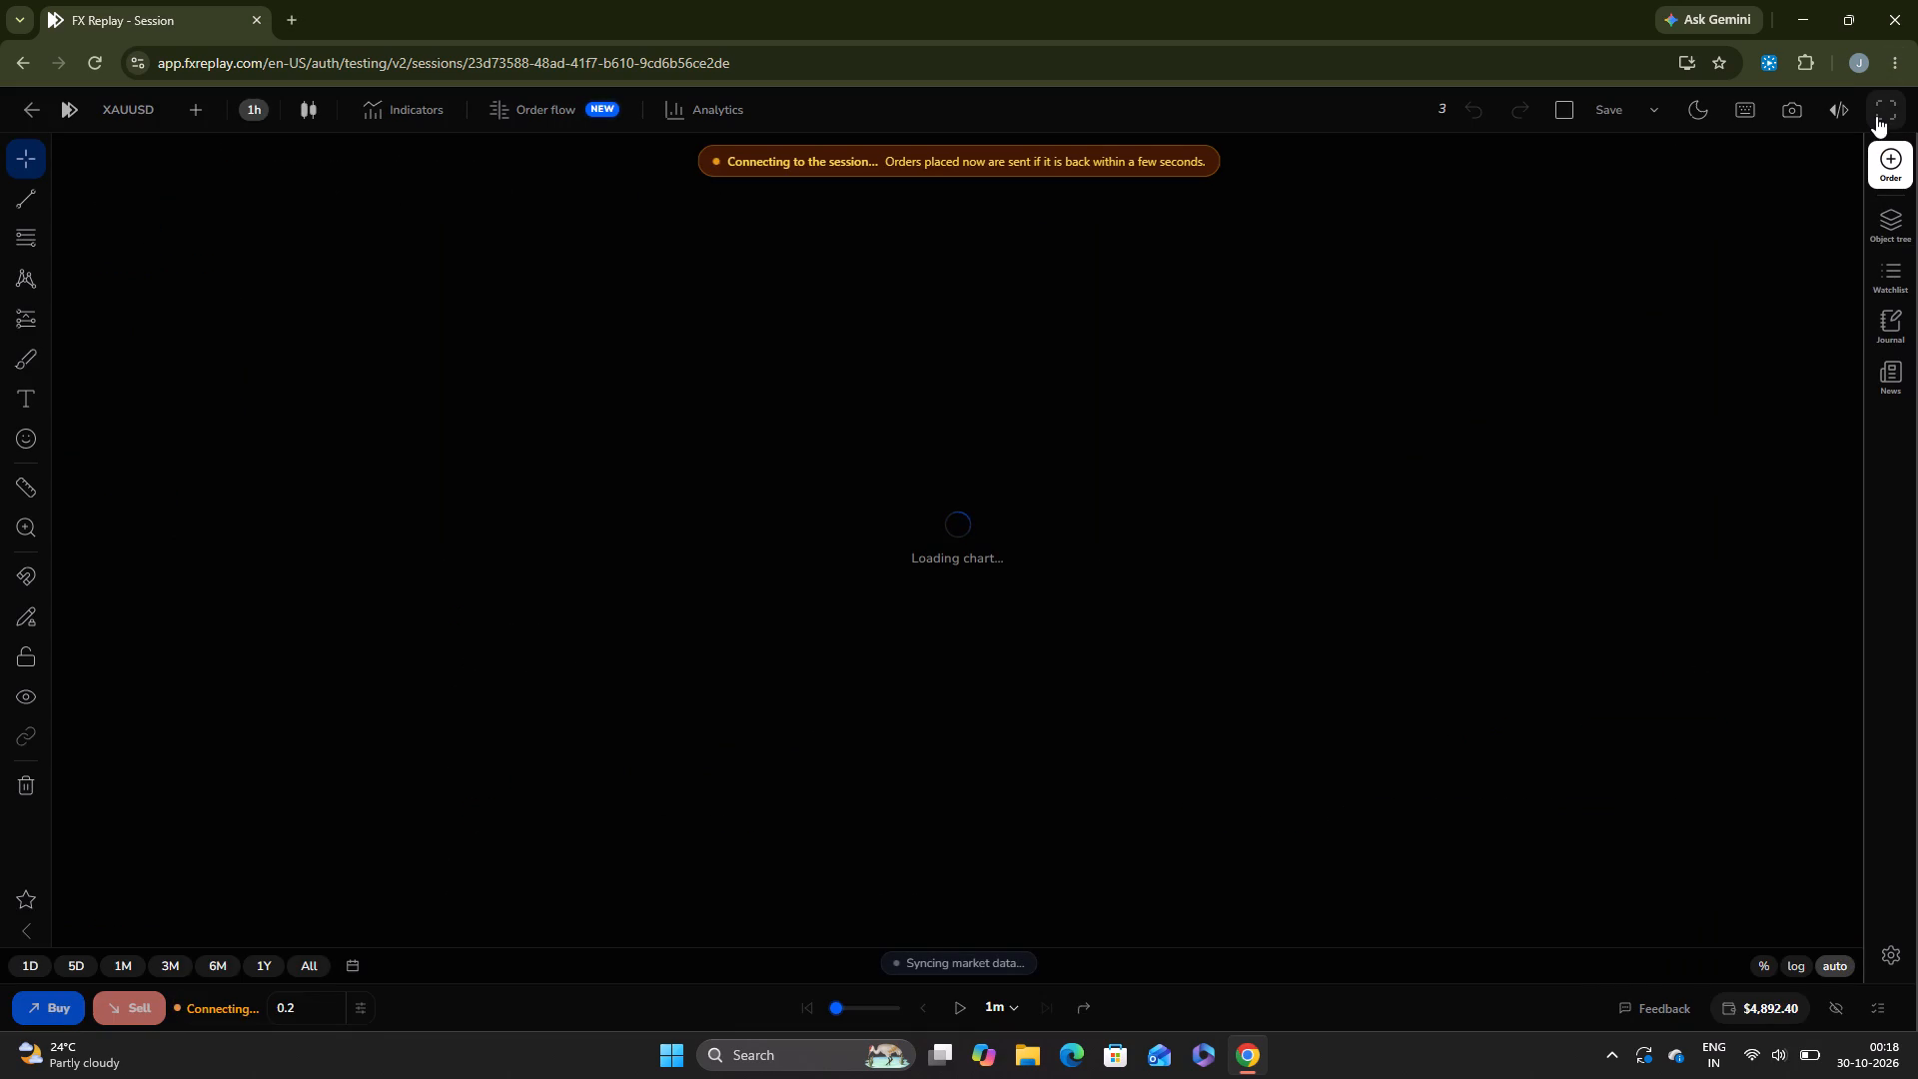
{"action": "left_click", "coordinate": [1815, 156]}
Advance the XAUUSD replay by three 5-minute candles to 14:59:59 UTC.
{"action": "left_click_drag", "start_coordinate": [1618, 402], "coordinate": [1403, 509]}
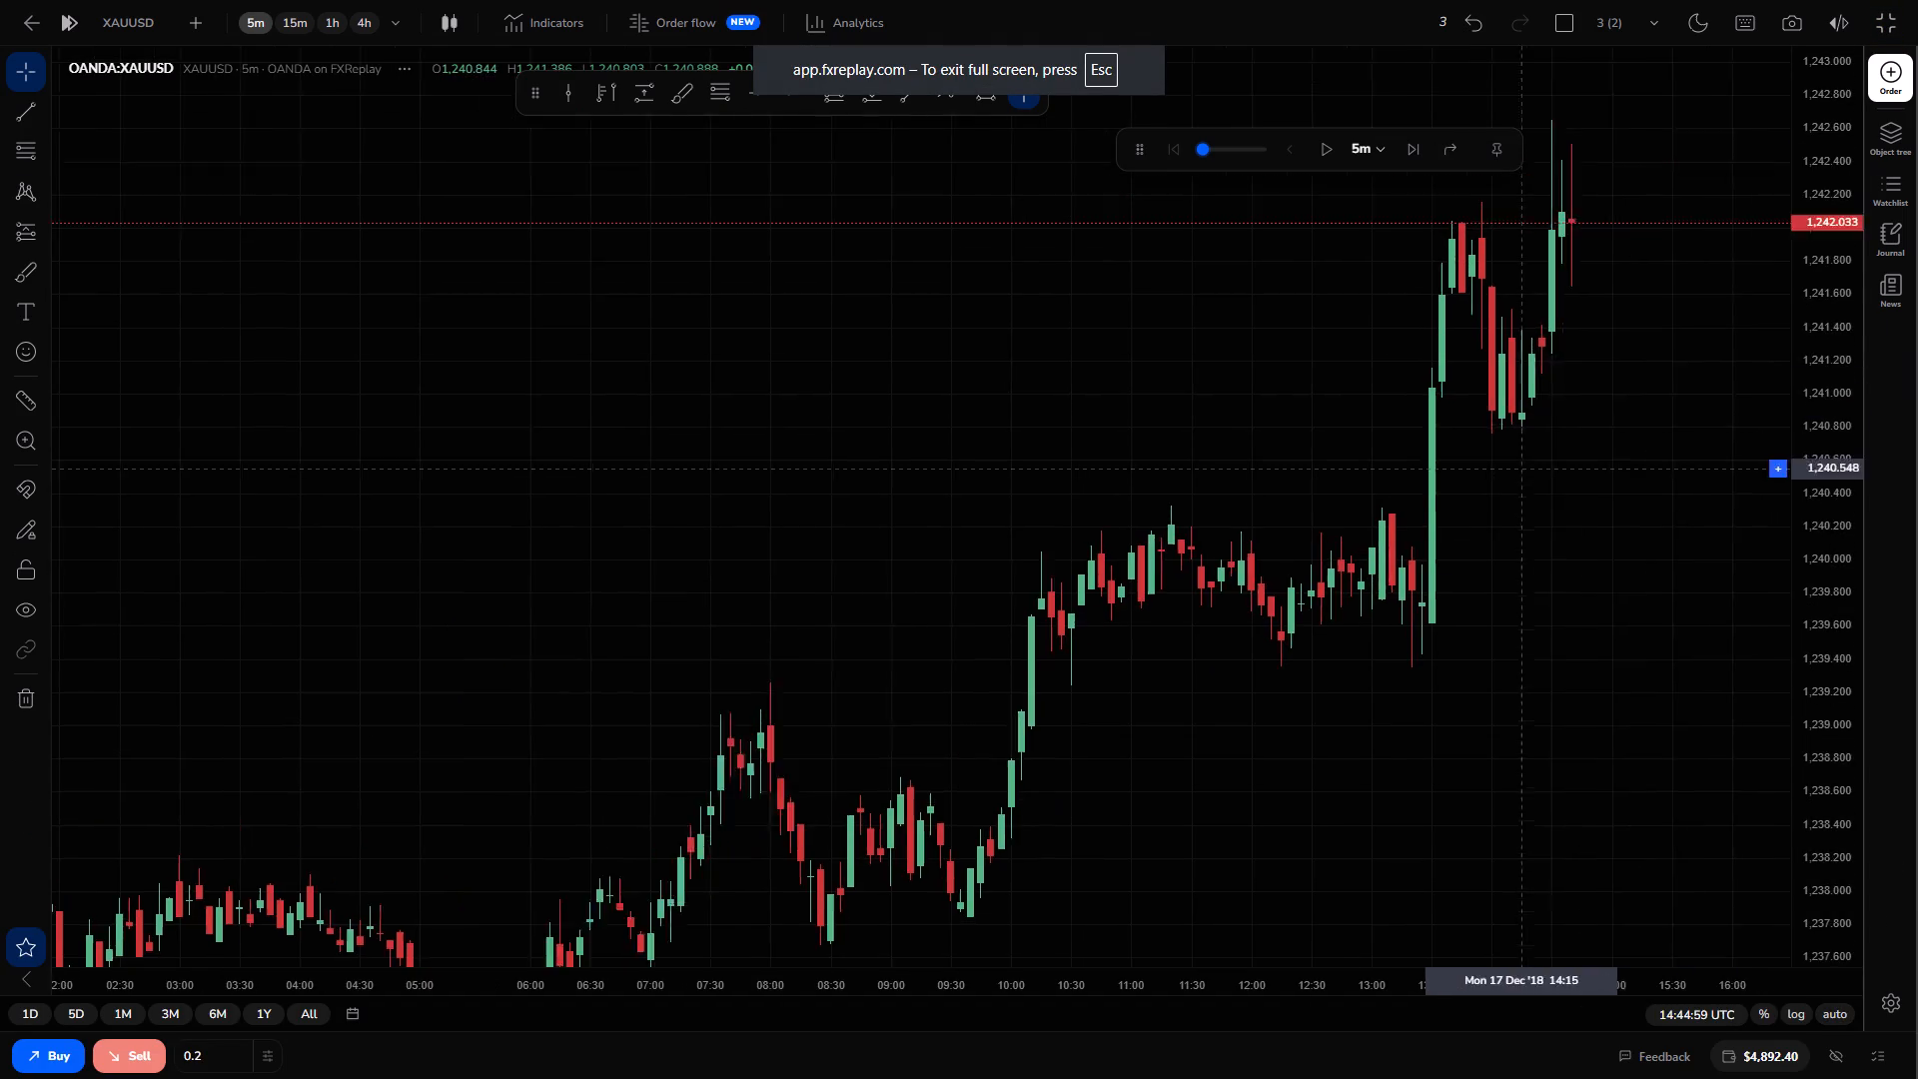
{"action": "left_click_drag", "start_coordinate": [1403, 509], "coordinate": [1339, 536]}
{"action": "scroll", "coordinate": [1362, 498], "scroll_direction": "down", "scroll_amount": 1}
{"action": "left_click_drag", "start_coordinate": [1355, 534], "coordinate": [1392, 461]}
{"action": "scroll", "coordinate": [1403, 456], "scroll_direction": "up", "scroll_amount": 2}
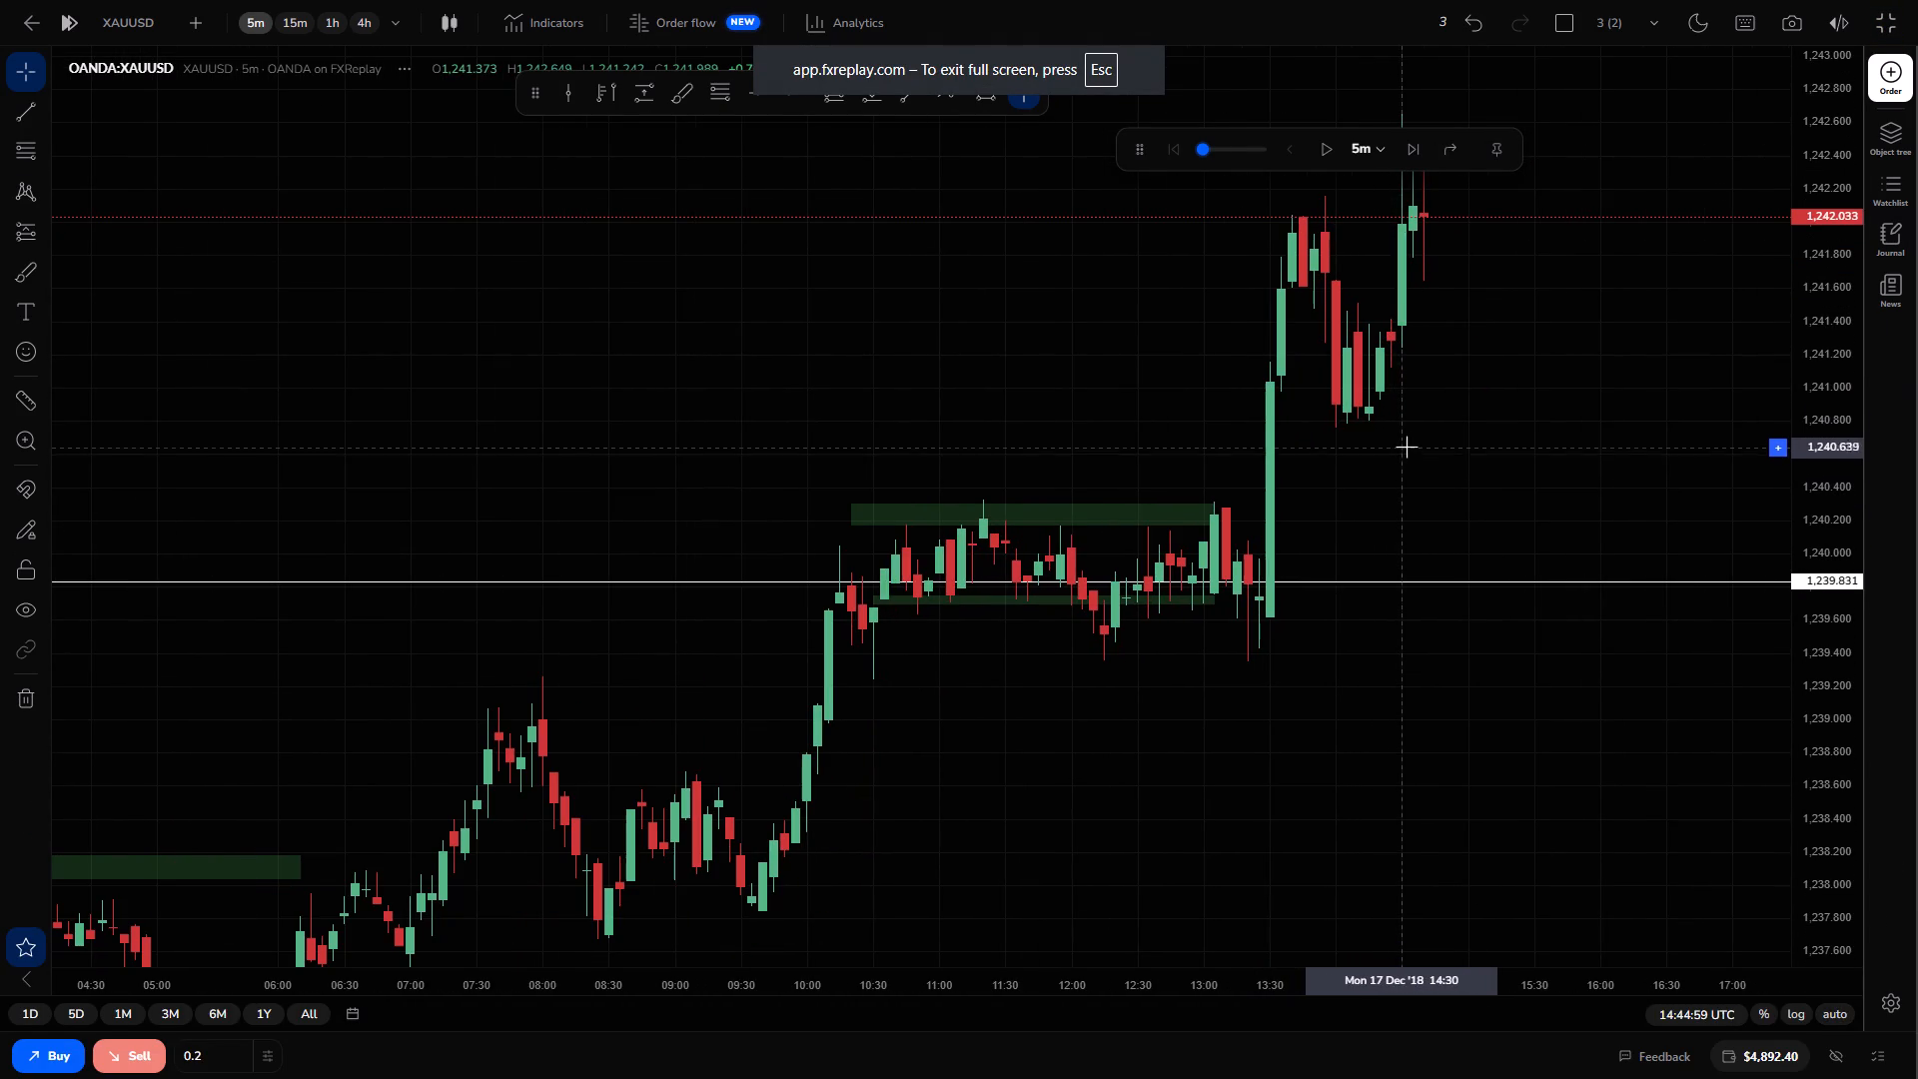
{"action": "left_click", "coordinate": [1417, 142]}
{"action": "left_click", "coordinate": [1417, 142]}
{"action": "left_click", "coordinate": [1416, 159]}
Place a market sell order of 0.2 on XAUUSD.
{"action": "left_click_drag", "start_coordinate": [1482, 245], "coordinate": [1482, 247]}
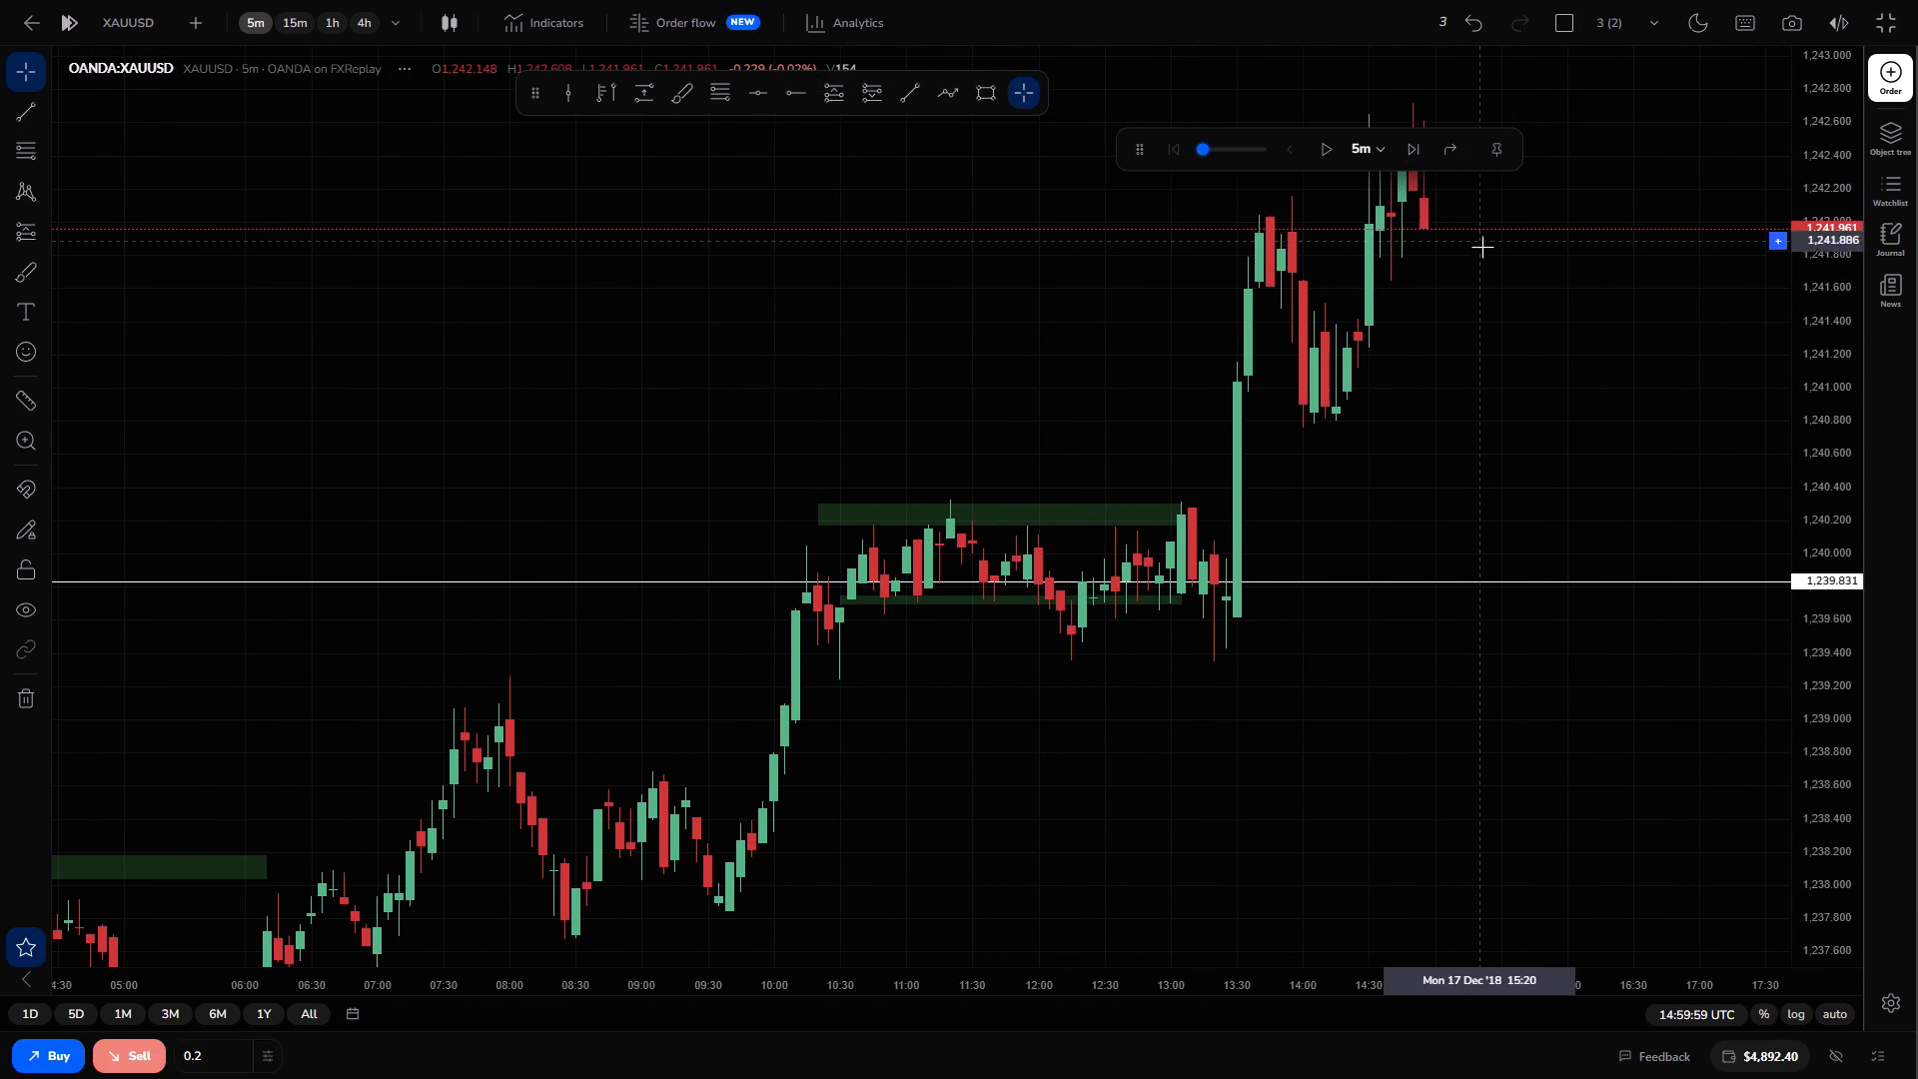
{"action": "left_click_drag", "start_coordinate": [1482, 247], "coordinate": [1482, 299]}
{"action": "left_click", "coordinate": [127, 1042]}
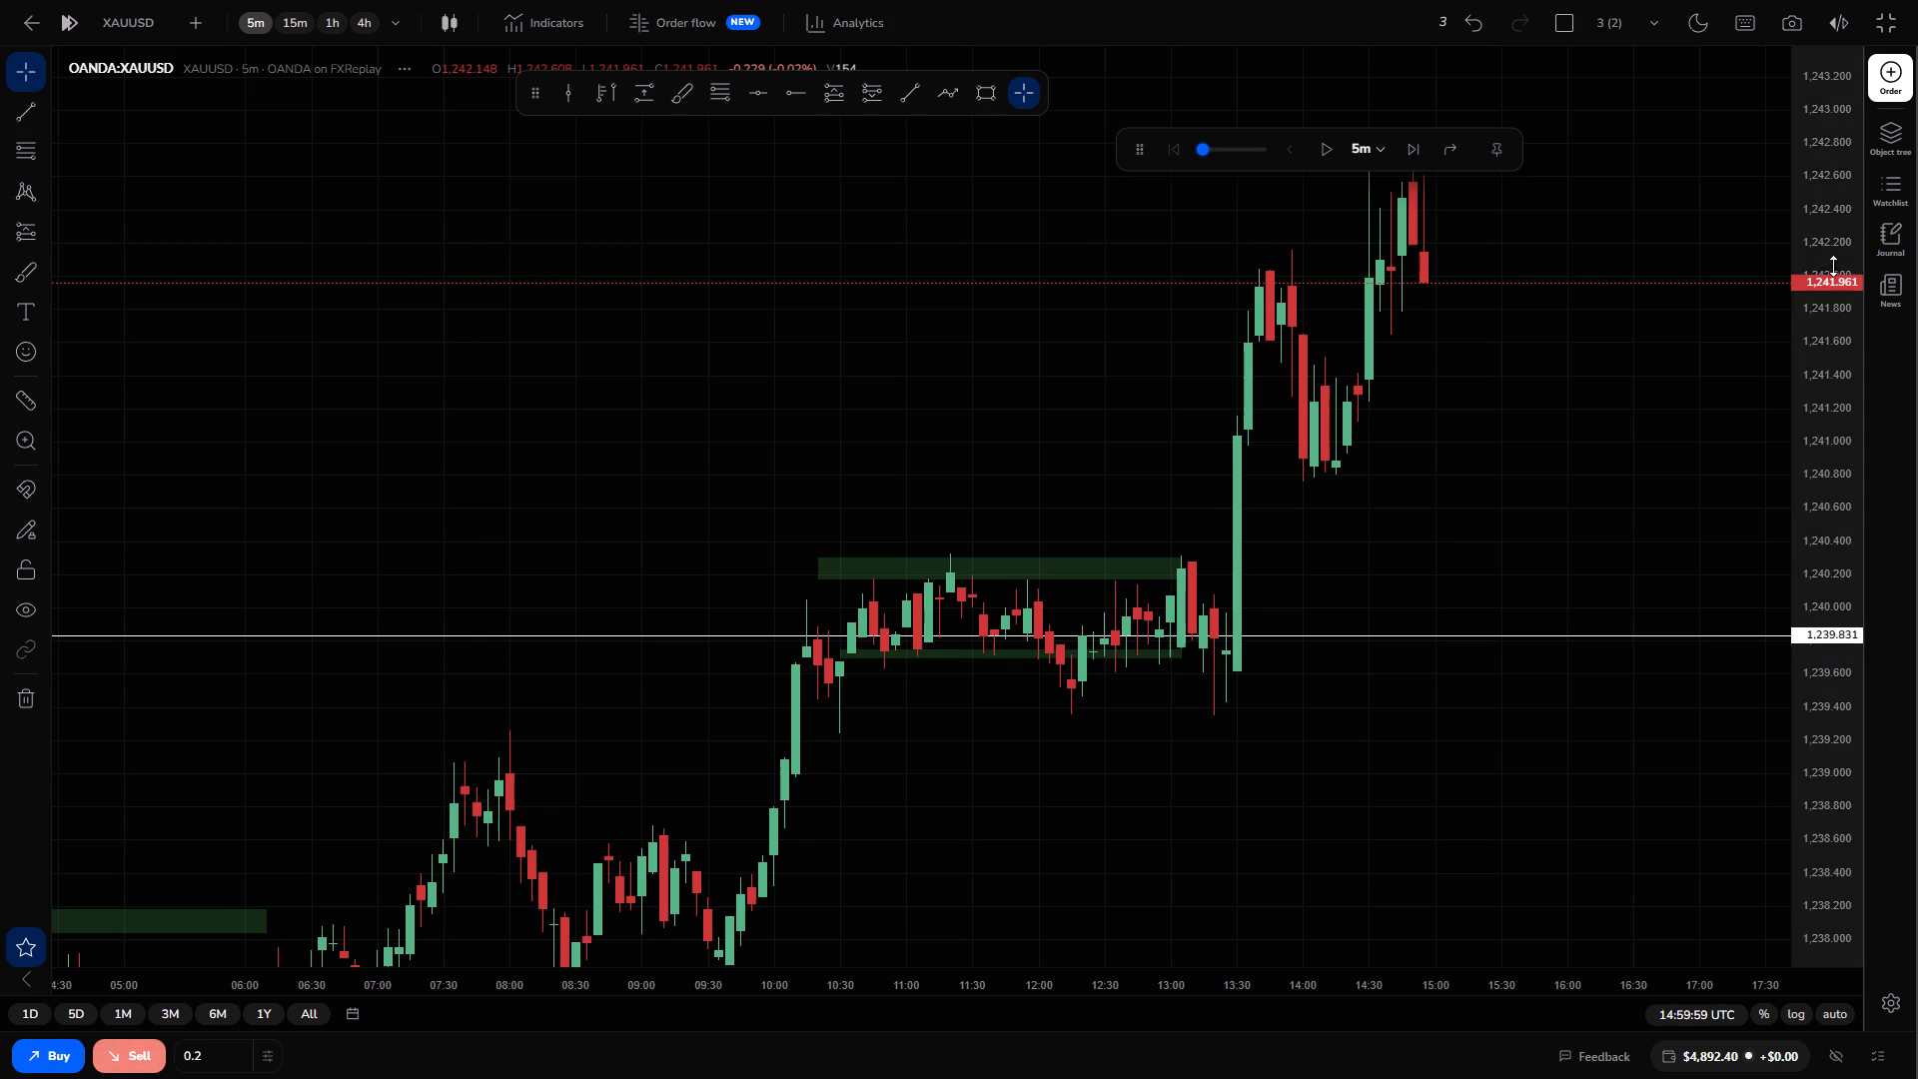
Attach a take profit at about 1,240.295 and a stop loss at about 1,242.778 to the sell position.
{"action": "left_click_drag", "start_coordinate": [1618, 278], "coordinate": [1569, 481]}
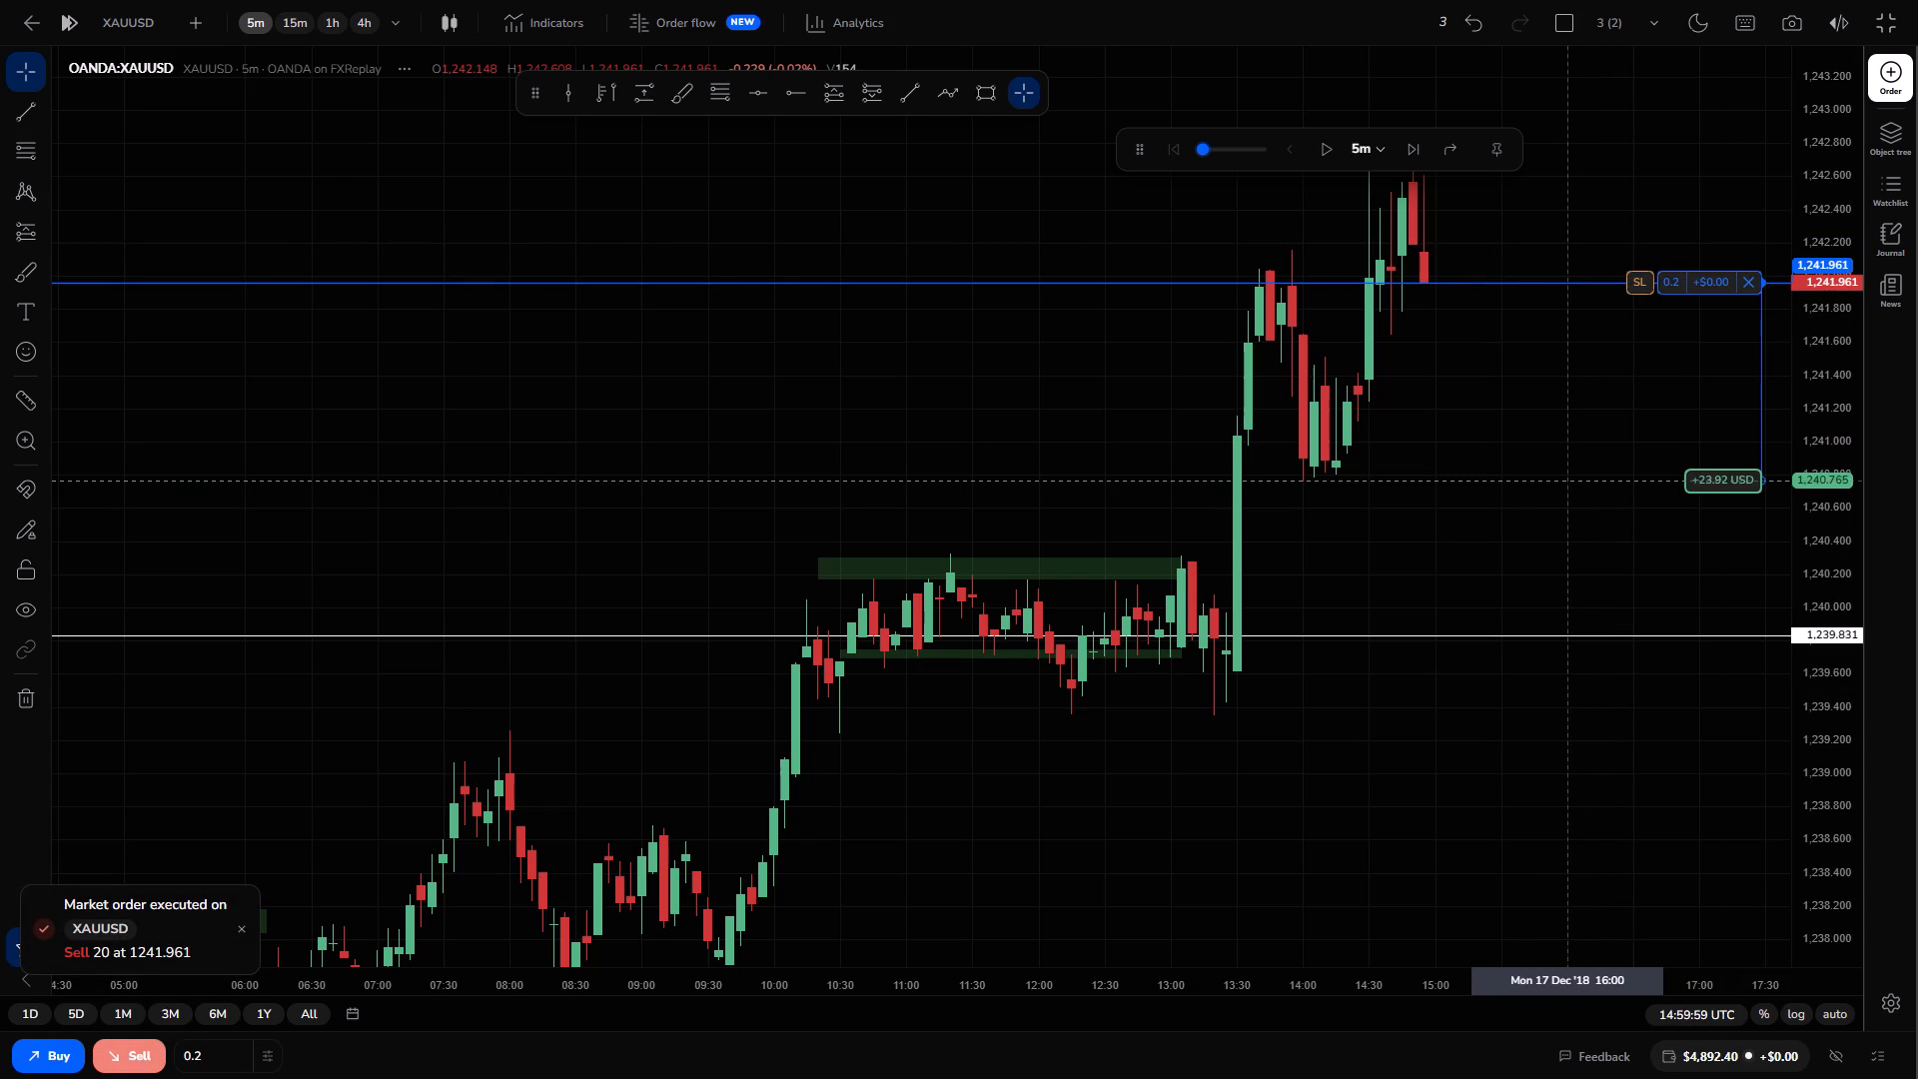
{"action": "left_click_drag", "start_coordinate": [1569, 481], "coordinate": [1565, 478]}
{"action": "left_click_drag", "start_coordinate": [1588, 404], "coordinate": [1576, 466]}
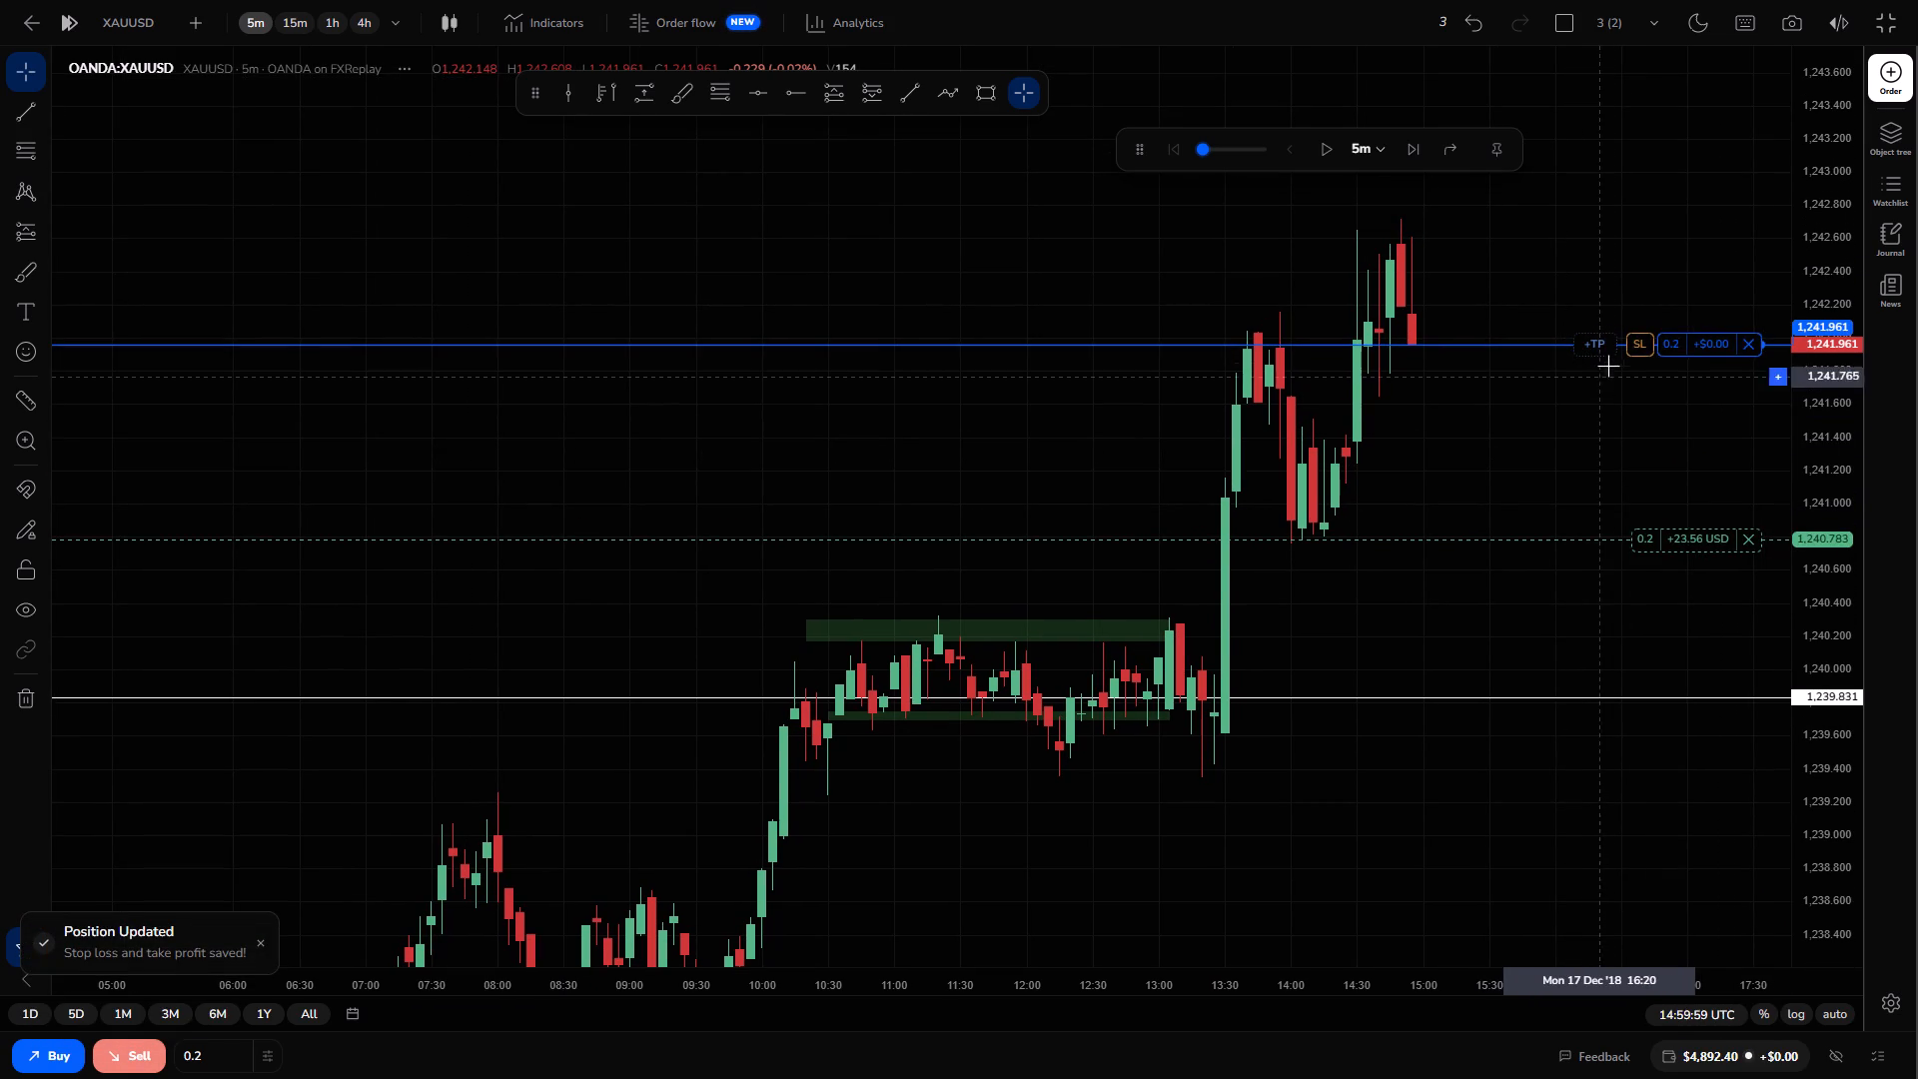
{"action": "left_click_drag", "start_coordinate": [1629, 343], "coordinate": [1747, 209]}
{"action": "left_click_drag", "start_coordinate": [1698, 541], "coordinate": [1697, 589]}
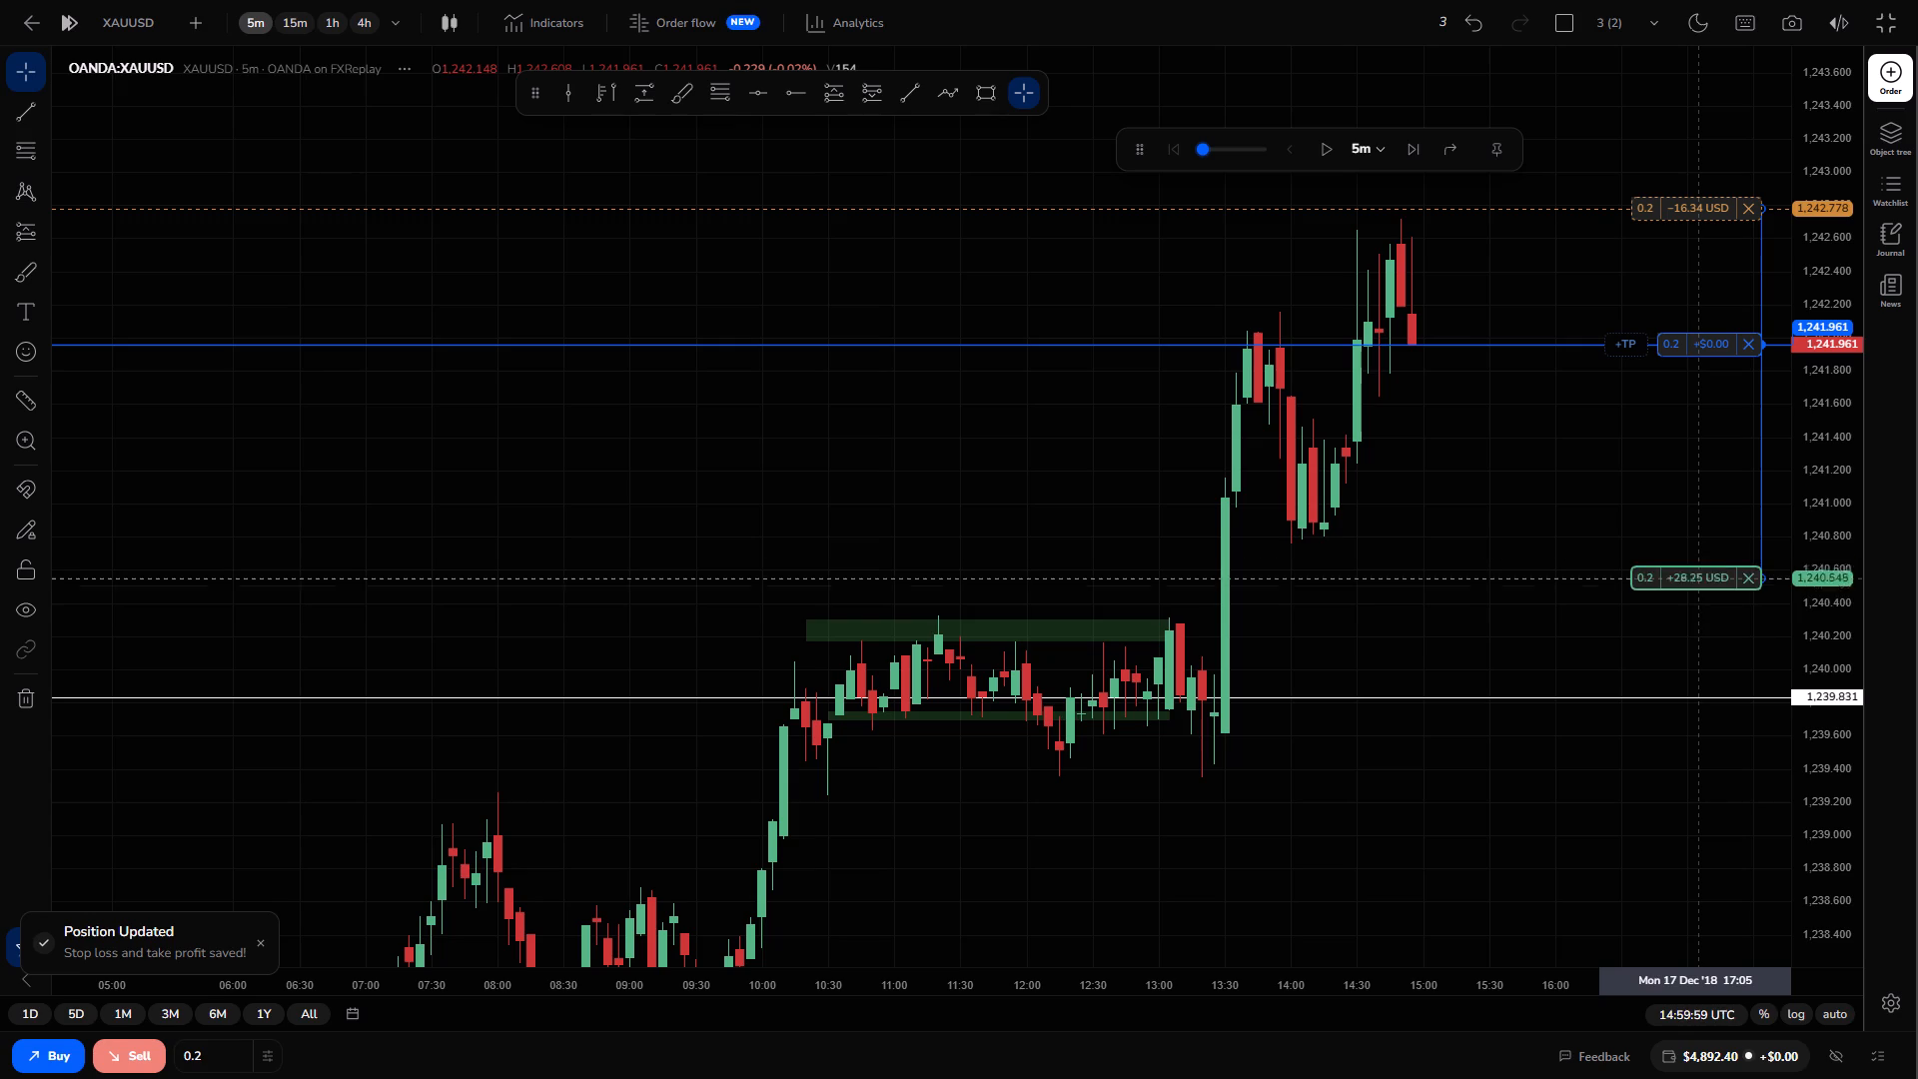
{"action": "left_click_drag", "start_coordinate": [1697, 589], "coordinate": [1702, 620]}
Add a second take profit at about 1,240.801 to the sell position, splitting the targets into 0.1 each.
{"action": "left_click_drag", "start_coordinate": [1634, 491], "coordinate": [1622, 529]}
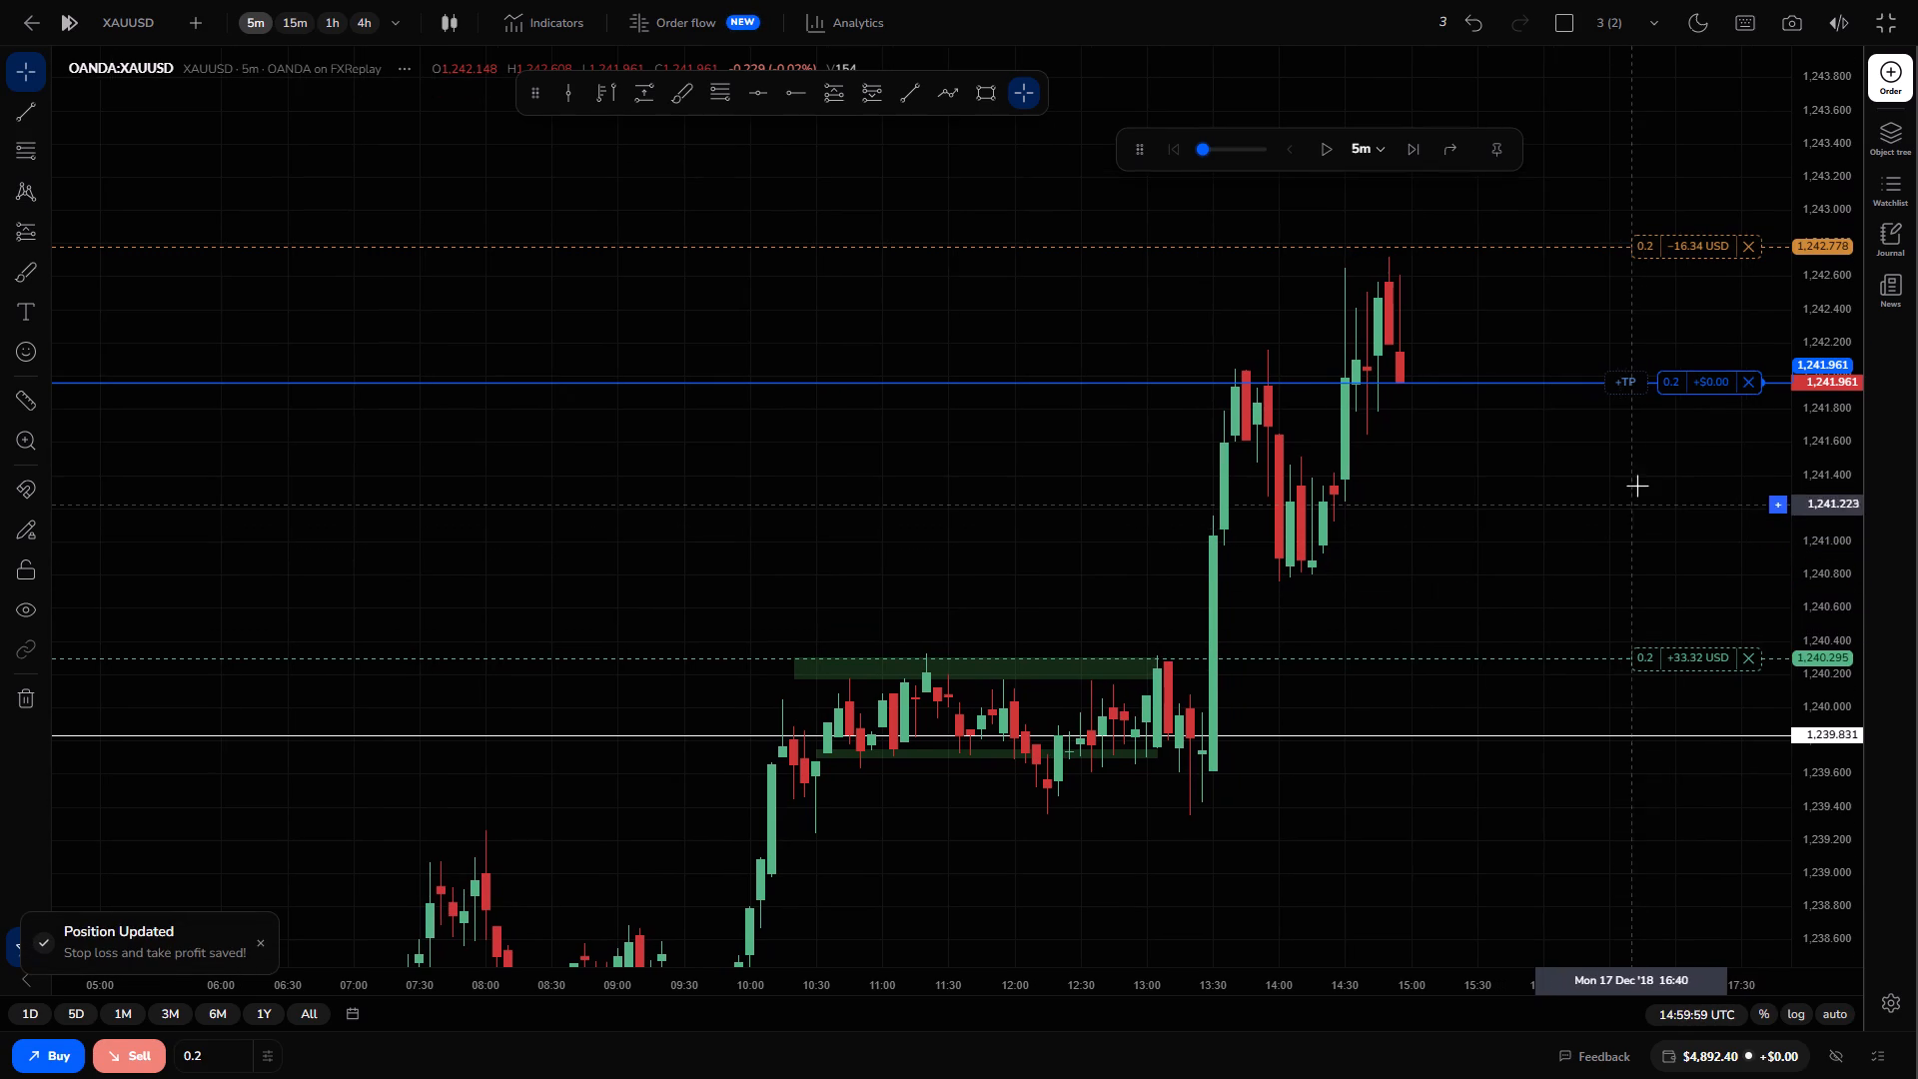
{"action": "left_click_drag", "start_coordinate": [1621, 383], "coordinate": [1642, 565]}
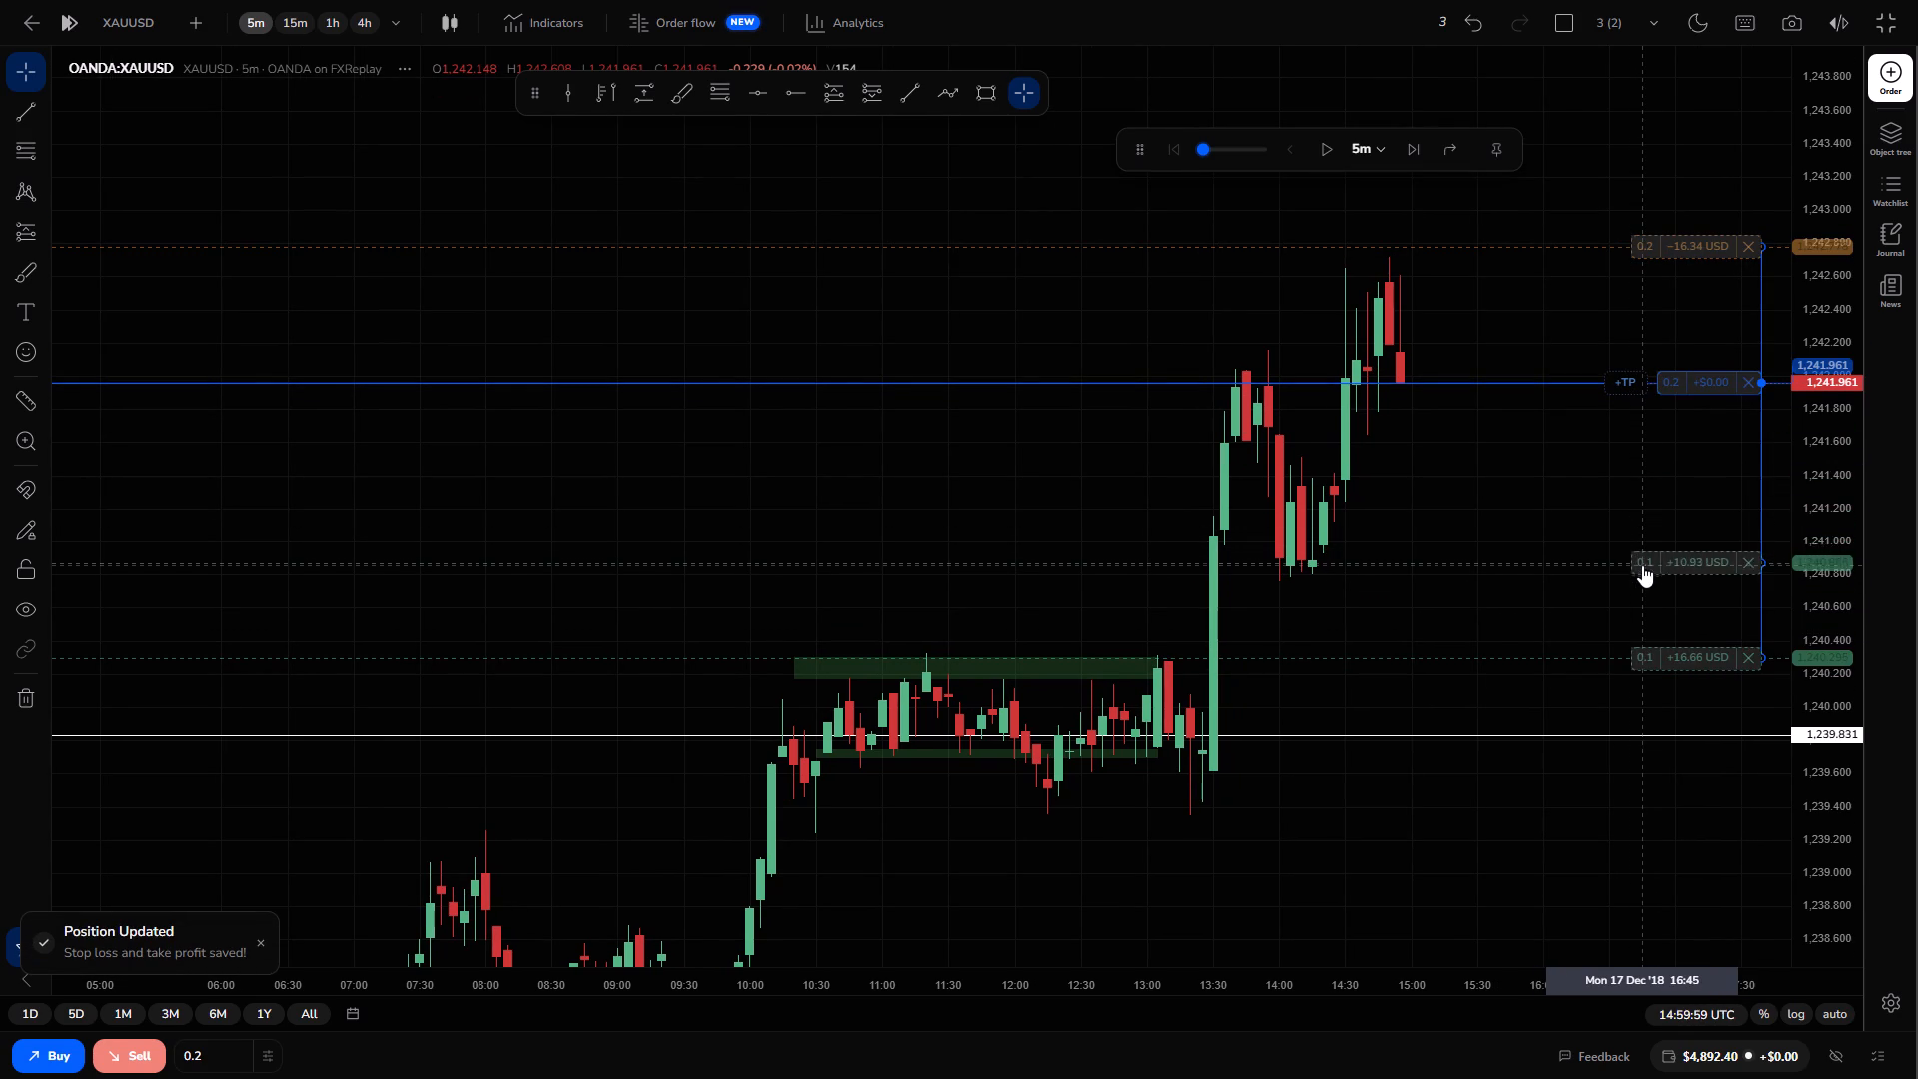
{"action": "left_click_drag", "start_coordinate": [1642, 565], "coordinate": [1640, 574]}
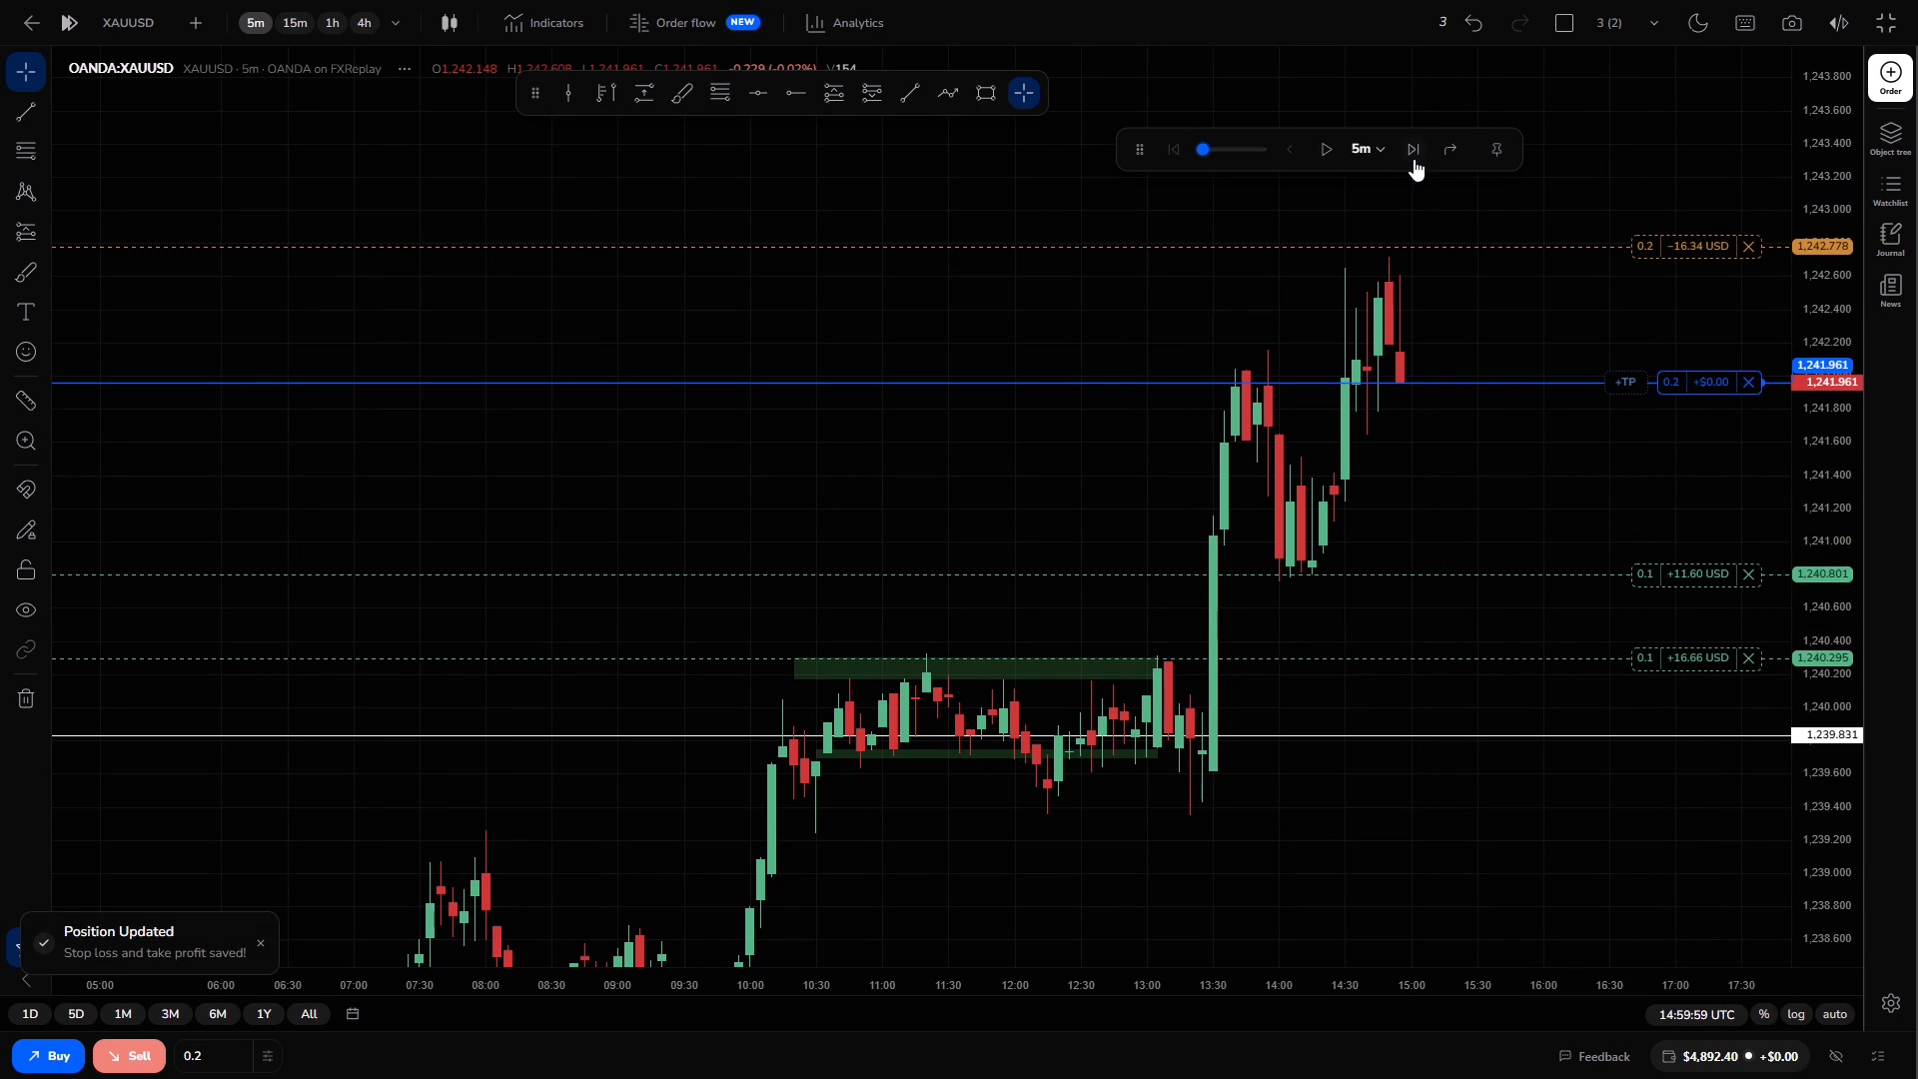
Advance the replay by five 5-minute candles to 15:24:59 UTC.
{"action": "left_click", "coordinate": [1413, 156]}
{"action": "left_click", "coordinate": [1413, 156]}
{"action": "left_click", "coordinate": [1413, 156]}
{"action": "left_click", "coordinate": [1413, 156]}
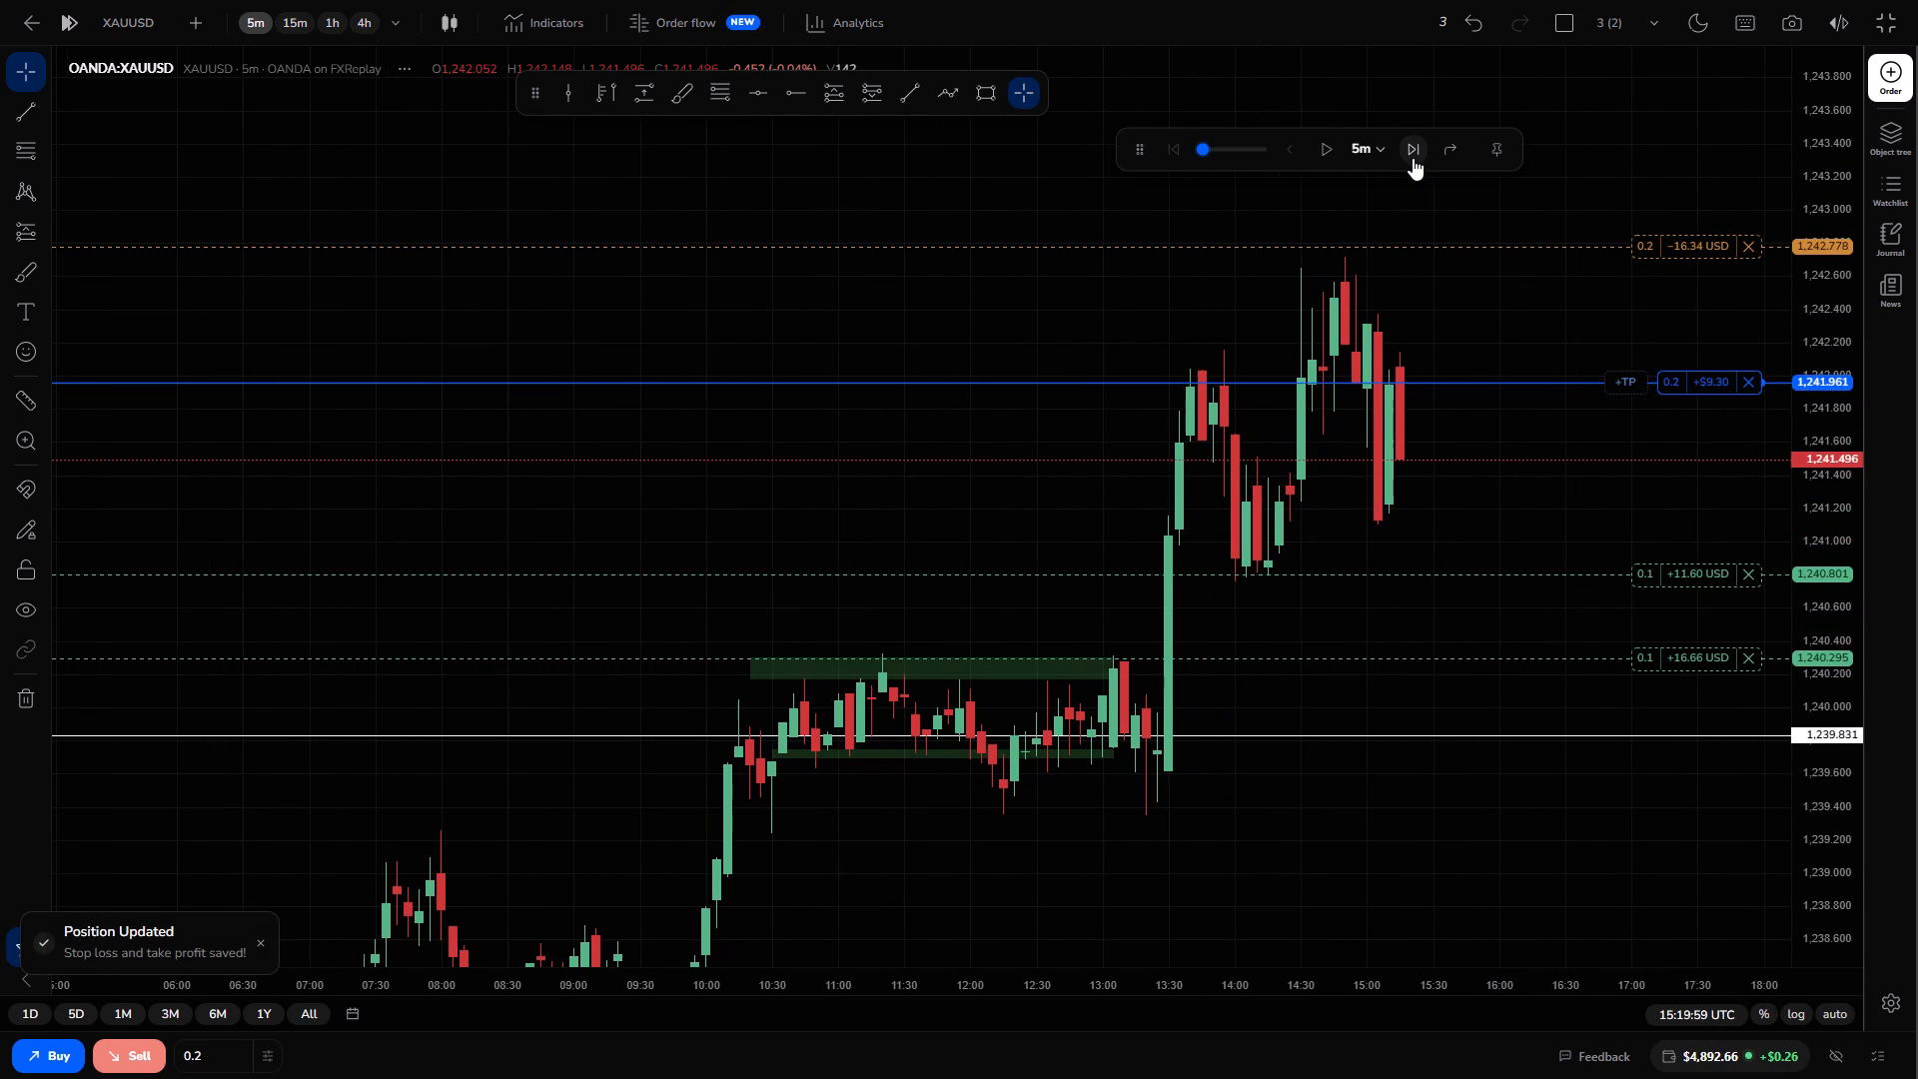
{"action": "left_click", "coordinate": [1414, 160]}
Move the sell position's stop loss just below the entry price, to about 1,241.862.
{"action": "left_click_drag", "start_coordinate": [1724, 240], "coordinate": [1724, 251]}
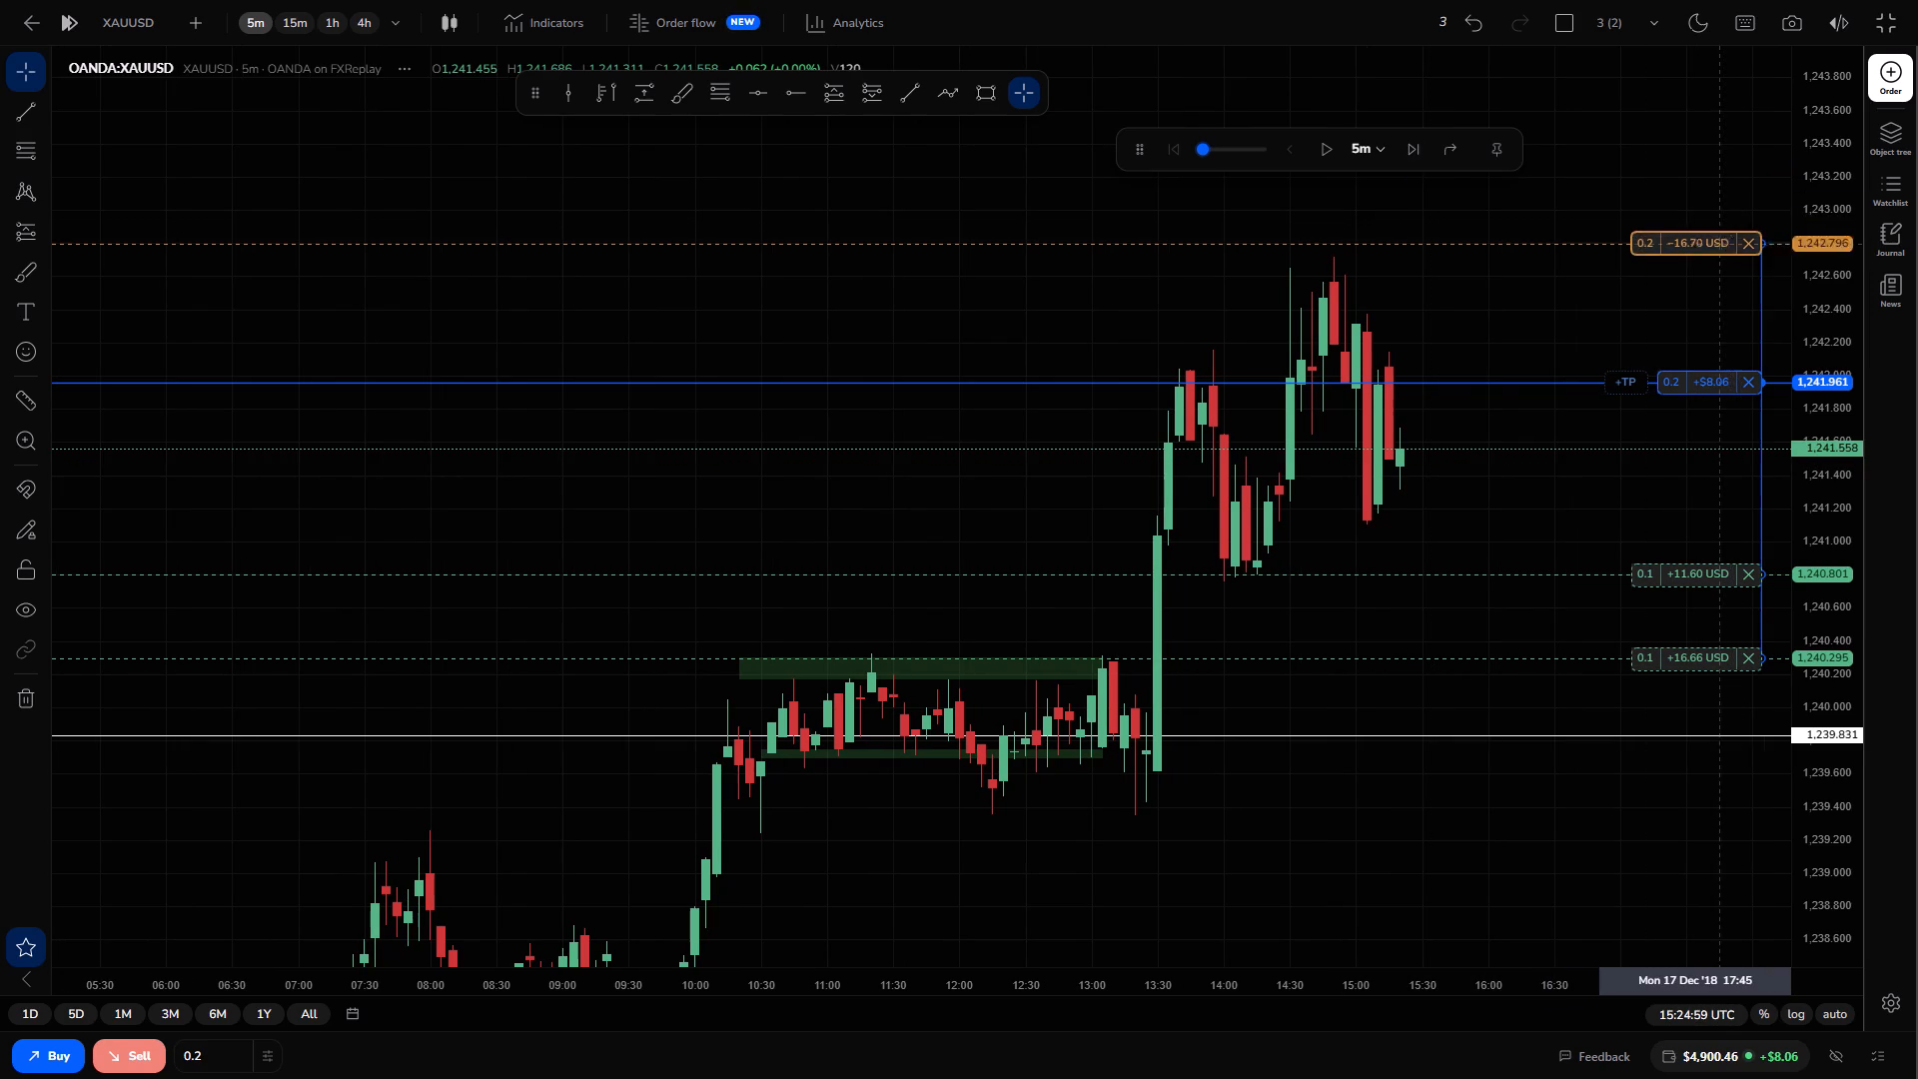
{"action": "left_click_drag", "start_coordinate": [1724, 251], "coordinate": [1733, 399]}
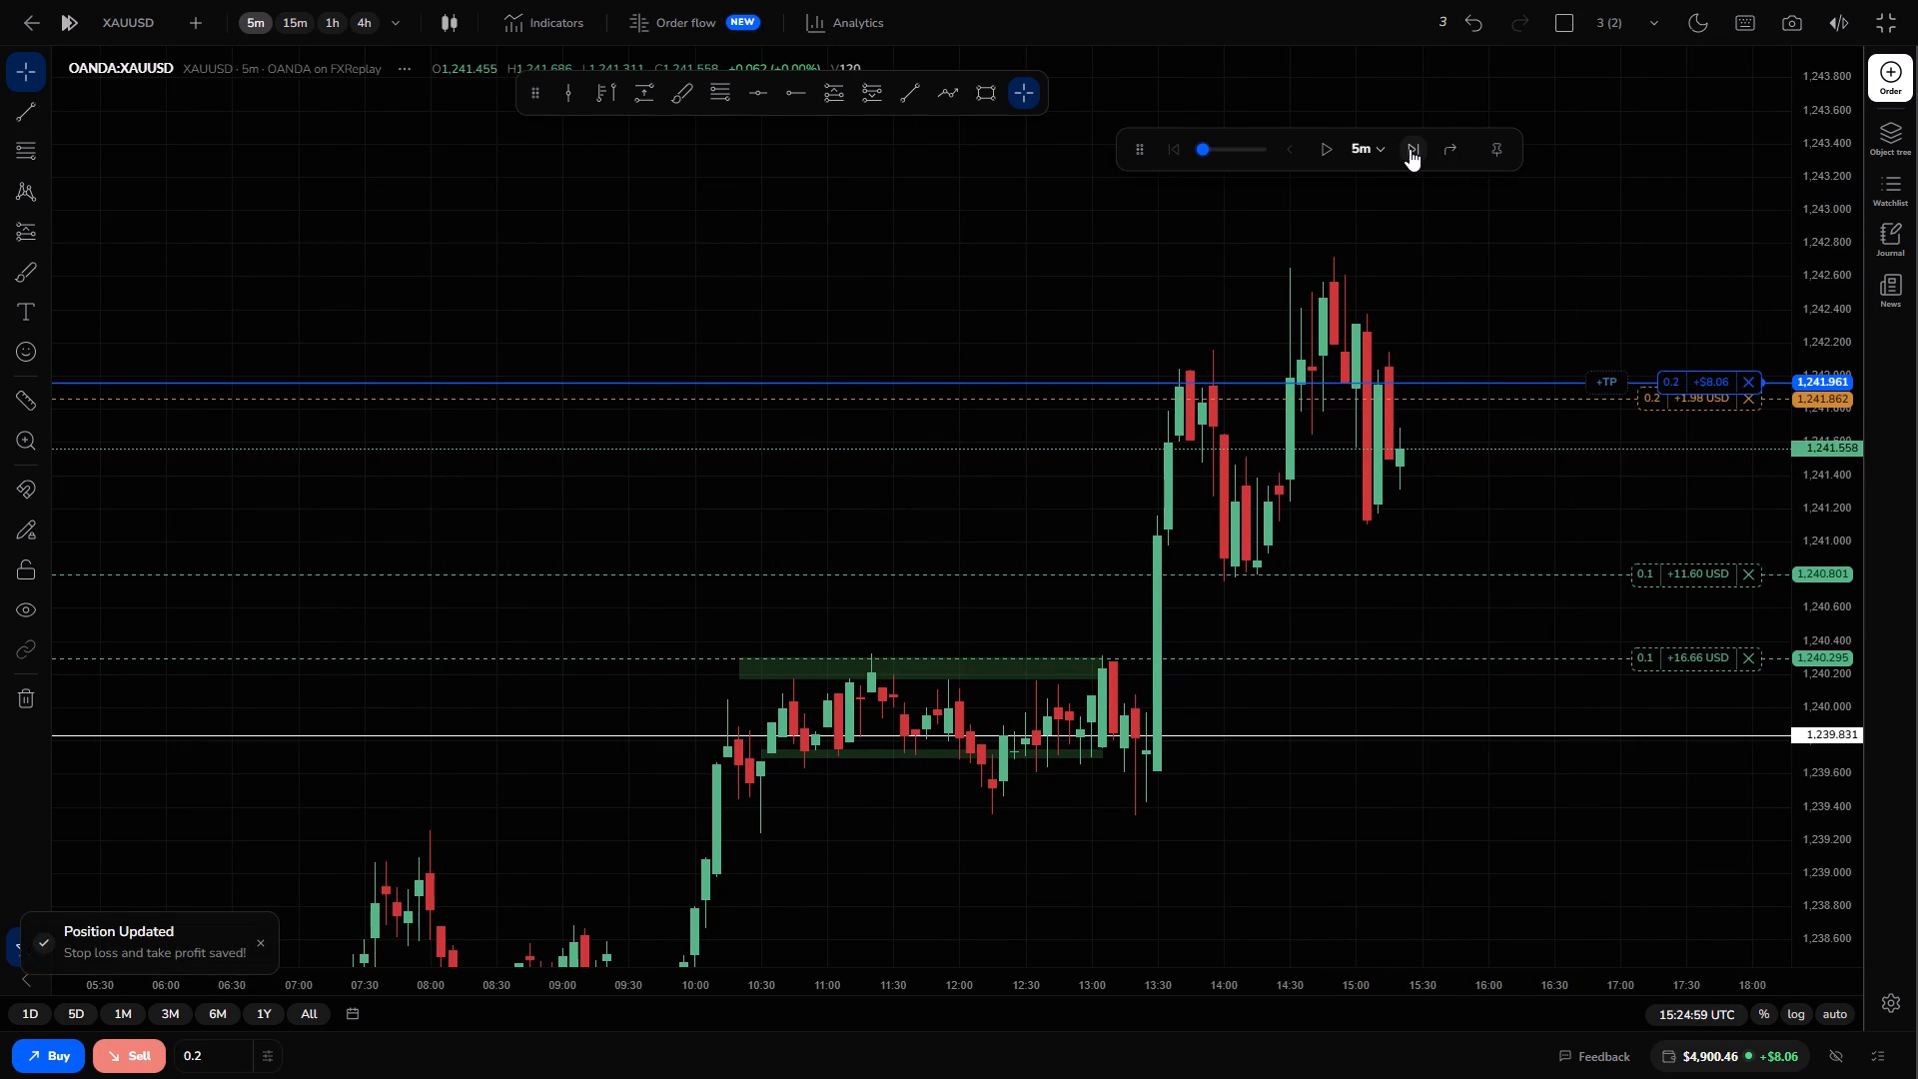
Advance the replay candle by candle on the 5-minute interval to 16:29:59 UTC.
{"action": "left_click", "coordinate": [1410, 149]}
{"action": "left_click", "coordinate": [1410, 149]}
{"action": "left_click", "coordinate": [1410, 149]}
{"action": "left_click", "coordinate": [1410, 149]}
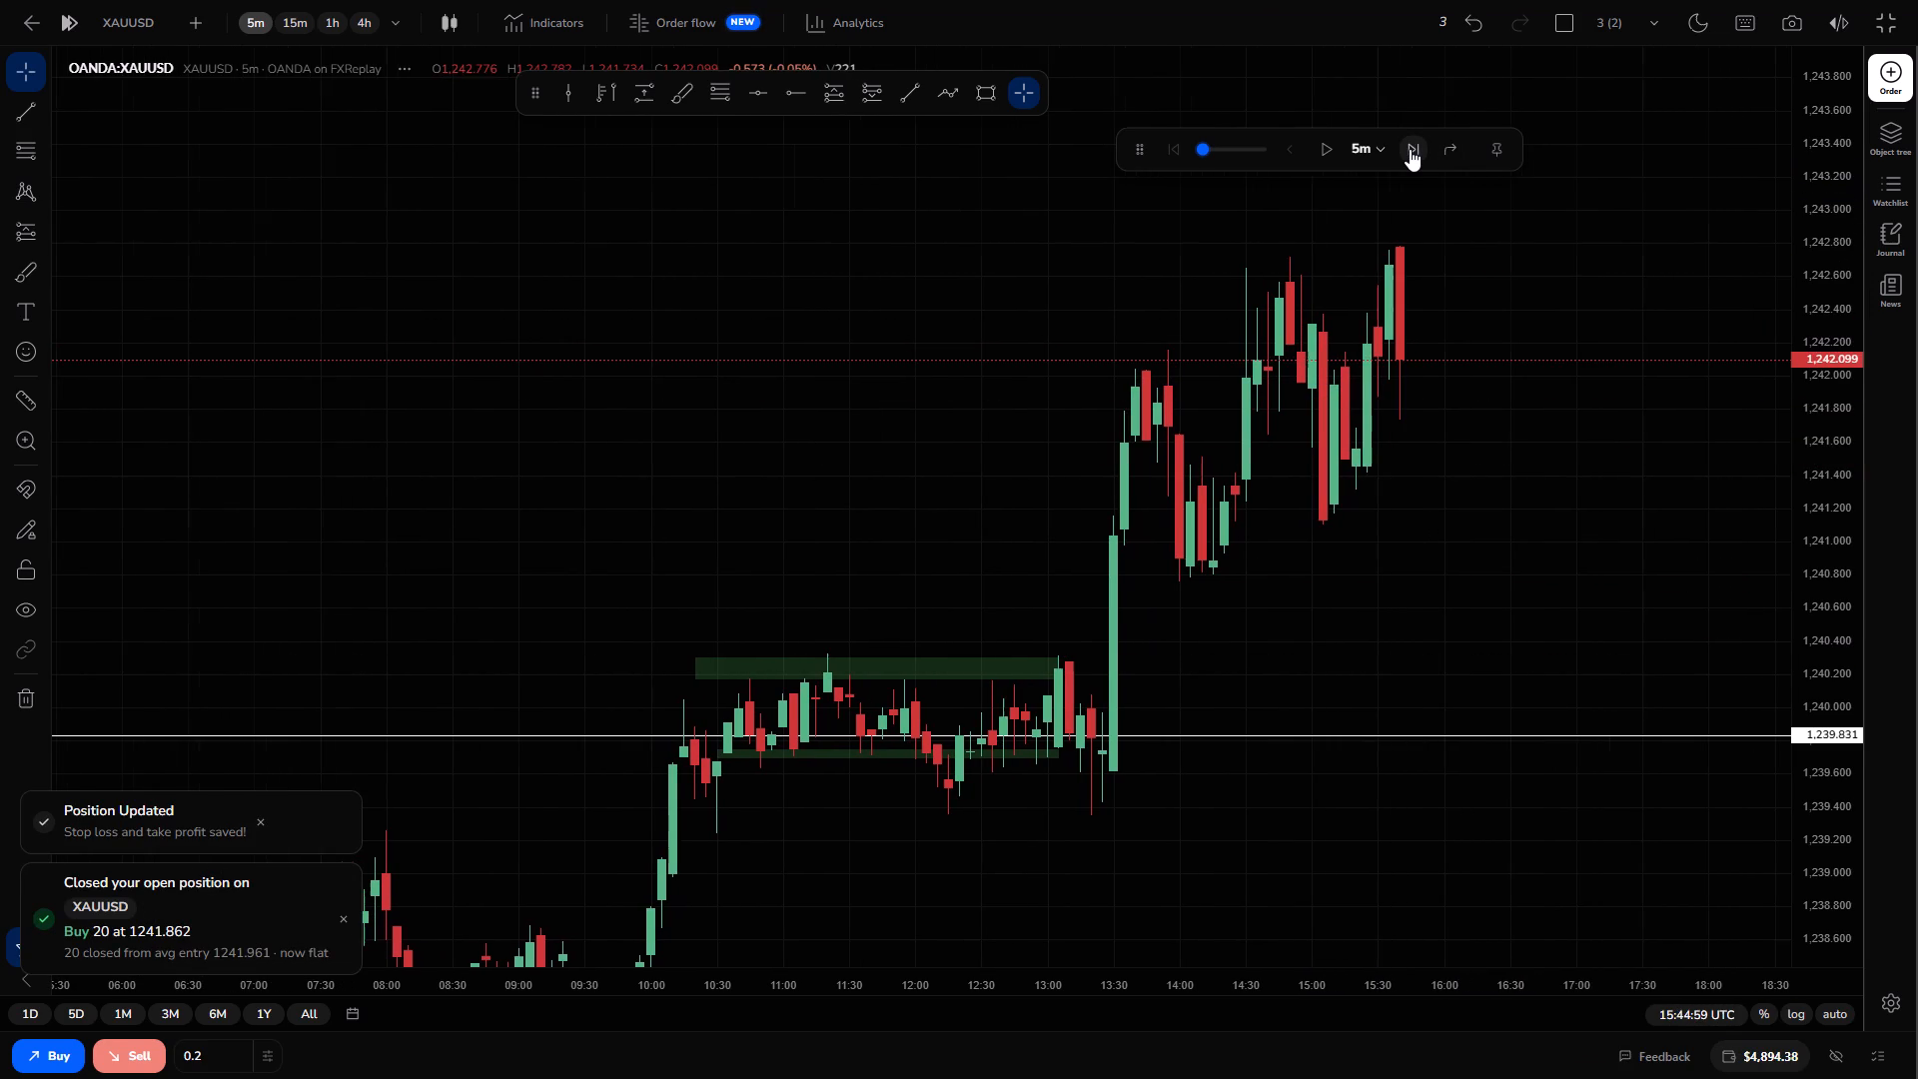
{"action": "left_click", "coordinate": [1410, 149]}
{"action": "left_click", "coordinate": [1410, 149]}
{"action": "left_click", "coordinate": [1410, 149]}
{"action": "left_click", "coordinate": [1410, 150]}
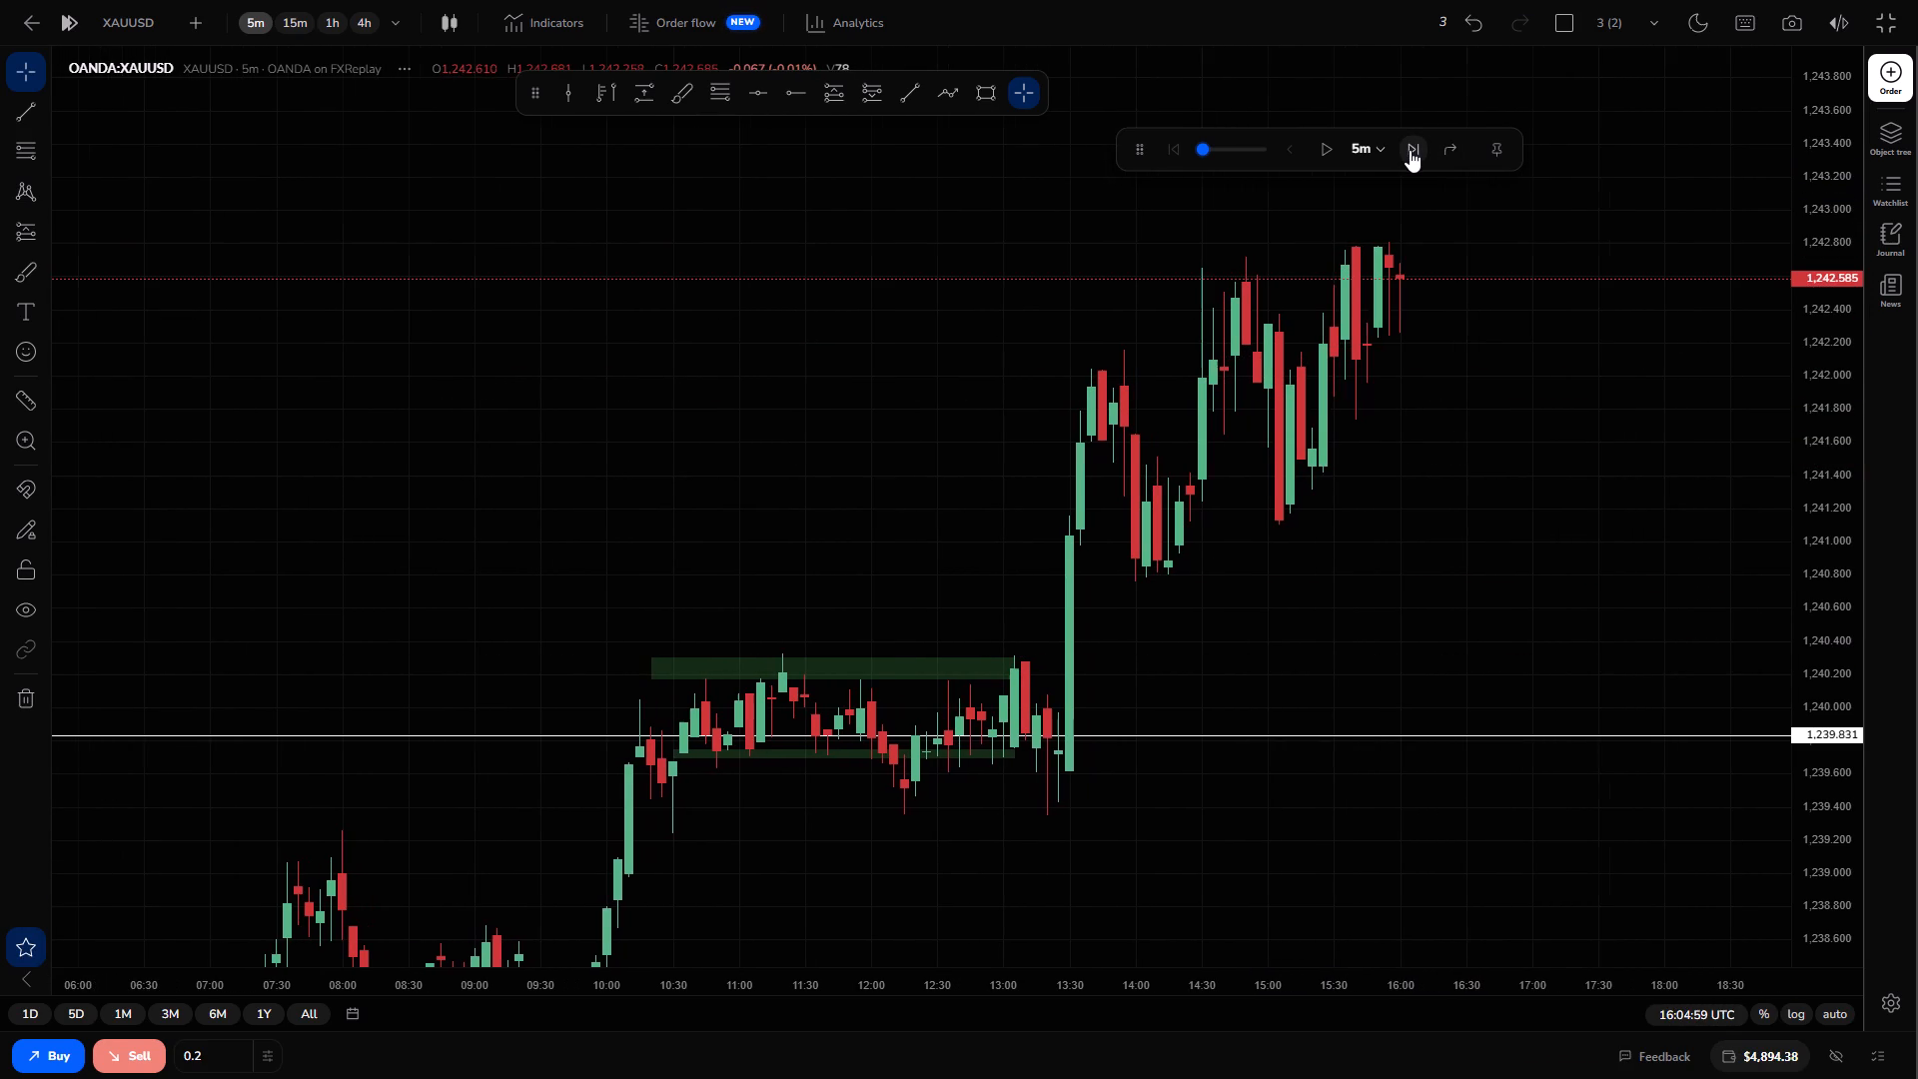
{"action": "left_click", "coordinate": [1410, 150]}
{"action": "left_click", "coordinate": [1410, 150]}
{"action": "double_click", "coordinate": [1410, 150]}
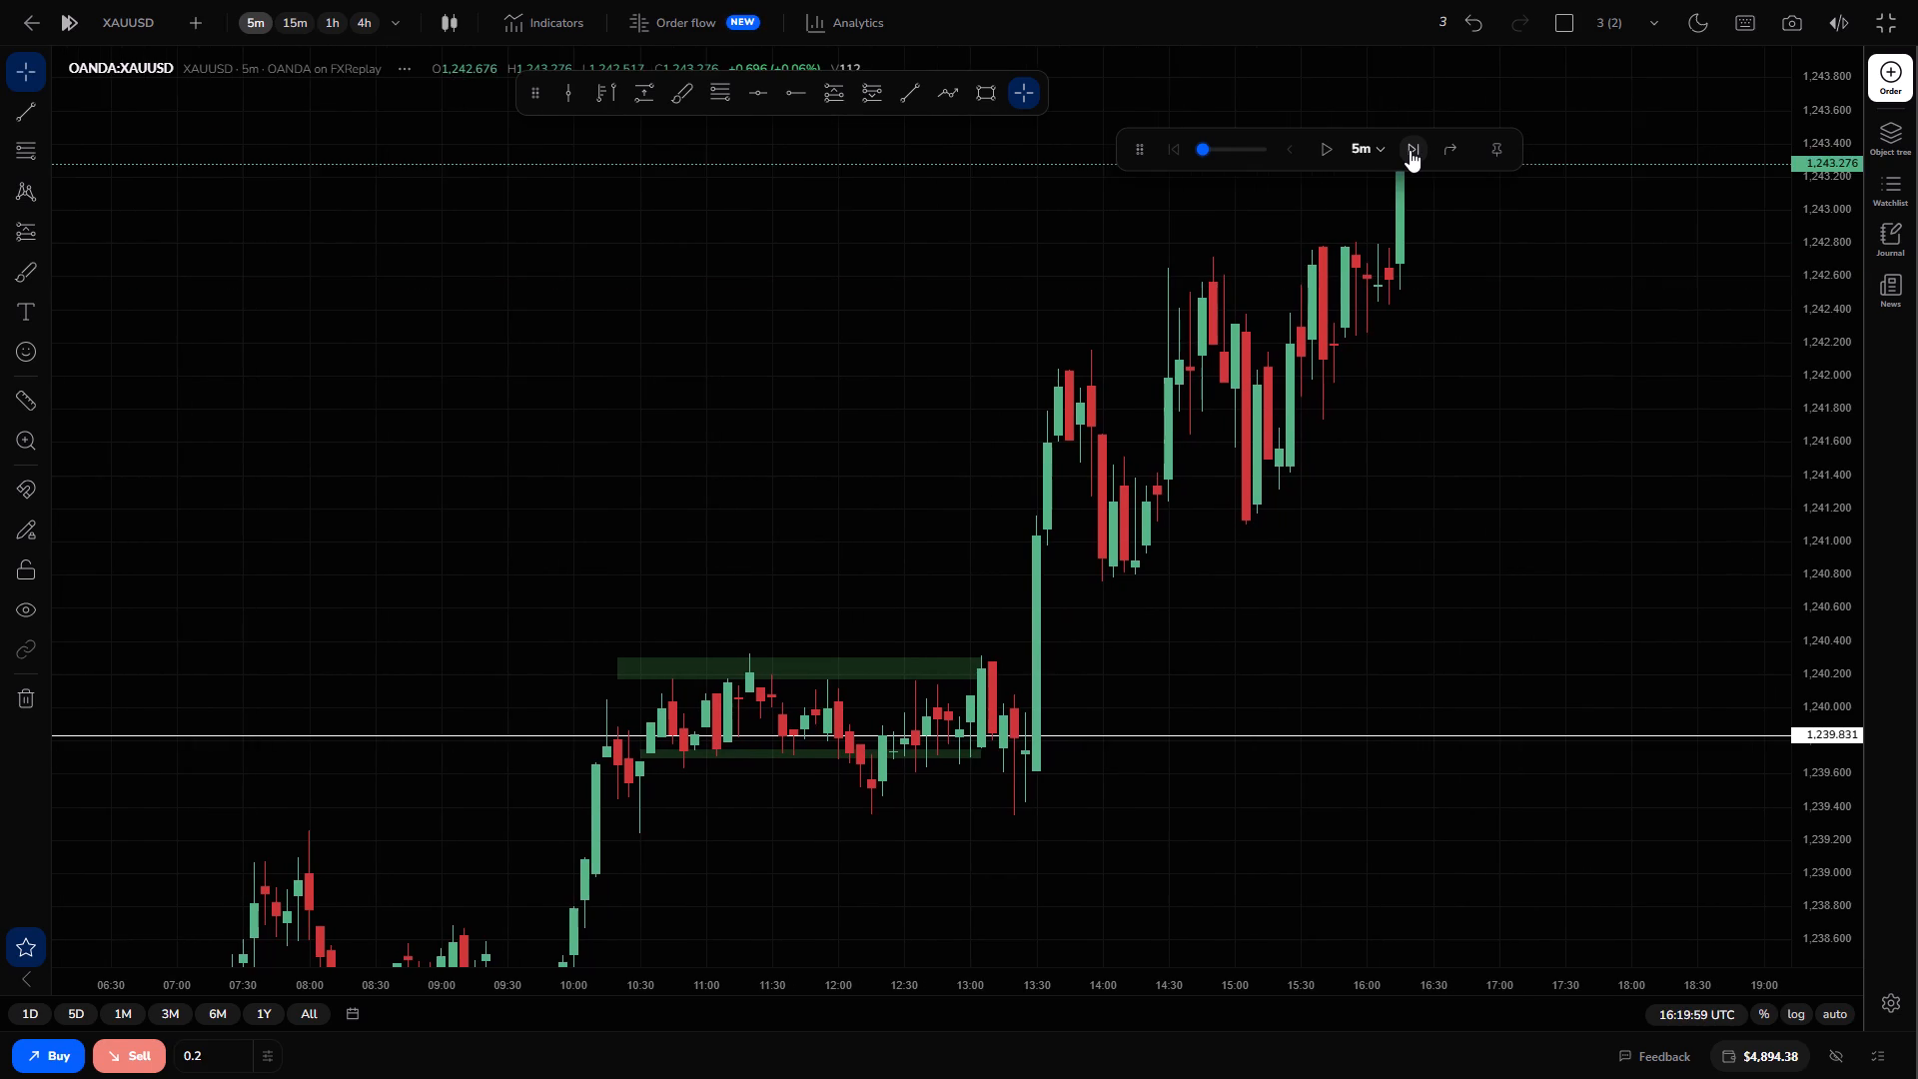
{"action": "left_click", "coordinate": [1410, 150]}
Examine the 5-minute XAUUSD price action of 14 to 17 December 2018 around the marked green zones and horizontal levels.
{"action": "left_click_drag", "start_coordinate": [1419, 220], "coordinate": [1530, 393]}
{"action": "scroll", "coordinate": [1609, 375], "scroll_direction": "up", "scroll_amount": 1}
{"action": "scroll", "coordinate": [1603, 379], "scroll_direction": "down", "scroll_amount": 1}
{"action": "left_click_drag", "start_coordinate": [1573, 568], "coordinate": [1529, 361]}
{"action": "left_click_drag", "start_coordinate": [1823, 167], "coordinate": [1742, 410]}
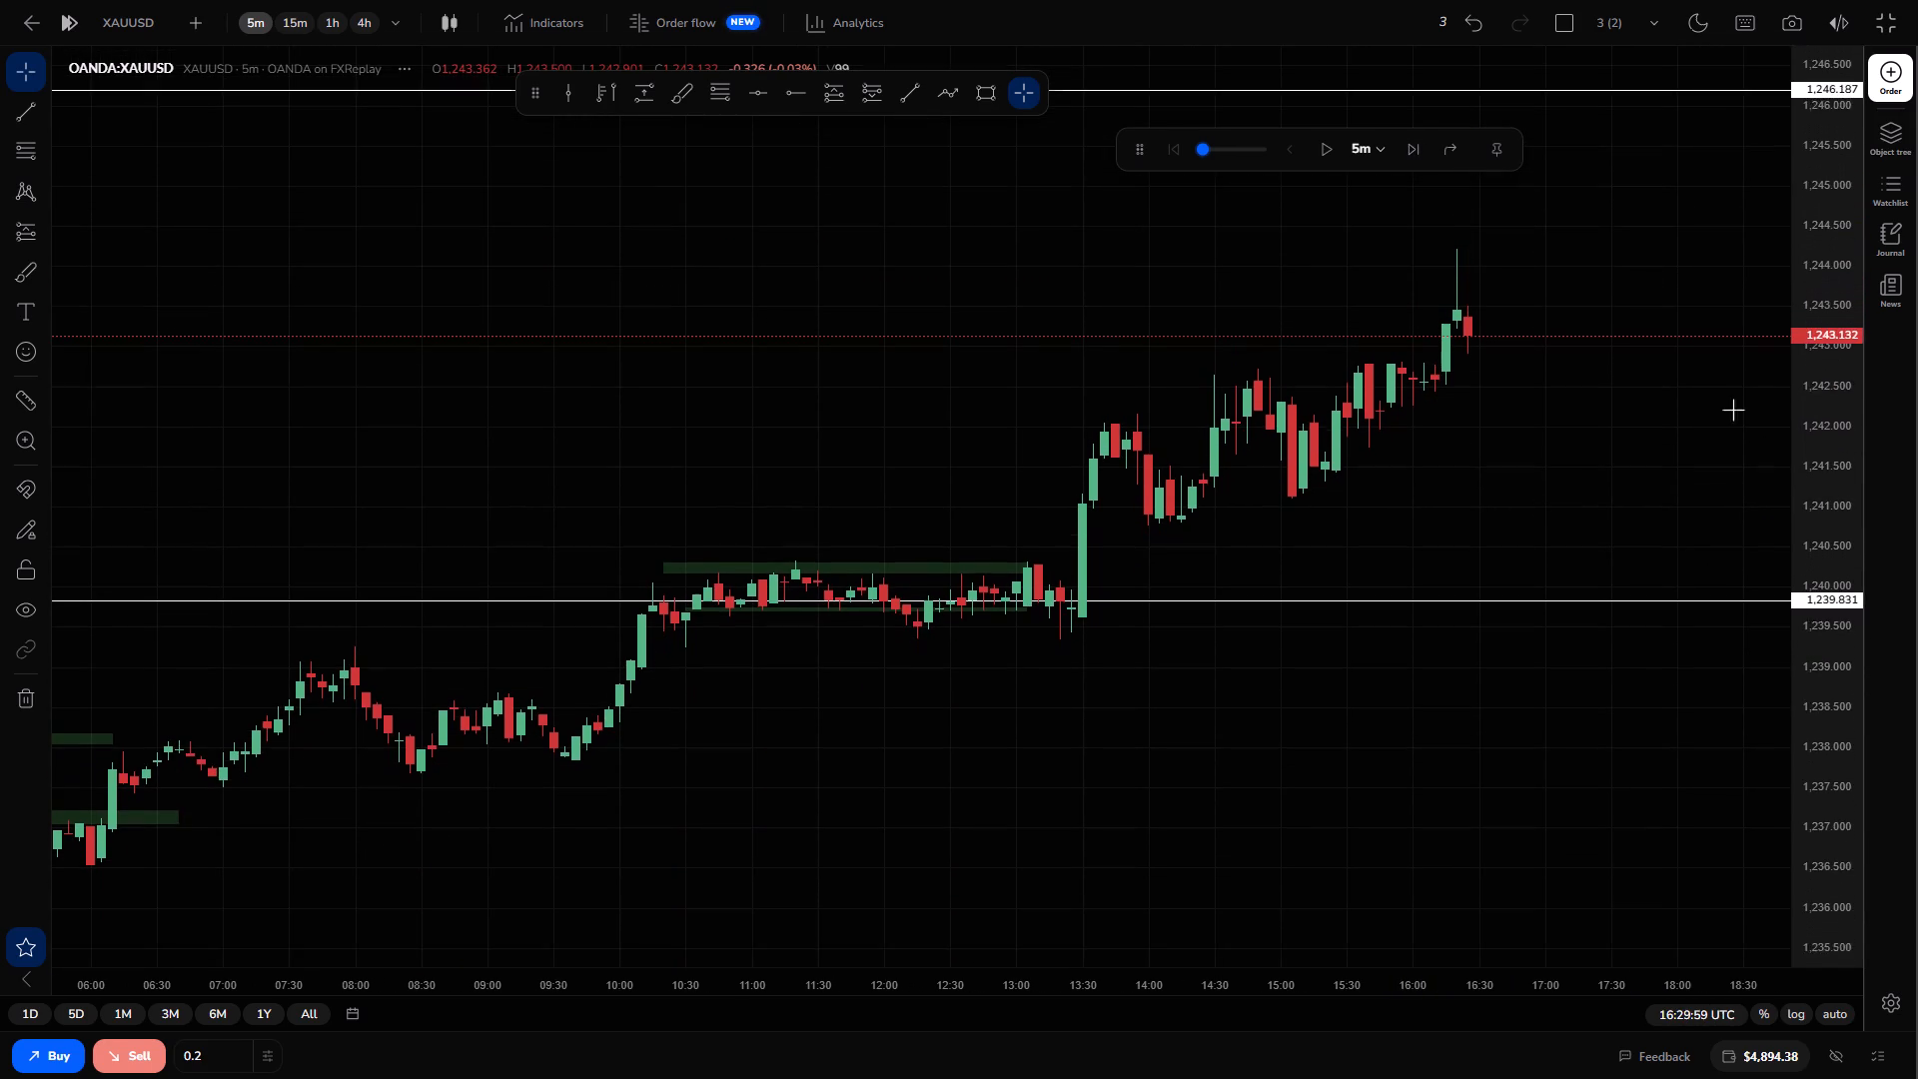
{"action": "scroll", "coordinate": [1464, 419], "scroll_direction": "down", "scroll_amount": 6}
{"action": "scroll", "coordinate": [1478, 421], "scroll_direction": "up", "scroll_amount": 1}
{"action": "scroll", "coordinate": [1478, 421], "scroll_direction": "down", "scroll_amount": 1}
{"action": "scroll", "coordinate": [1478, 421], "scroll_direction": "up", "scroll_amount": 1}
{"action": "scroll", "coordinate": [1476, 421], "scroll_direction": "down", "scroll_amount": 1}
{"action": "scroll", "coordinate": [1476, 421], "scroll_direction": "up", "scroll_amount": 2}
{"action": "scroll", "coordinate": [1453, 425], "scroll_direction": "down", "scroll_amount": 1}
{"action": "scroll", "coordinate": [1120, 422], "scroll_direction": "up", "scroll_amount": 1}
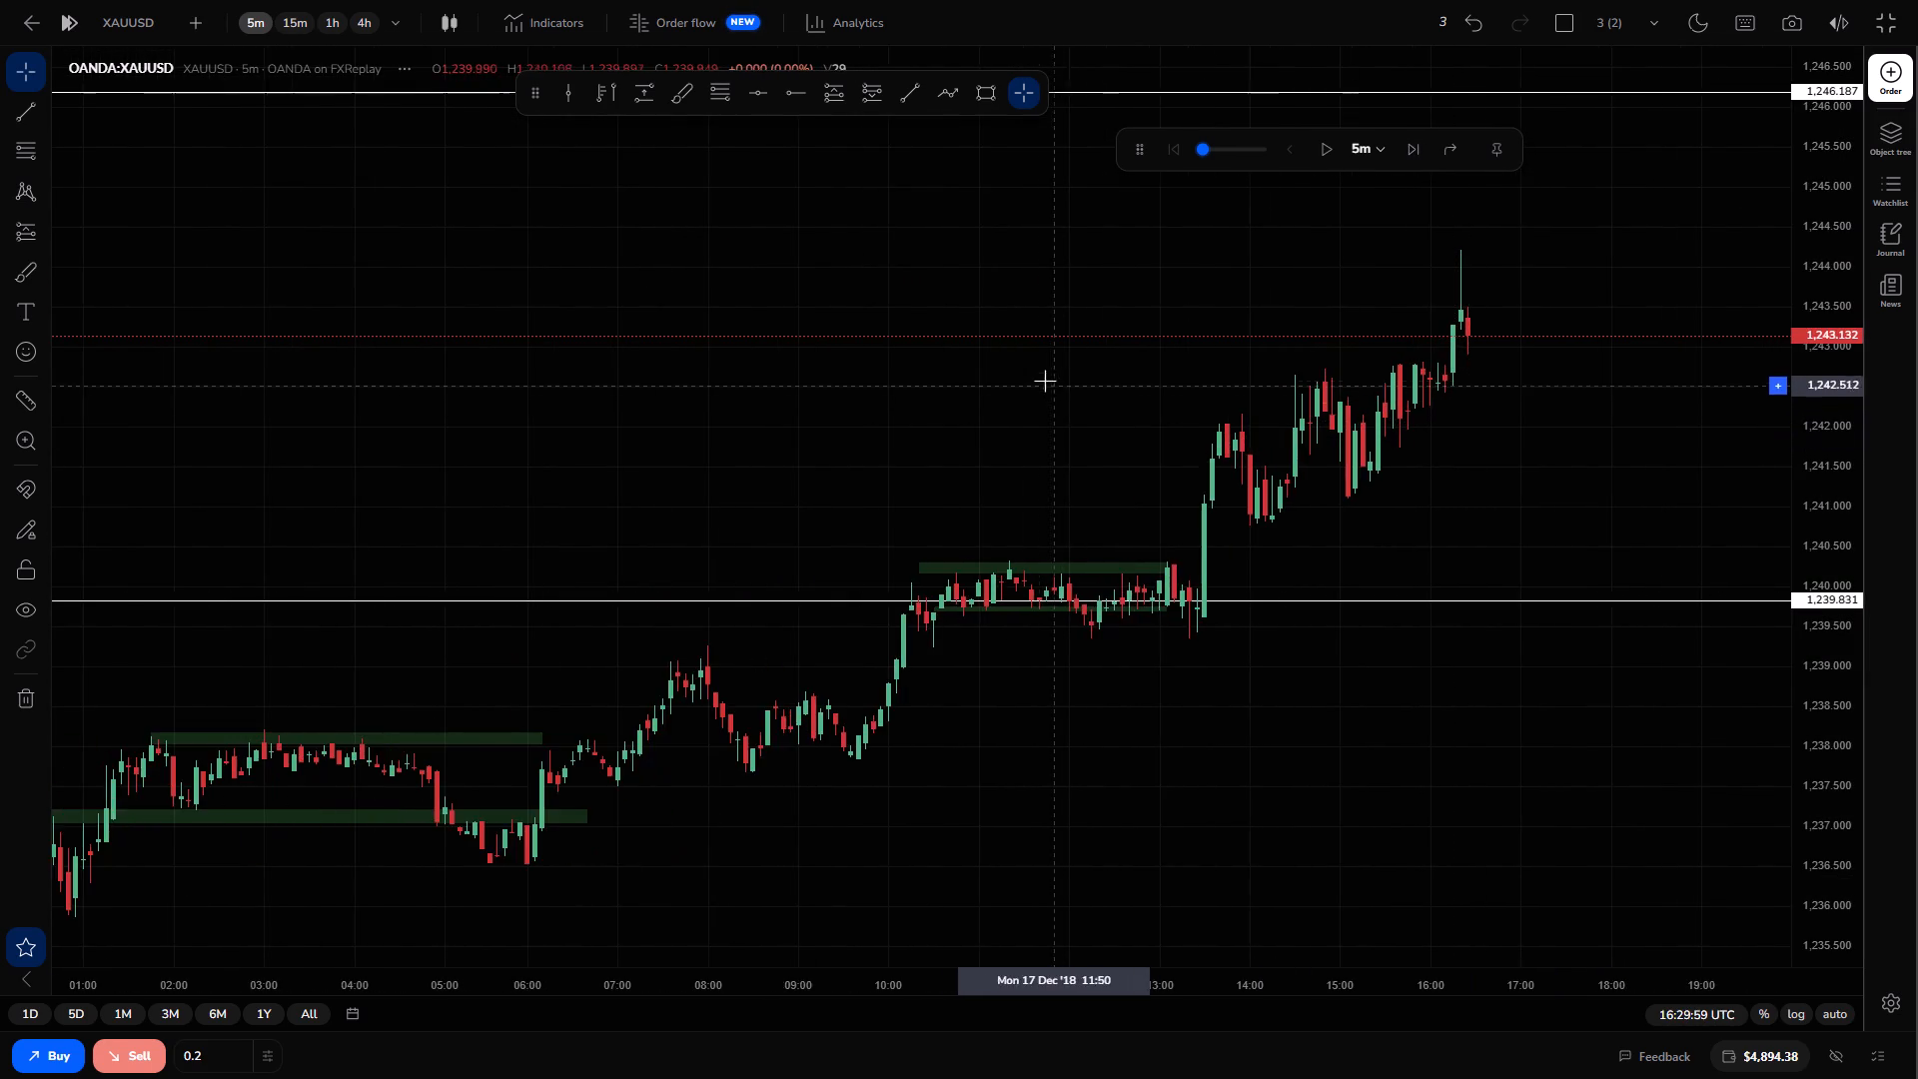
{"action": "scroll", "coordinate": [1016, 382], "scroll_direction": "down", "scroll_amount": 3}
{"action": "scroll", "coordinate": [980, 388], "scroll_direction": "up", "scroll_amount": 3}
{"action": "scroll", "coordinate": [839, 424], "scroll_direction": "down", "scroll_amount": 5}
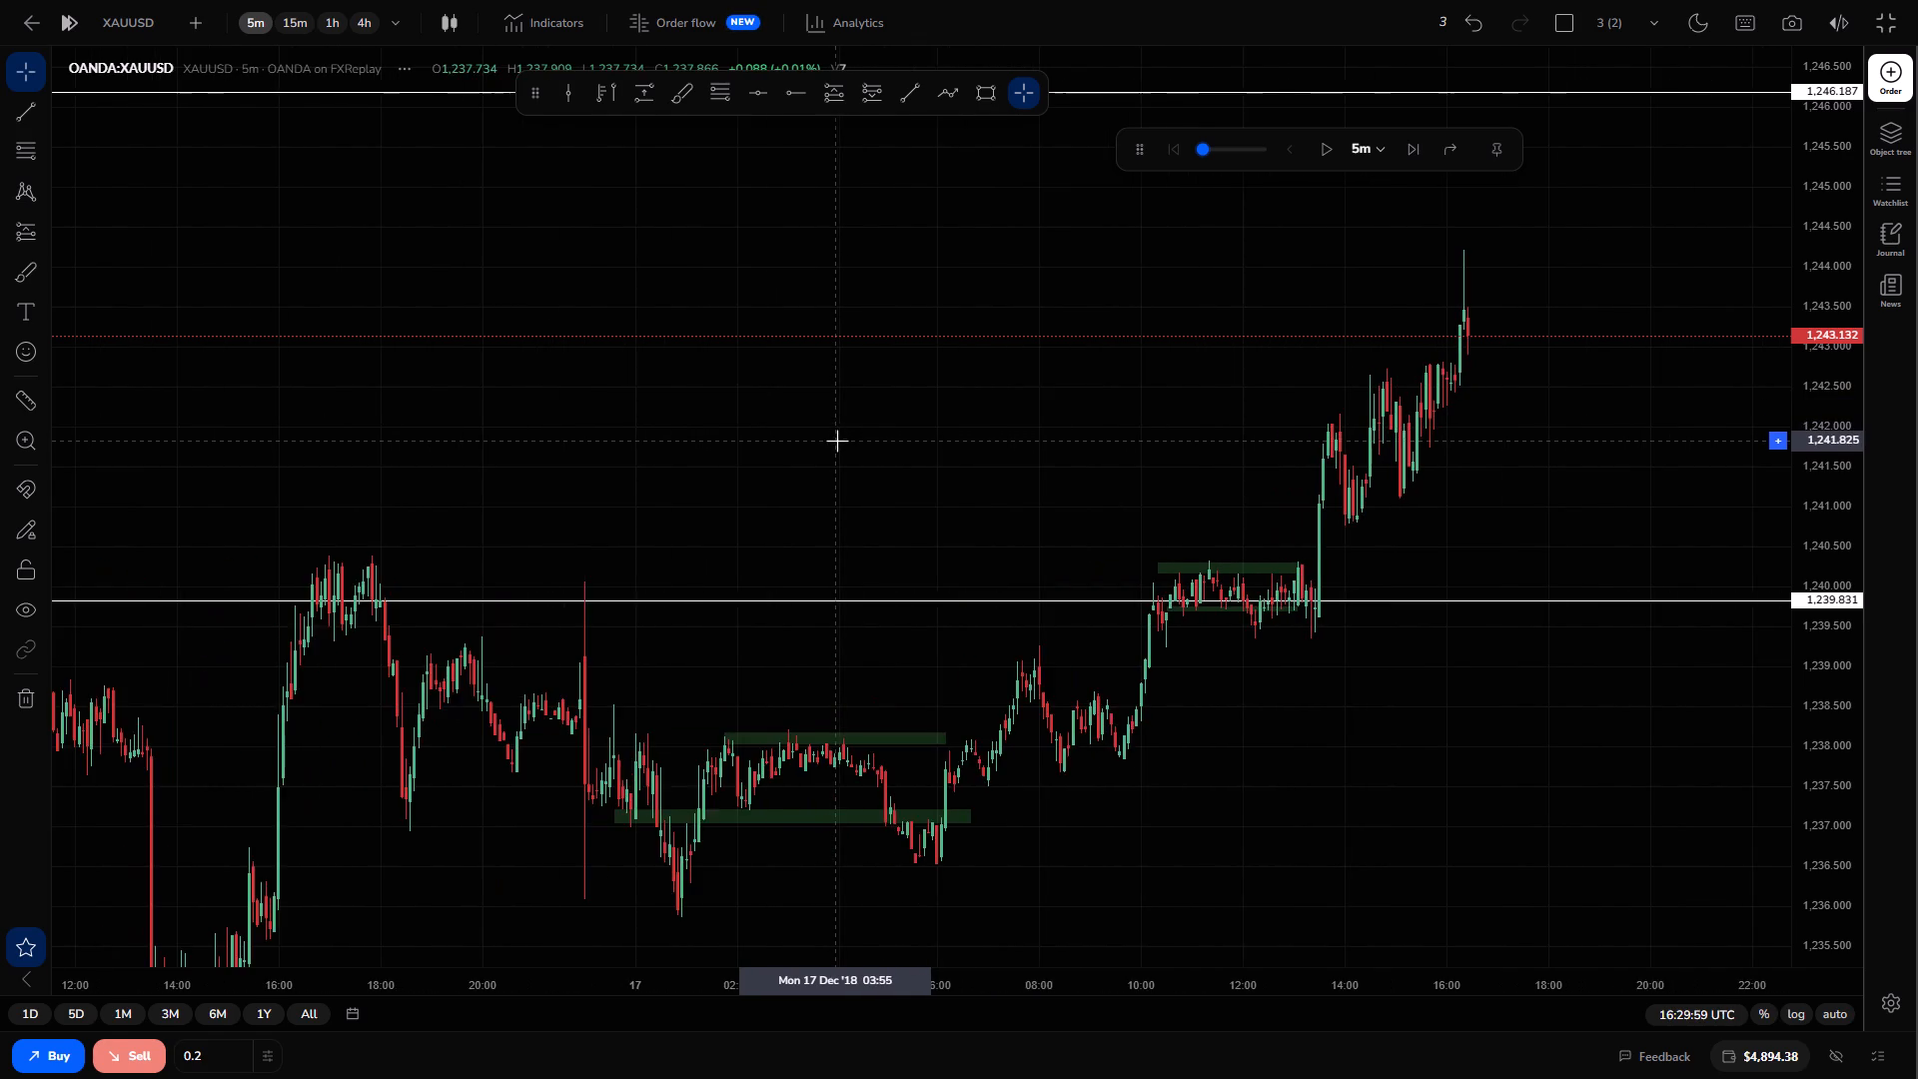
{"action": "scroll", "coordinate": [837, 441], "scroll_direction": "down", "scroll_amount": 7}
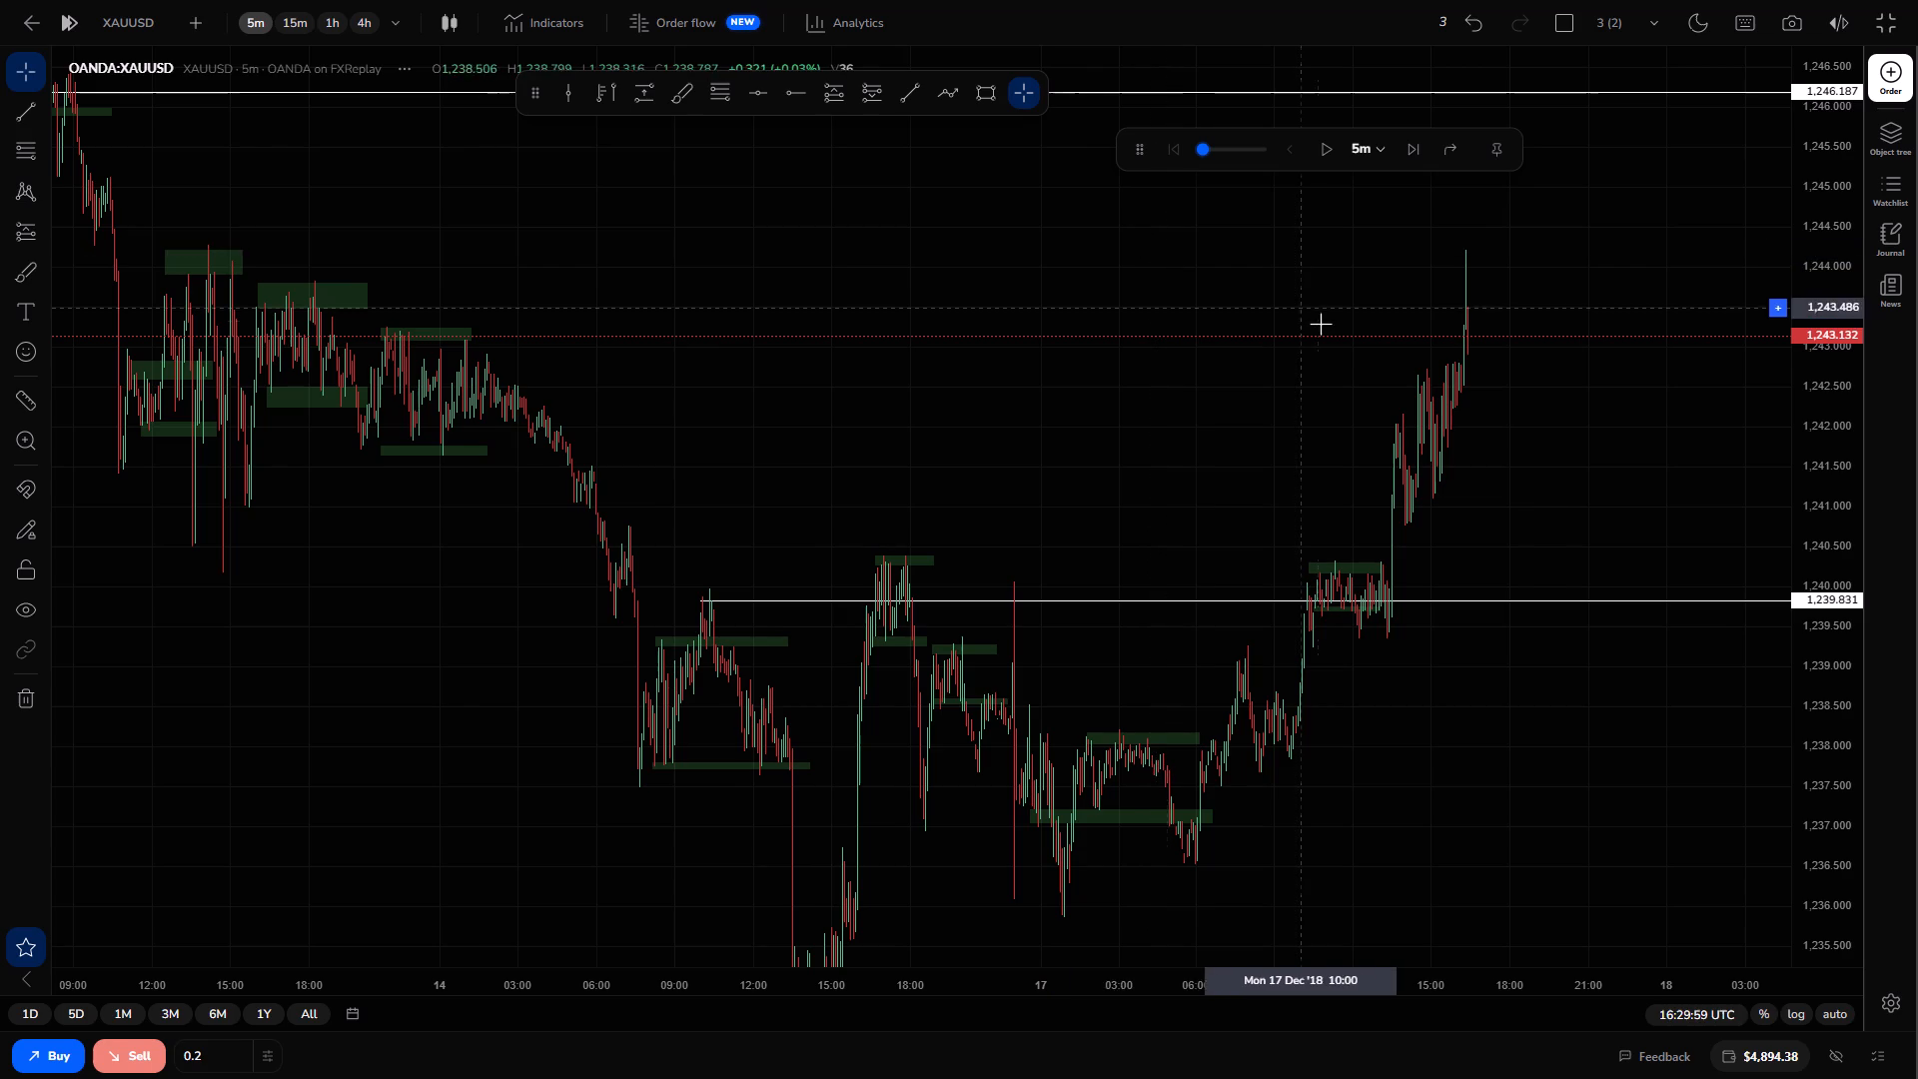
{"action": "scroll", "coordinate": [1321, 328], "scroll_direction": "down", "scroll_amount": 1}
{"action": "scroll", "coordinate": [1322, 335], "scroll_direction": "up", "scroll_amount": 2}
{"action": "scroll", "coordinate": [1328, 346], "scroll_direction": "down", "scroll_amount": 1}
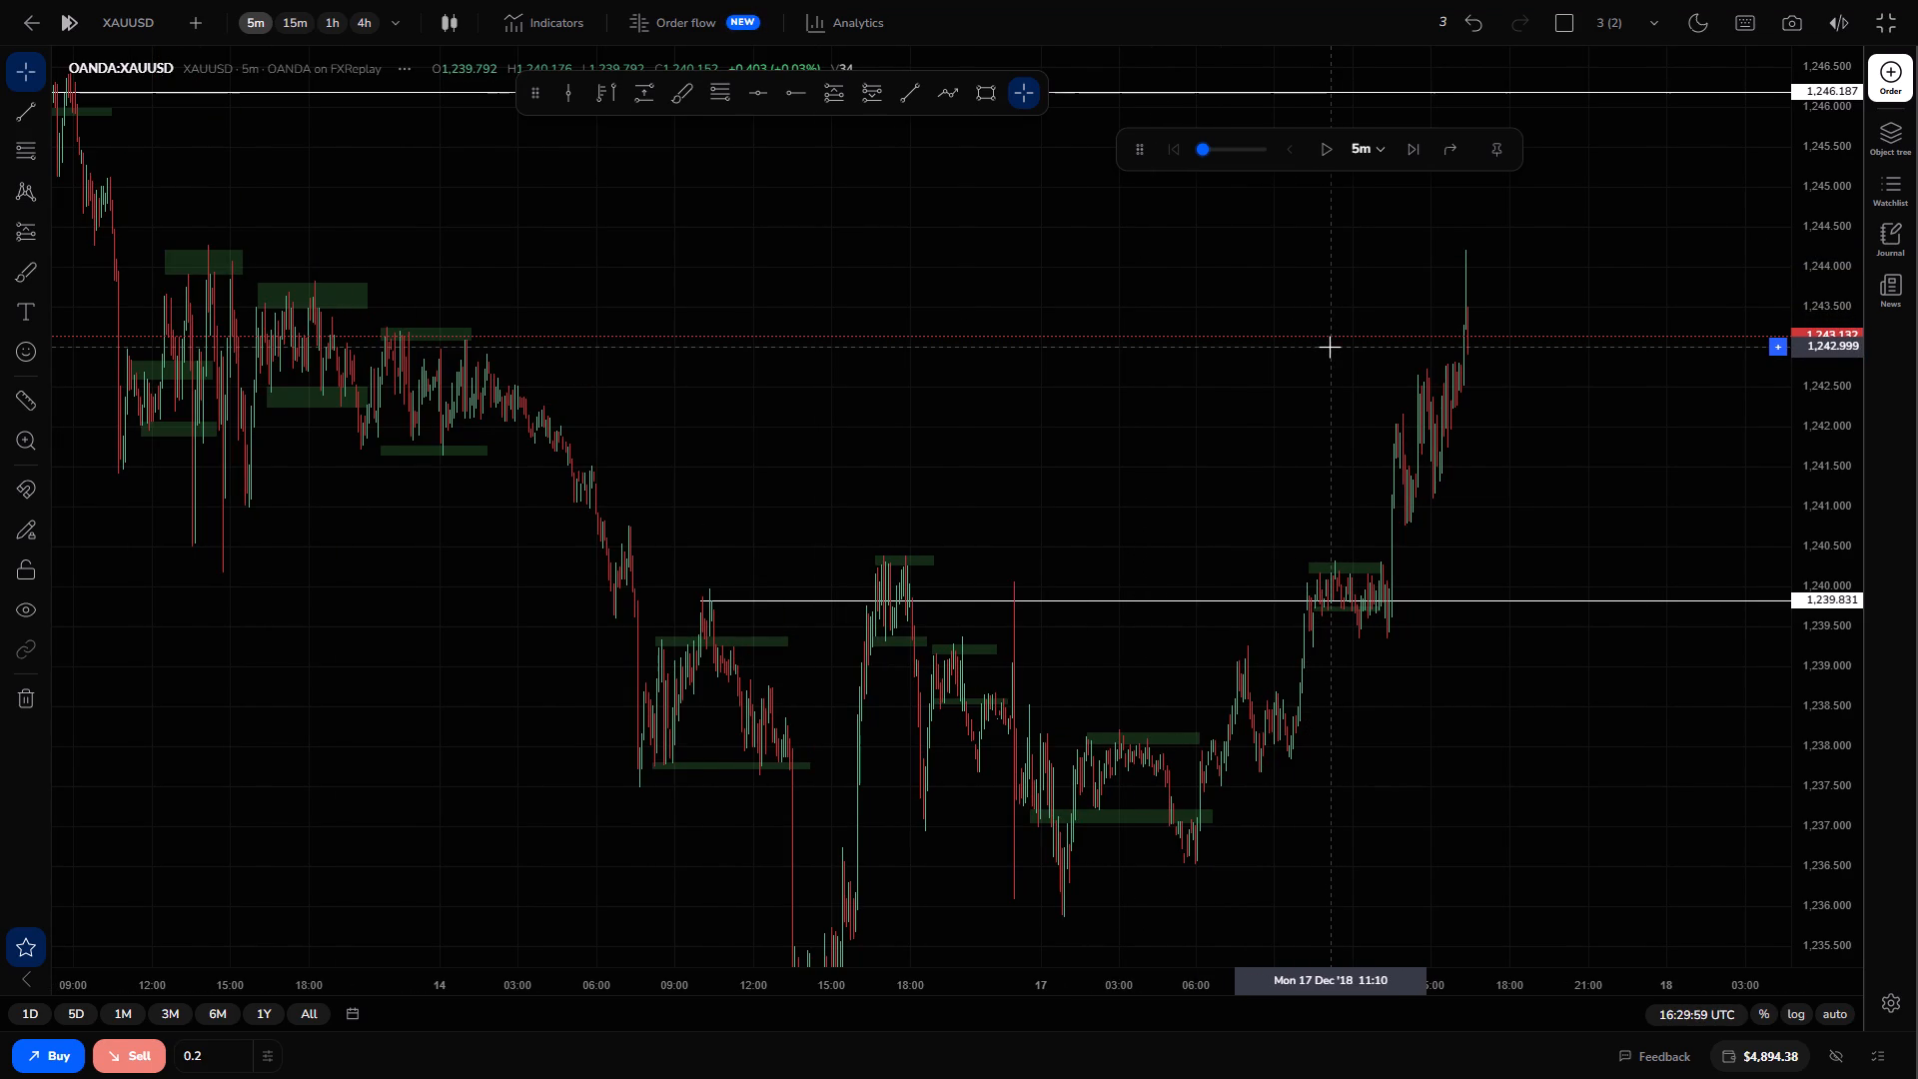
{"action": "scroll", "coordinate": [1330, 347], "scroll_direction": "up", "scroll_amount": 5}
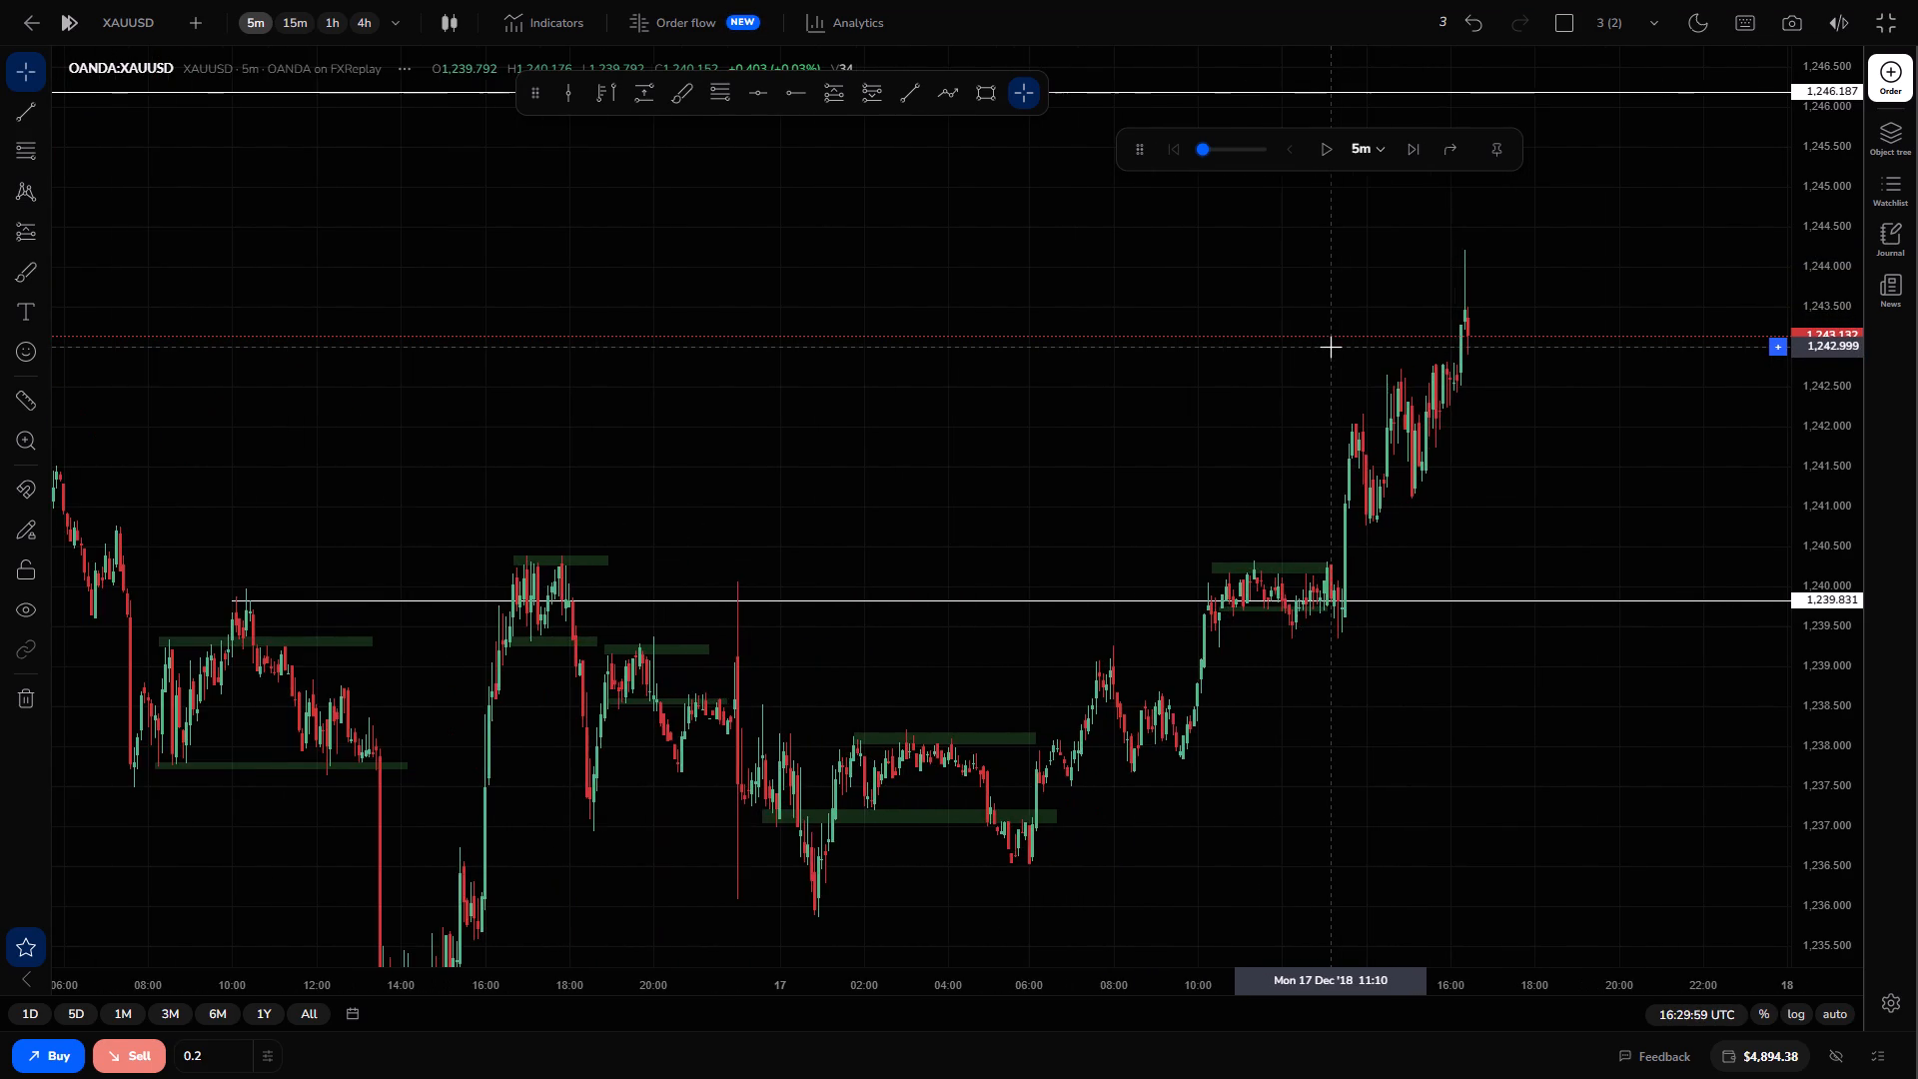
{"action": "scroll", "coordinate": [1332, 347], "scroll_direction": "up", "scroll_amount": 2}
{"action": "scroll", "coordinate": [1332, 347], "scroll_direction": "down", "scroll_amount": 1}
{"action": "scroll", "coordinate": [1332, 347], "scroll_direction": "up", "scroll_amount": 1}
{"action": "scroll", "coordinate": [1332, 347], "scroll_direction": "down", "scroll_amount": 1}
{"action": "scroll", "coordinate": [1332, 347], "scroll_direction": "up", "scroll_amount": 3}
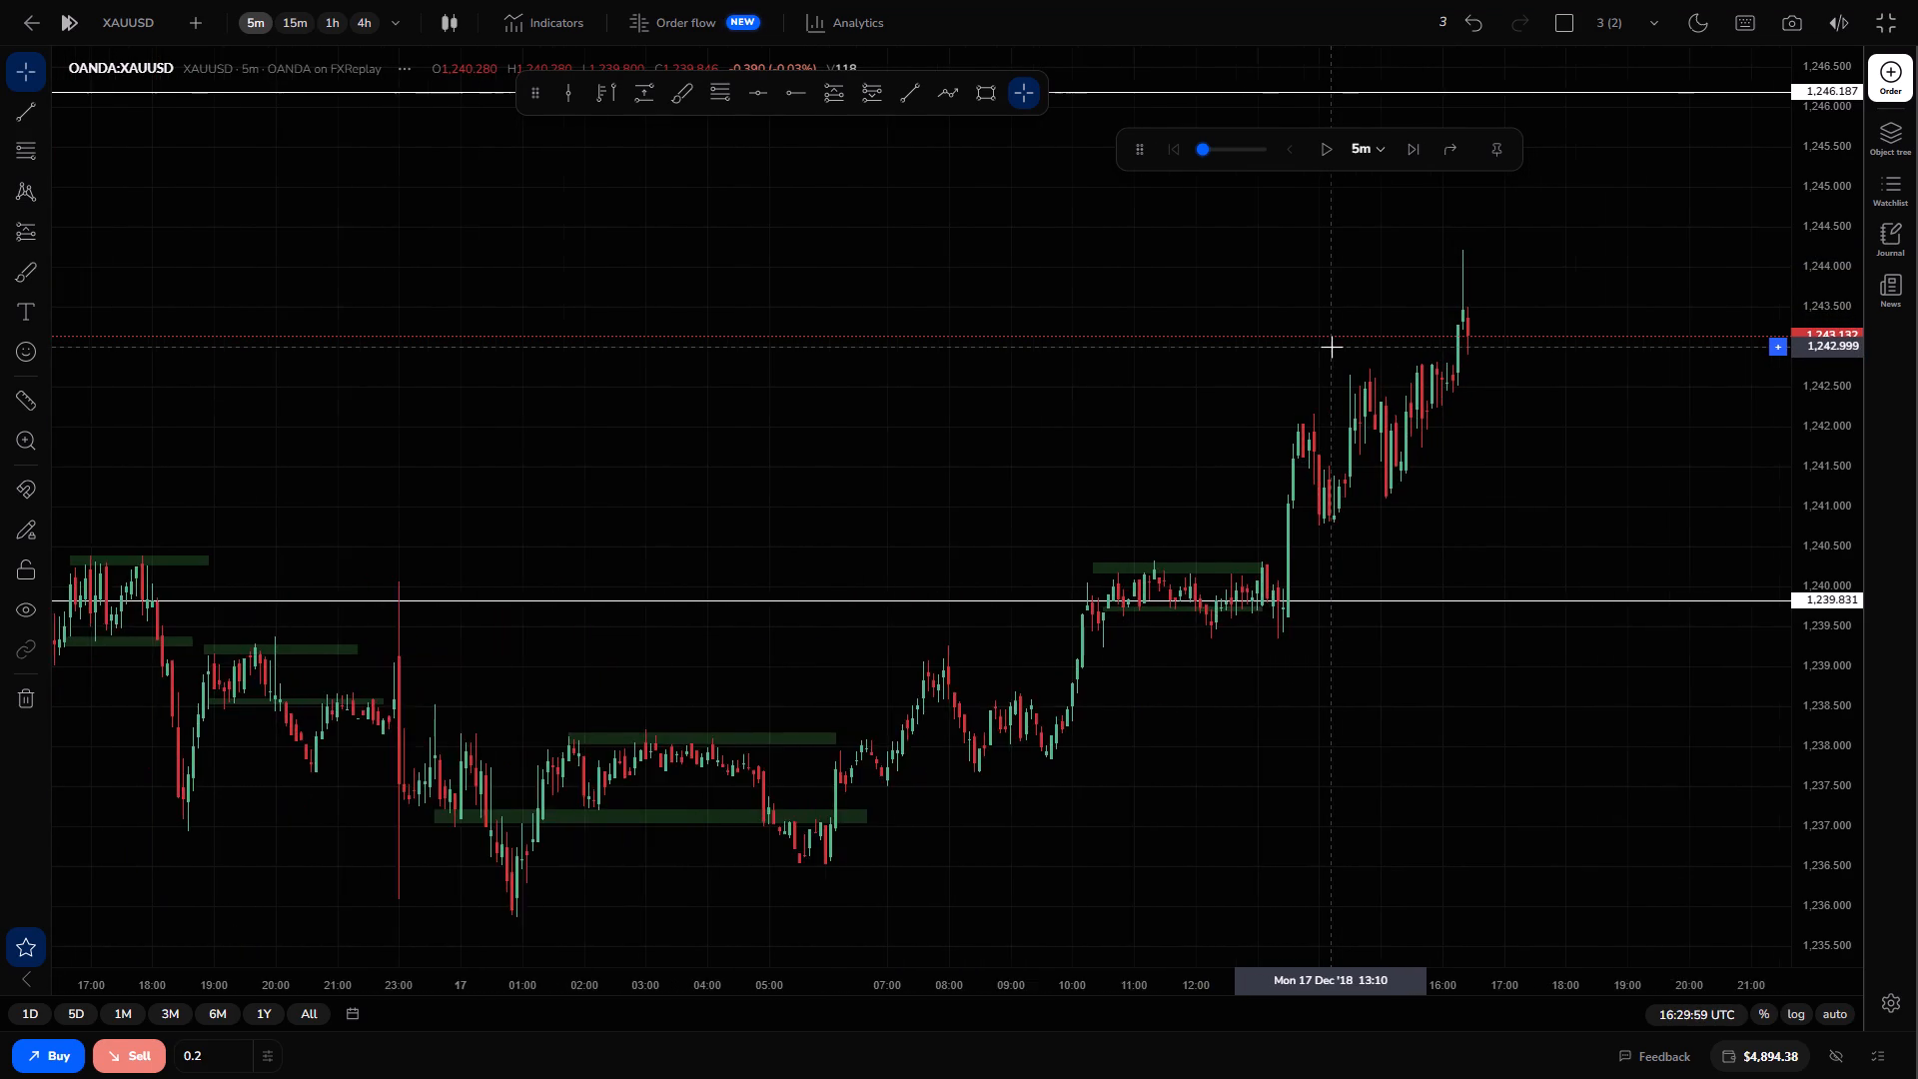
{"action": "scroll", "coordinate": [1332, 347], "scroll_direction": "up", "scroll_amount": 1}
{"action": "left_click_drag", "start_coordinate": [1811, 528], "coordinate": [1767, 302]}
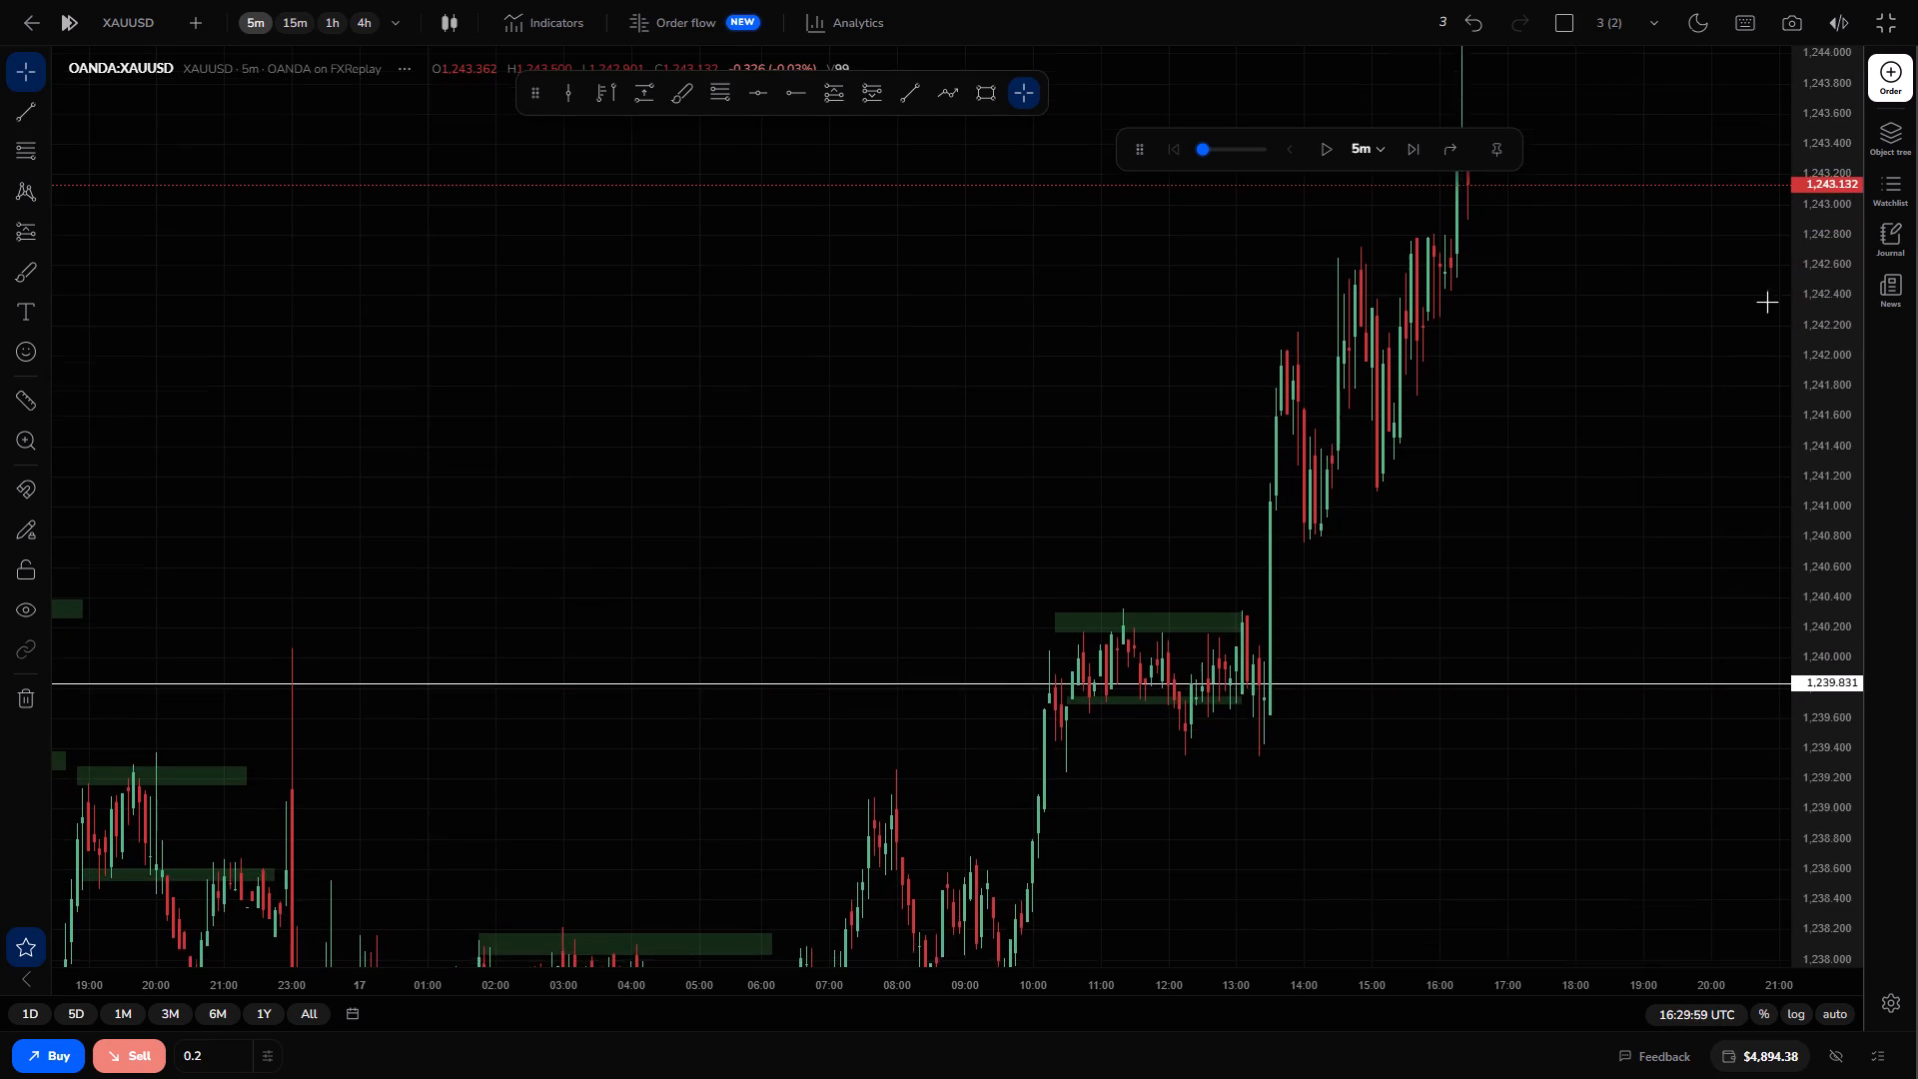
{"action": "left_click_drag", "start_coordinate": [1767, 302], "coordinate": [1786, 302]}
{"action": "scroll", "coordinate": [1486, 439], "scroll_direction": "up", "scroll_amount": 1}
{"action": "scroll", "coordinate": [1486, 438], "scroll_direction": "down", "scroll_amount": 1}
{"action": "scroll", "coordinate": [1486, 438], "scroll_direction": "up", "scroll_amount": 2}
{"action": "left_click_drag", "start_coordinate": [1799, 206], "coordinate": [1799, 274]}
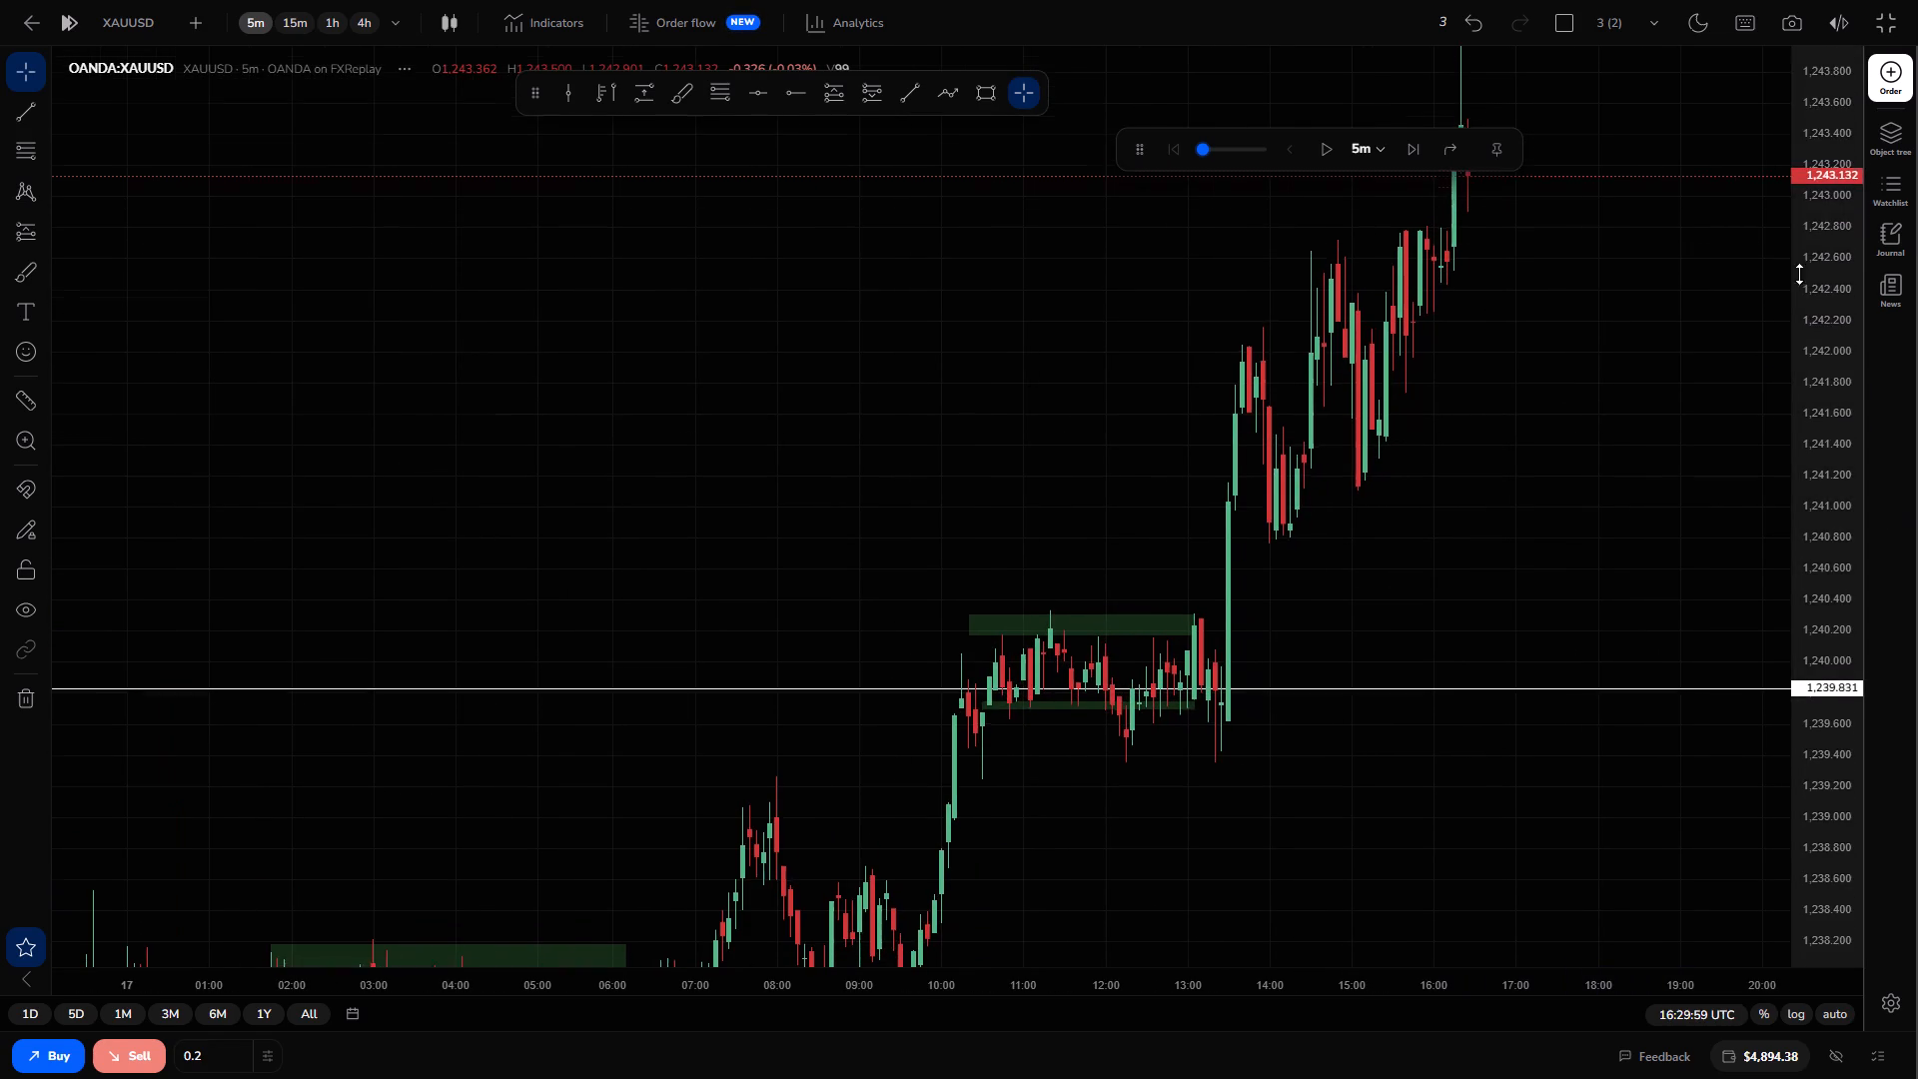
{"action": "left_click_drag", "start_coordinate": [1799, 274], "coordinate": [1792, 326]}
Advance the replay by one 5-minute candle to 16:34:59 UTC.
{"action": "left_click", "coordinate": [1419, 140]}
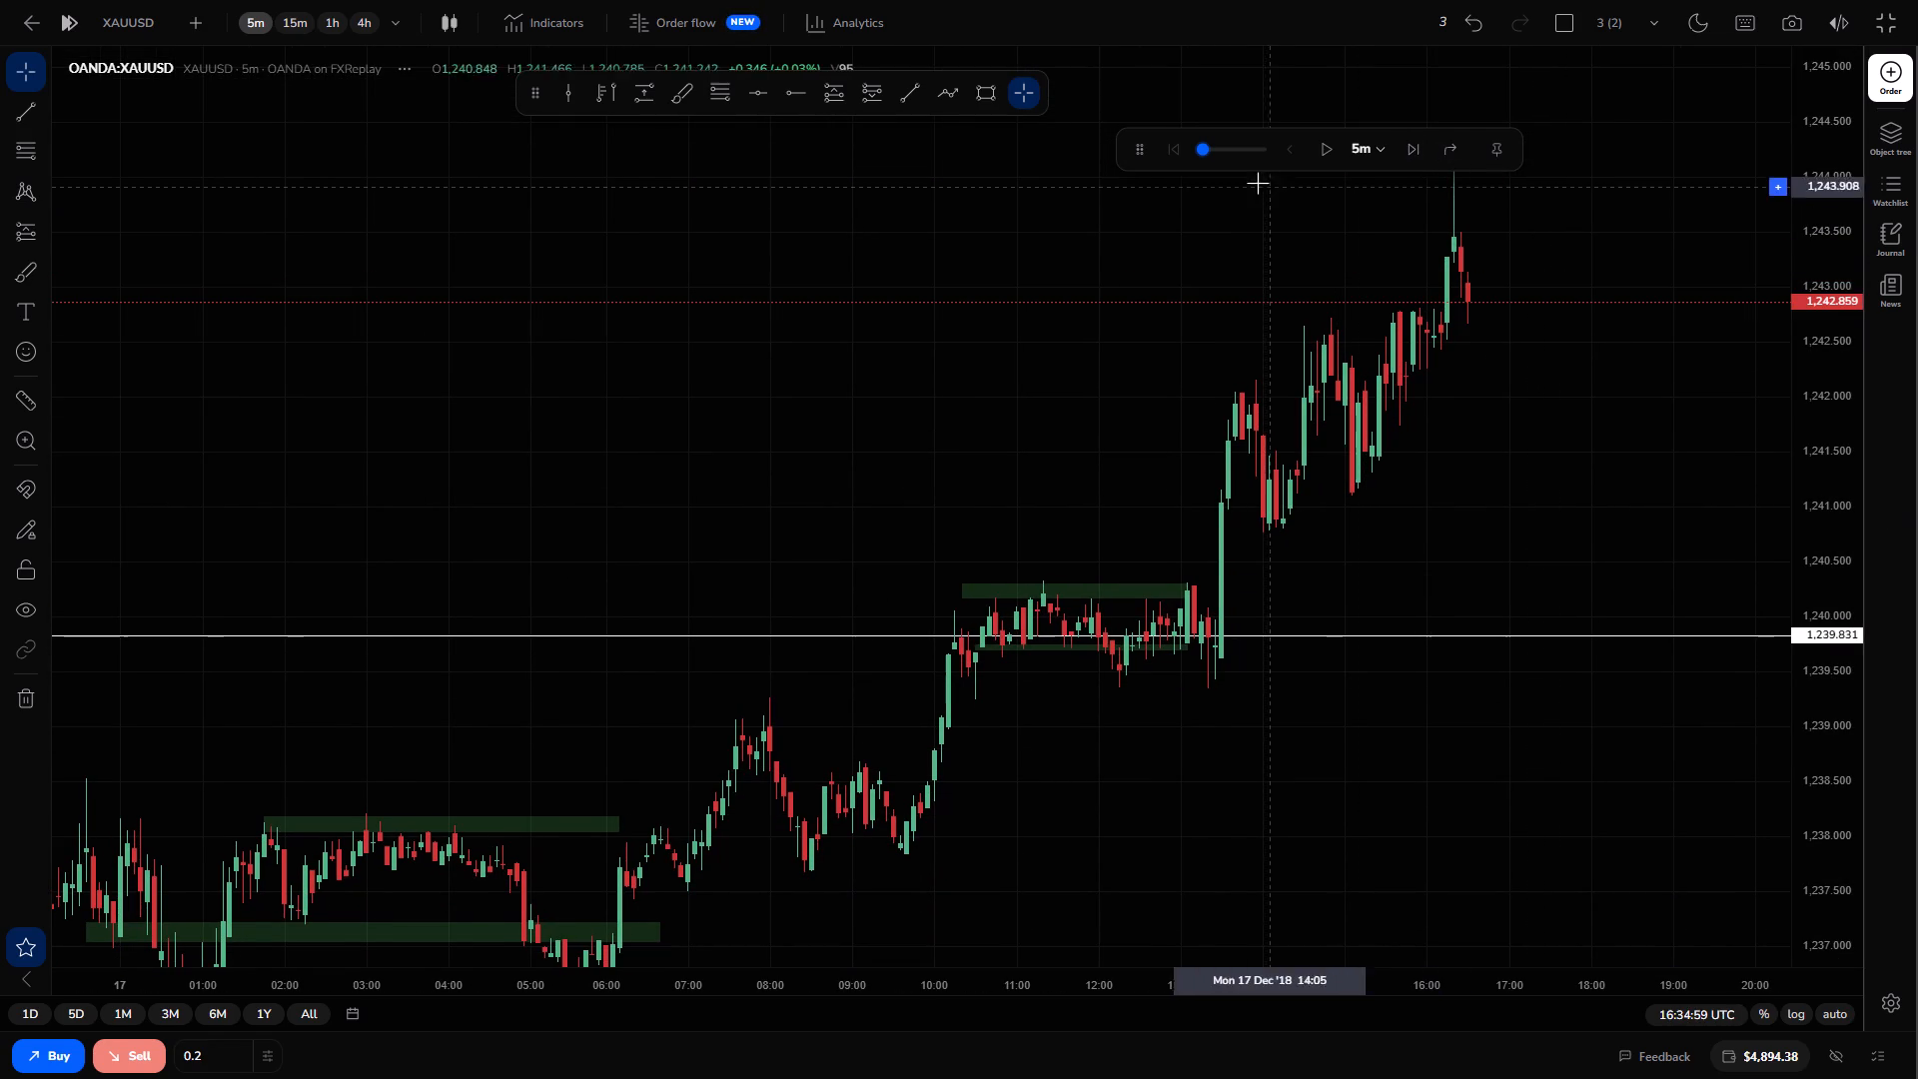
Set the replay playback speed to its maximum.
{"action": "left_click_drag", "start_coordinate": [1264, 152], "coordinate": [1364, 149]}
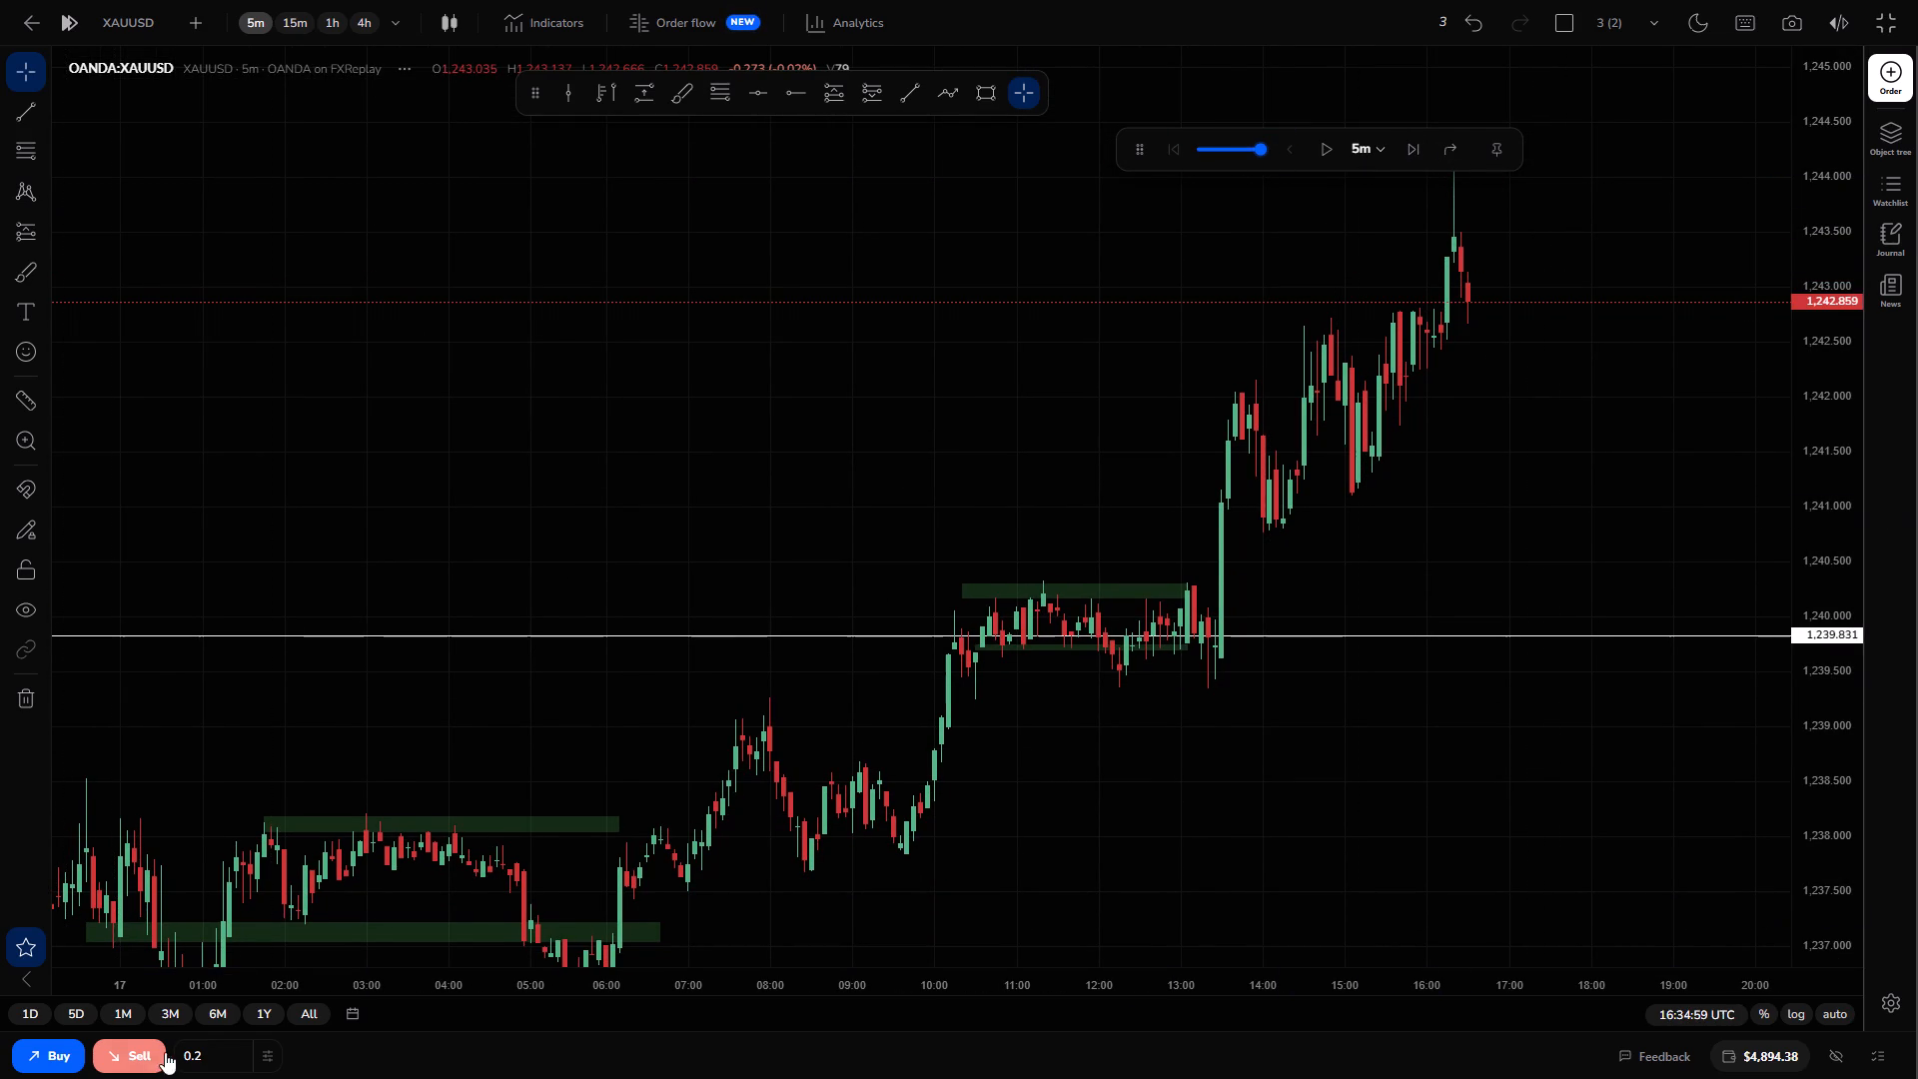
Open a 0.2 lot XAUUSD market sell position at the current price.
{"action": "left_click", "coordinate": [130, 1051]}
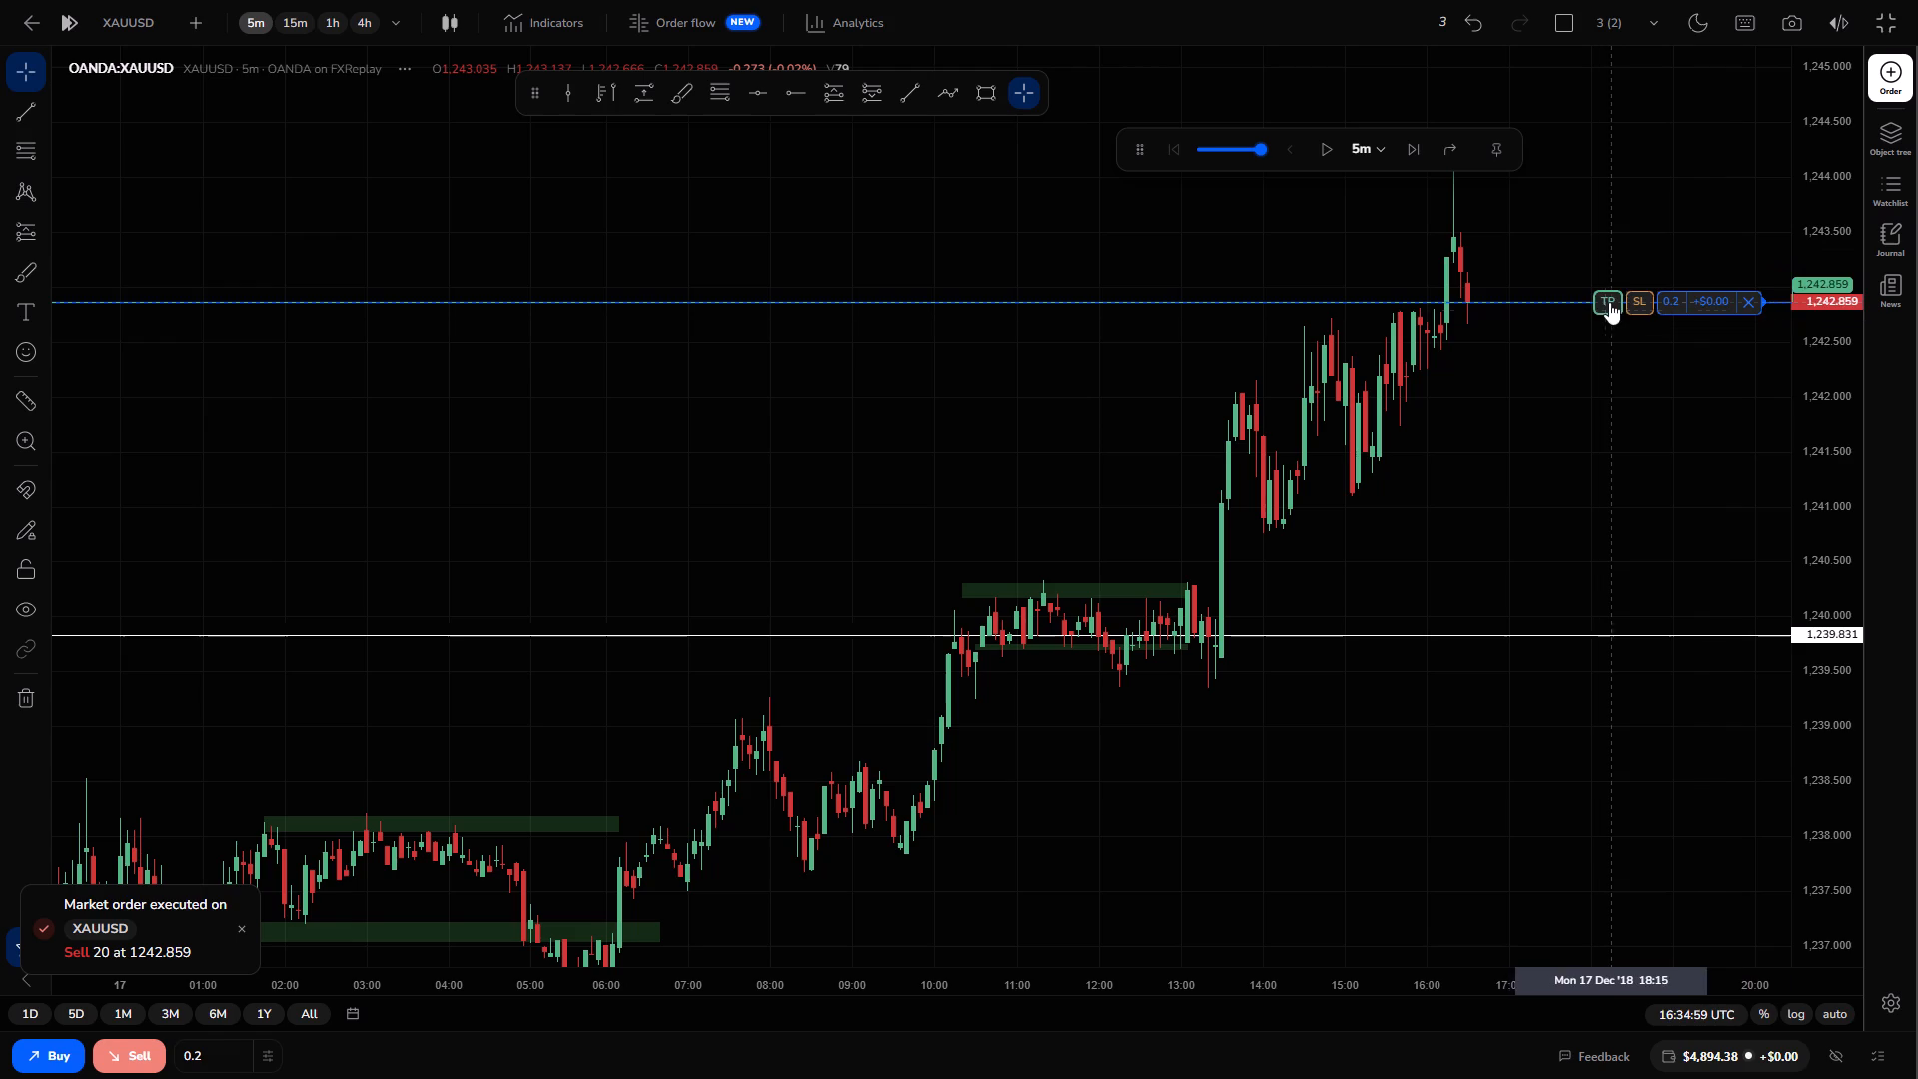
Set the sell position's take profit to about 1,241.327 and its stop loss to about 1,243.590.
{"action": "left_click_drag", "start_coordinate": [1609, 302], "coordinate": [1598, 446]}
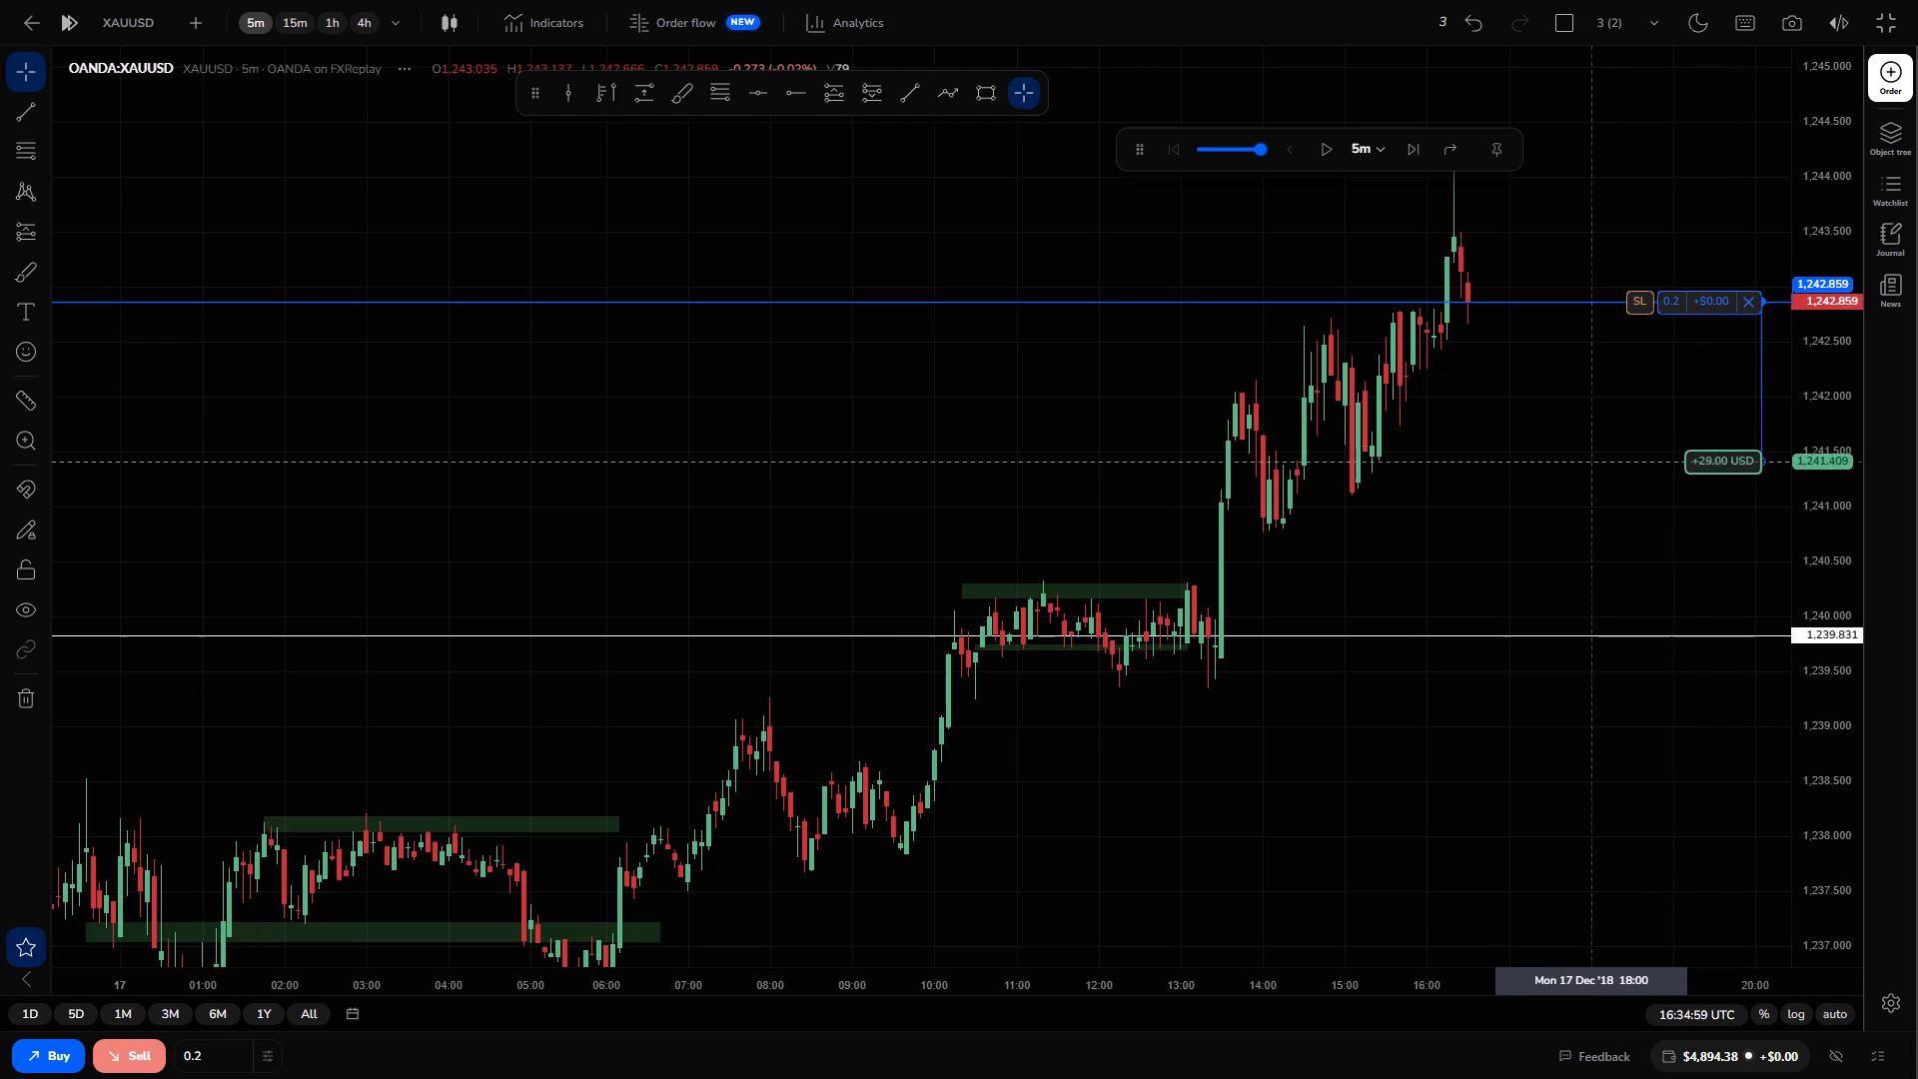
{"action": "left_click_drag", "start_coordinate": [1598, 446], "coordinate": [1598, 471]}
{"action": "left_click_drag", "start_coordinate": [1627, 388], "coordinate": [1622, 431]}
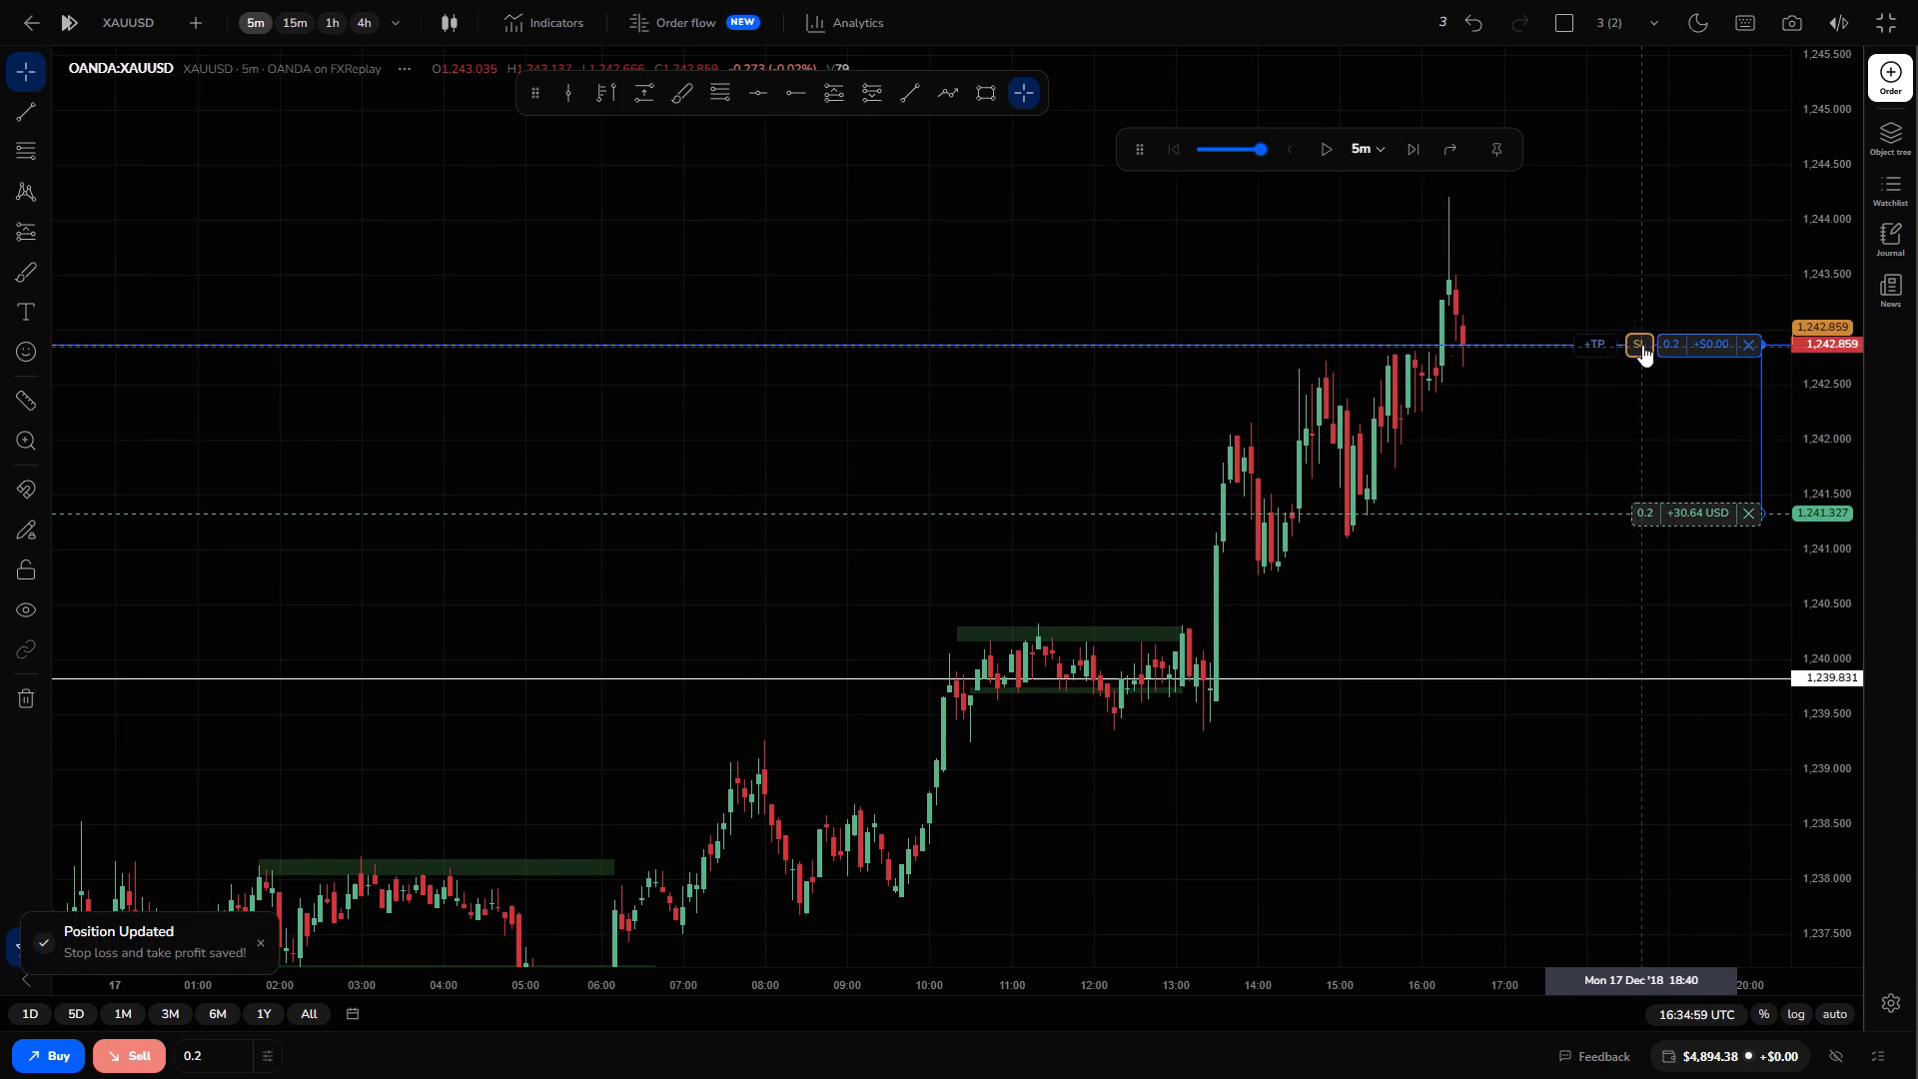
{"action": "left_click_drag", "start_coordinate": [1642, 345], "coordinate": [1680, 265]}
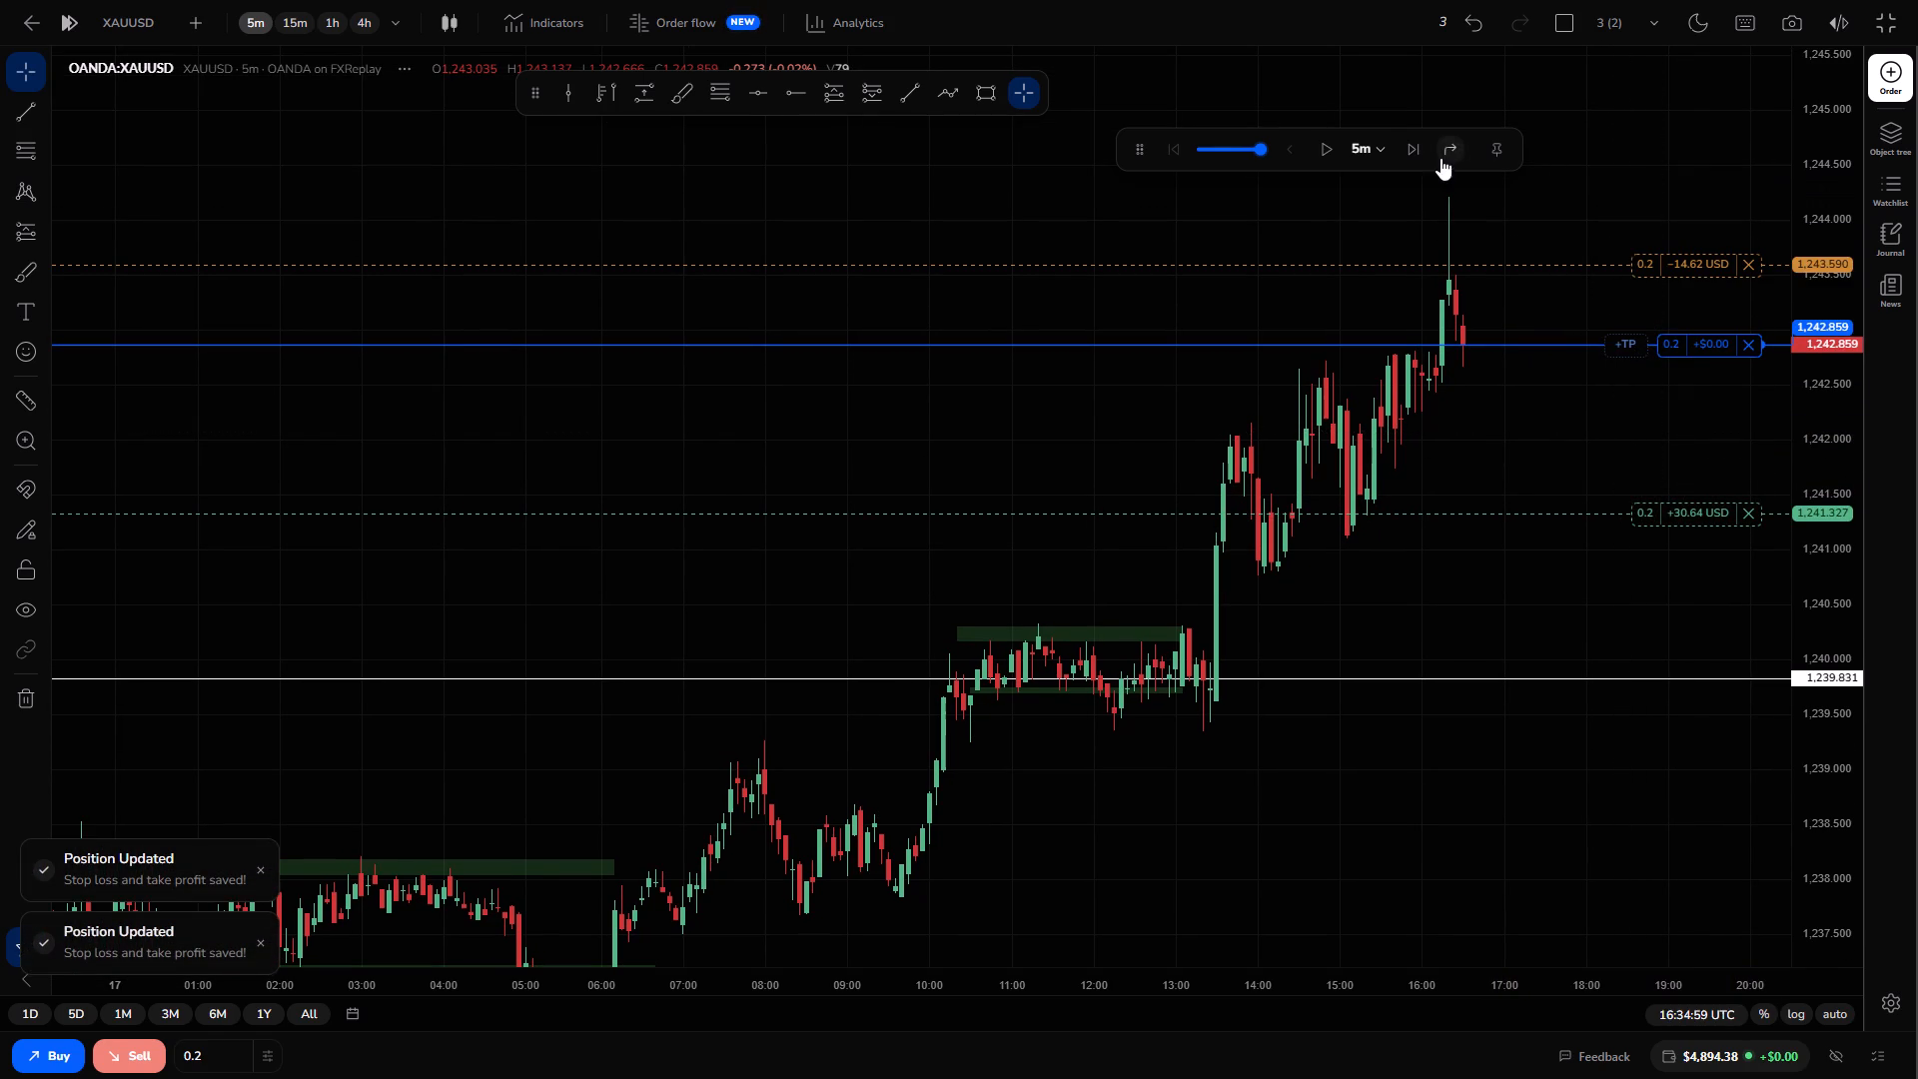
Advance the replay candle by candle on the 5-minute interval to 17:29:59 UTC.
{"action": "left_click", "coordinate": [1403, 145]}
{"action": "left_click", "coordinate": [1403, 145]}
{"action": "left_click", "coordinate": [1403, 145]}
{"action": "left_click", "coordinate": [1403, 146]}
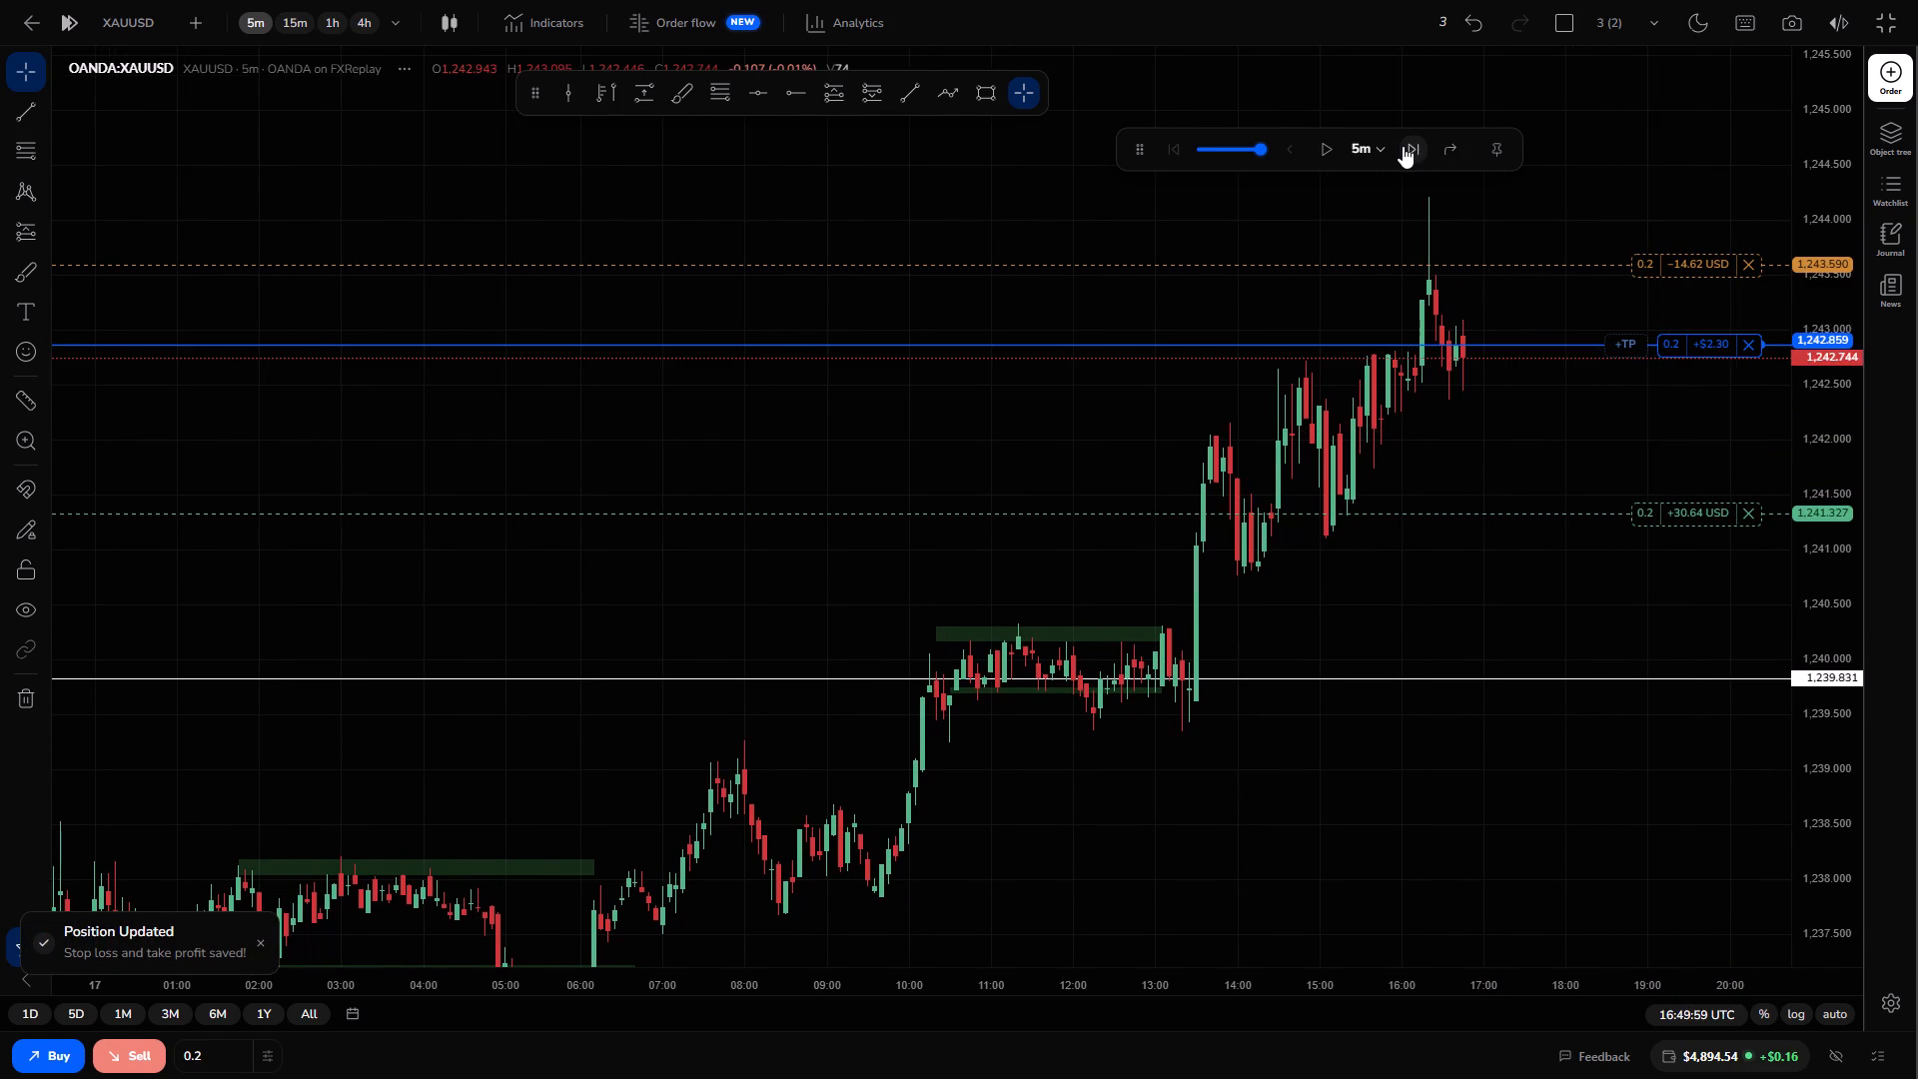
{"action": "left_click", "coordinate": [1403, 147]}
{"action": "left_click", "coordinate": [1401, 150]}
{"action": "left_click", "coordinate": [1399, 152]}
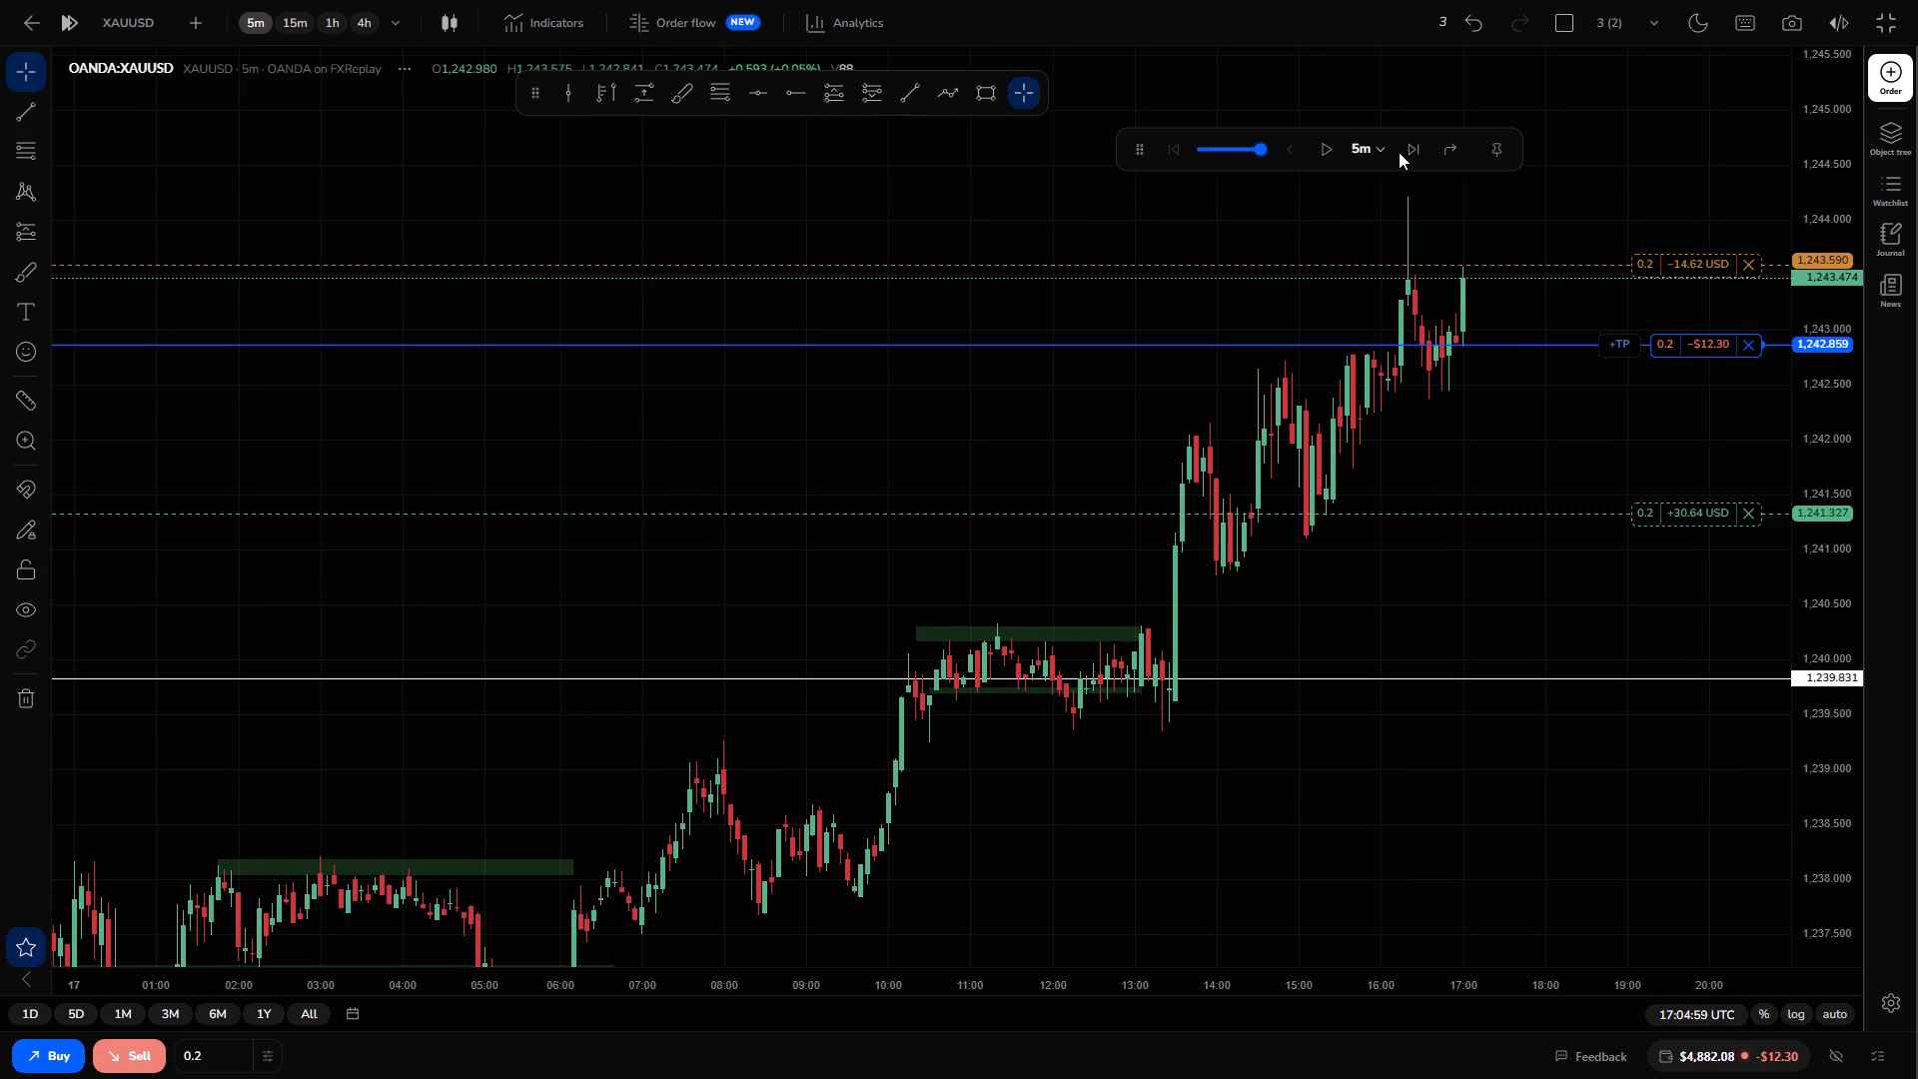
{"action": "left_click", "coordinate": [1581, 303]}
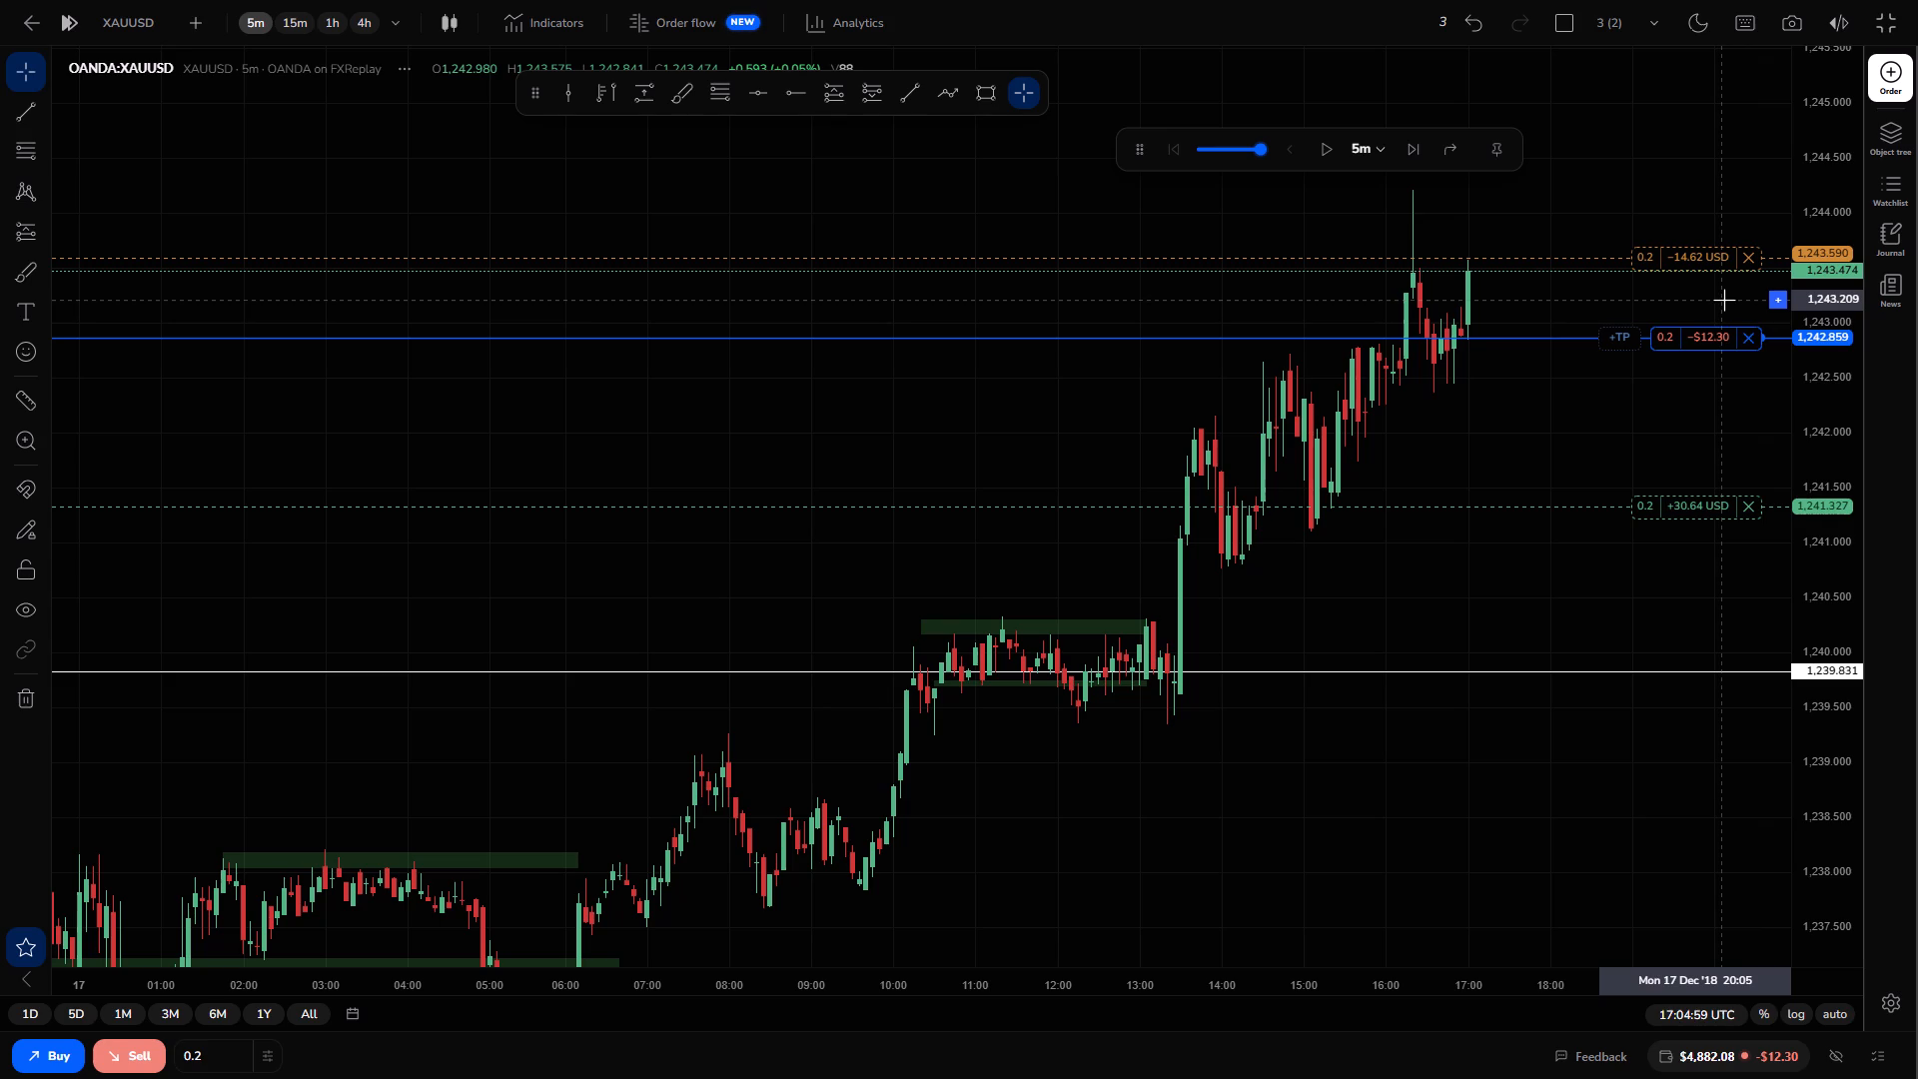
{"action": "left_click", "coordinate": [1414, 166]}
{"action": "left_click", "coordinate": [1415, 149]}
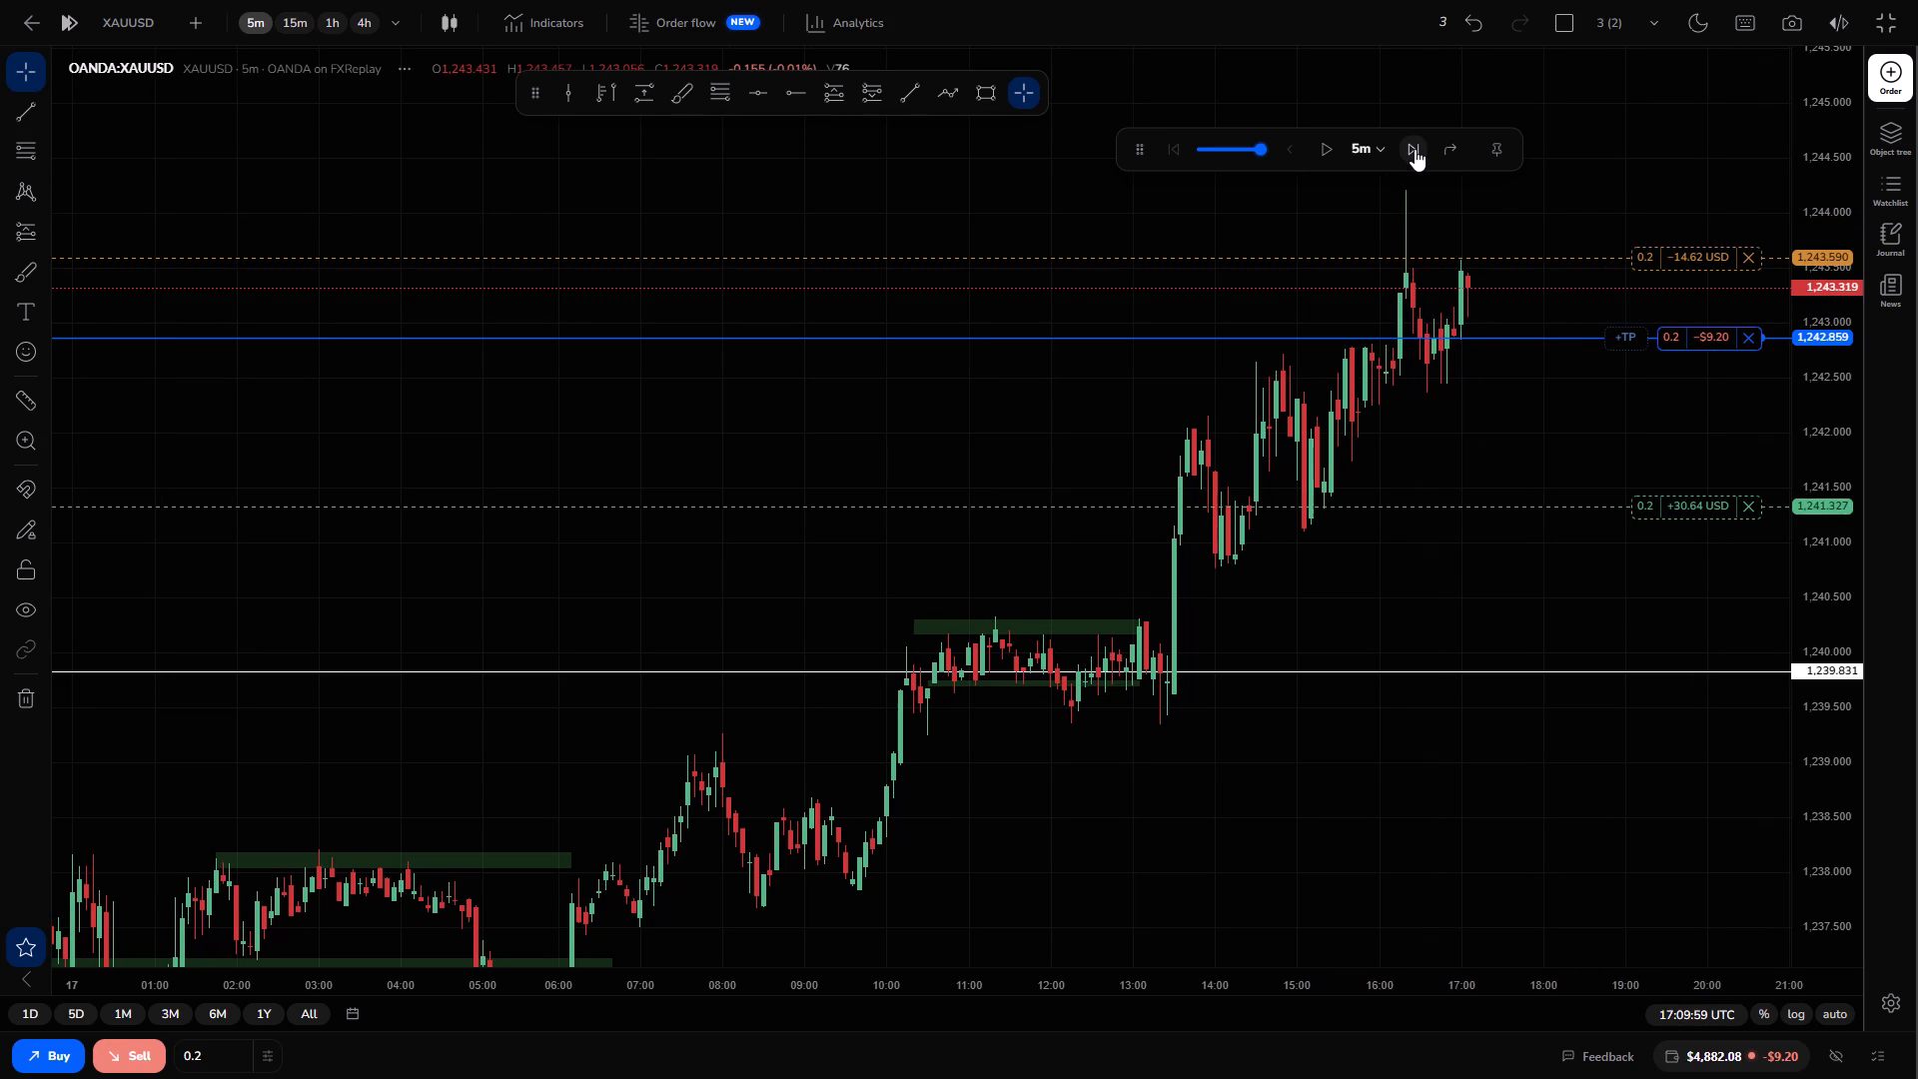
{"action": "left_click", "coordinate": [1415, 149]}
{"action": "triple_click", "coordinate": [1415, 149]}
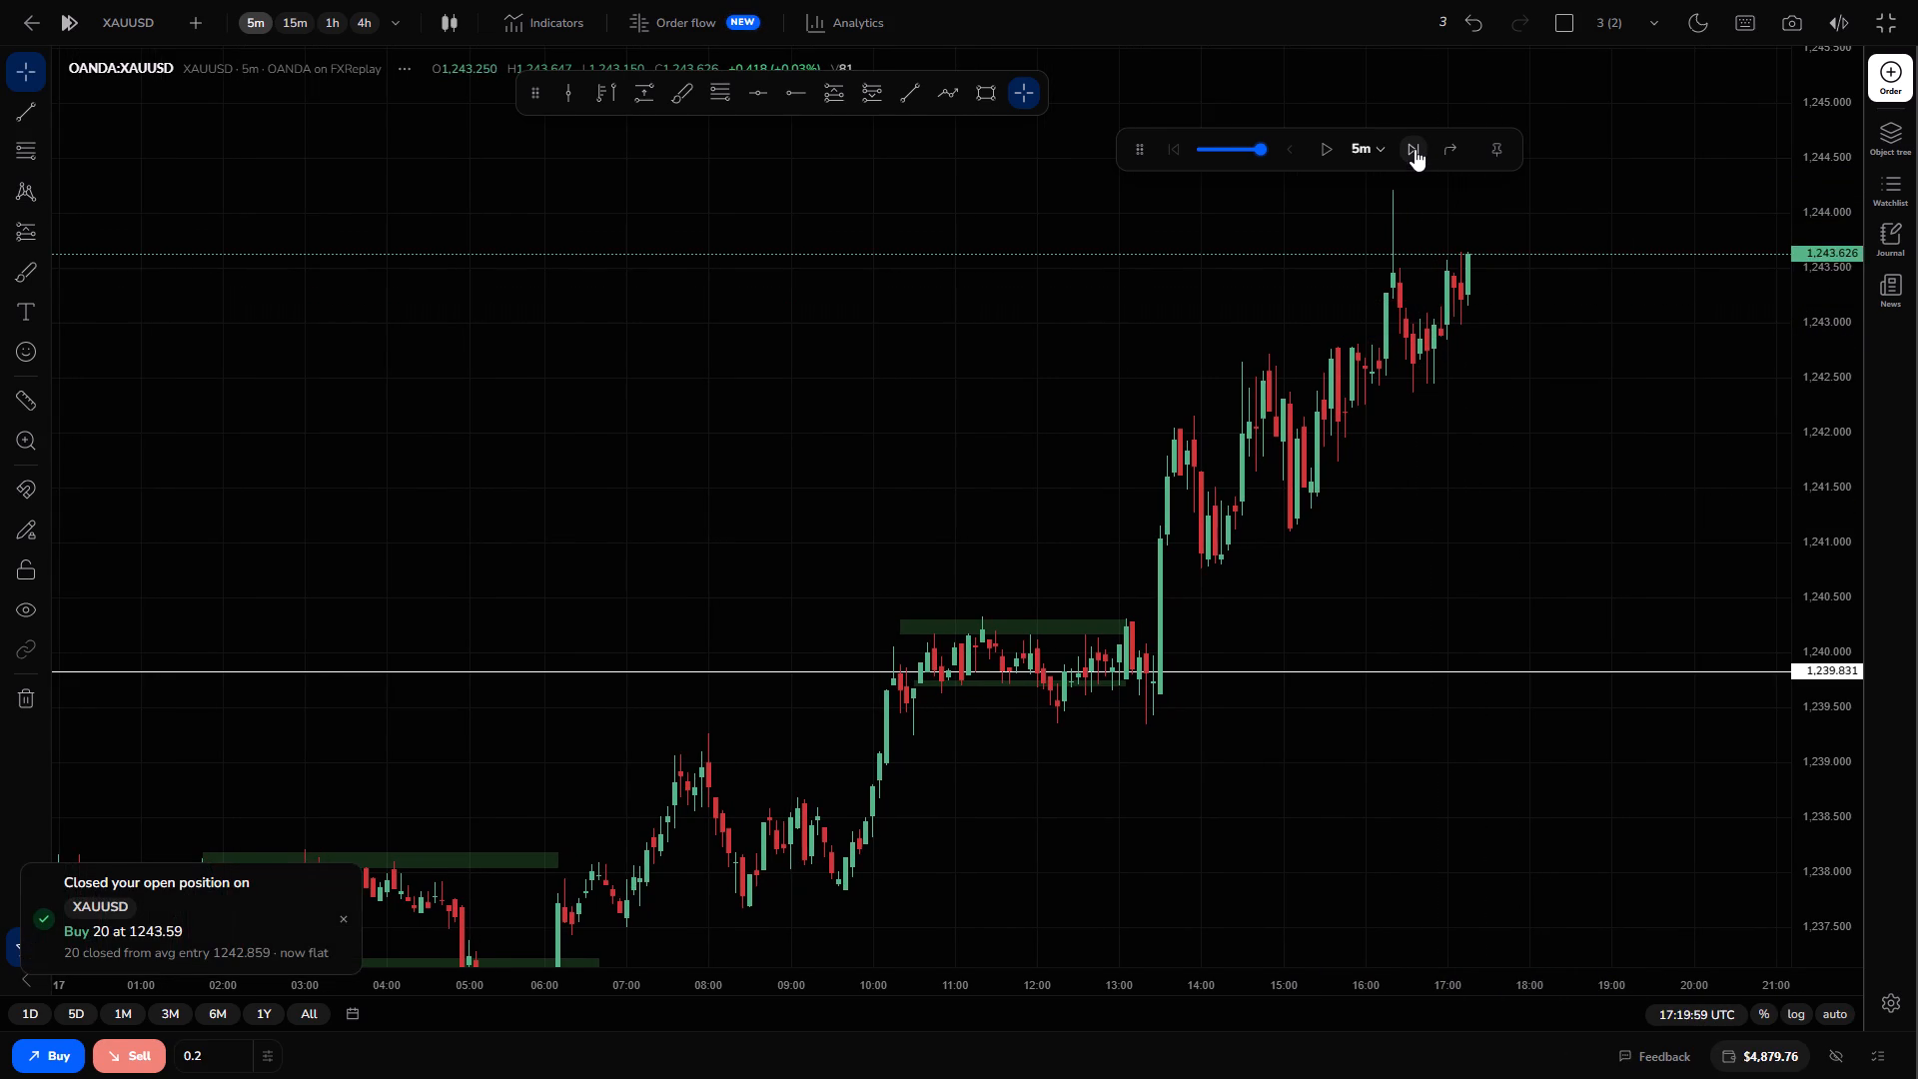
Remove all drawings, including the green zones and horizontal levels, from the XAUUSD chart.
{"action": "left_click", "coordinate": [1409, 278]}
{"action": "scroll", "coordinate": [1417, 287], "scroll_direction": "up", "scroll_amount": 4}
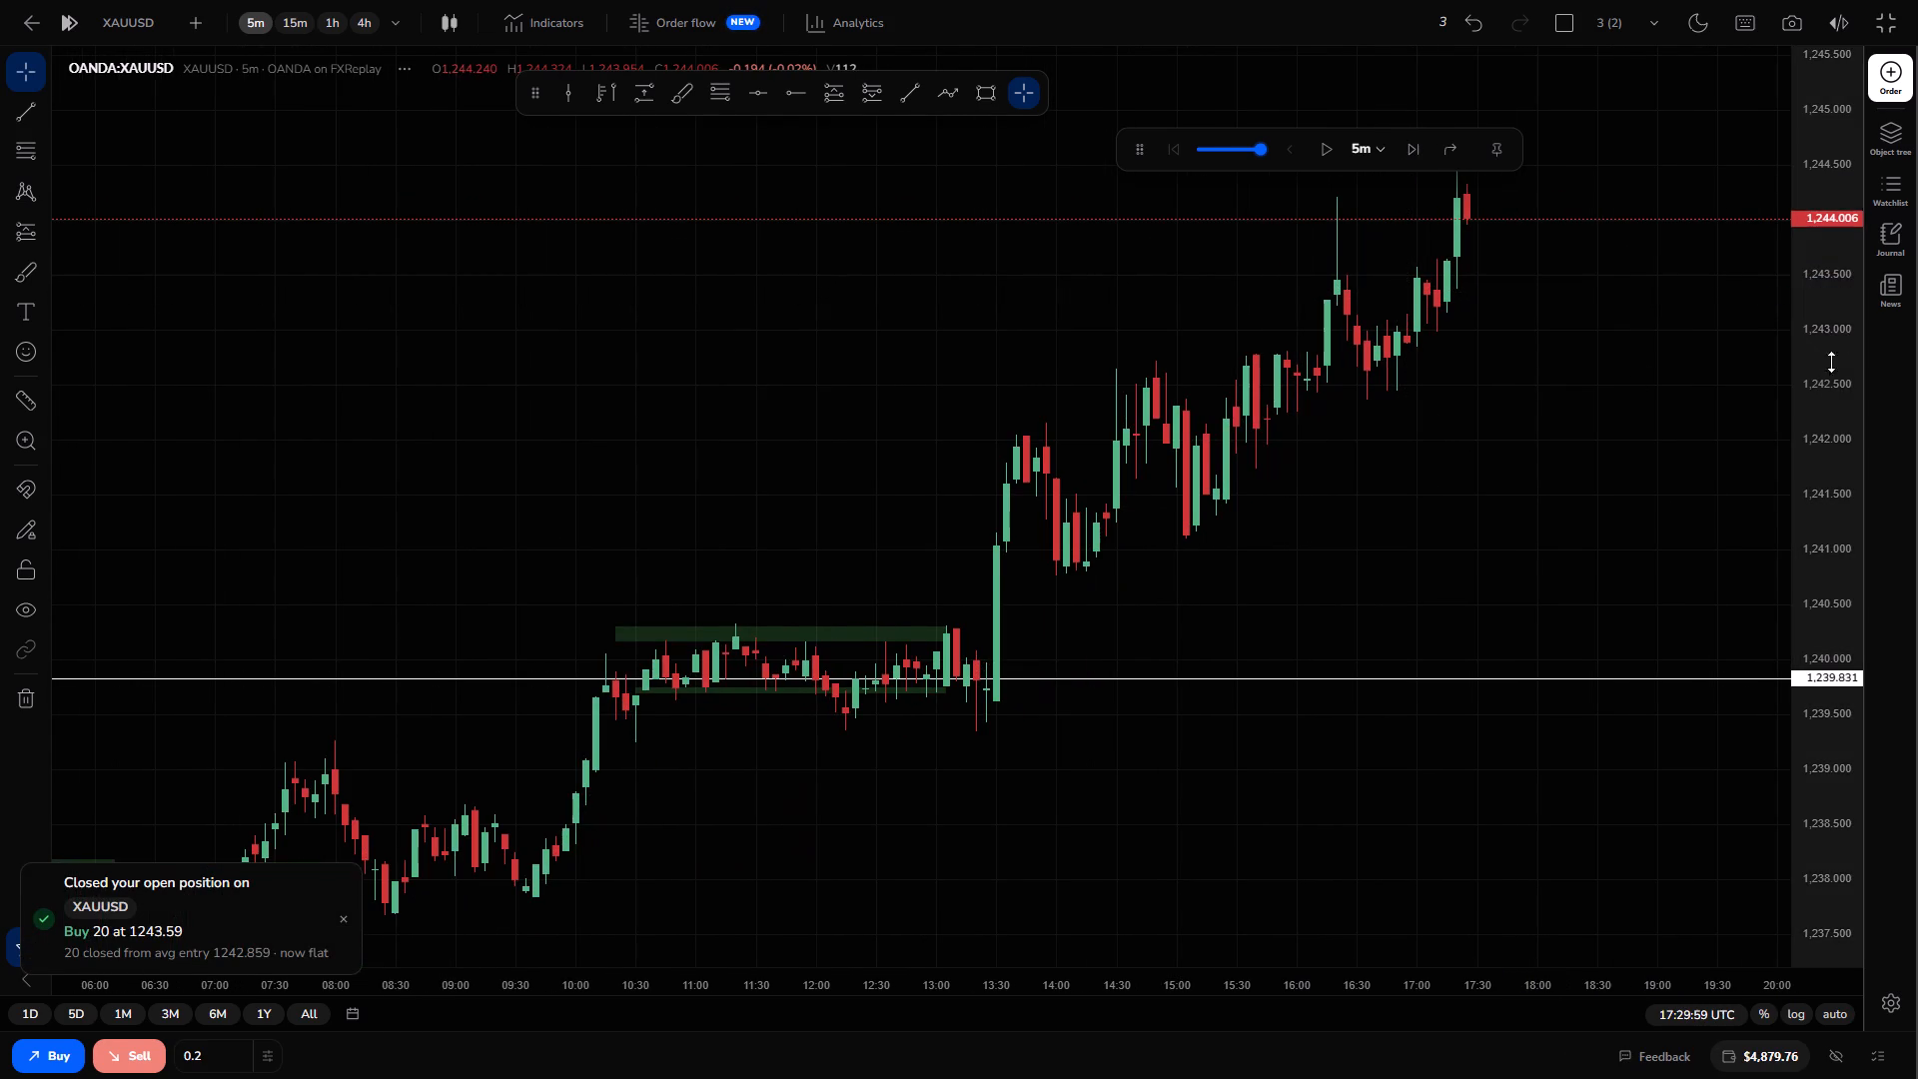
{"action": "left_click_drag", "start_coordinate": [1840, 294], "coordinate": [1815, 470]}
{"action": "scroll", "coordinate": [1350, 352], "scroll_direction": "down", "scroll_amount": 4}
{"action": "scroll", "coordinate": [1348, 351], "scroll_direction": "up", "scroll_amount": 1}
{"action": "scroll", "coordinate": [1358, 349], "scroll_direction": "down", "scroll_amount": 2}
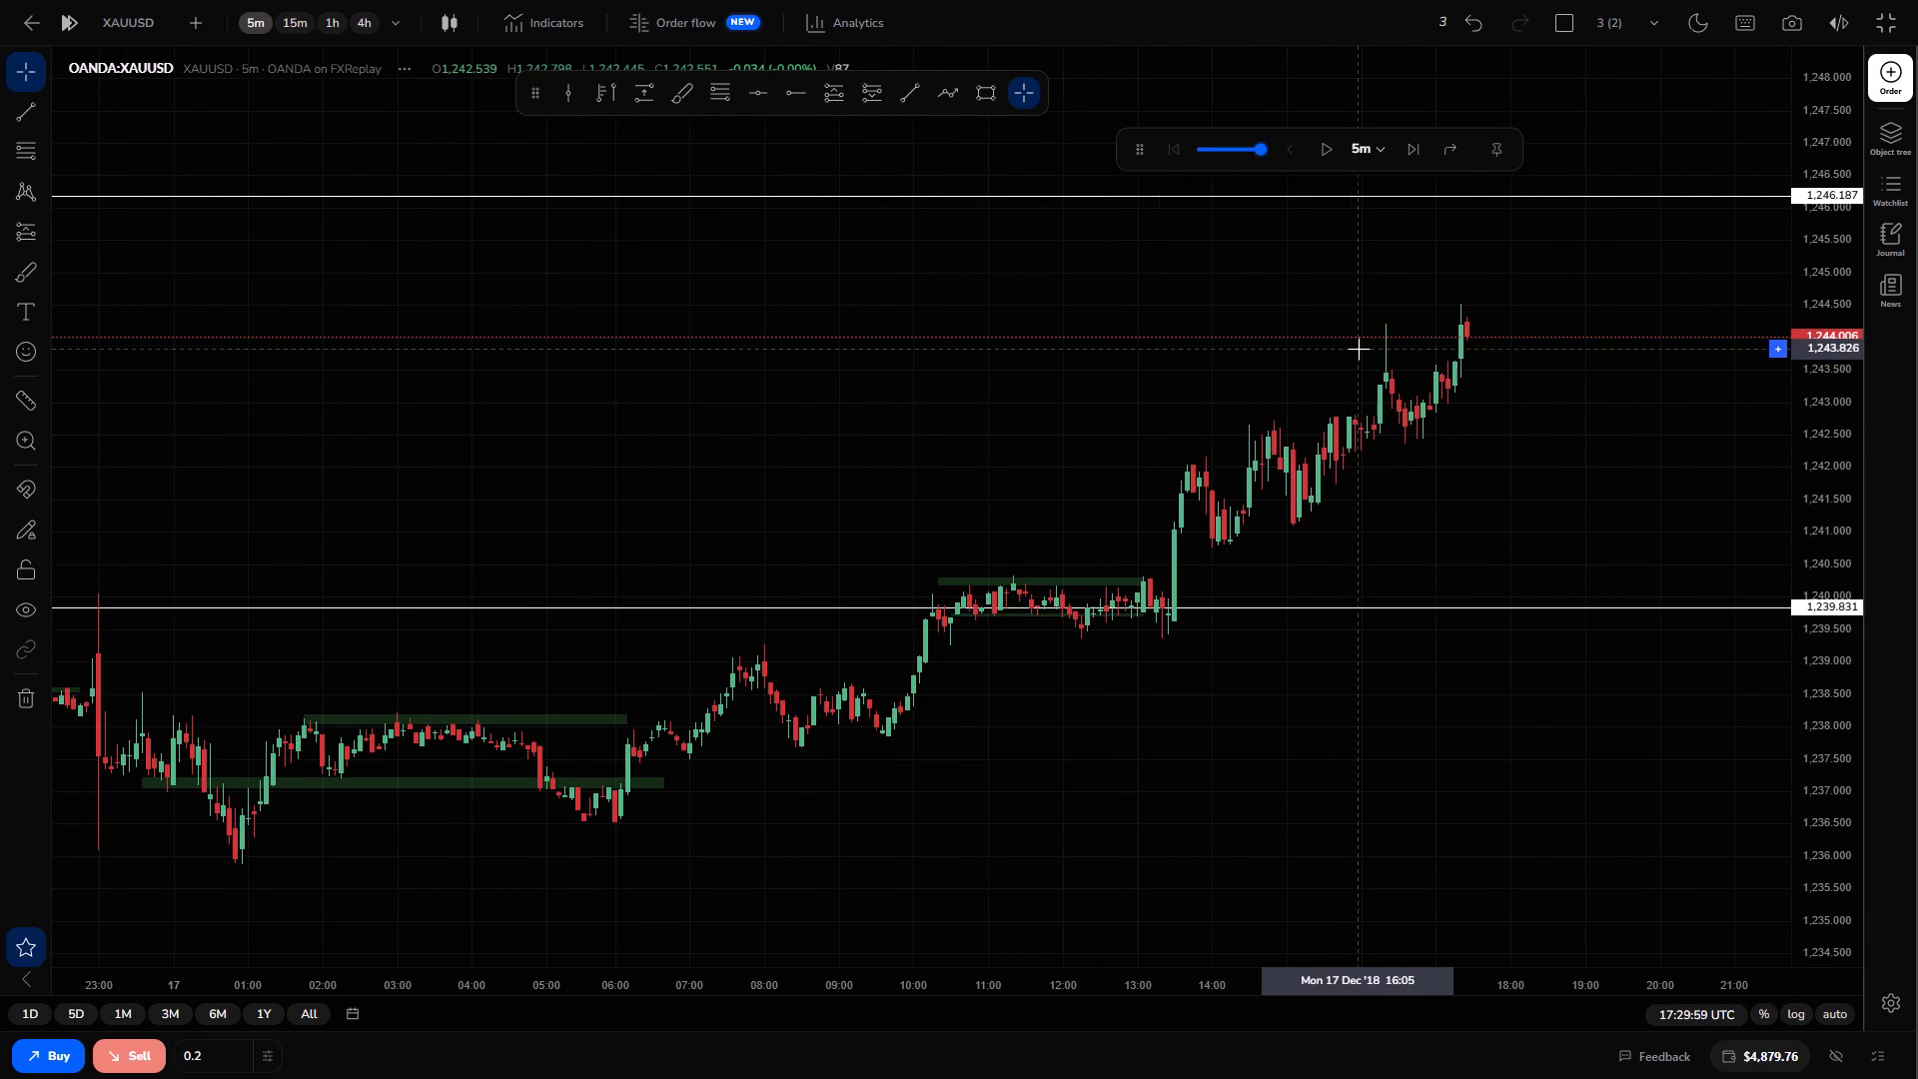
{"action": "left_click", "coordinate": [34, 683]}
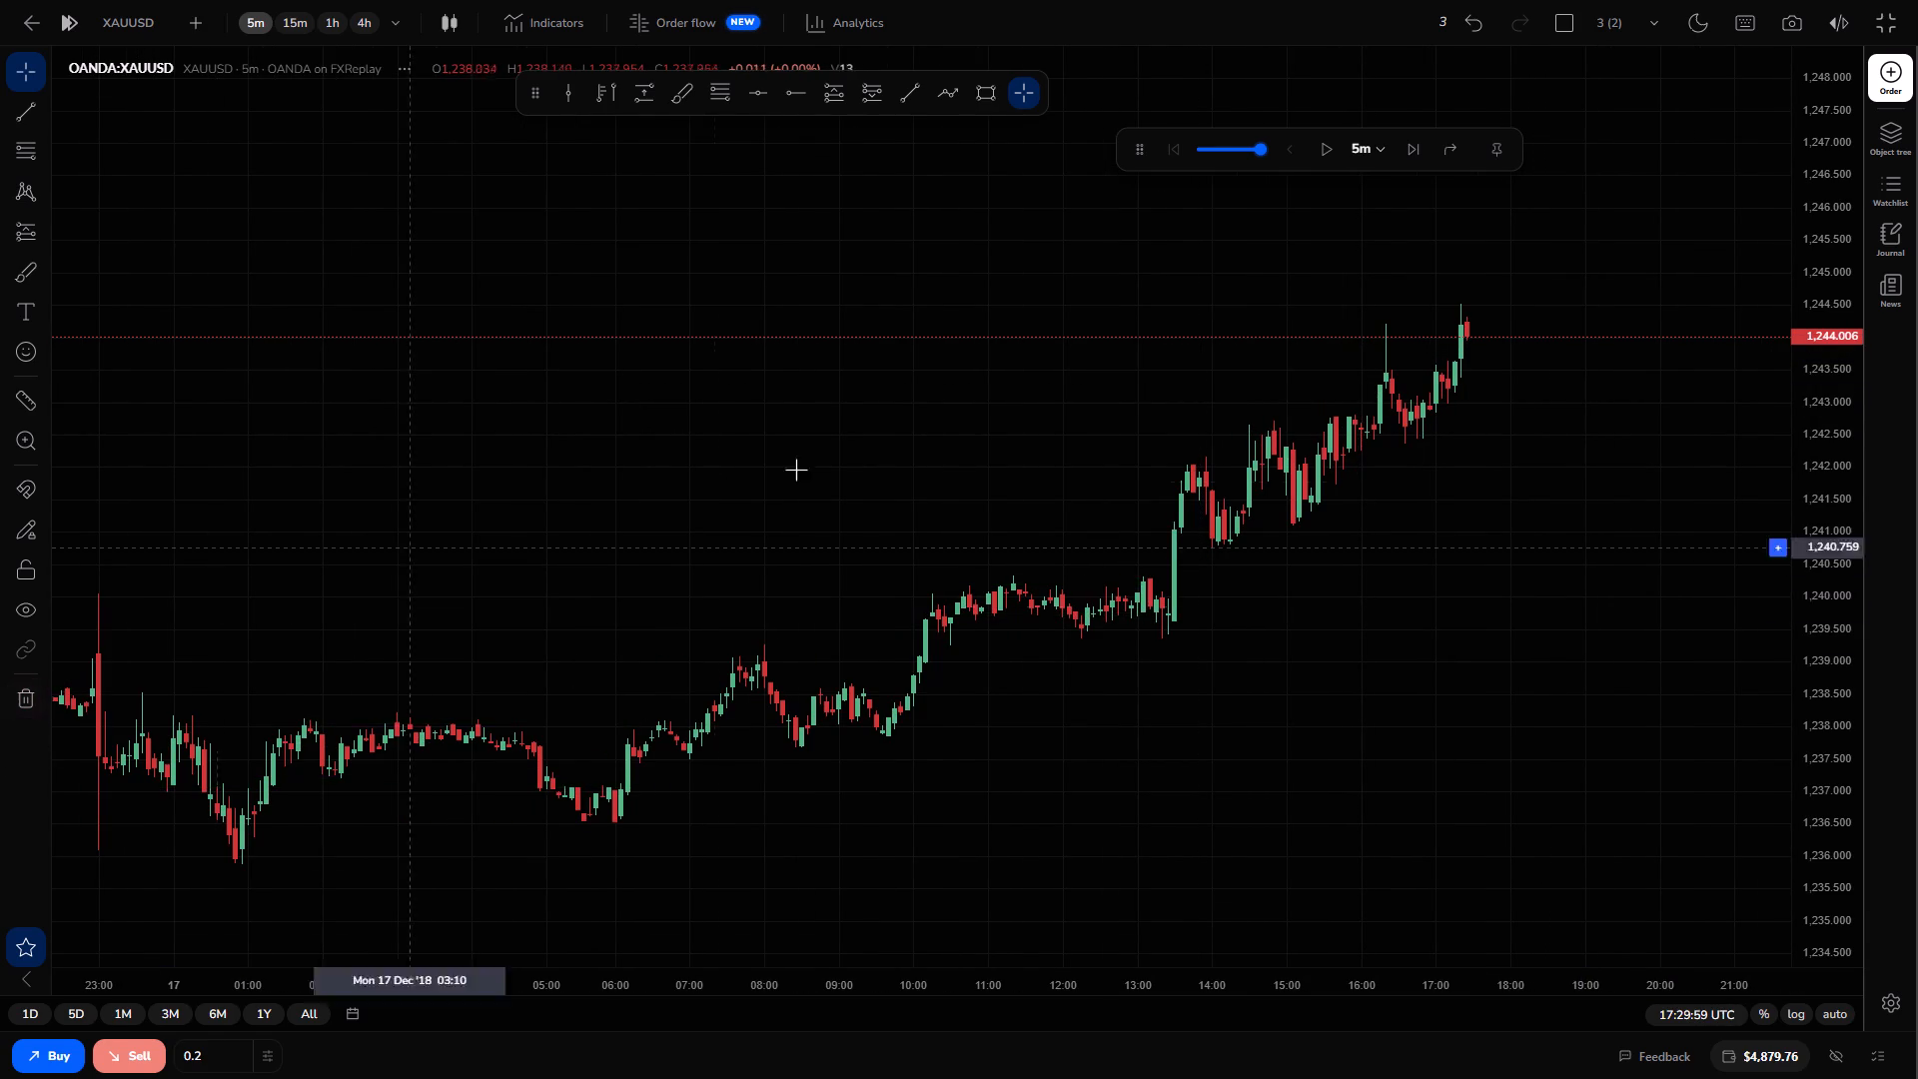
Draw a horizontal ray at about 1,240.404 starting from the 14 December swing high.
{"action": "left_click_drag", "start_coordinate": [966, 460], "coordinate": [913, 483]}
{"action": "scroll", "coordinate": [1607, 560], "scroll_direction": "up", "scroll_amount": 1}
{"action": "scroll", "coordinate": [1607, 560], "scroll_direction": "down", "scroll_amount": 1}
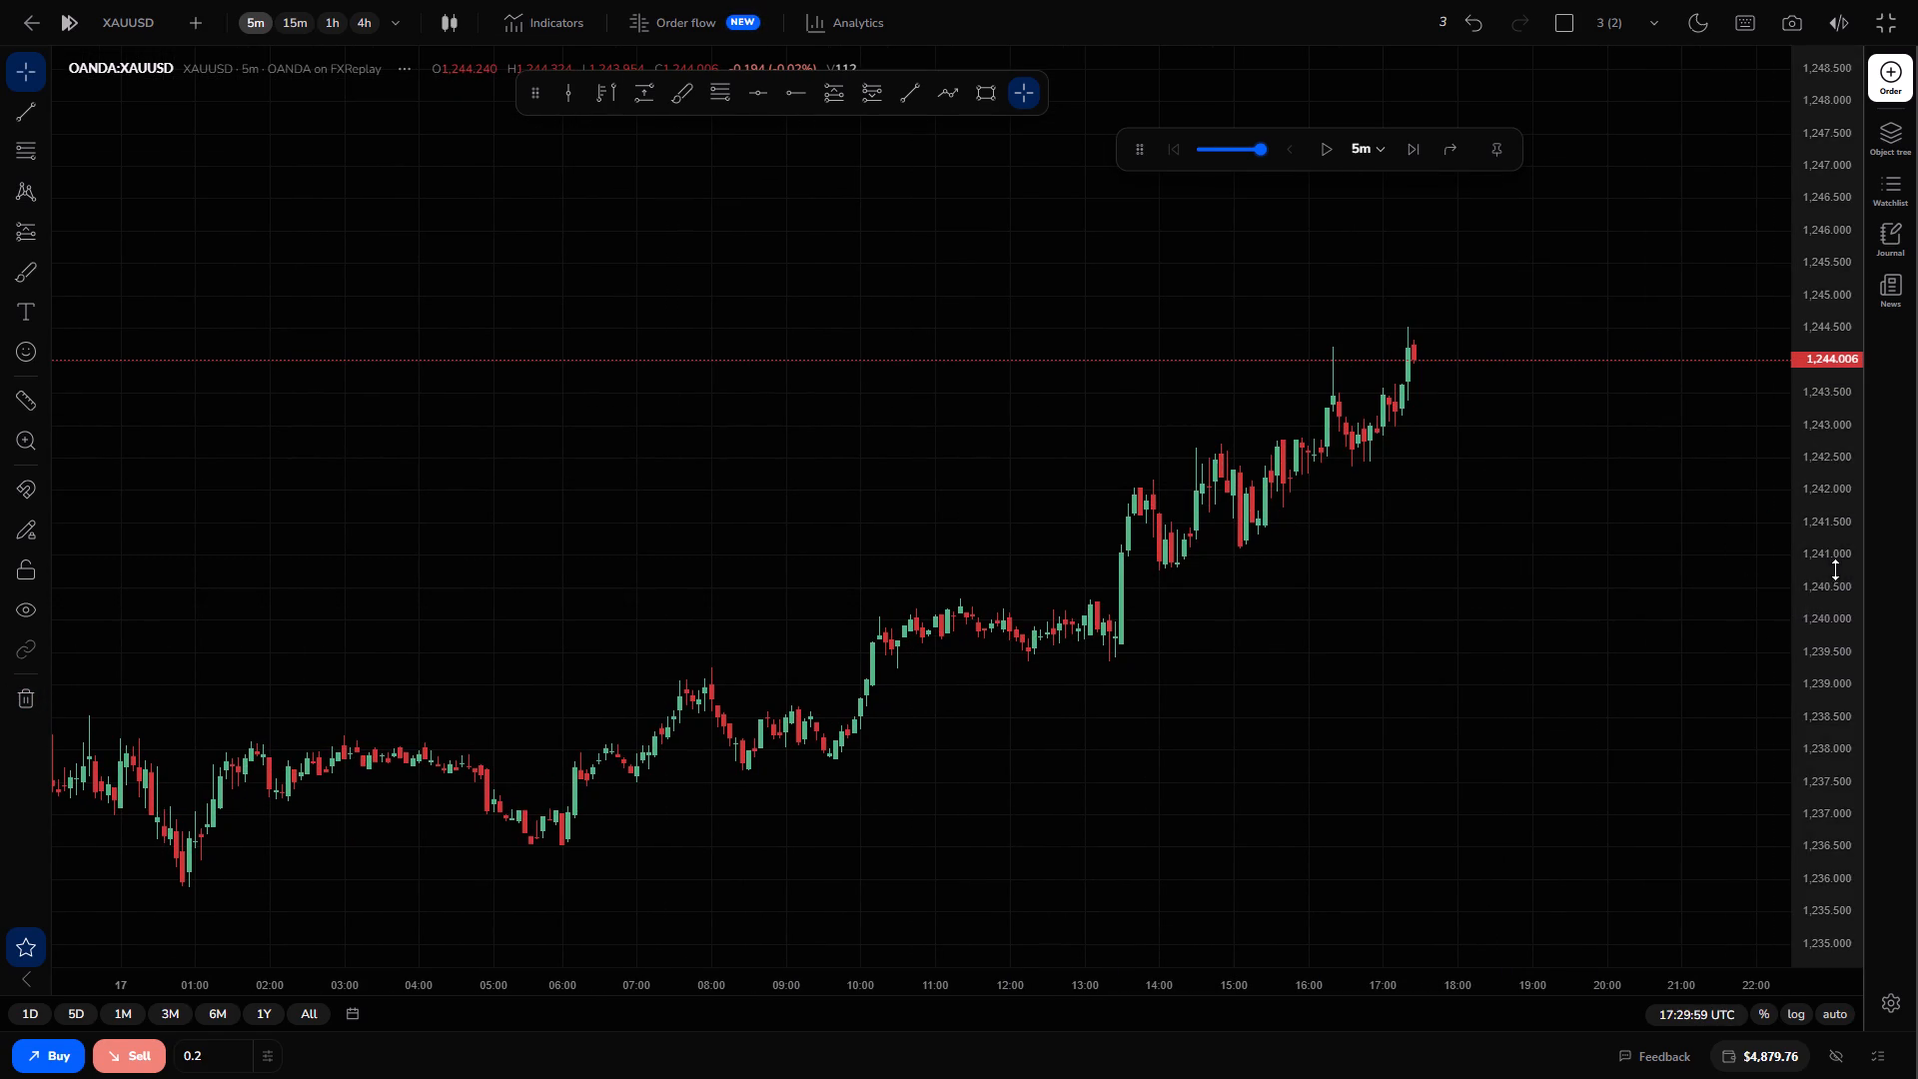
{"action": "left_click_drag", "start_coordinate": [1834, 550], "coordinate": [1686, 218]}
{"action": "scroll", "coordinate": [1368, 479], "scroll_direction": "up", "scroll_amount": 1}
{"action": "scroll", "coordinate": [1370, 478], "scroll_direction": "down", "scroll_amount": 2}
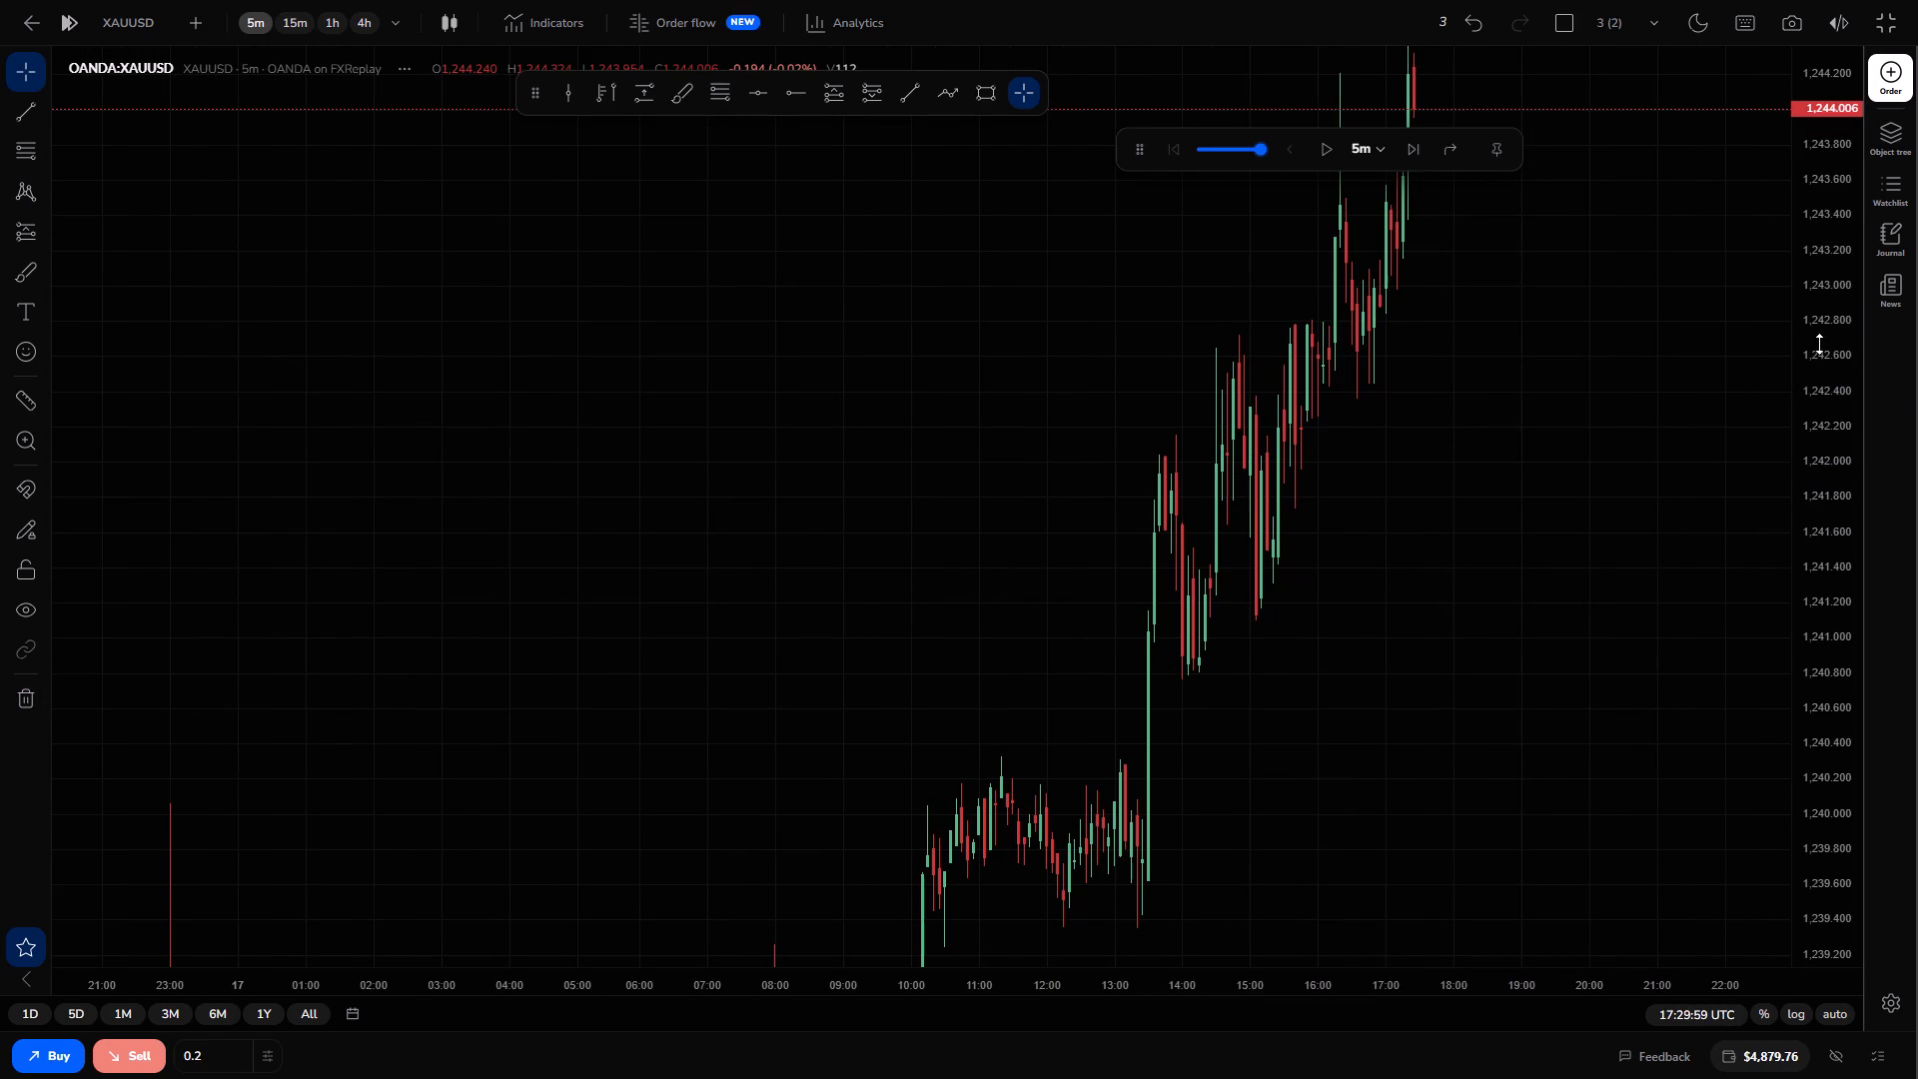
{"action": "left_click_drag", "start_coordinate": [1807, 322], "coordinate": [1812, 695]}
{"action": "scroll", "coordinate": [881, 557], "scroll_direction": "down", "scroll_amount": 3}
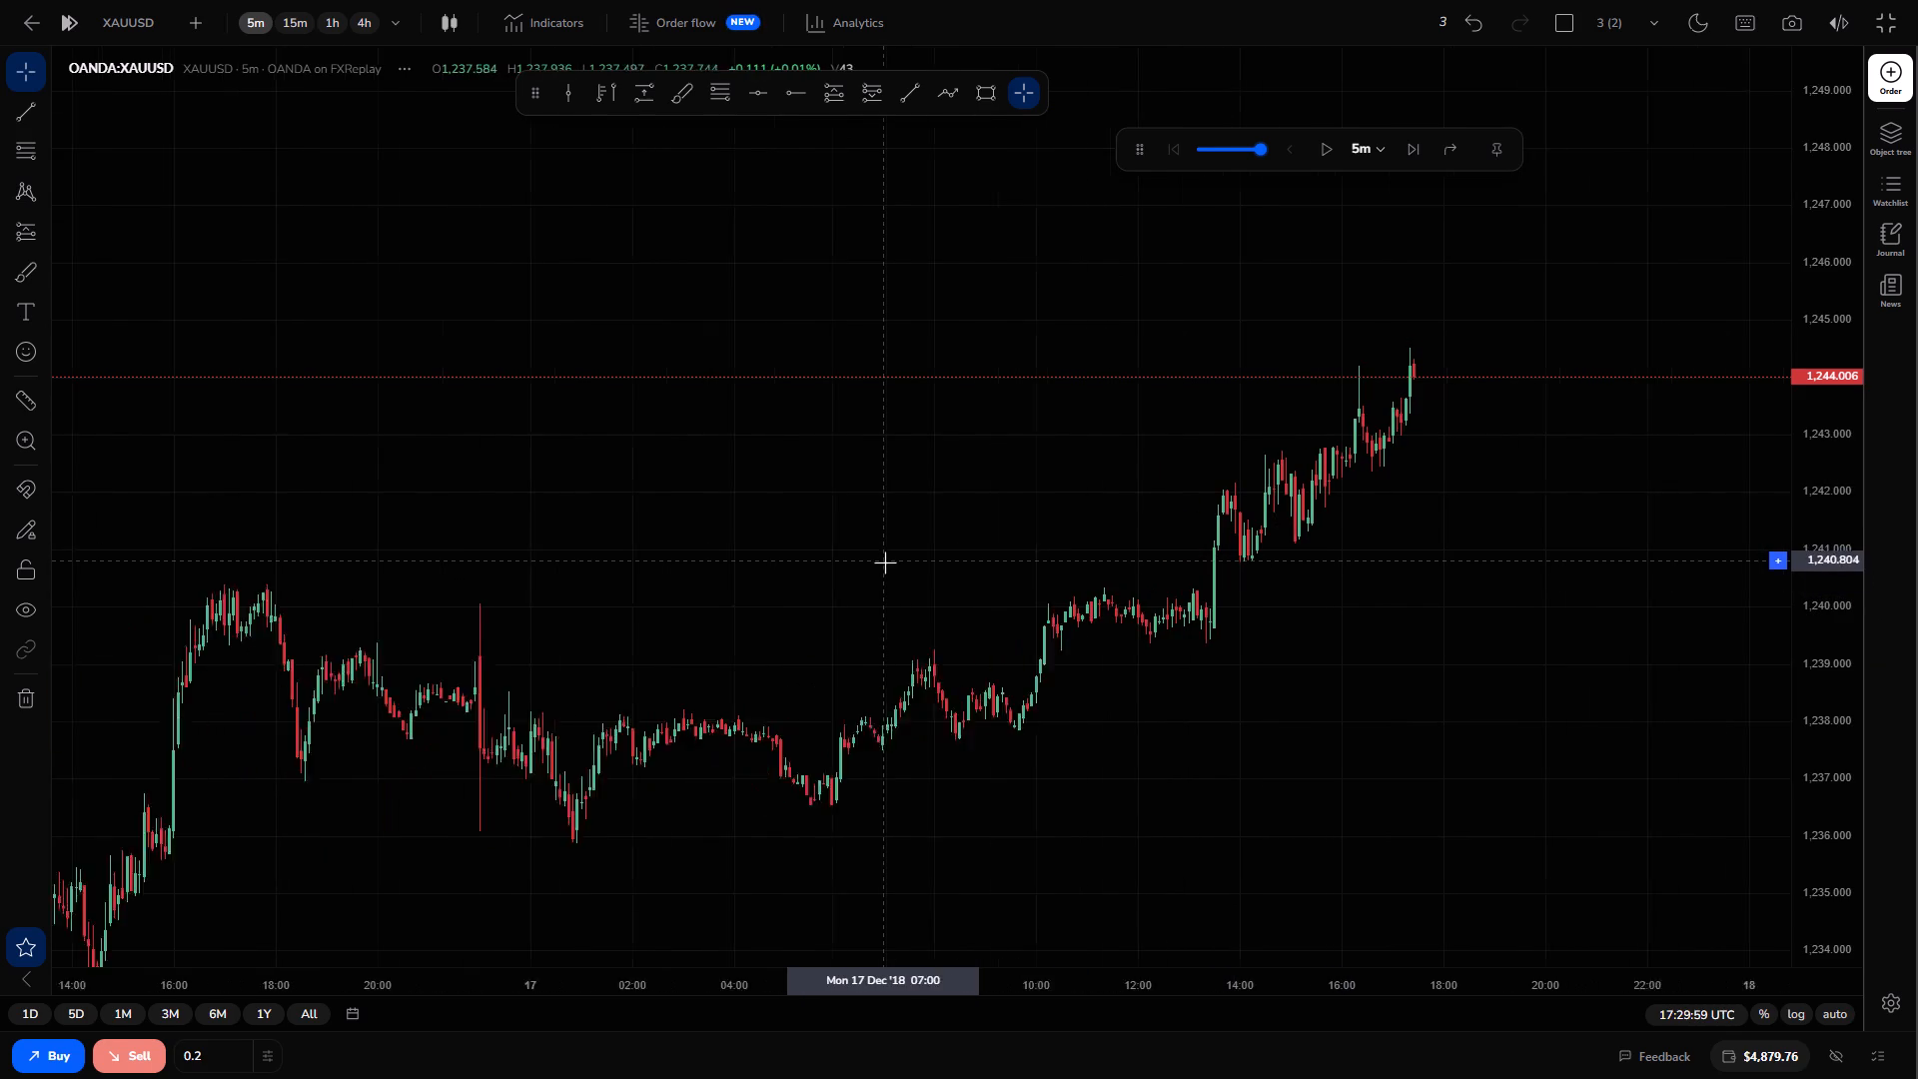
{"action": "scroll", "coordinate": [885, 562], "scroll_direction": "down", "scroll_amount": 1}
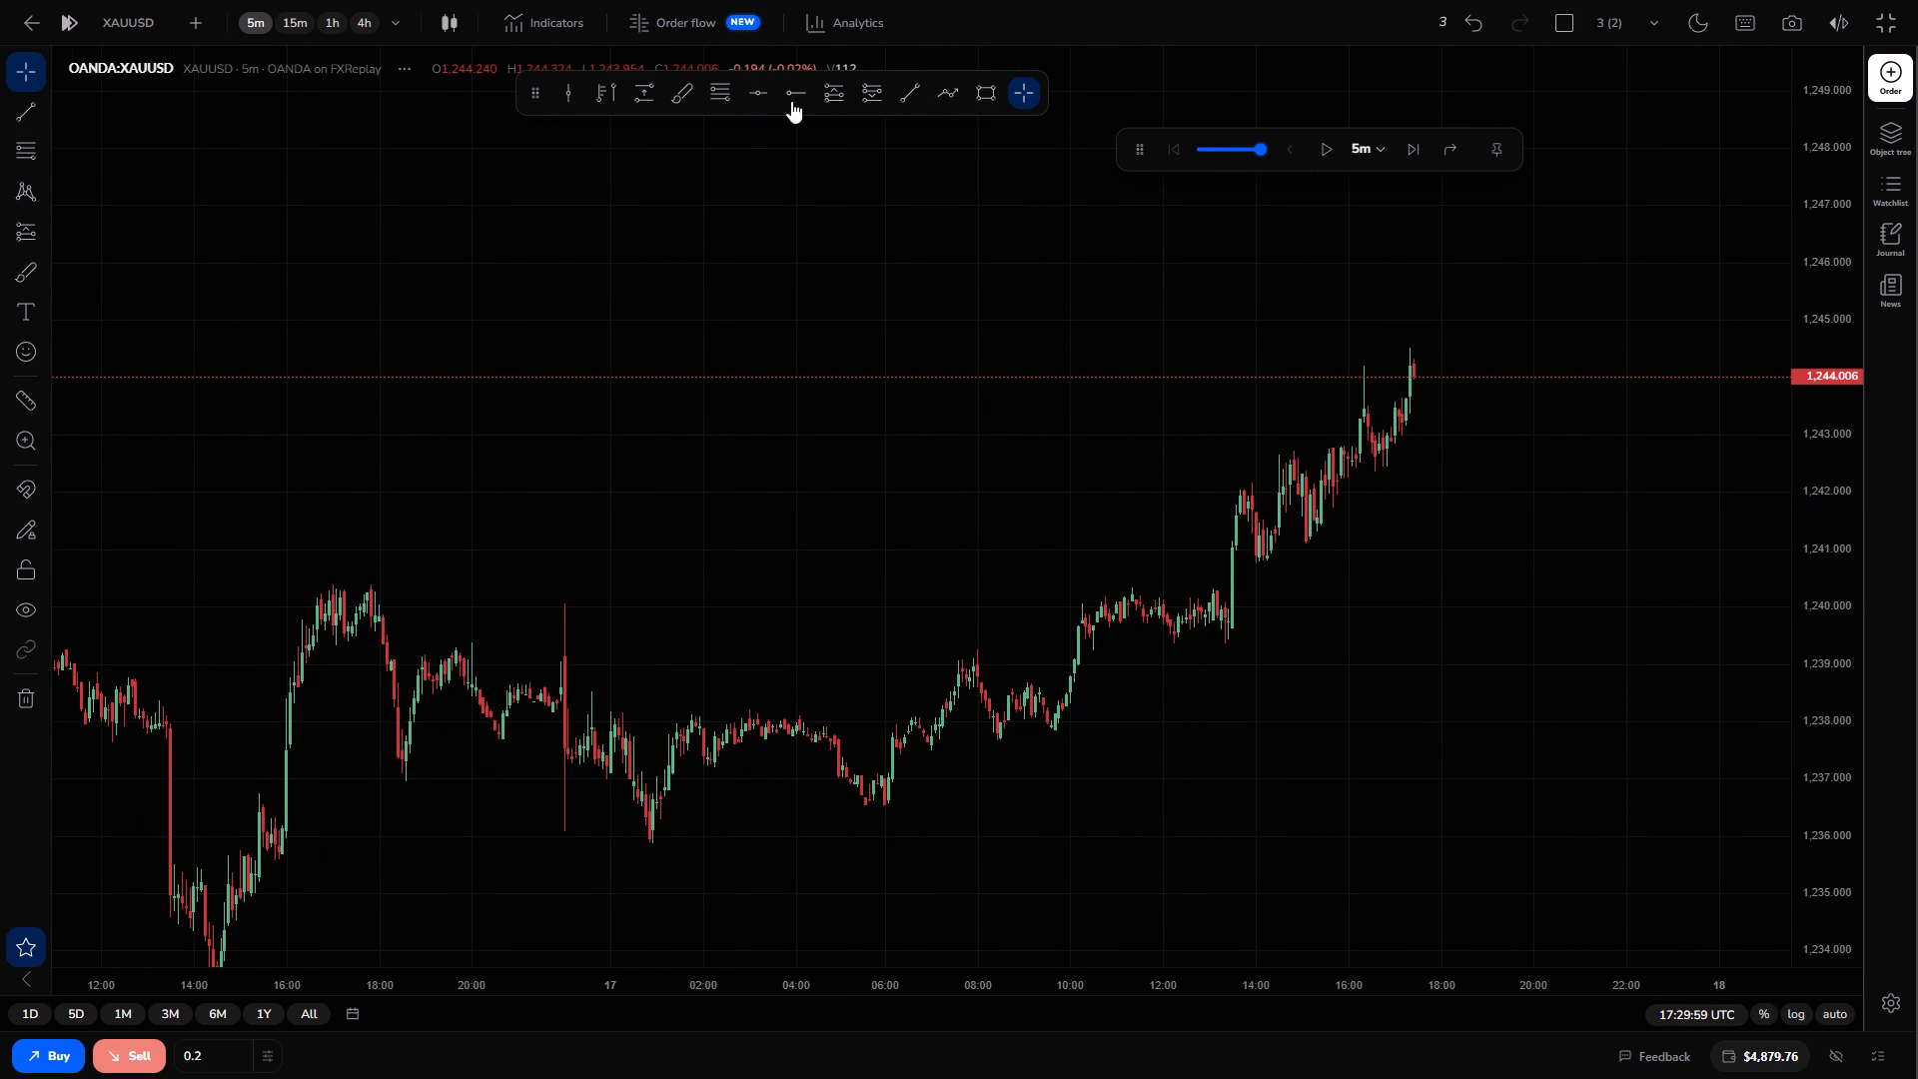
{"action": "left_click", "coordinate": [762, 97]}
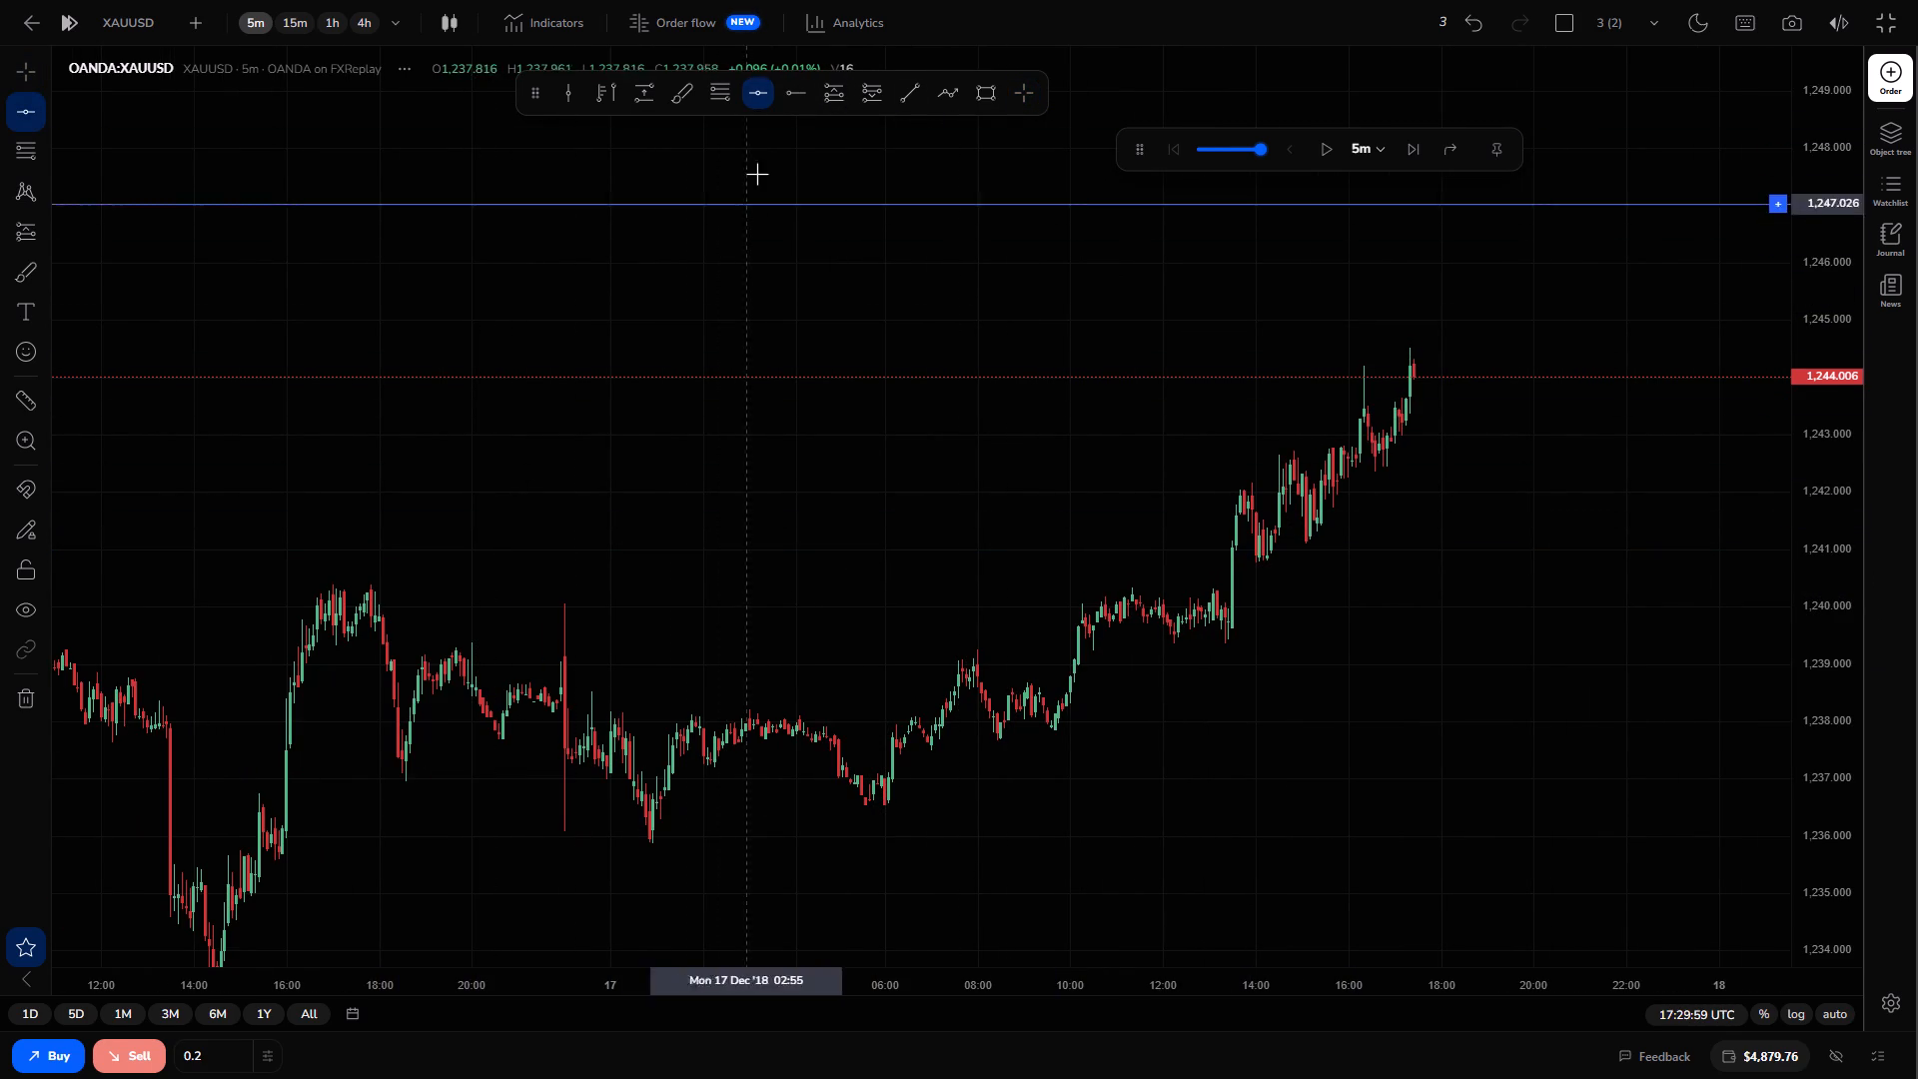
{"action": "left_click", "coordinate": [794, 99]}
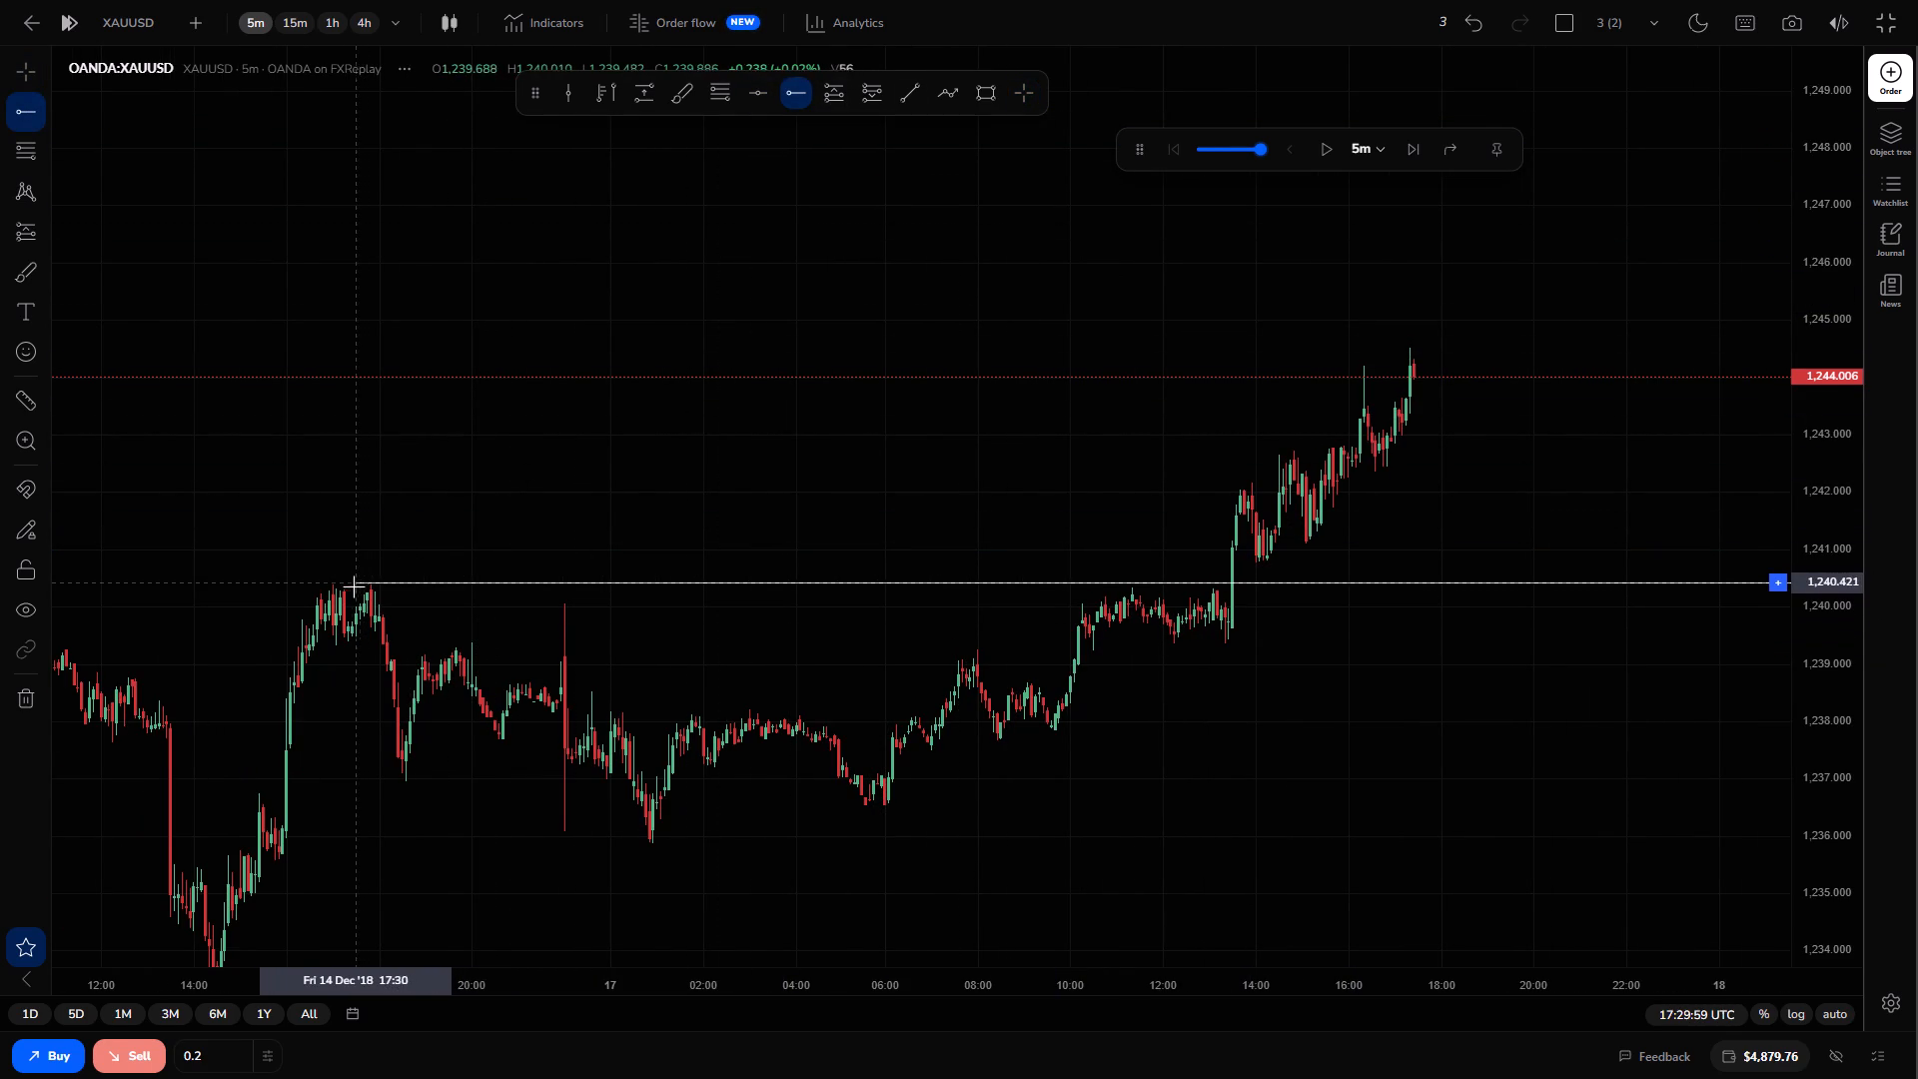
{"action": "left_click", "coordinate": [336, 583]}
{"action": "left_click", "coordinate": [821, 439]}
Examine the 5-minute price action of 14 to 17 December above and below the 1,240.404 ray.
{"action": "scroll", "coordinate": [1214, 515], "scroll_direction": "down", "scroll_amount": 2}
{"action": "scroll", "coordinate": [1226, 515], "scroll_direction": "up", "scroll_amount": 2}
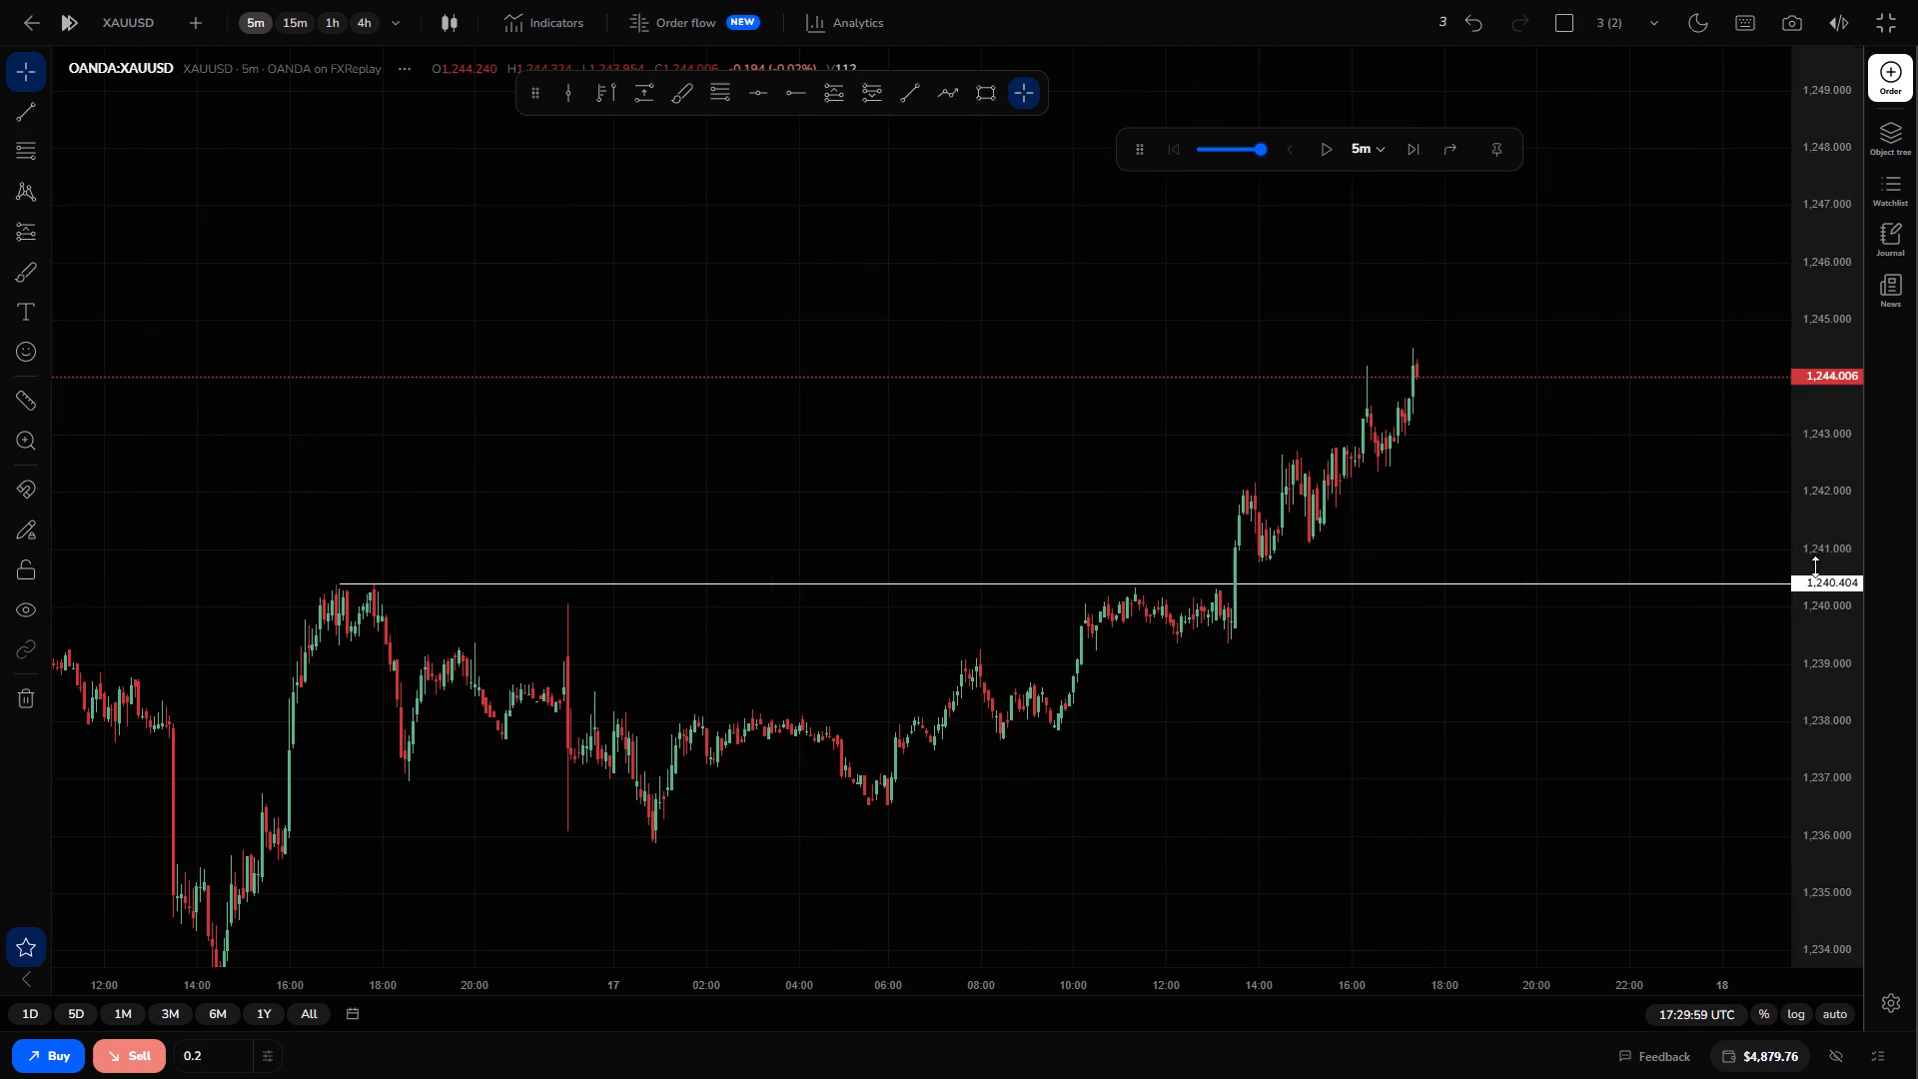
{"action": "left_click_drag", "start_coordinate": [1811, 566], "coordinate": [1816, 465]}
{"action": "scroll", "coordinate": [967, 583], "scroll_direction": "down", "scroll_amount": 1}
{"action": "scroll", "coordinate": [1088, 544], "scroll_direction": "up", "scroll_amount": 3}
{"action": "scroll", "coordinate": [1359, 493], "scroll_direction": "up", "scroll_amount": 1}
{"action": "scroll", "coordinate": [1359, 494], "scroll_direction": "down", "scroll_amount": 2}
{"action": "scroll", "coordinate": [1359, 494], "scroll_direction": "up", "scroll_amount": 1}
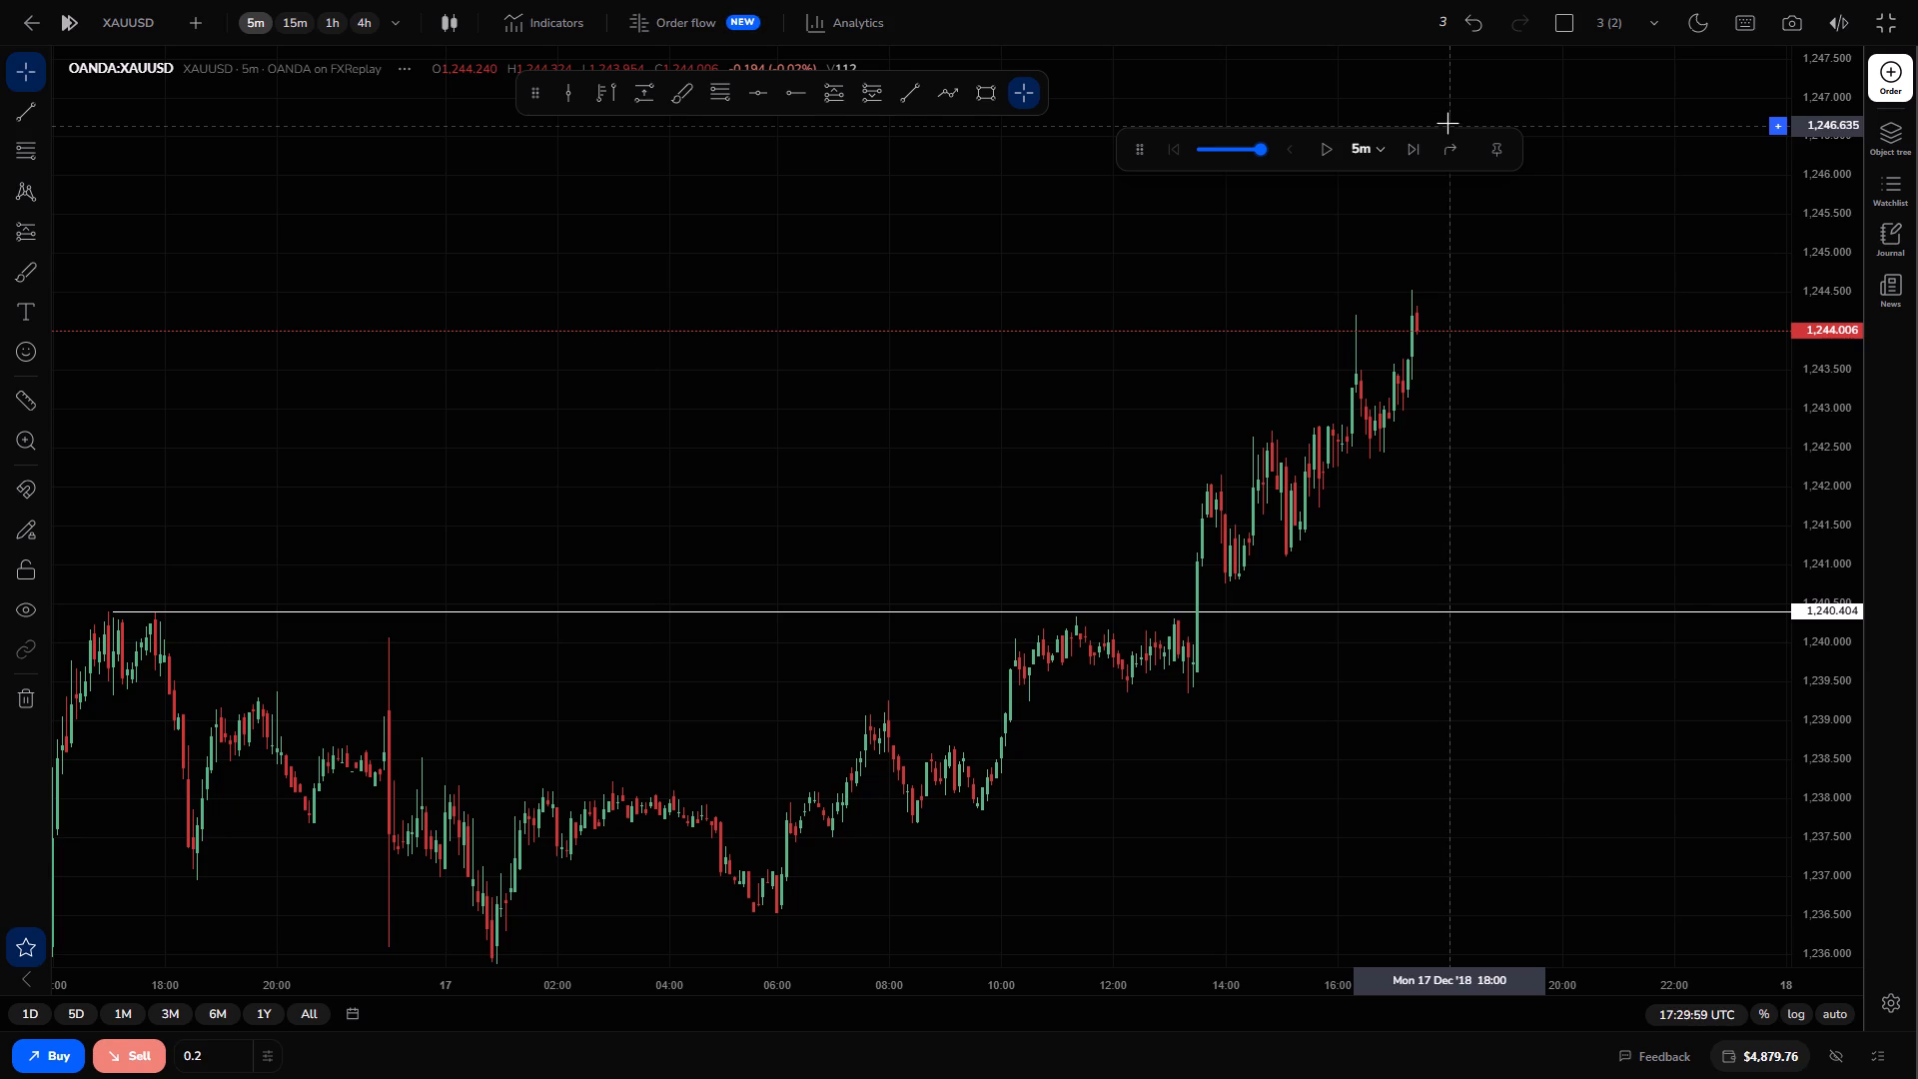
{"action": "scroll", "coordinate": [1458, 598], "scroll_direction": "up", "scroll_amount": 3}
{"action": "right_click_drag", "start_coordinate": [1470, 471], "coordinate": [1470, 439]}
{"action": "left_click", "coordinate": [1601, 354]}
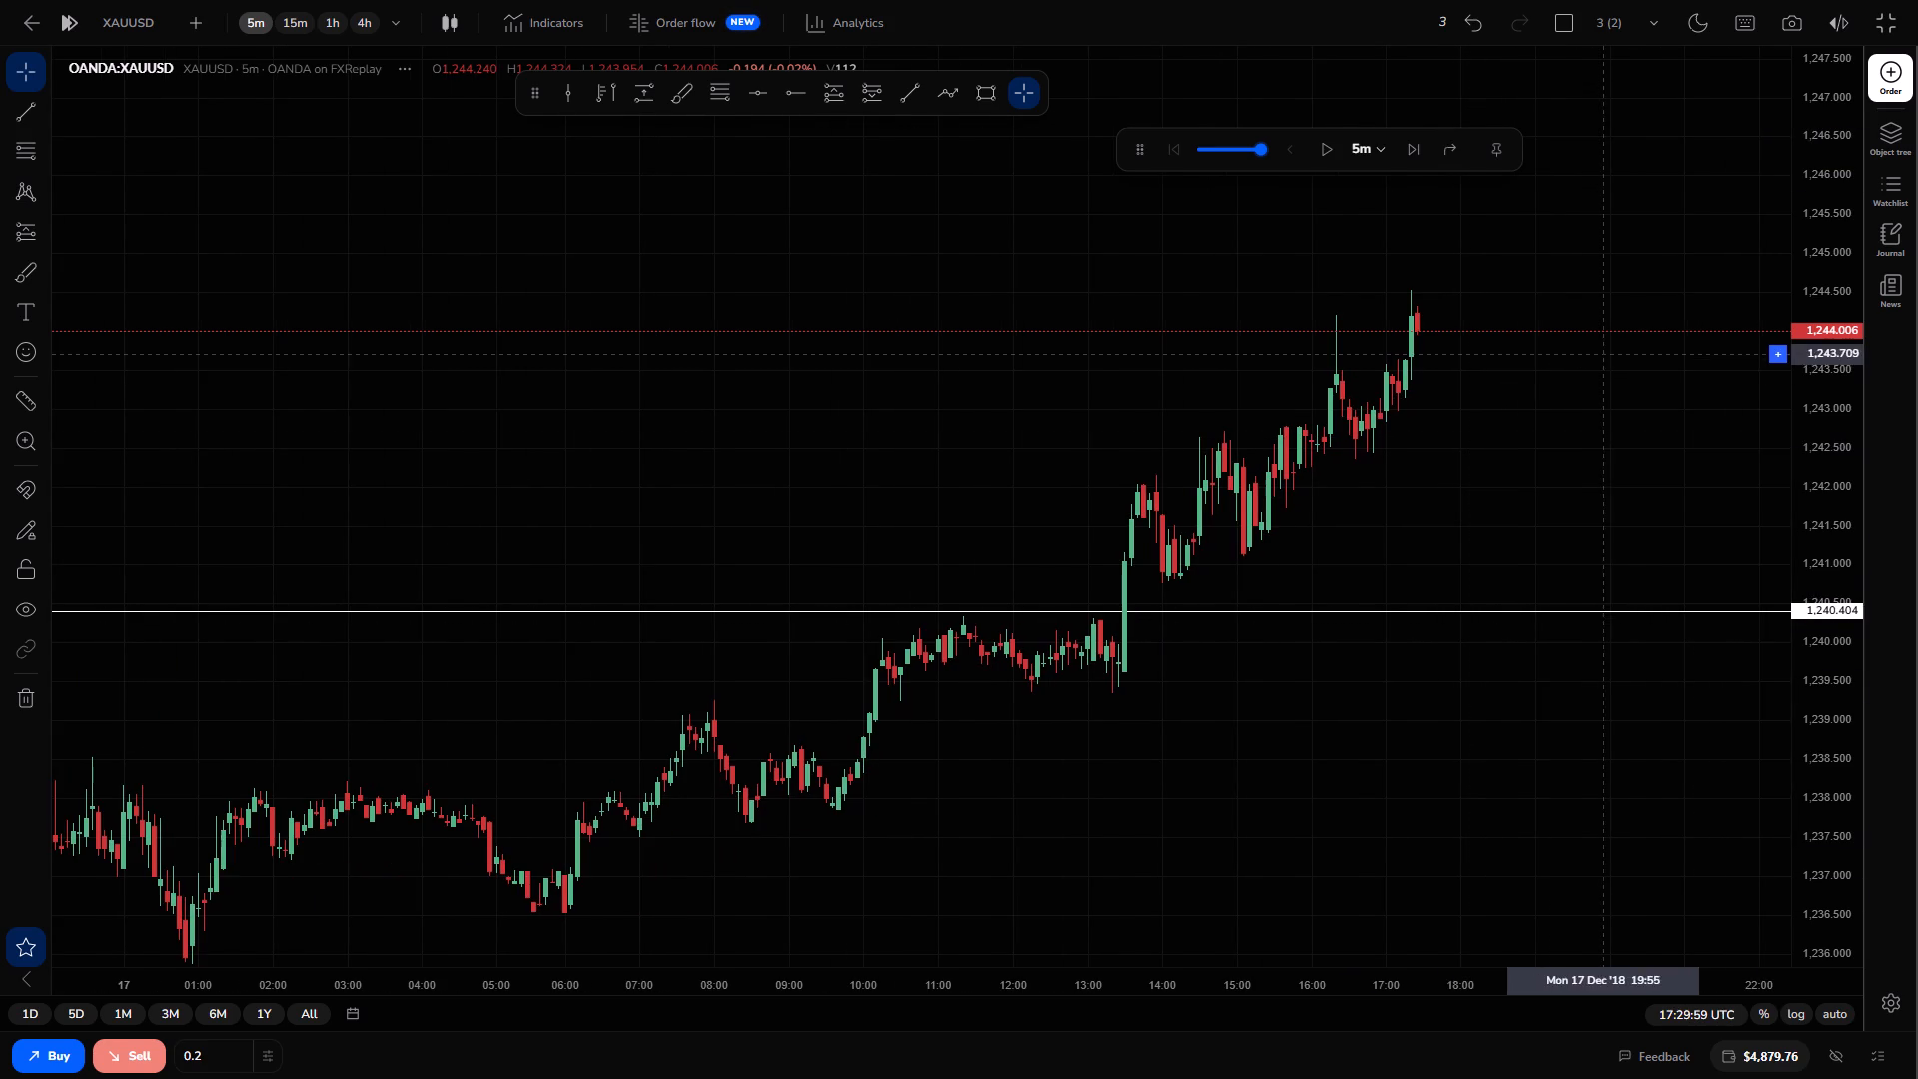
{"action": "left_click_drag", "start_coordinate": [1836, 317], "coordinate": [1824, 398]}
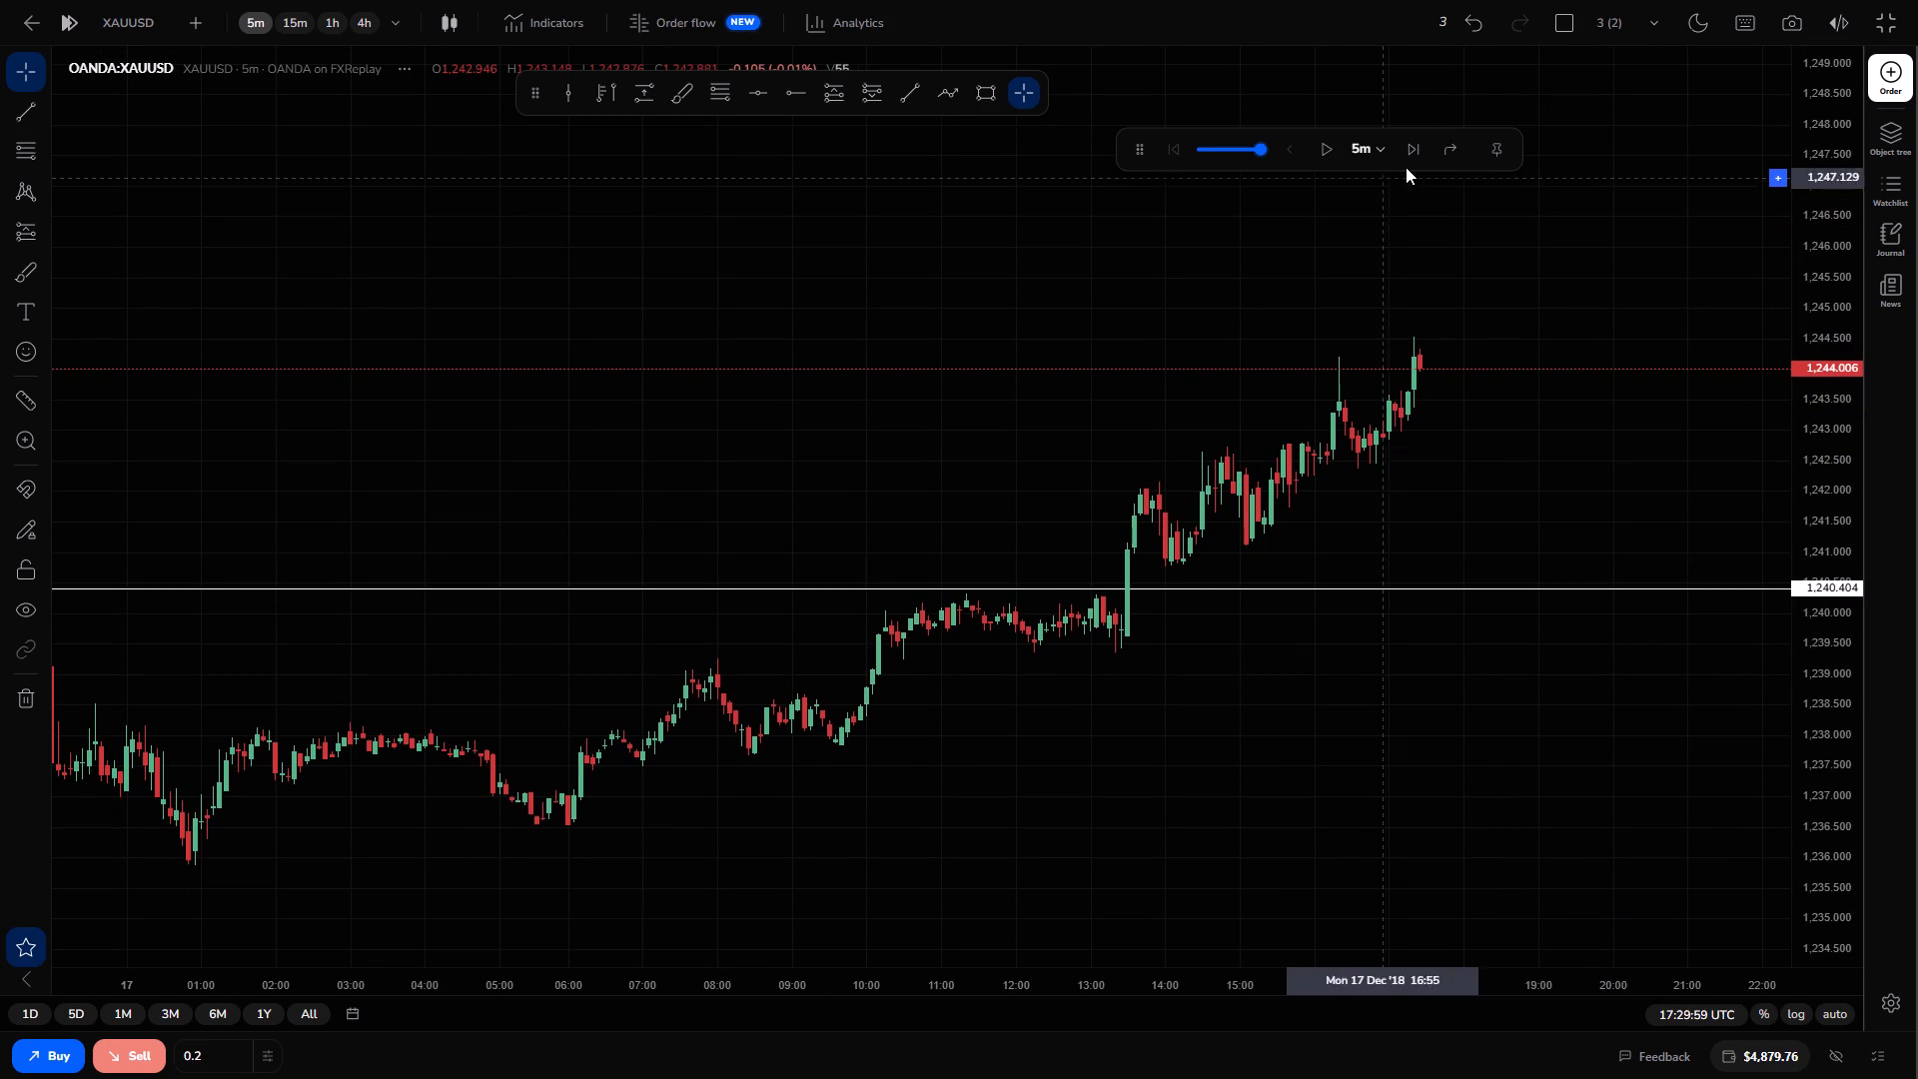
Advance the replay on 5-minute candles to 18:29:59 UTC.
{"action": "left_click", "coordinate": [1414, 150]}
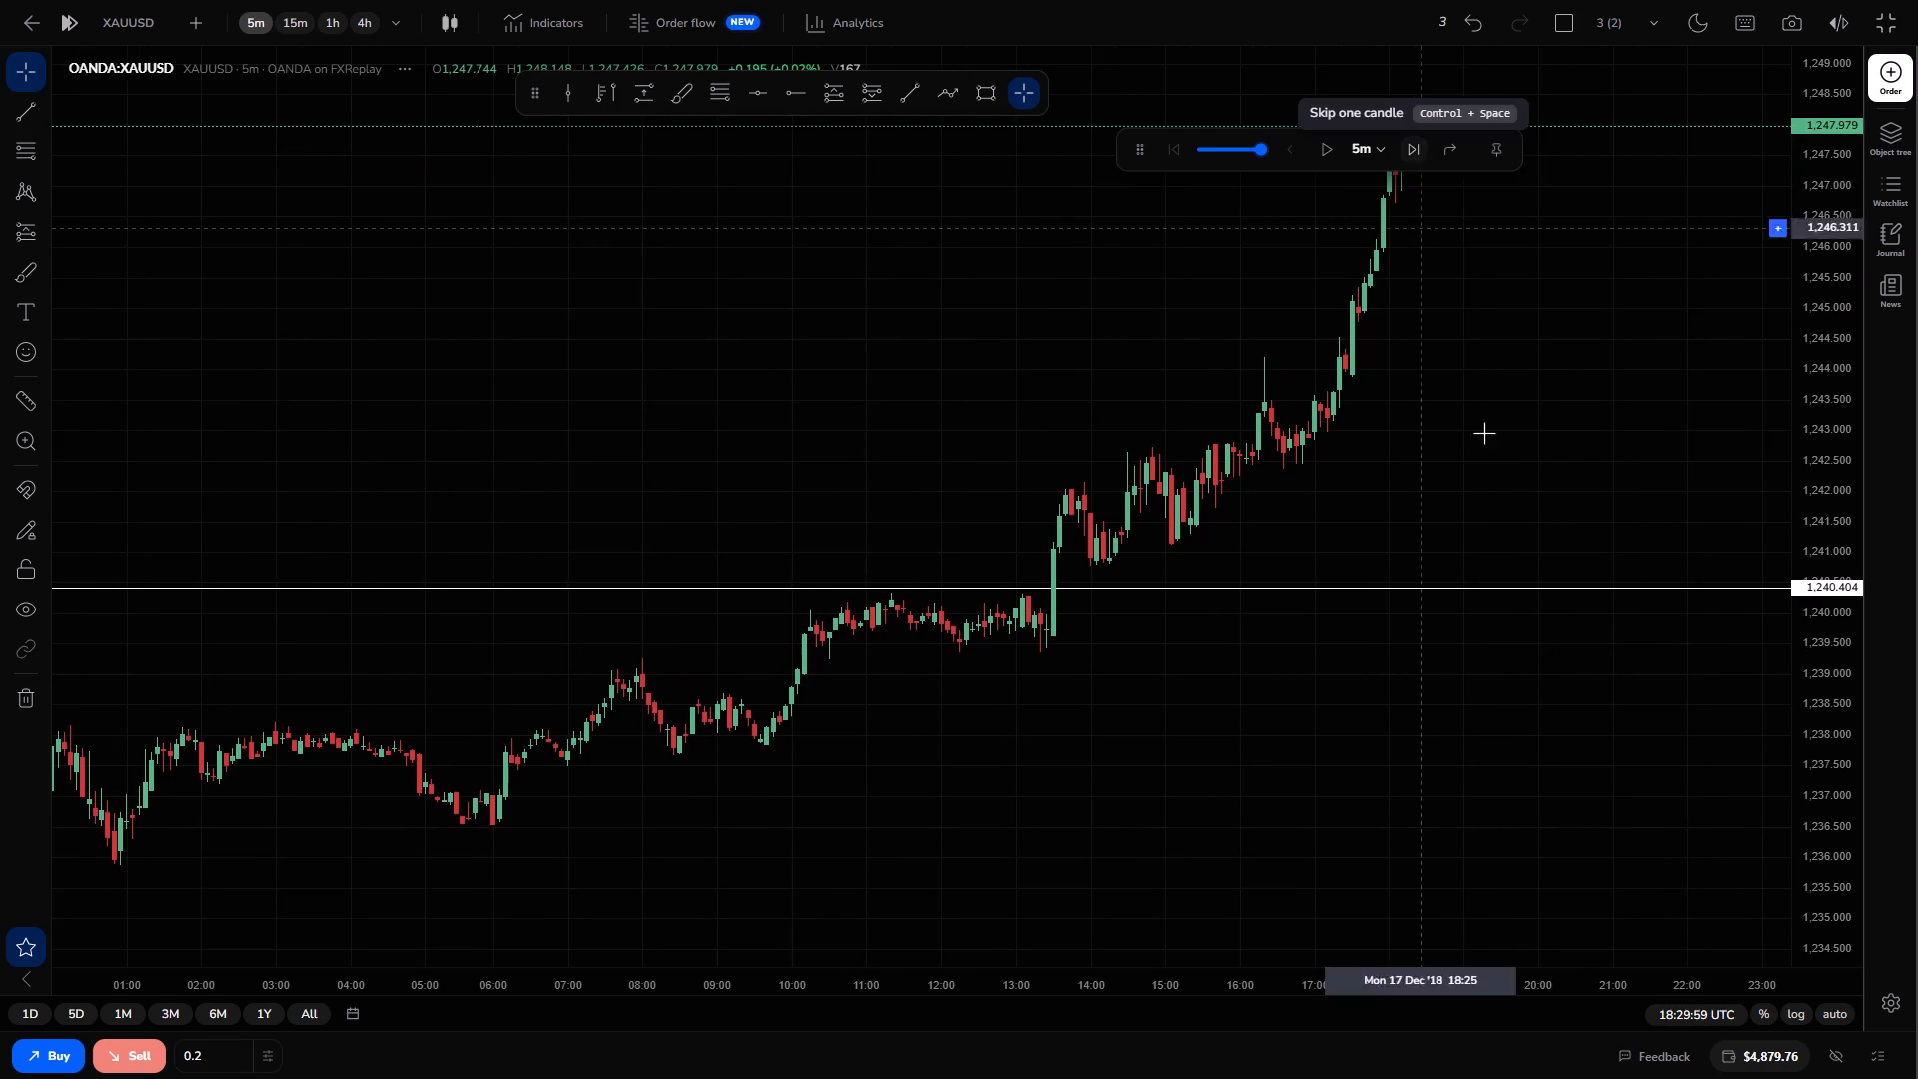
Examine the rally of 17 December against the earlier price action and the 1,240.404 ray.
{"action": "left_click_drag", "start_coordinate": [1486, 441], "coordinate": [1491, 584]}
{"action": "scroll", "coordinate": [1486, 548], "scroll_direction": "up", "scroll_amount": 1}
{"action": "scroll", "coordinate": [1486, 548], "scroll_direction": "down", "scroll_amount": 3}
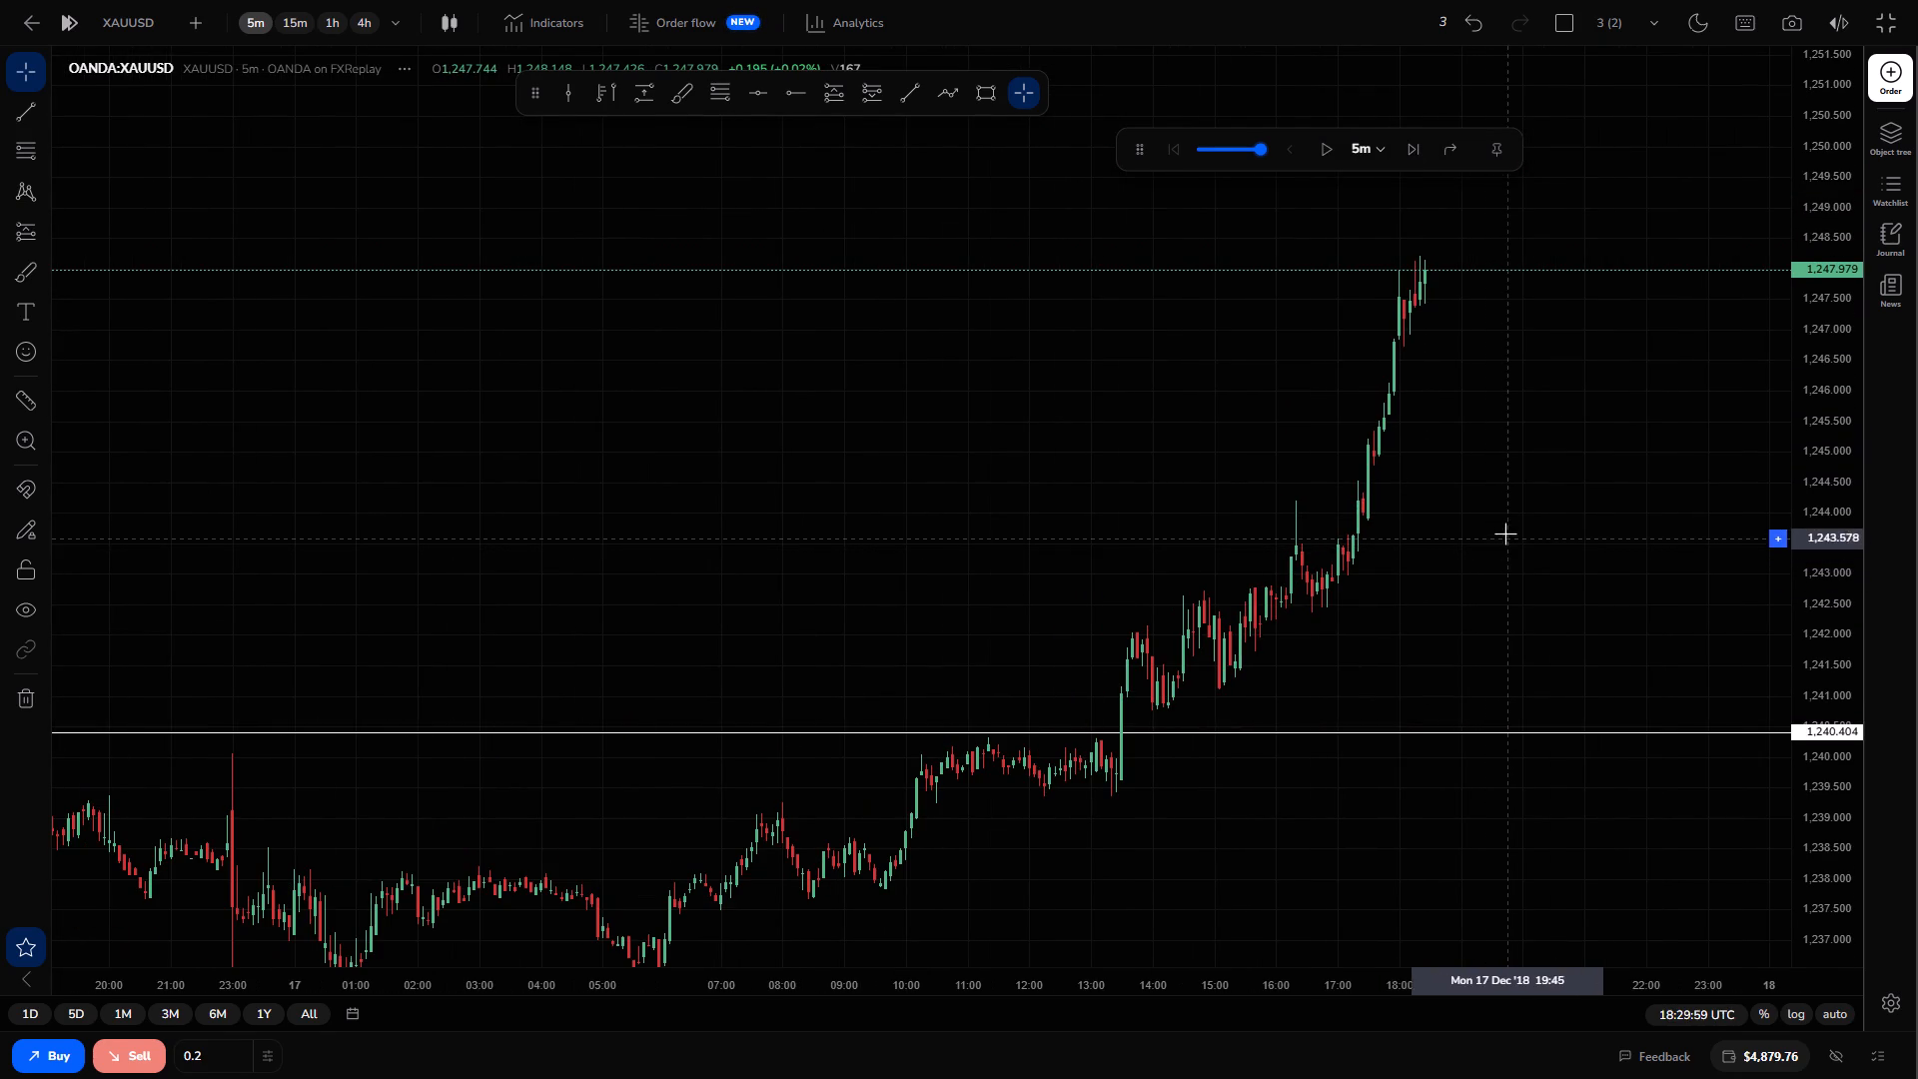
{"action": "left_click_drag", "start_coordinate": [1473, 618], "coordinate": [1758, 609]}
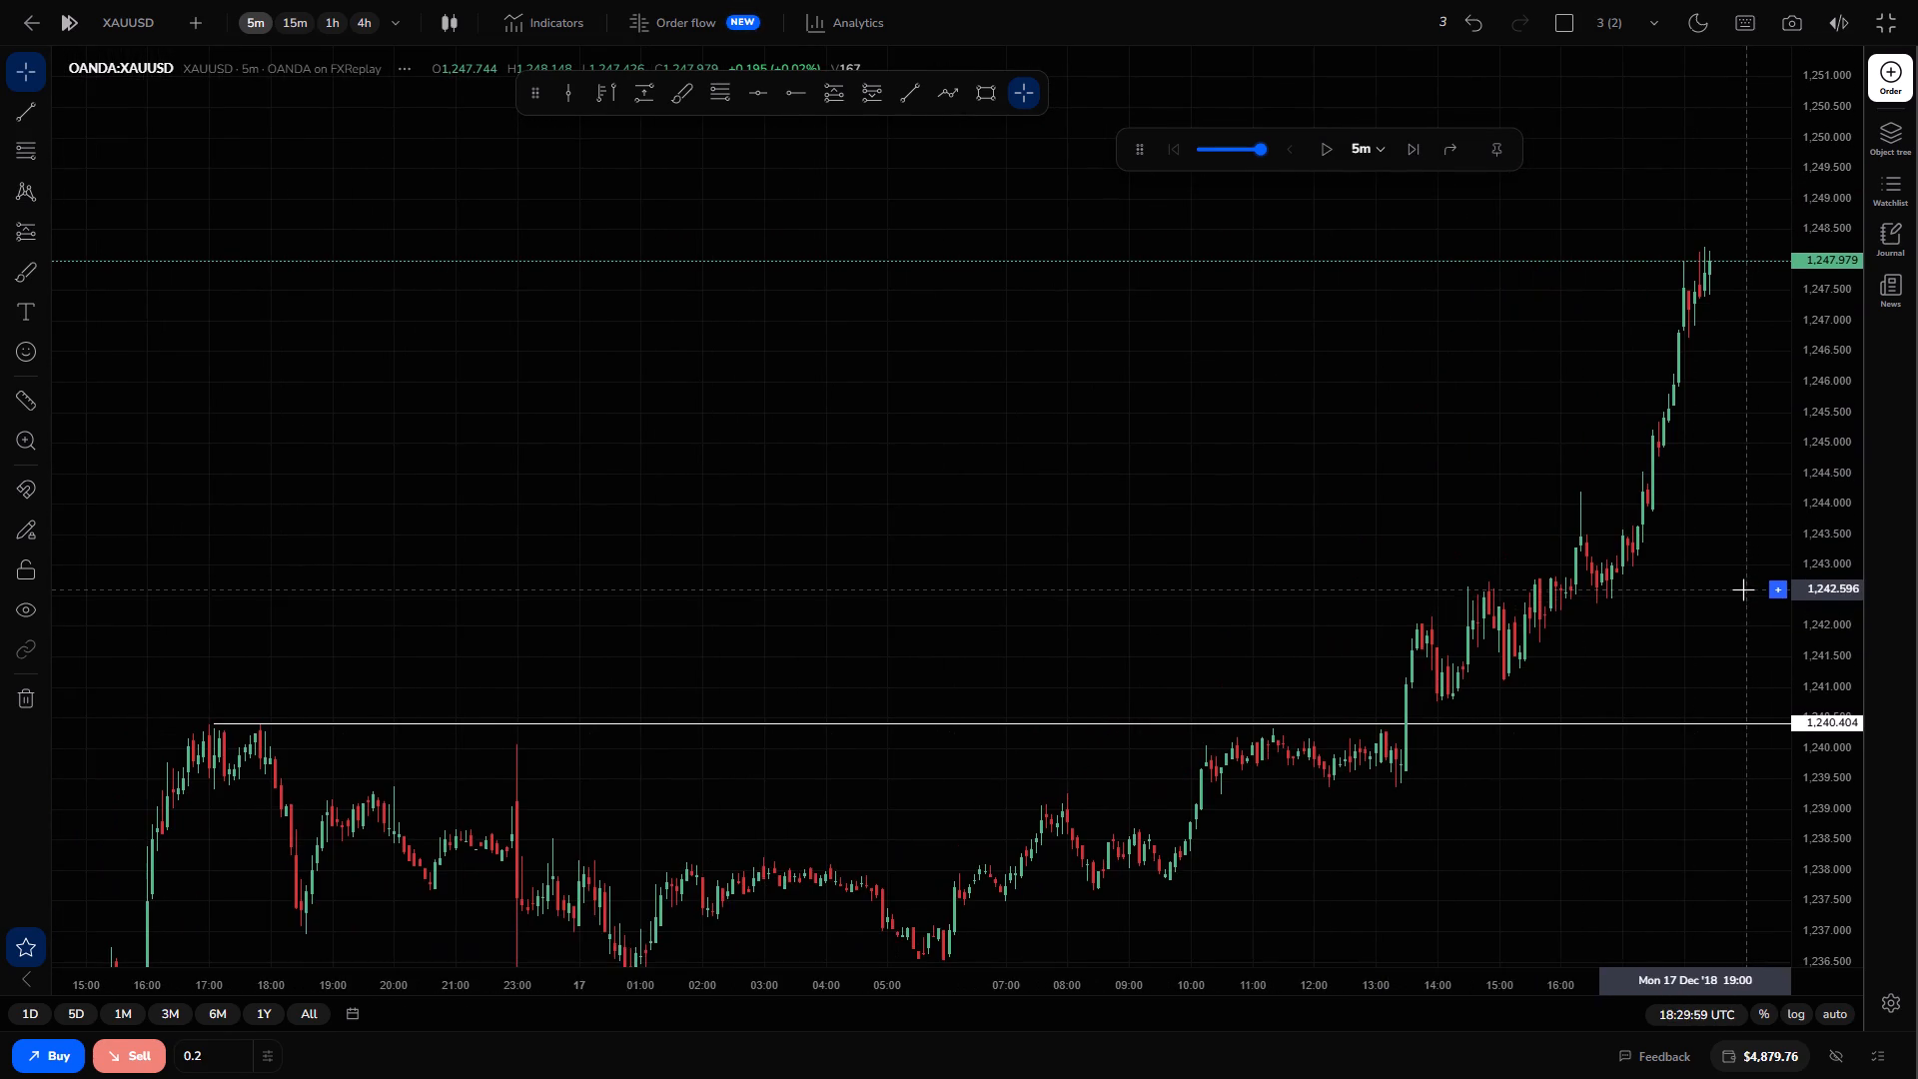
{"action": "scroll", "coordinate": [1743, 589], "scroll_direction": "down", "scroll_amount": 4}
{"action": "scroll", "coordinate": [1742, 590], "scroll_direction": "up", "scroll_amount": 2}
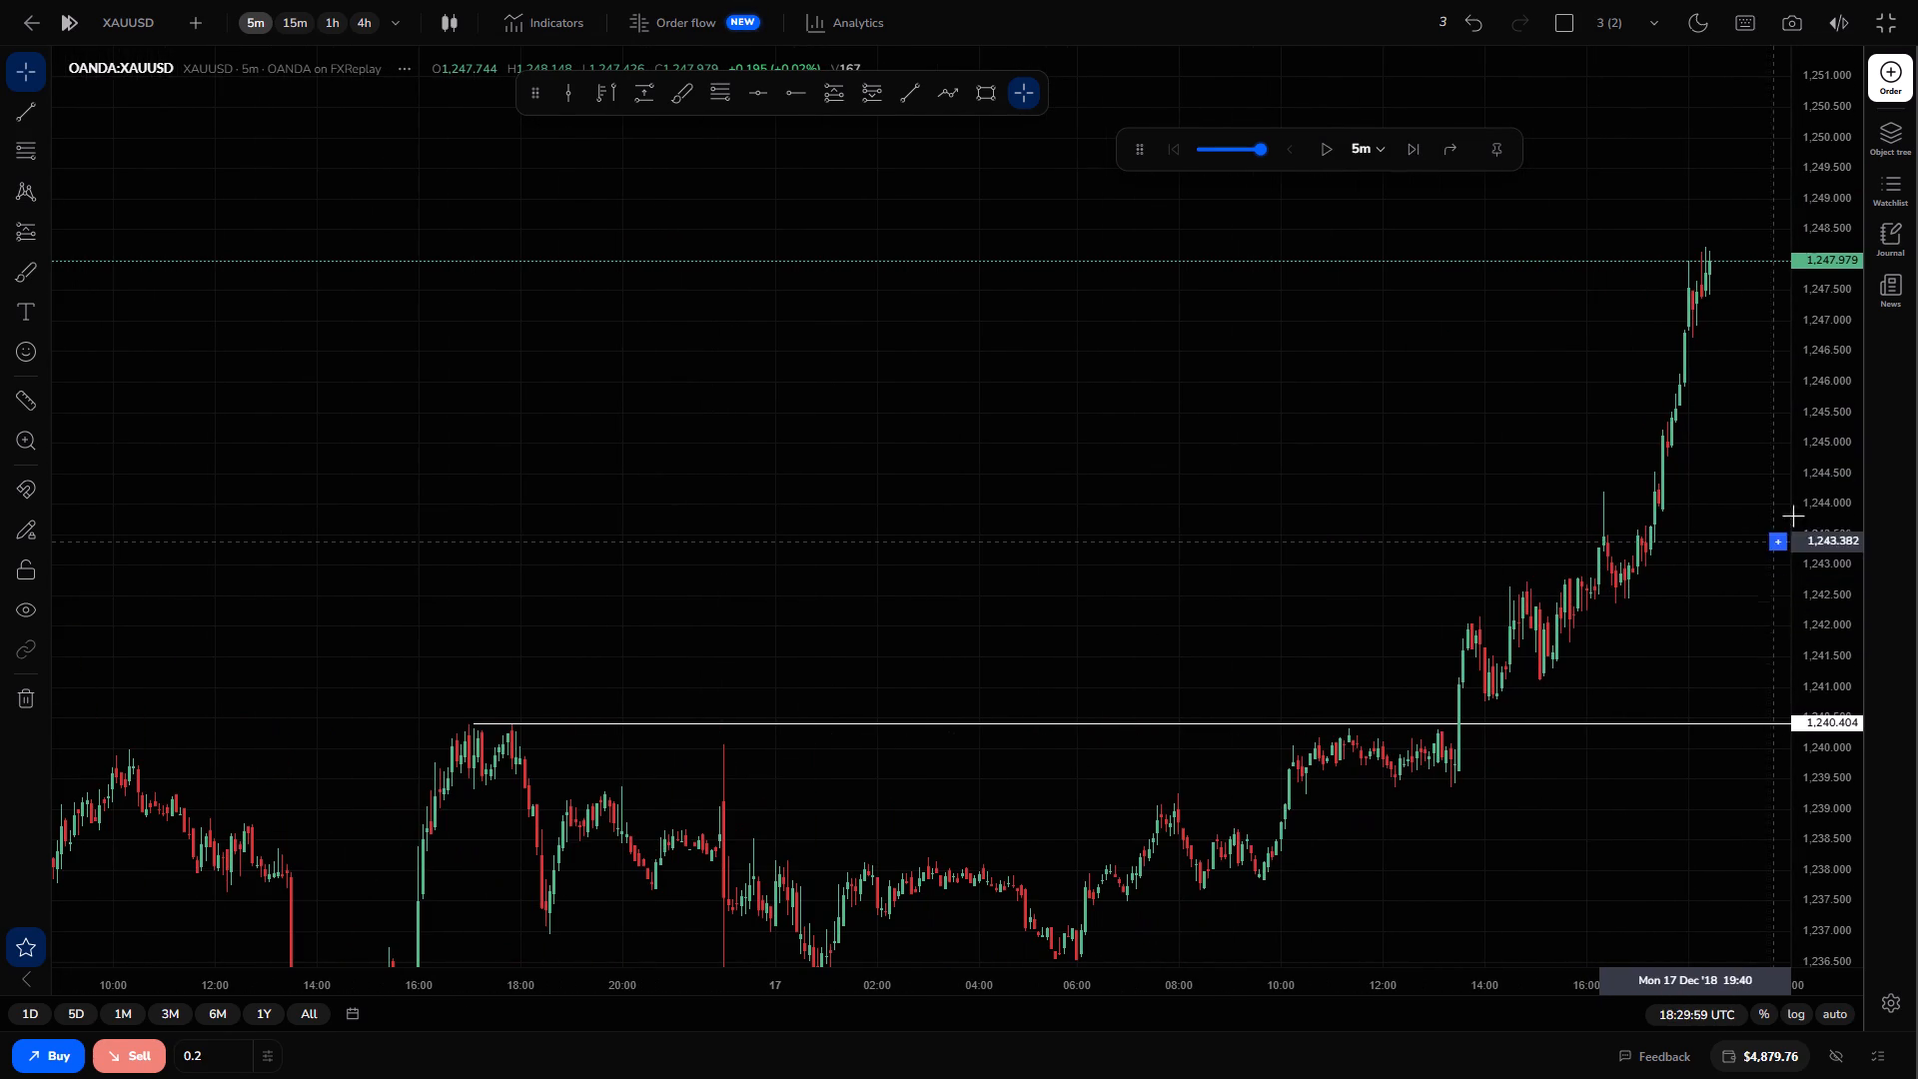
{"action": "left_click_drag", "start_coordinate": [1820, 487], "coordinate": [1759, 582]}
{"action": "scroll", "coordinate": [1739, 578], "scroll_direction": "down", "scroll_amount": 2}
{"action": "scroll", "coordinate": [1736, 569], "scroll_direction": "up", "scroll_amount": 1}
{"action": "scroll", "coordinate": [1733, 551], "scroll_direction": "down", "scroll_amount": 1}
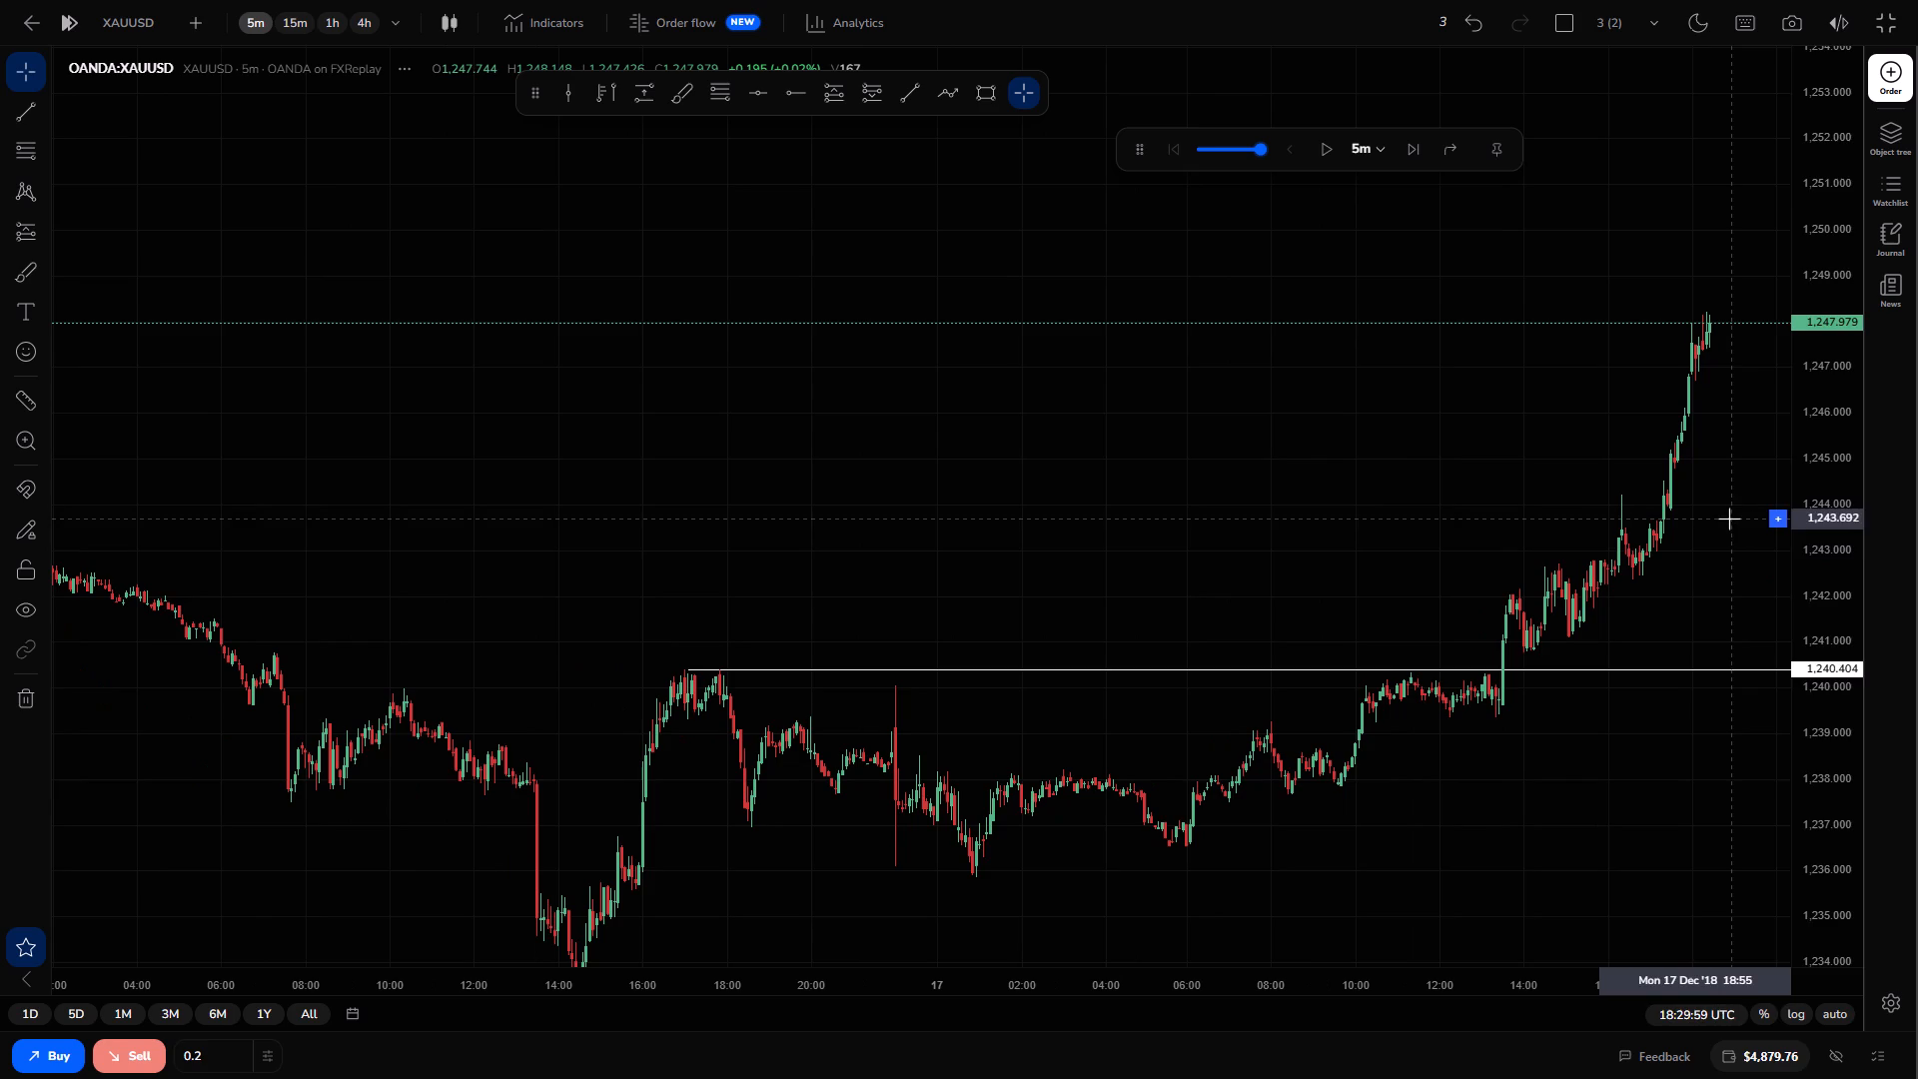
{"action": "left_click_drag", "start_coordinate": [1808, 551], "coordinate": [1805, 426]}
{"action": "scroll", "coordinate": [1650, 492], "scroll_direction": "up", "scroll_amount": 1}
{"action": "scroll", "coordinate": [1650, 492], "scroll_direction": "down", "scroll_amount": 1}
{"action": "scroll", "coordinate": [1649, 492], "scroll_direction": "up", "scroll_amount": 2}
{"action": "scroll", "coordinate": [1649, 485], "scroll_direction": "down", "scroll_amount": 1}
{"action": "scroll", "coordinate": [1649, 485], "scroll_direction": "up", "scroll_amount": 2}
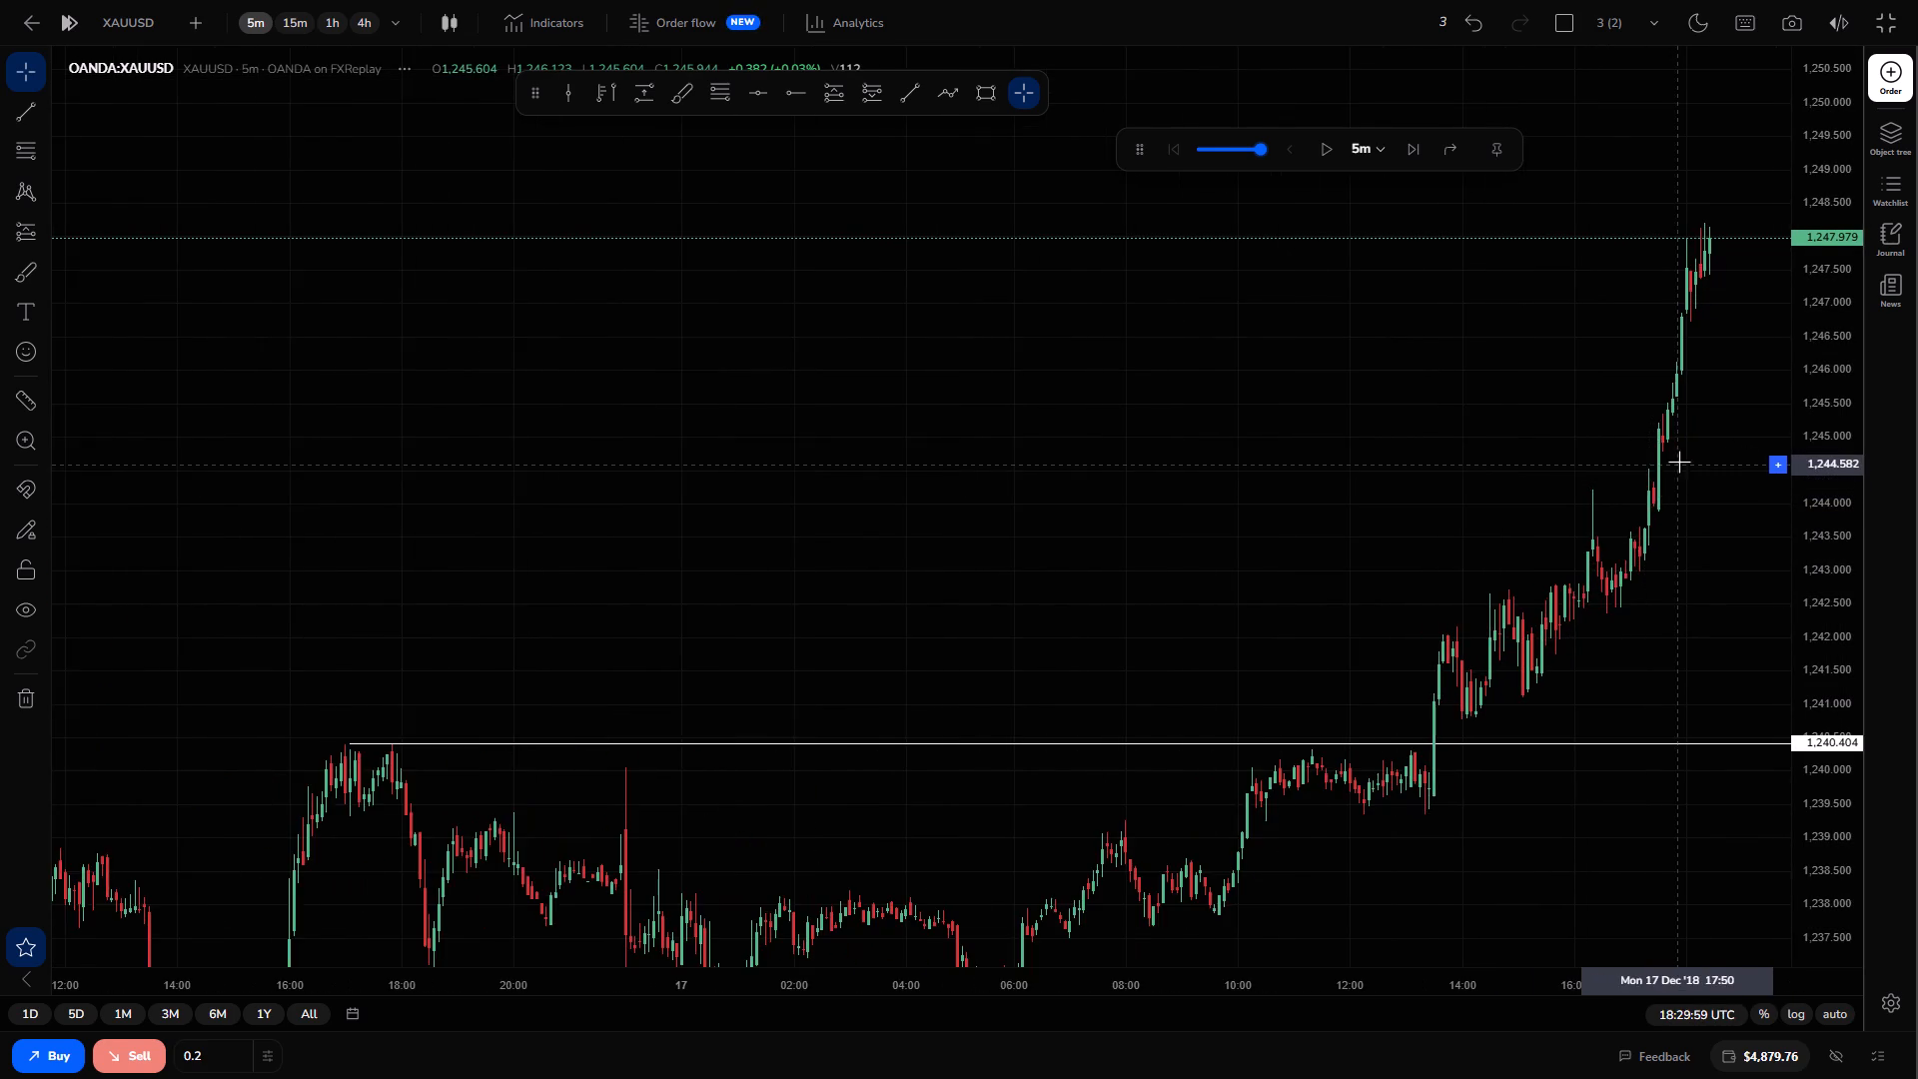
{"action": "left_click_drag", "start_coordinate": [1679, 462], "coordinate": [1357, 491]}
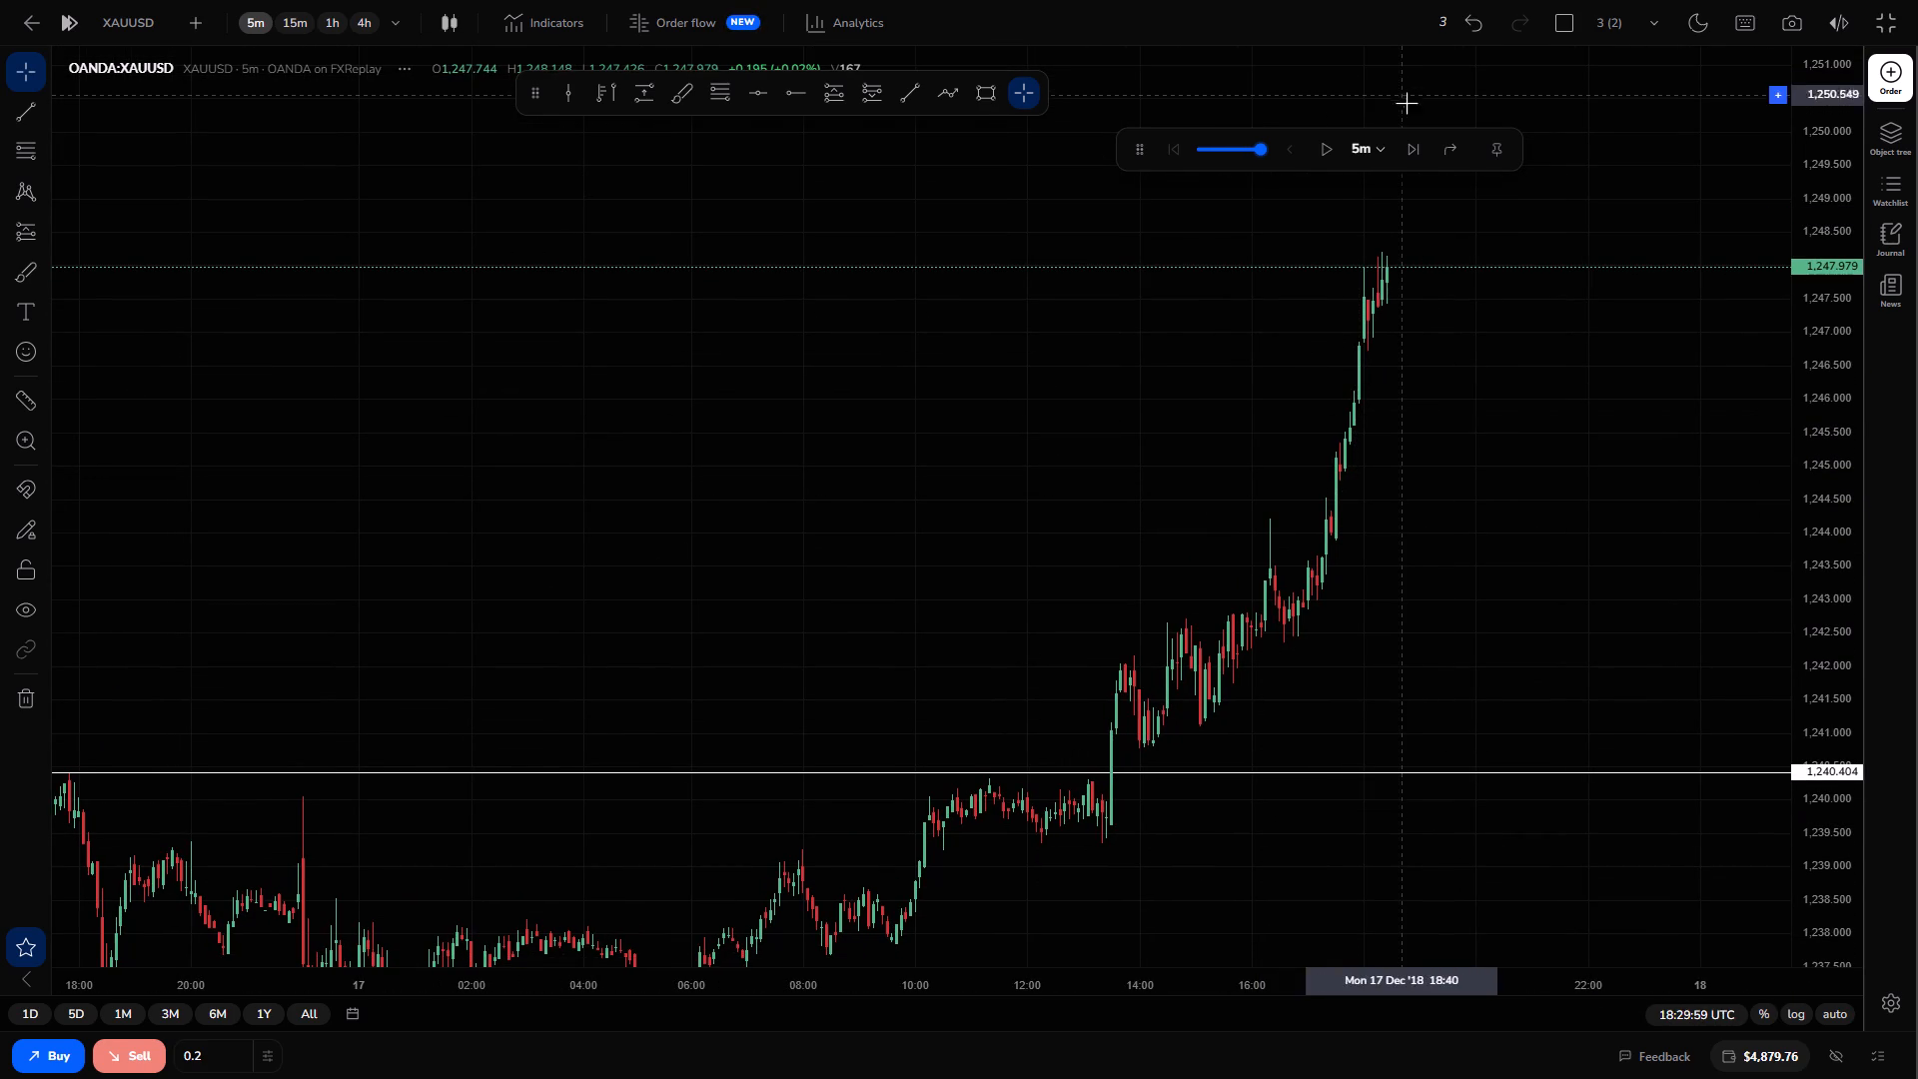
Advance the replay on 5-minute candles to 00:34:59 UTC on 18 December.
{"action": "double_click", "coordinate": [1411, 156]}
{"action": "left_click", "coordinate": [1408, 158]}
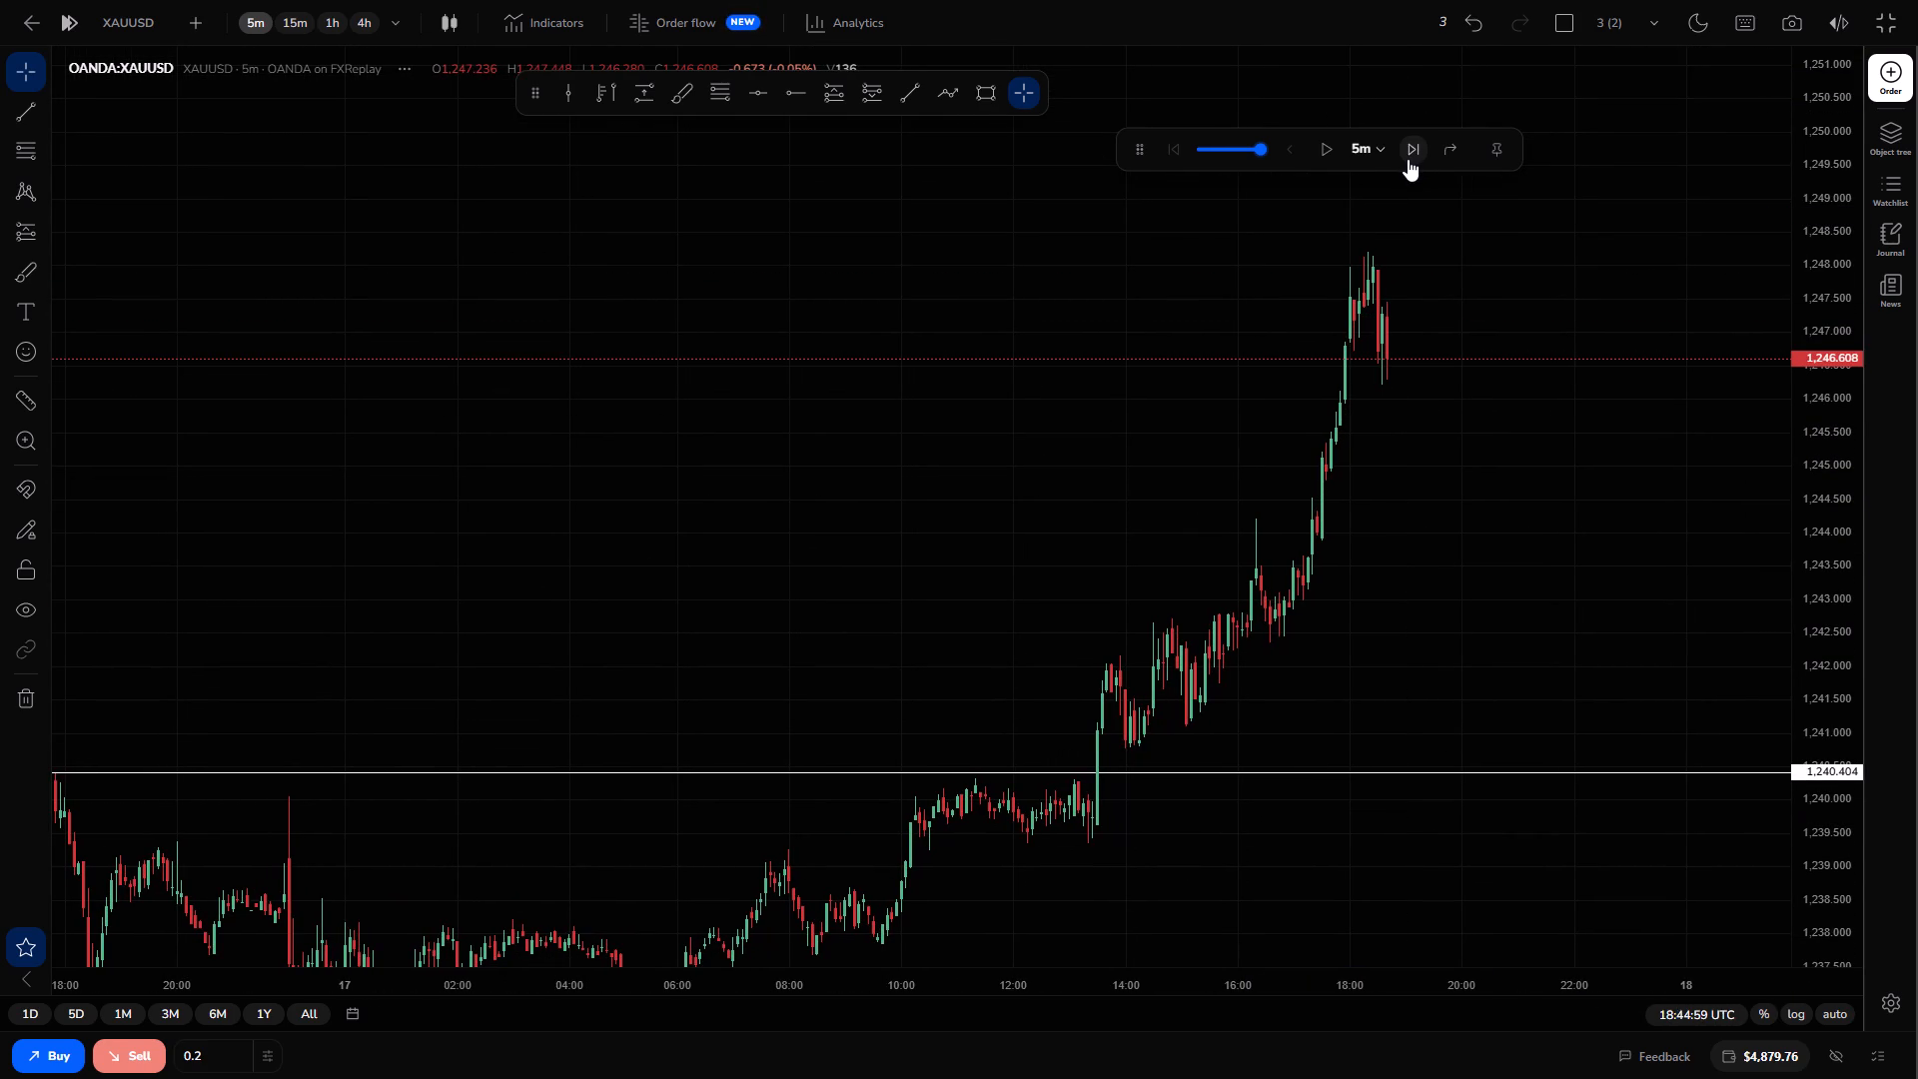
{"action": "double_click", "coordinate": [1408, 160]}
{"action": "triple_click", "coordinate": [1408, 160]}
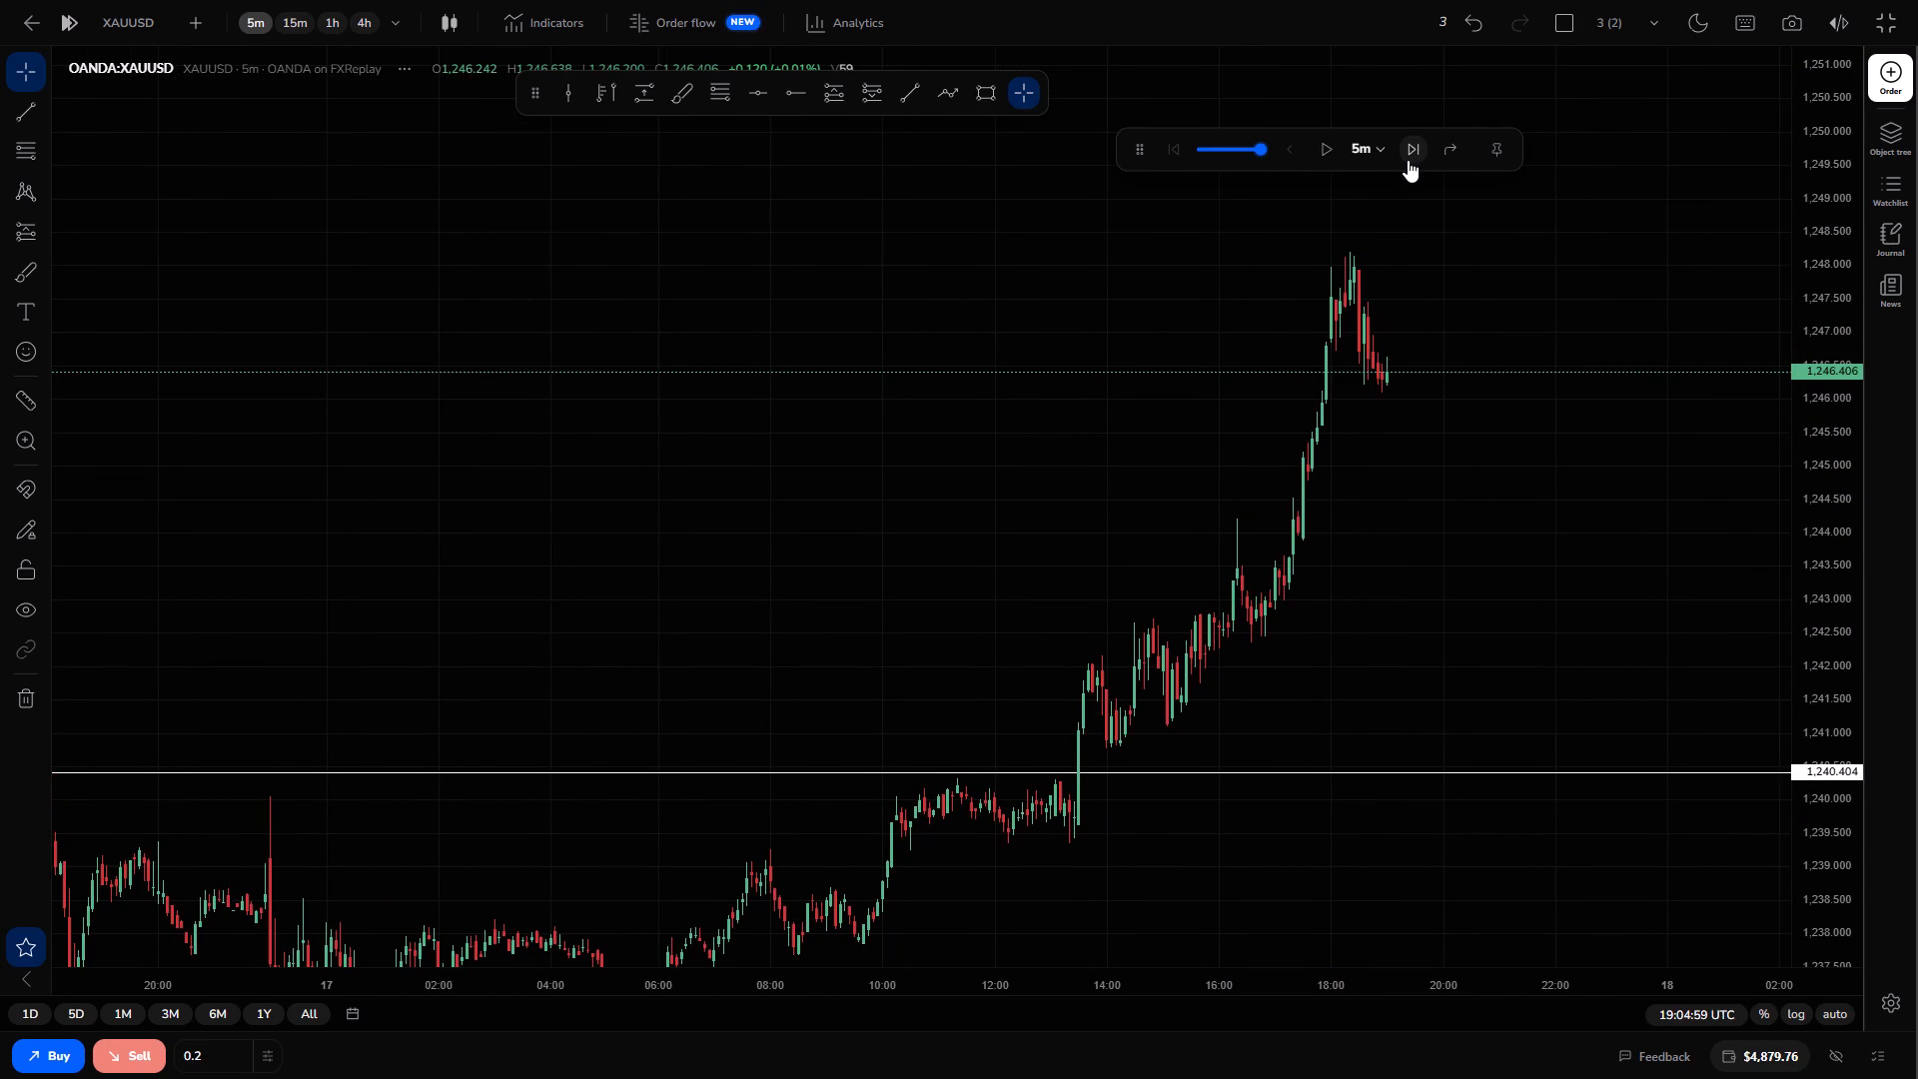
{"action": "left_click", "coordinate": [1408, 160]}
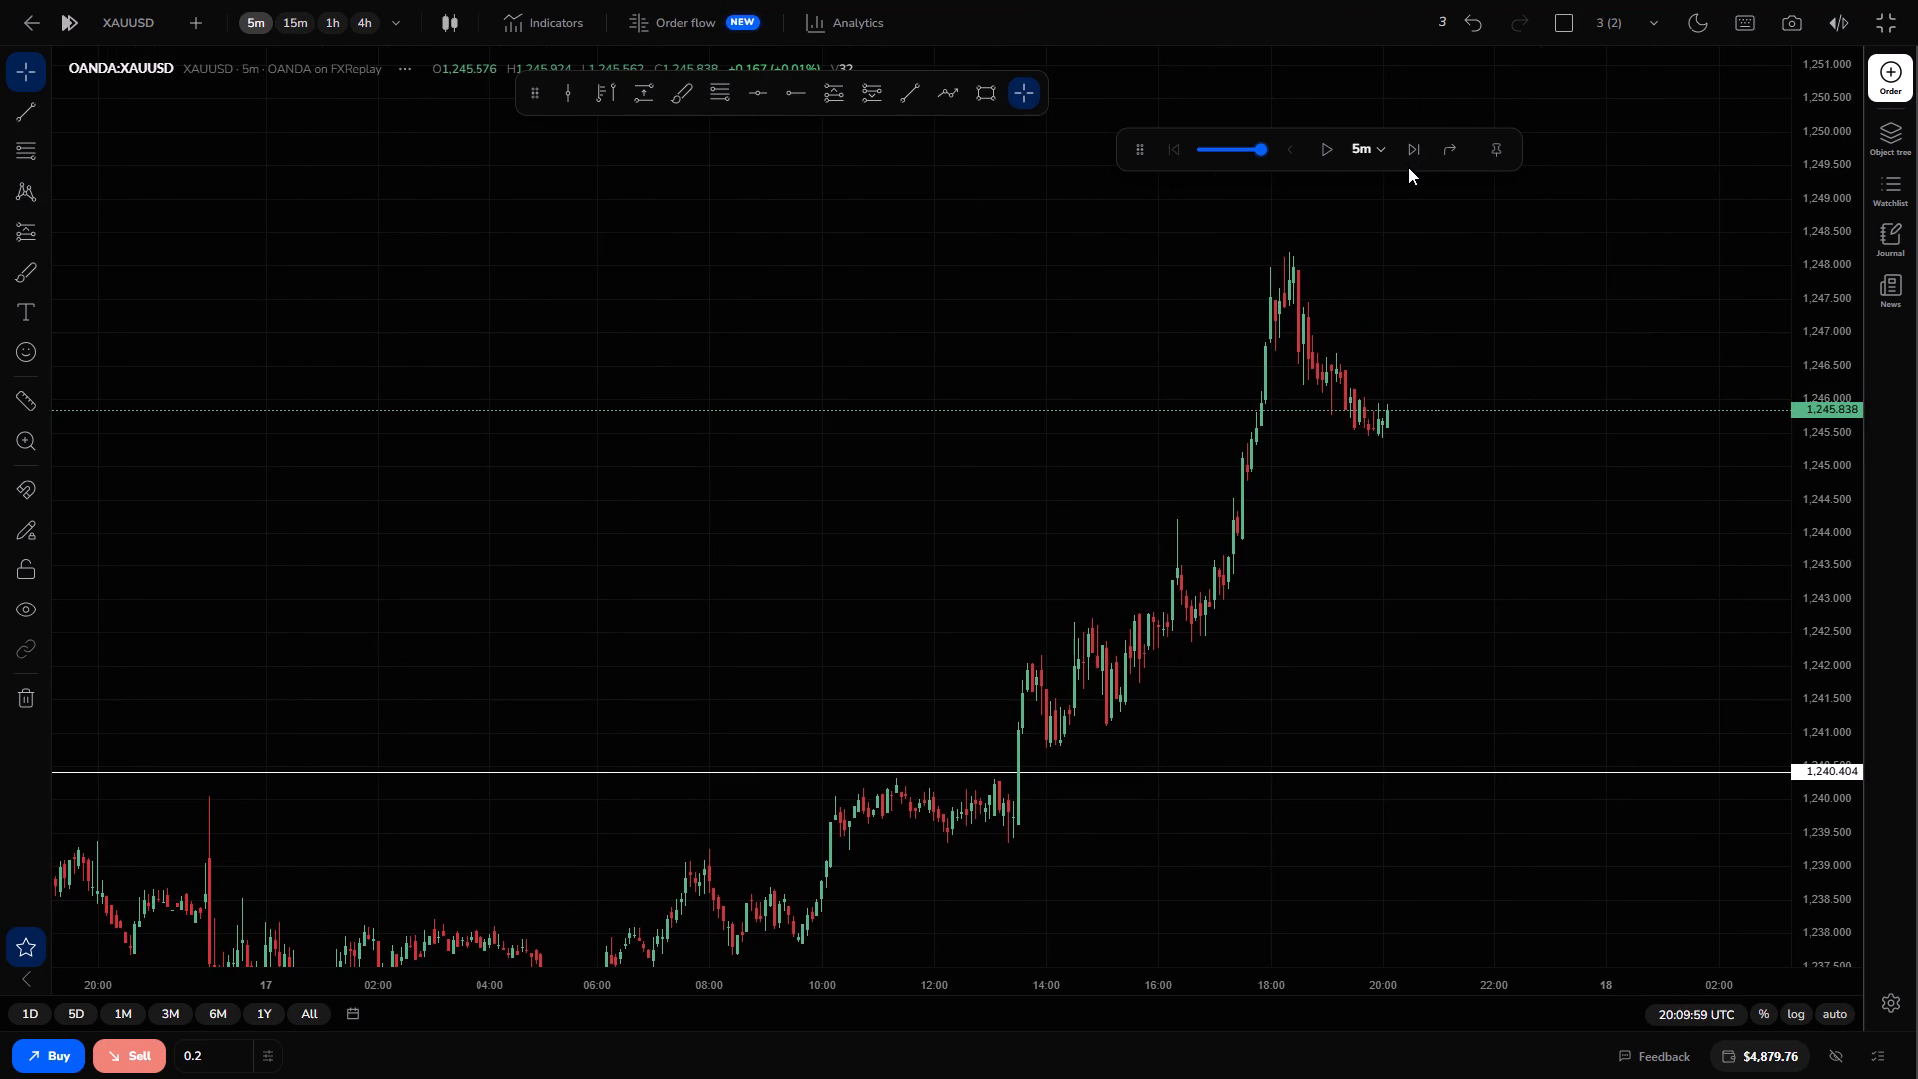
{"action": "left_click_drag", "start_coordinate": [1411, 152], "coordinate": [1411, 157]}
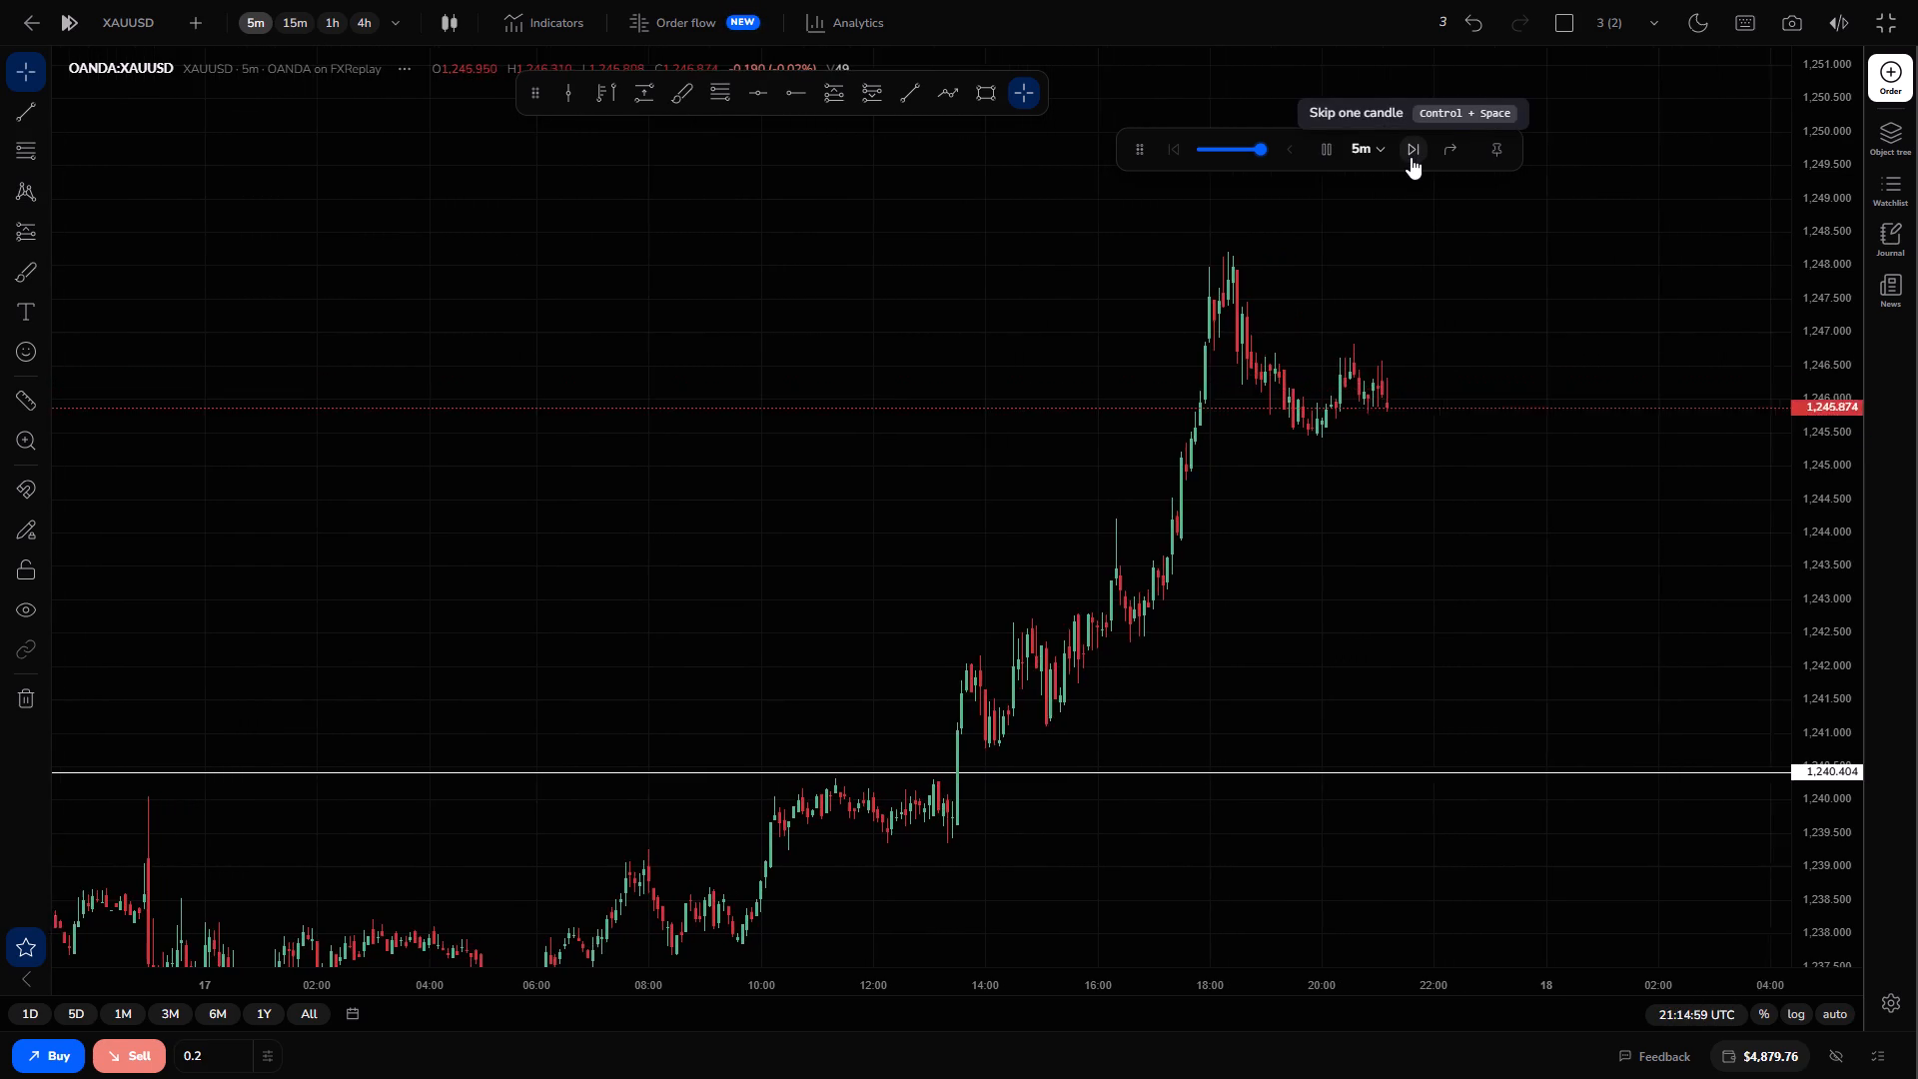
{"action": "left_click_drag", "start_coordinate": [1411, 157], "coordinate": [1411, 164]}
{"action": "left_click", "coordinate": [1421, 148]}
{"action": "left_click", "coordinate": [1421, 161]}
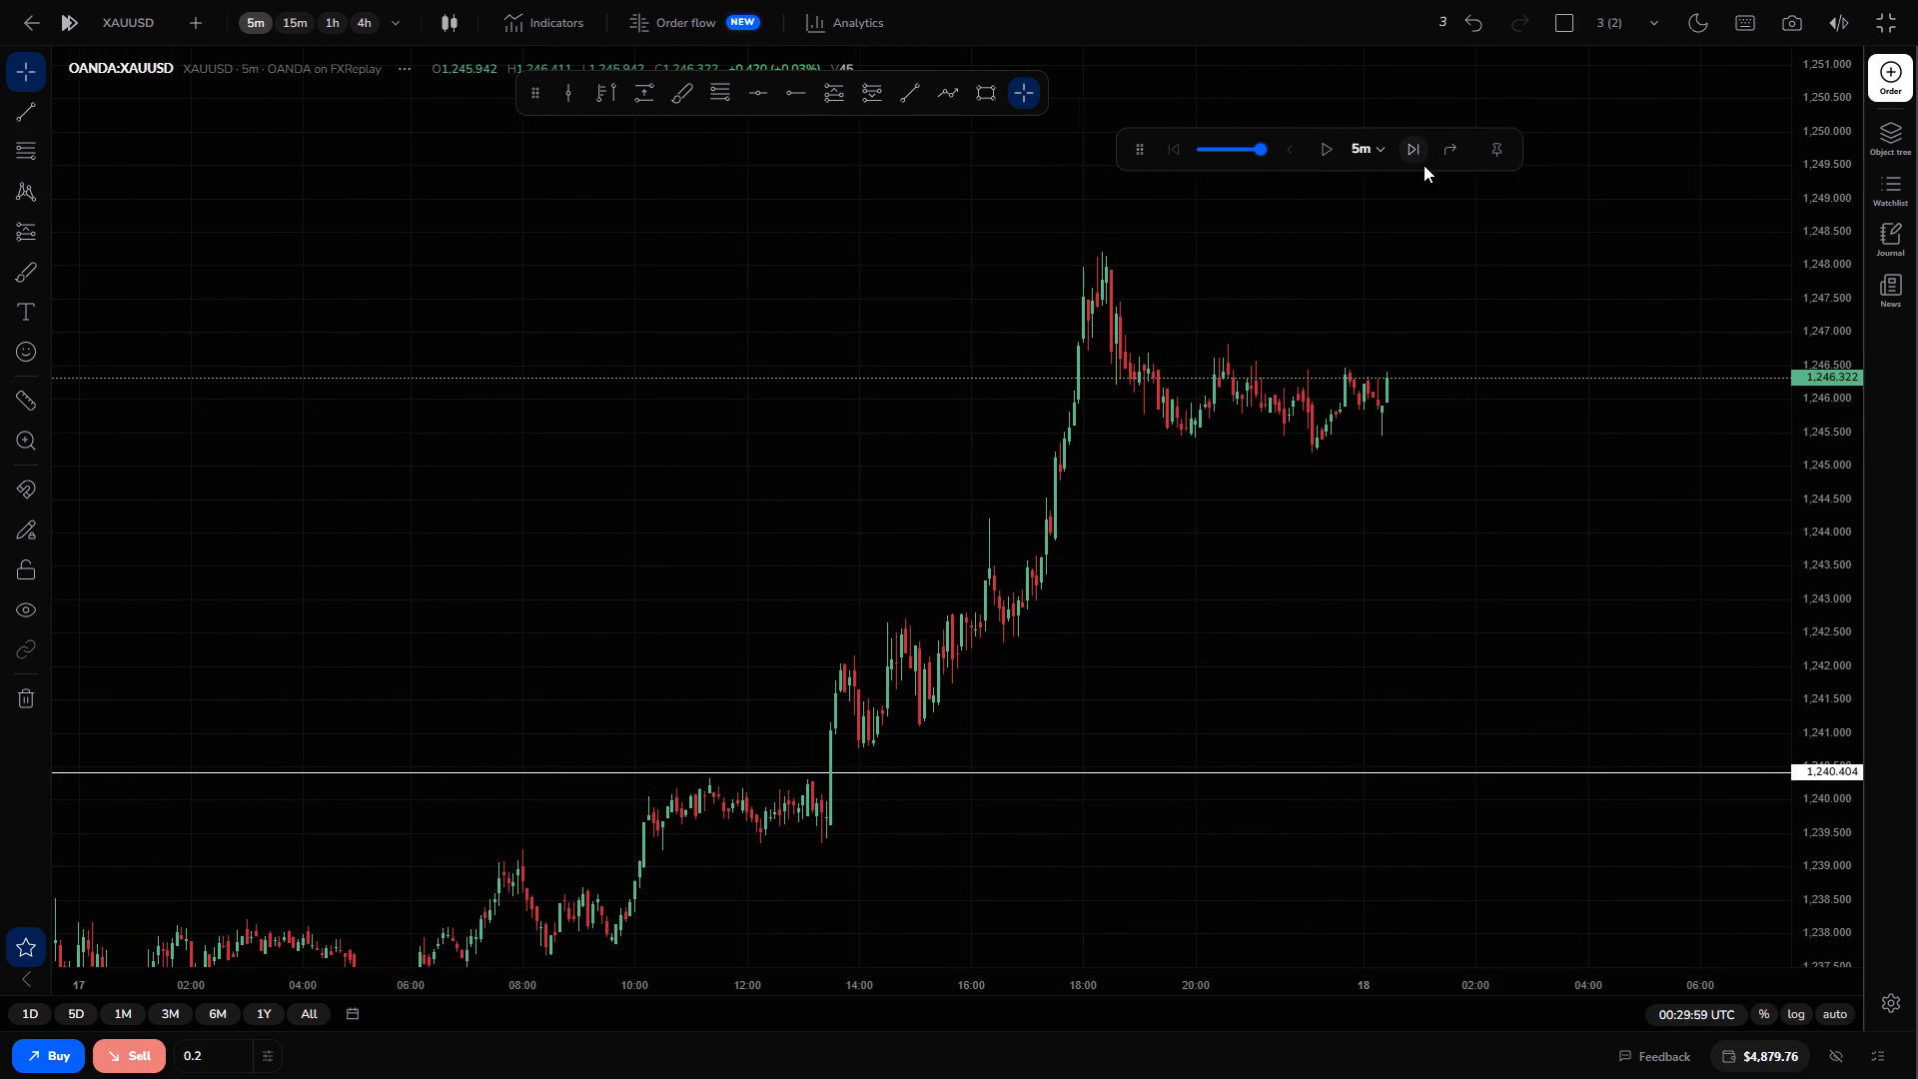
Draw a rectangle zone over the consolidation highs at about 1,246.66 to 1,246.86, extending to about 03:35 on 18 December.
{"action": "left_click", "coordinate": [978, 96]}
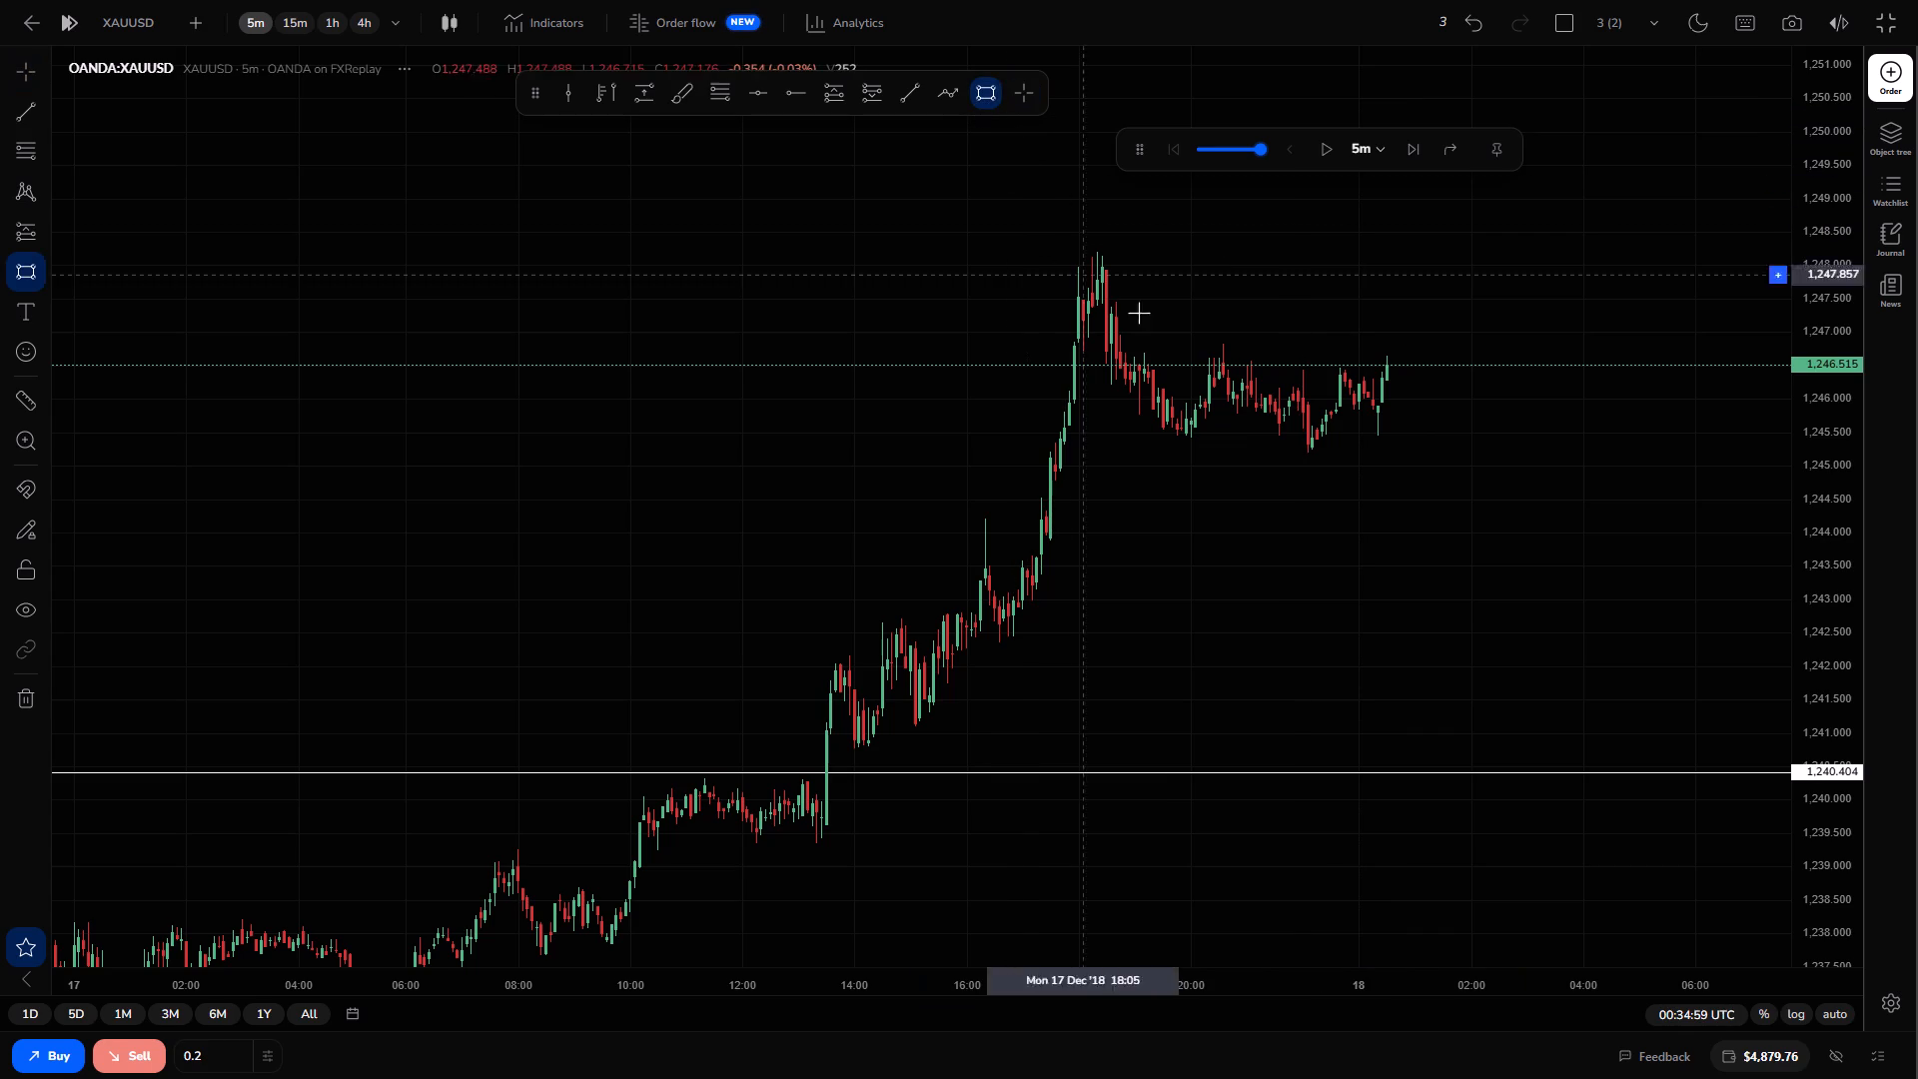
{"action": "left_click", "coordinate": [1204, 354]}
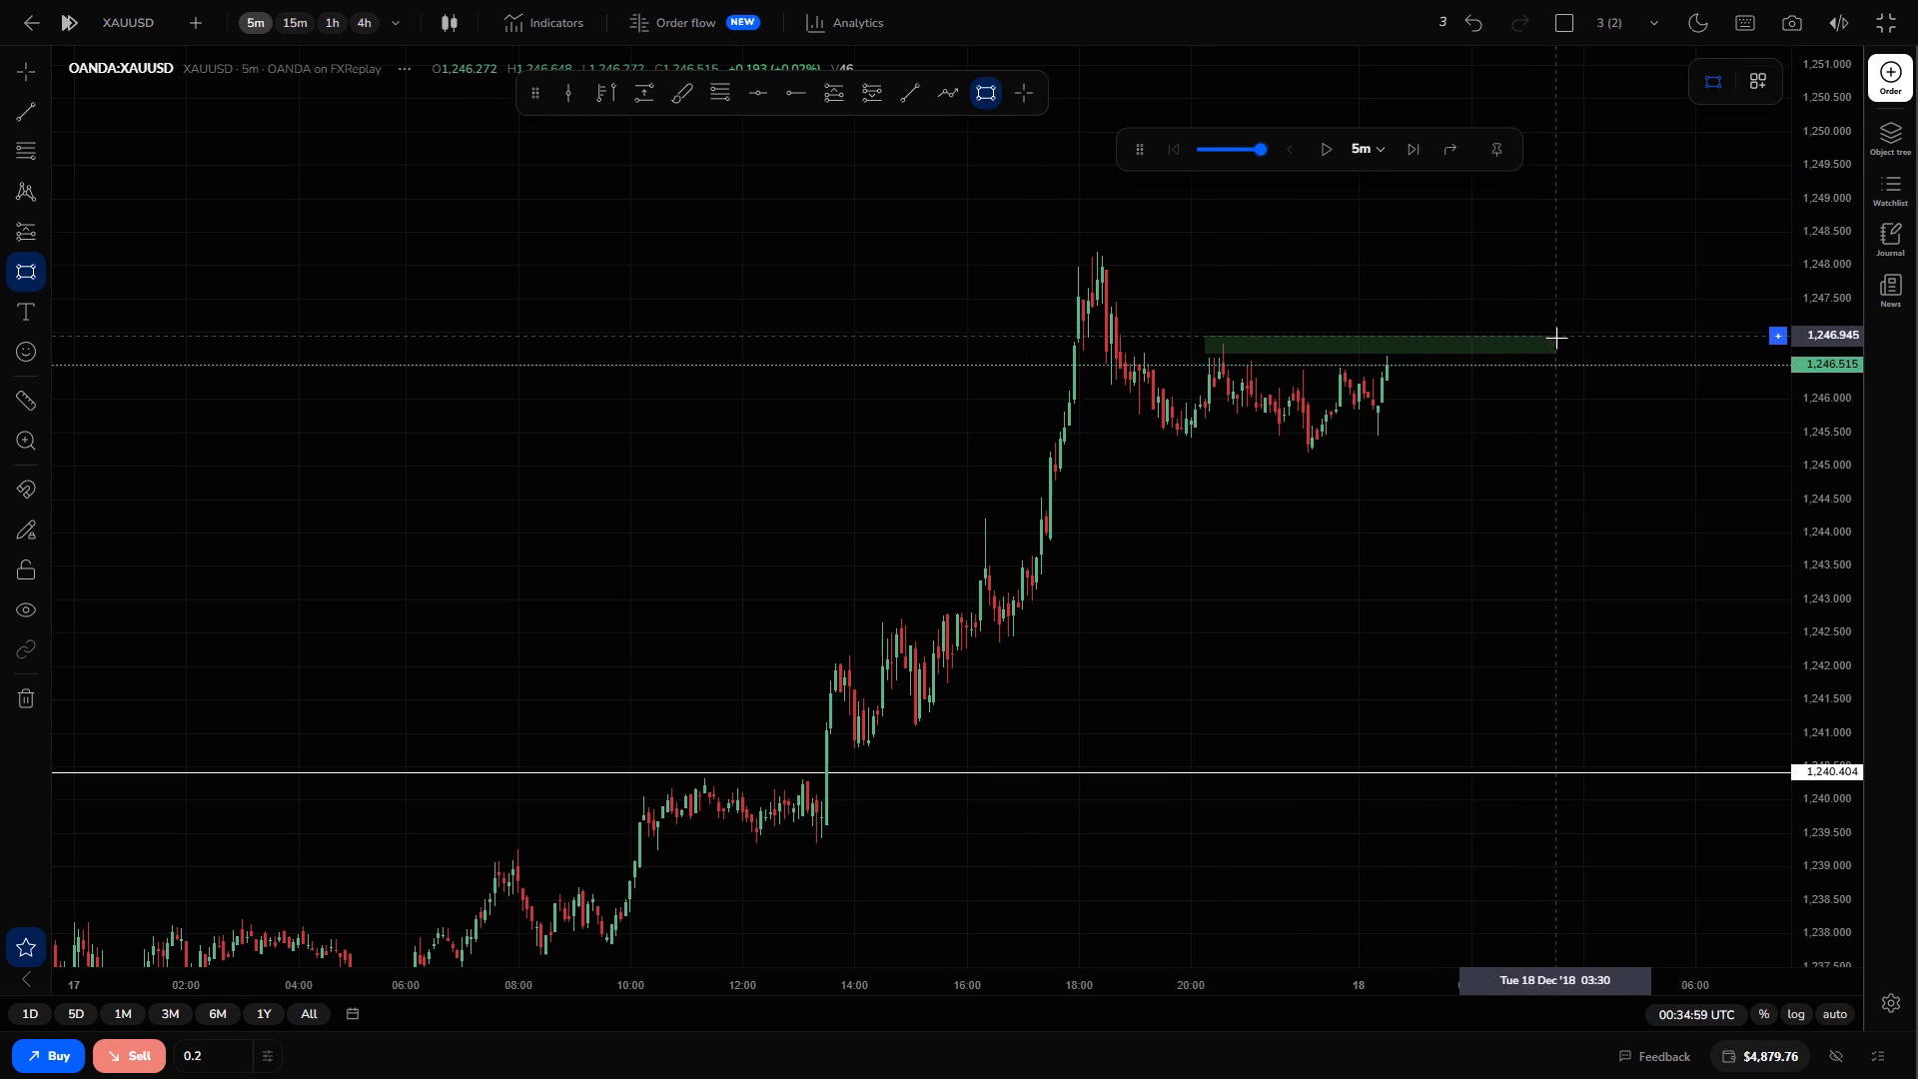
{"action": "left_click", "coordinate": [1559, 341]}
{"action": "left_click", "coordinate": [1589, 479]}
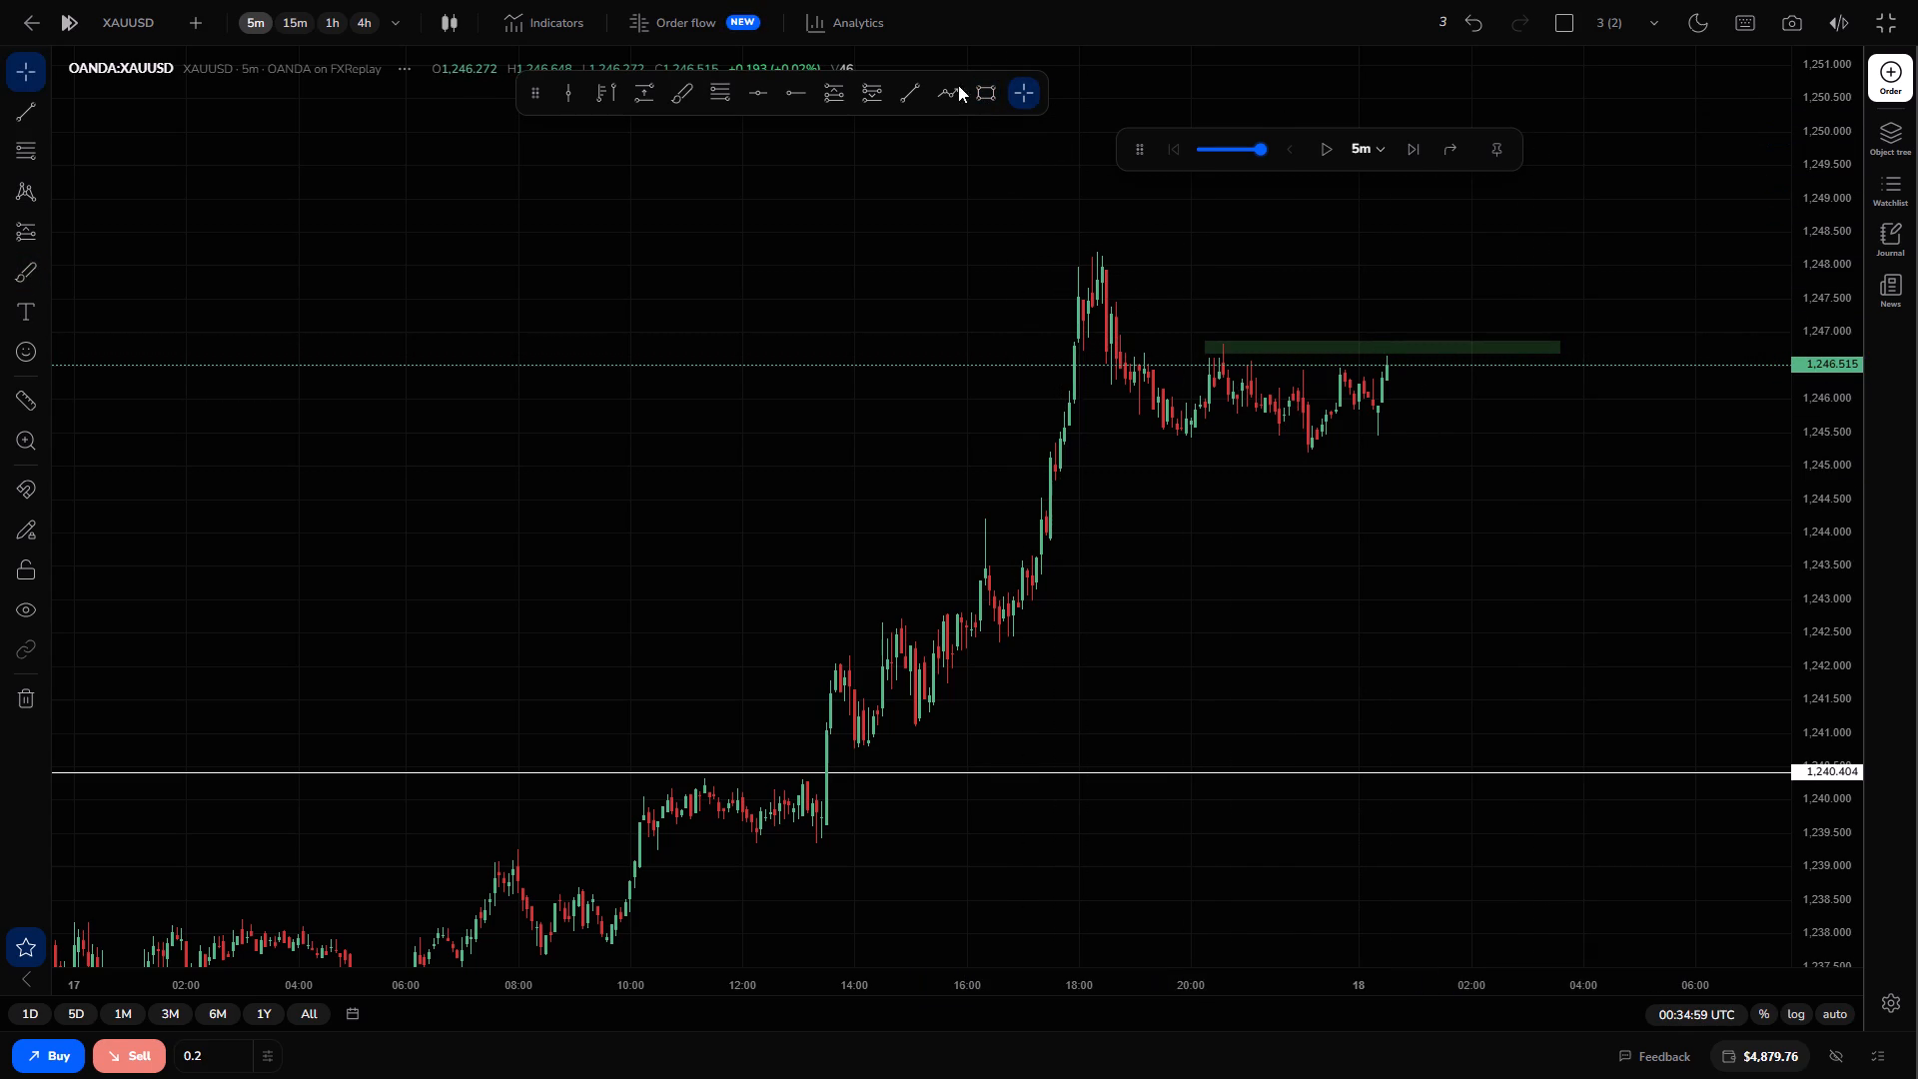
Draw a rectangle zone along the consolidation lows at about 1,245.2 to 1,245.4, extending past the latest candle.
{"action": "left_click", "coordinate": [983, 98]}
{"action": "left_click", "coordinate": [1170, 439]}
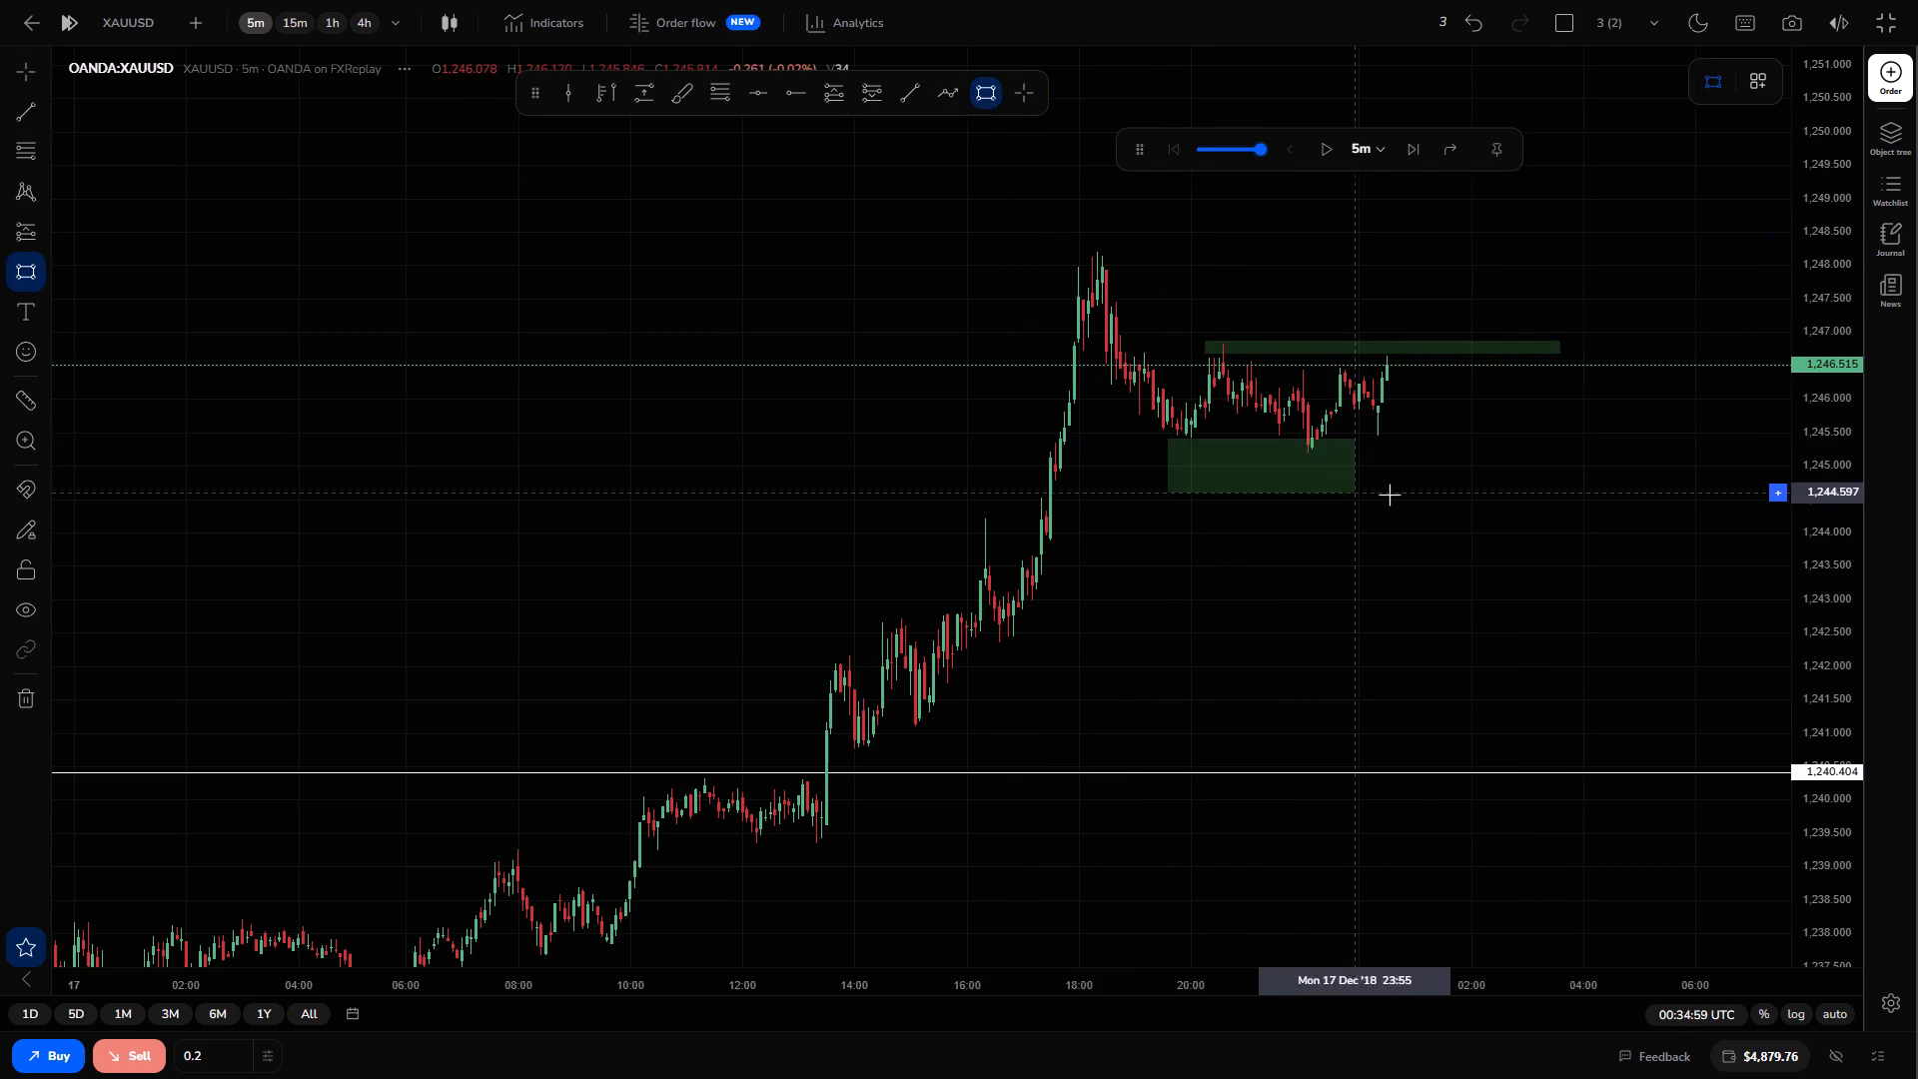
{"action": "left_click", "coordinate": [1533, 452]}
{"action": "left_click", "coordinate": [1519, 503]}
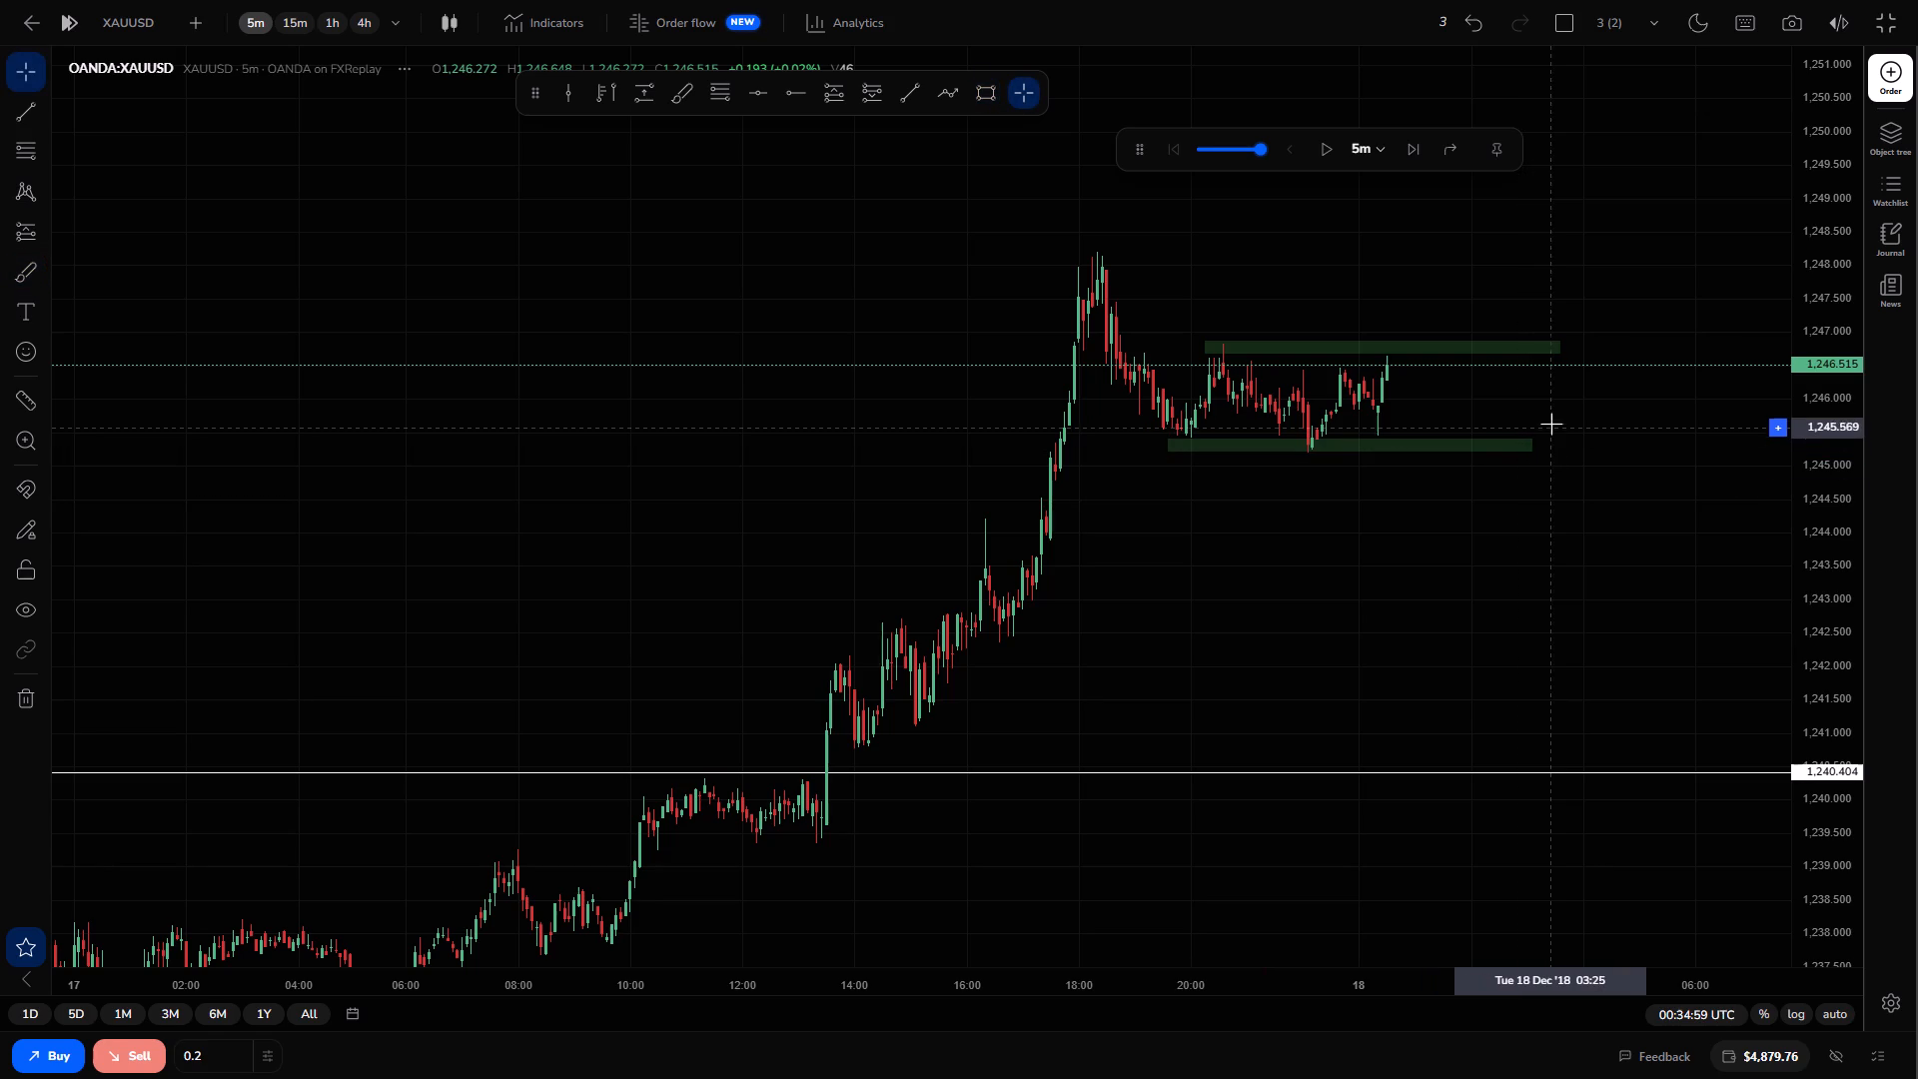
Advance the replay on 5-minute candles to 02:29:59 UTC on 18 December.
{"action": "scroll", "coordinate": [1589, 435], "scroll_direction": "up", "scroll_amount": 1}
{"action": "left_click", "coordinate": [1419, 154]}
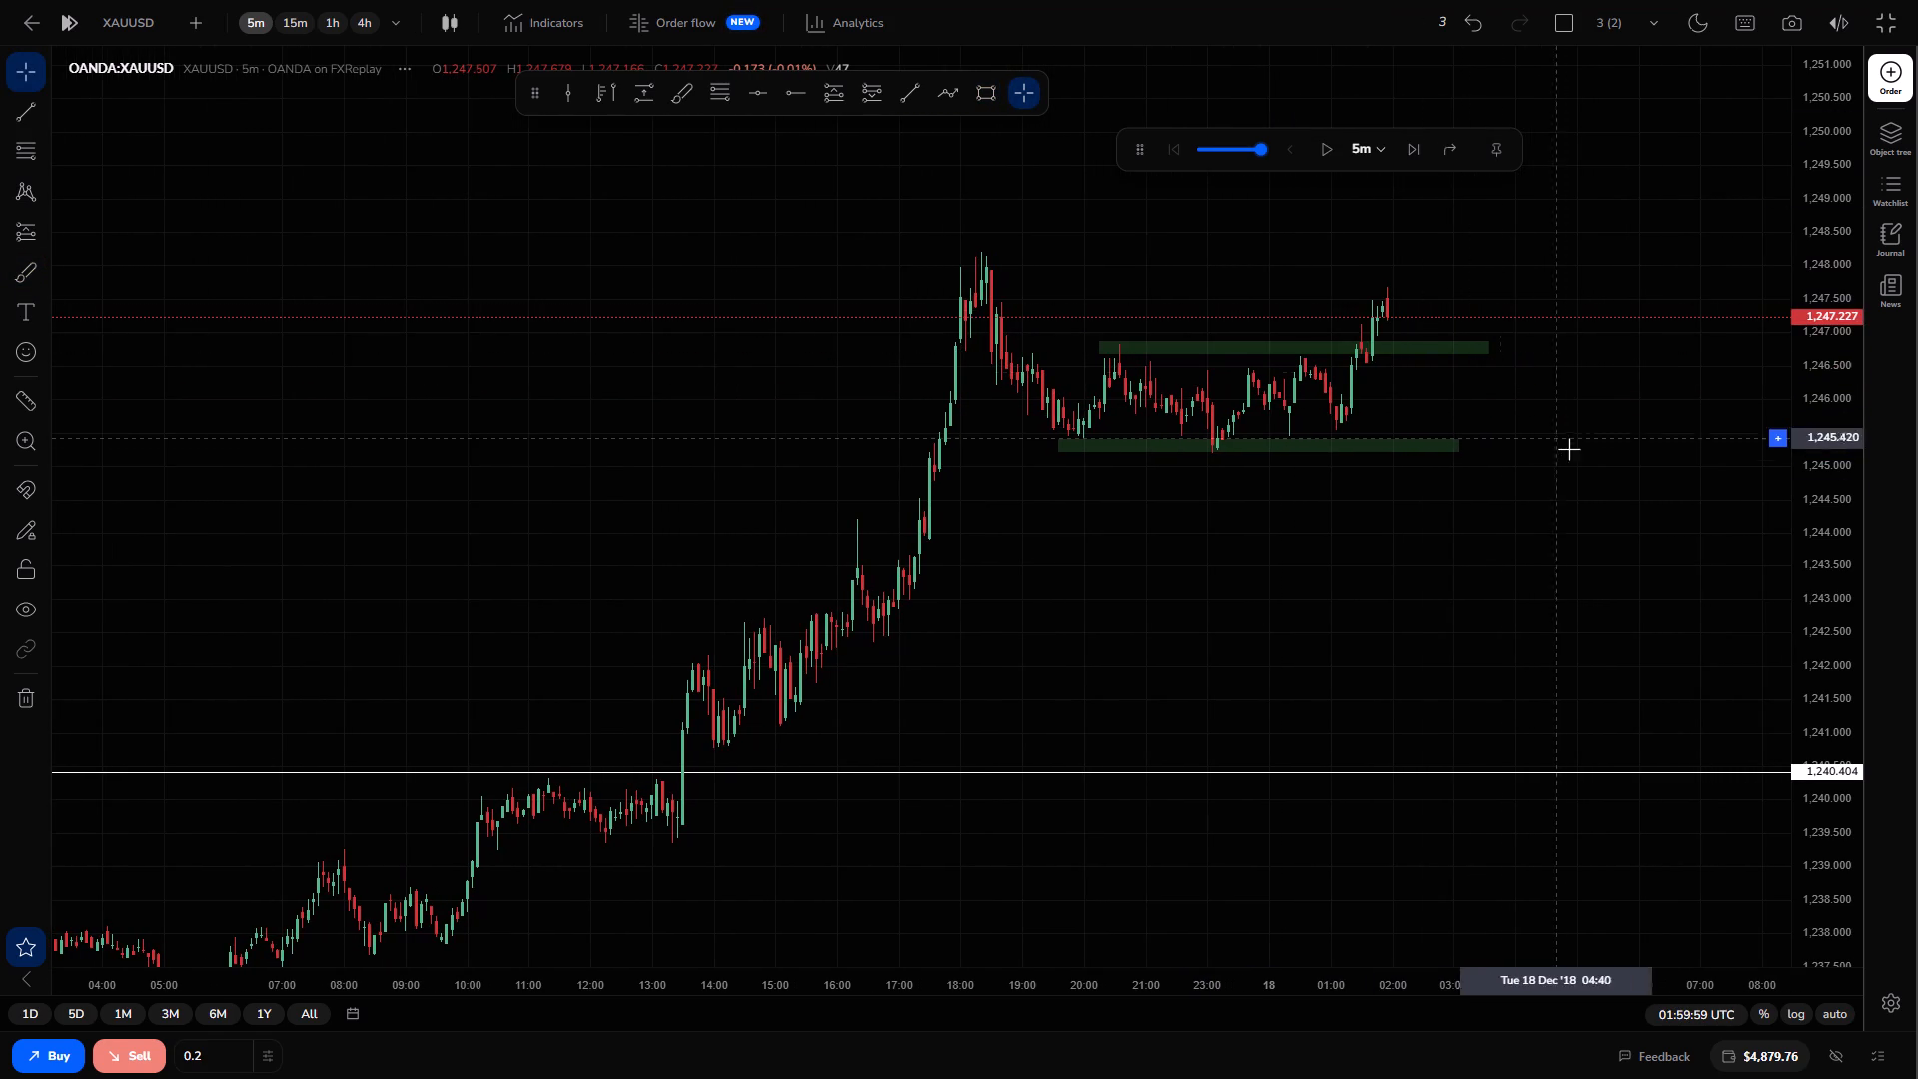
{"action": "scroll", "coordinate": [1567, 449], "scroll_direction": "up", "scroll_amount": 1}
{"action": "left_click", "coordinate": [1413, 152]}
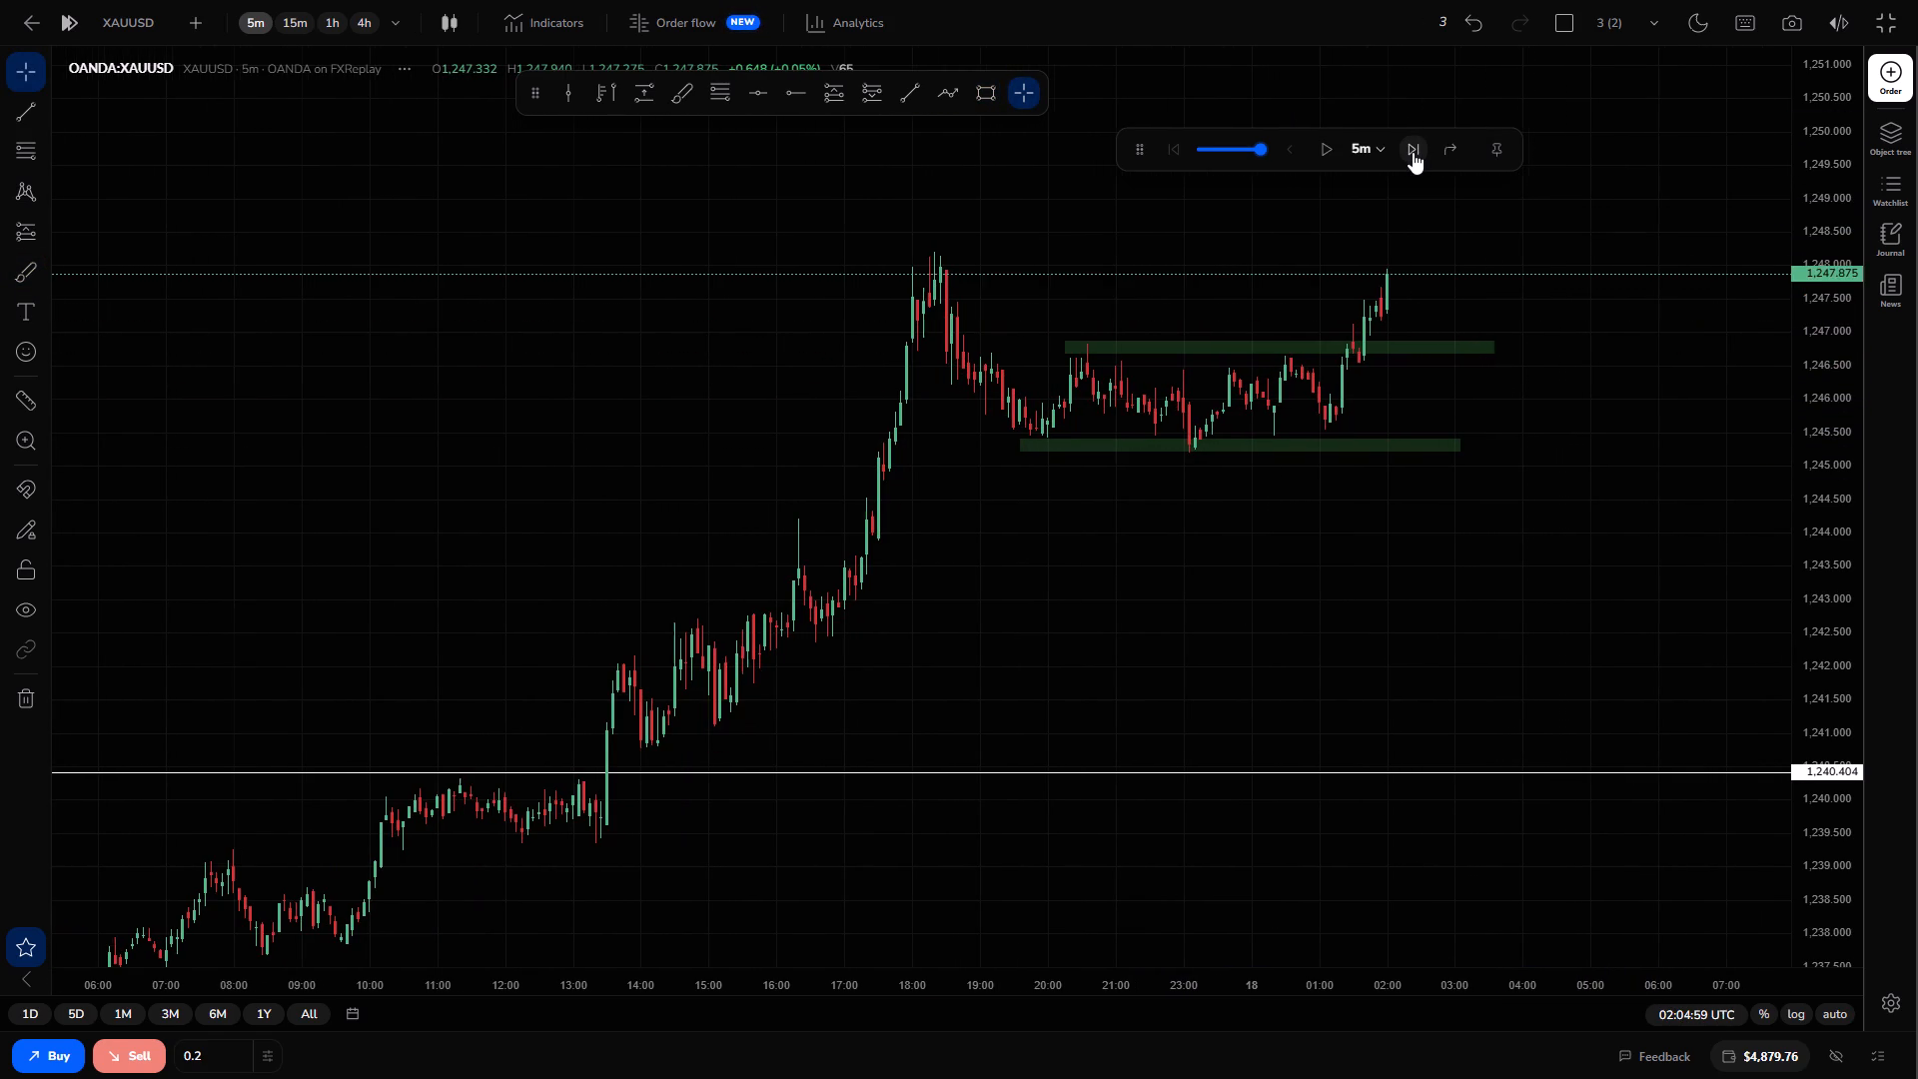
{"action": "left_click", "coordinate": [1413, 152]}
{"action": "left_click", "coordinate": [1414, 153]}
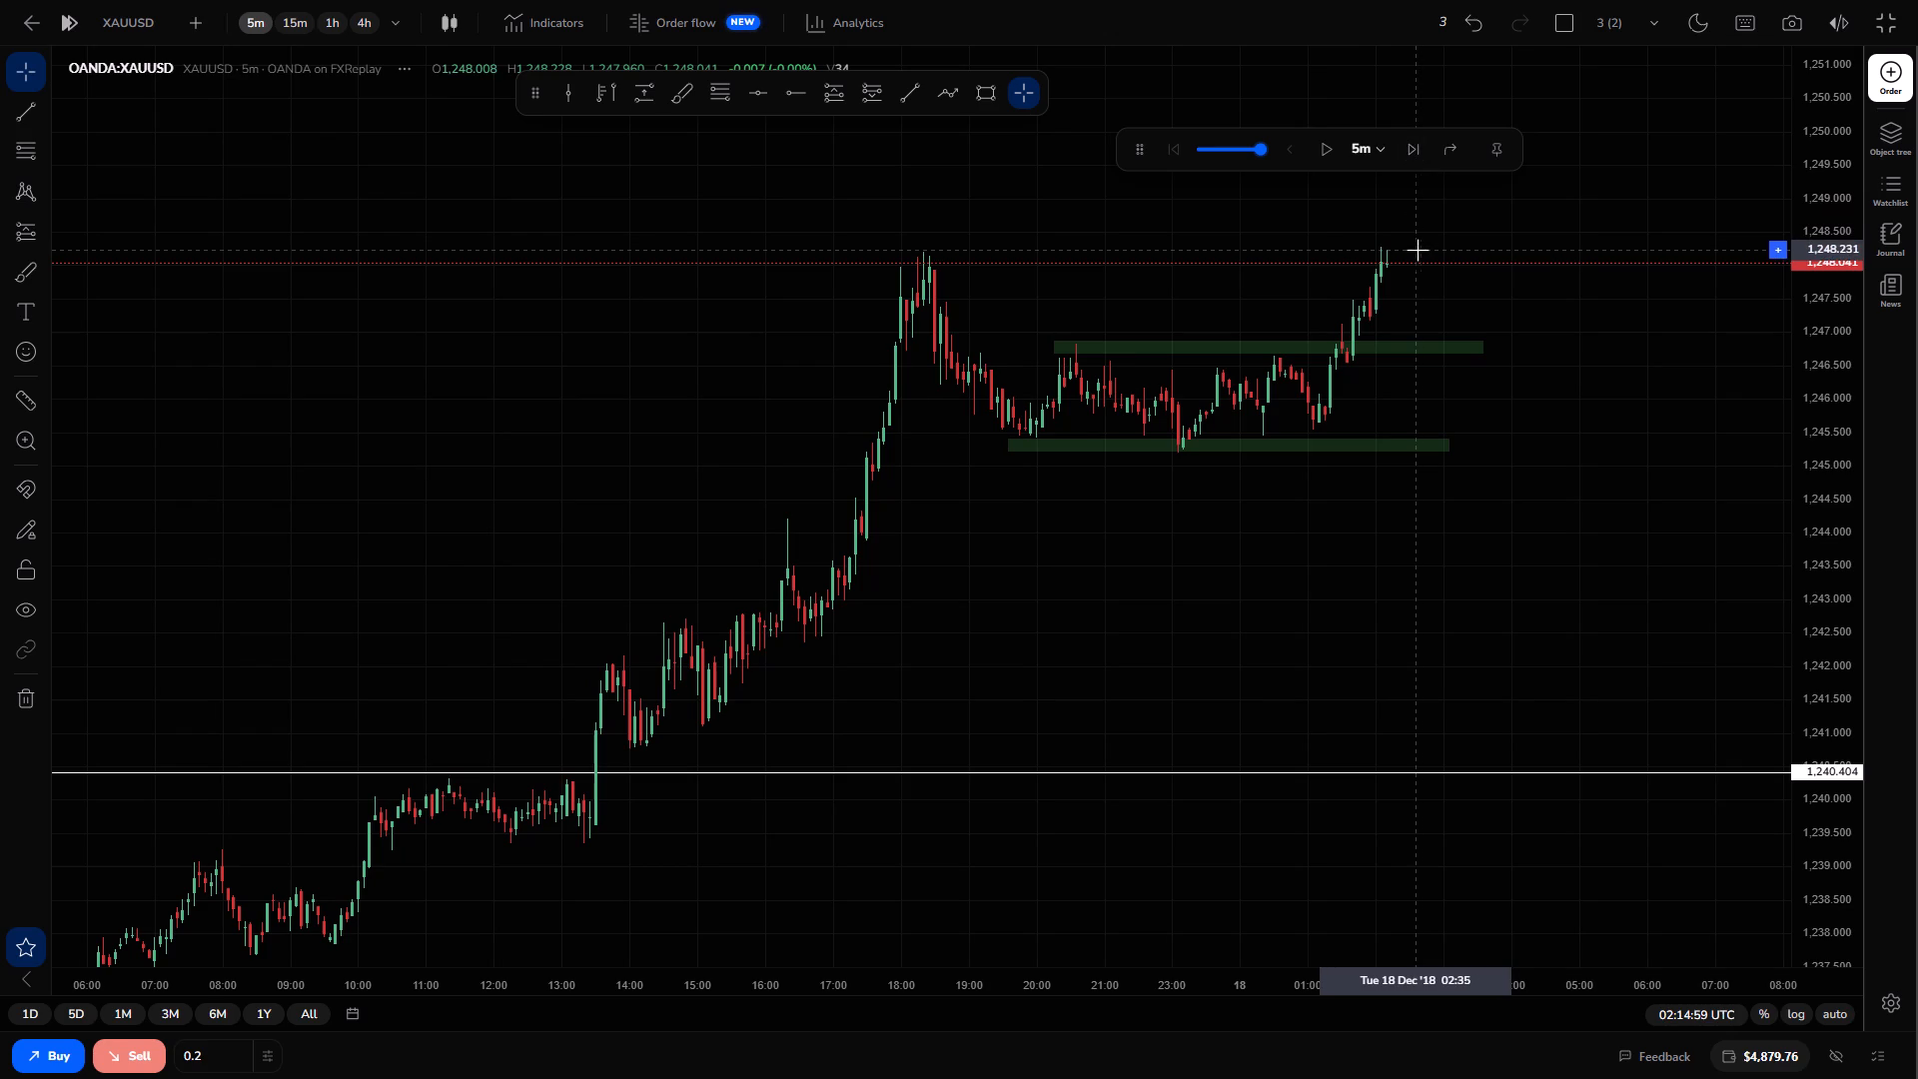
{"action": "left_click", "coordinate": [1419, 161]}
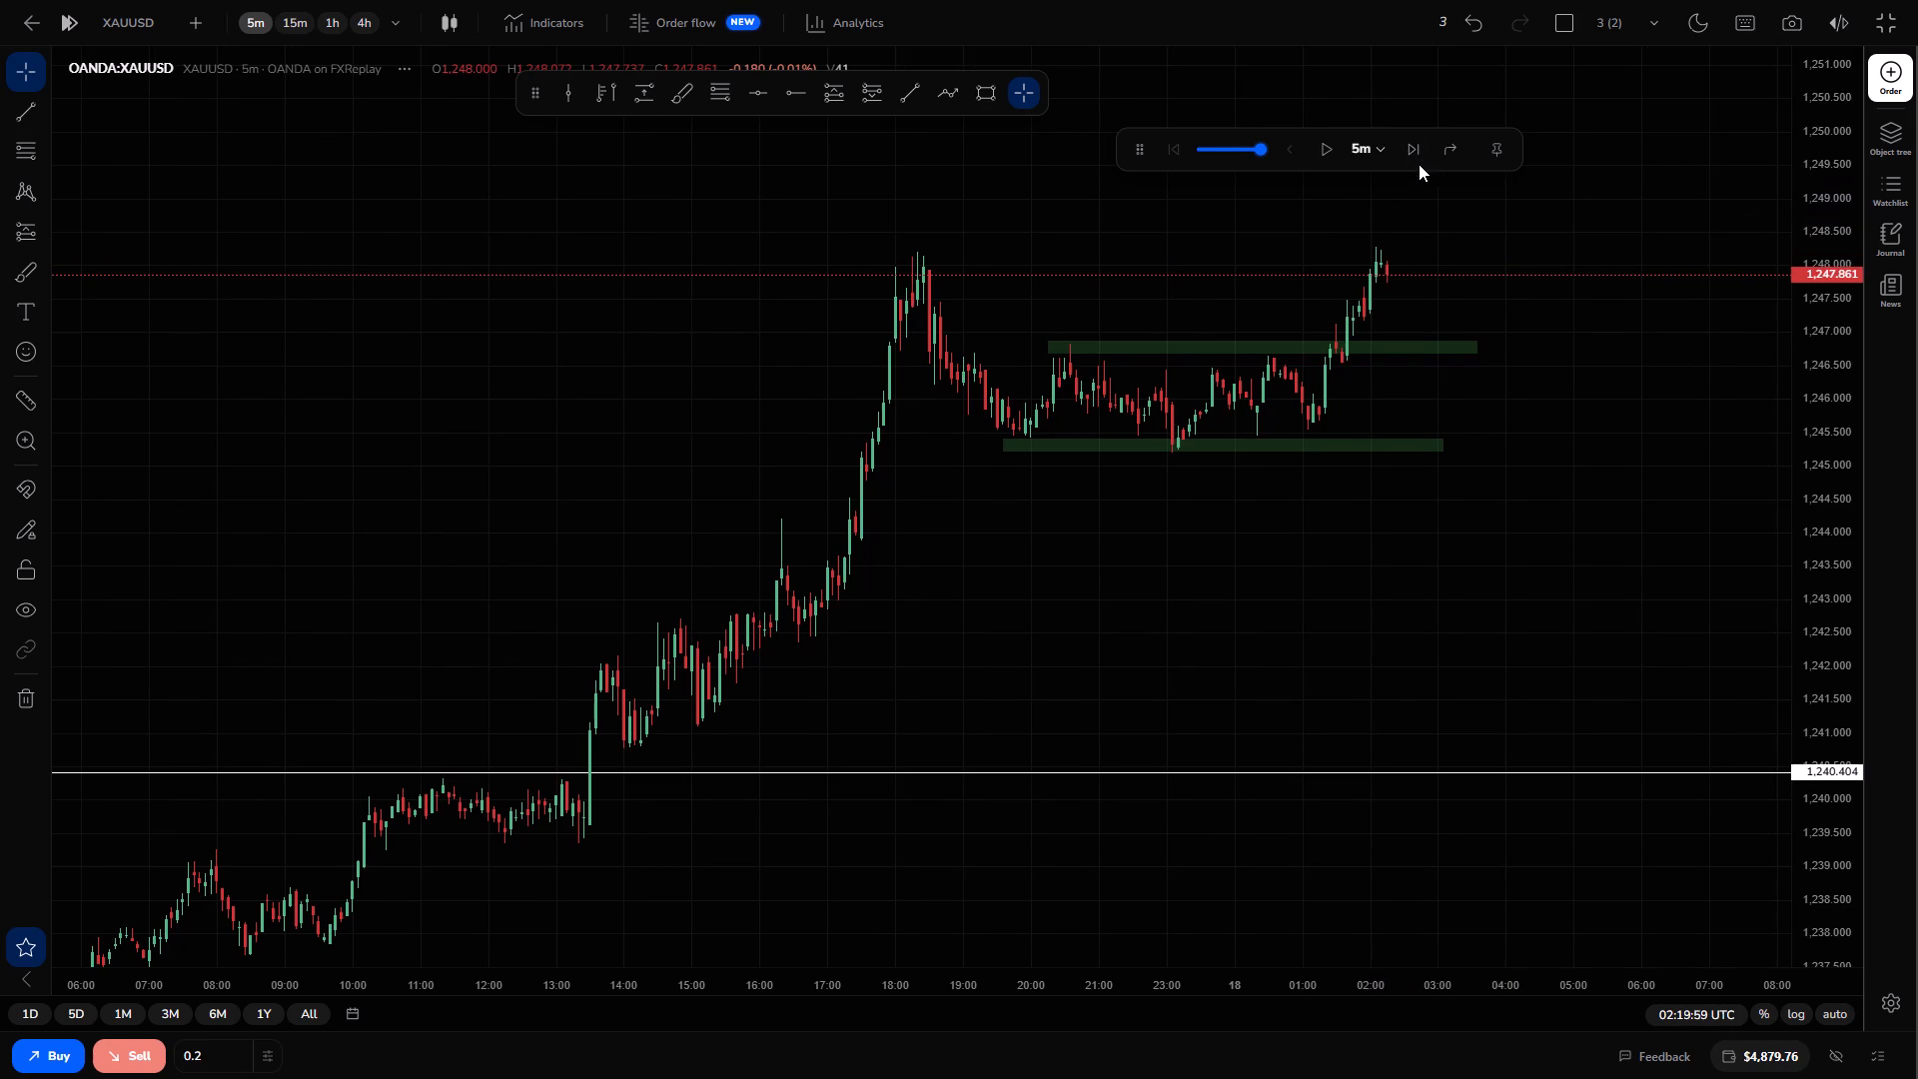
{"action": "left_click", "coordinate": [1419, 158]}
{"action": "left_click", "coordinate": [1426, 156]}
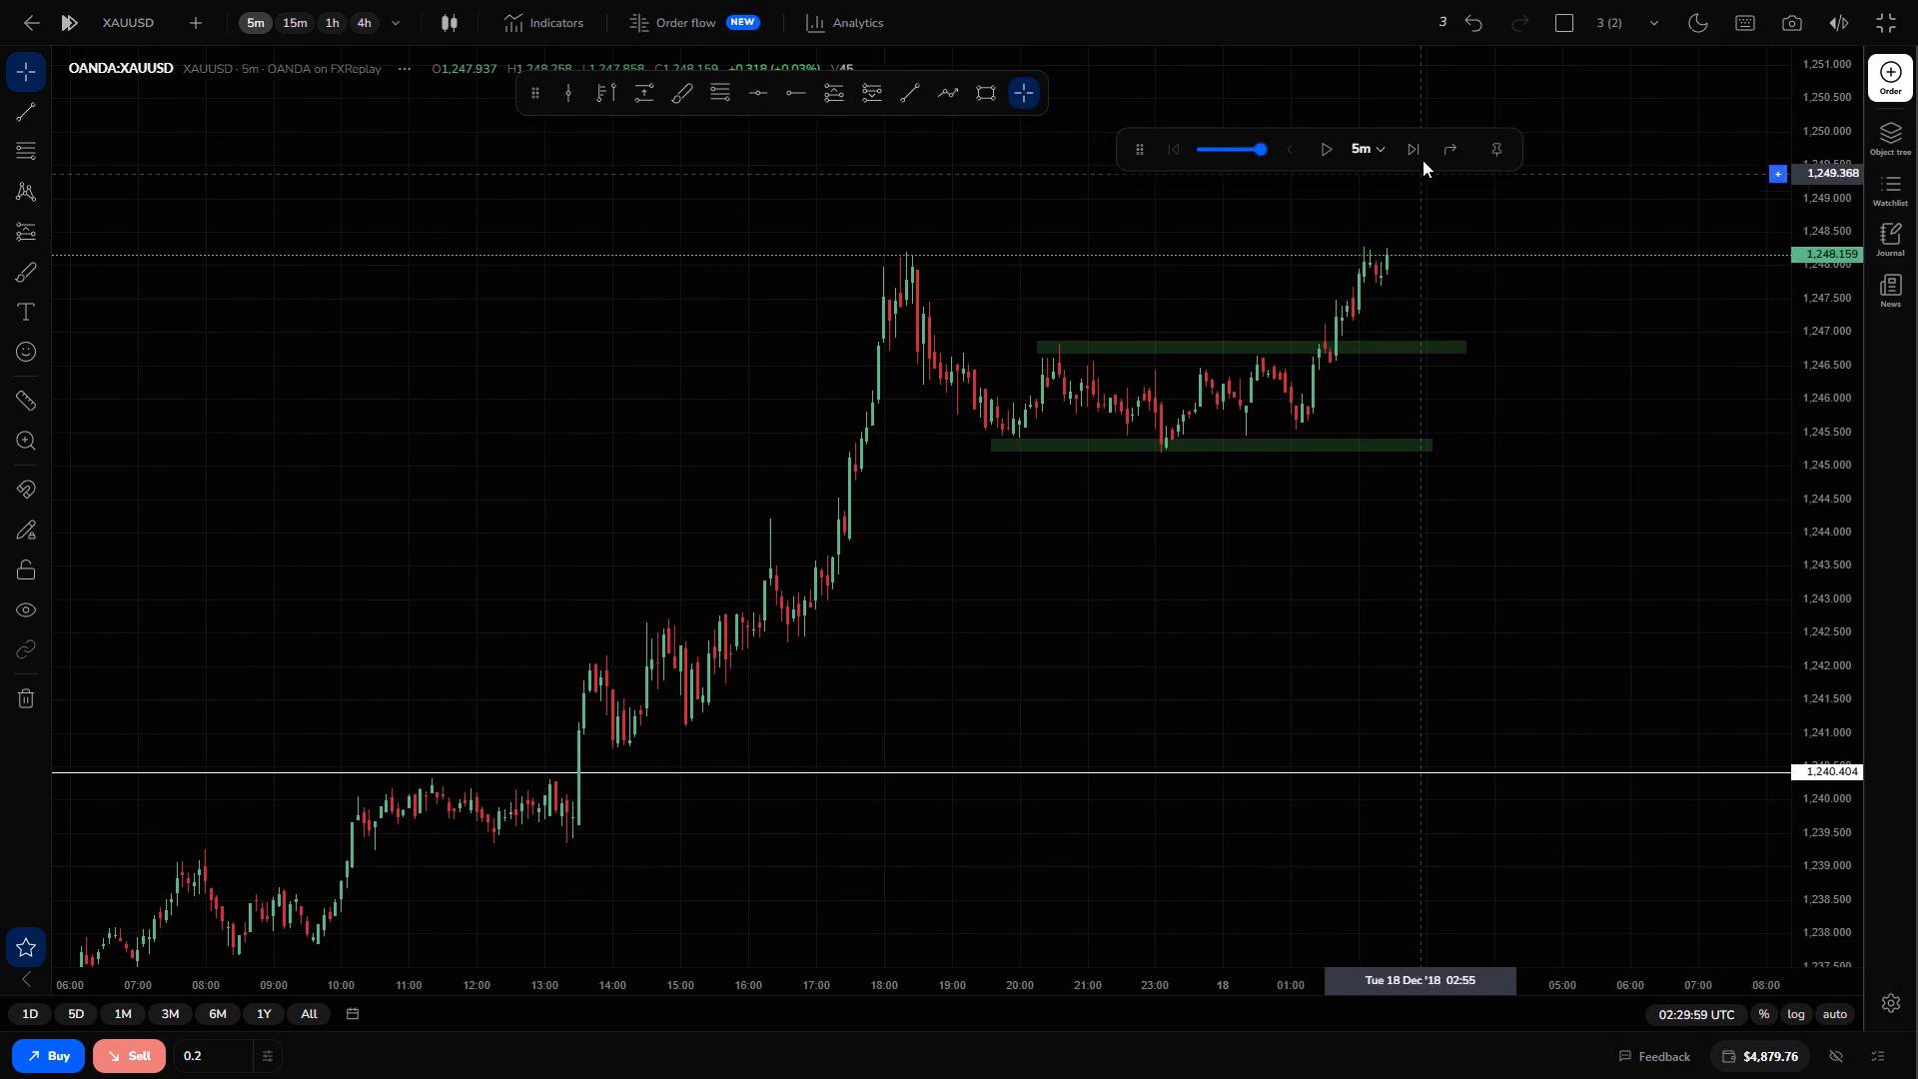
Advance the replay on 5-minute candles to 04:24:59 UTC.
{"action": "left_click", "coordinate": [1423, 157]}
{"action": "left_click", "coordinate": [1423, 157]}
{"action": "left_click", "coordinate": [1423, 157]}
{"action": "left_click", "coordinate": [1423, 157]}
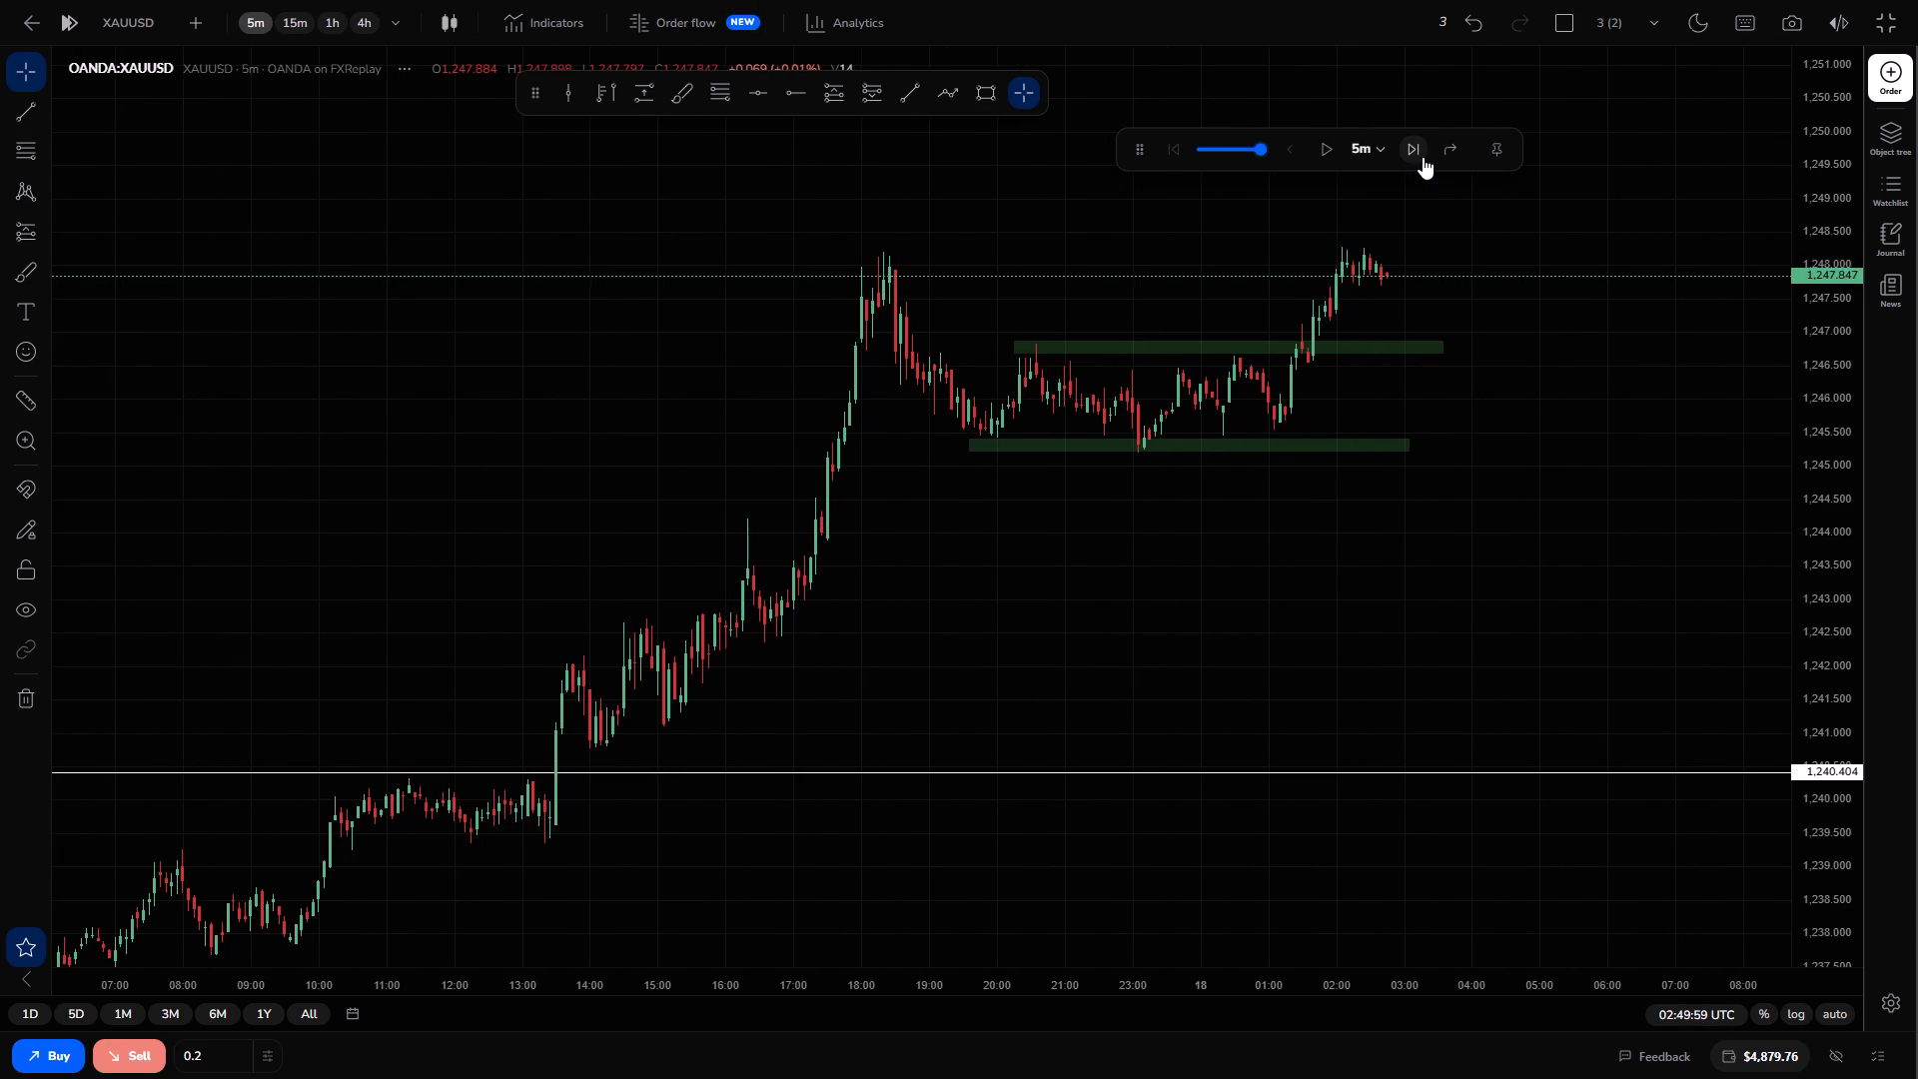
{"action": "left_click", "coordinate": [1423, 157]}
{"action": "triple_click", "coordinate": [1423, 157]}
{"action": "triple_click", "coordinate": [1423, 157]}
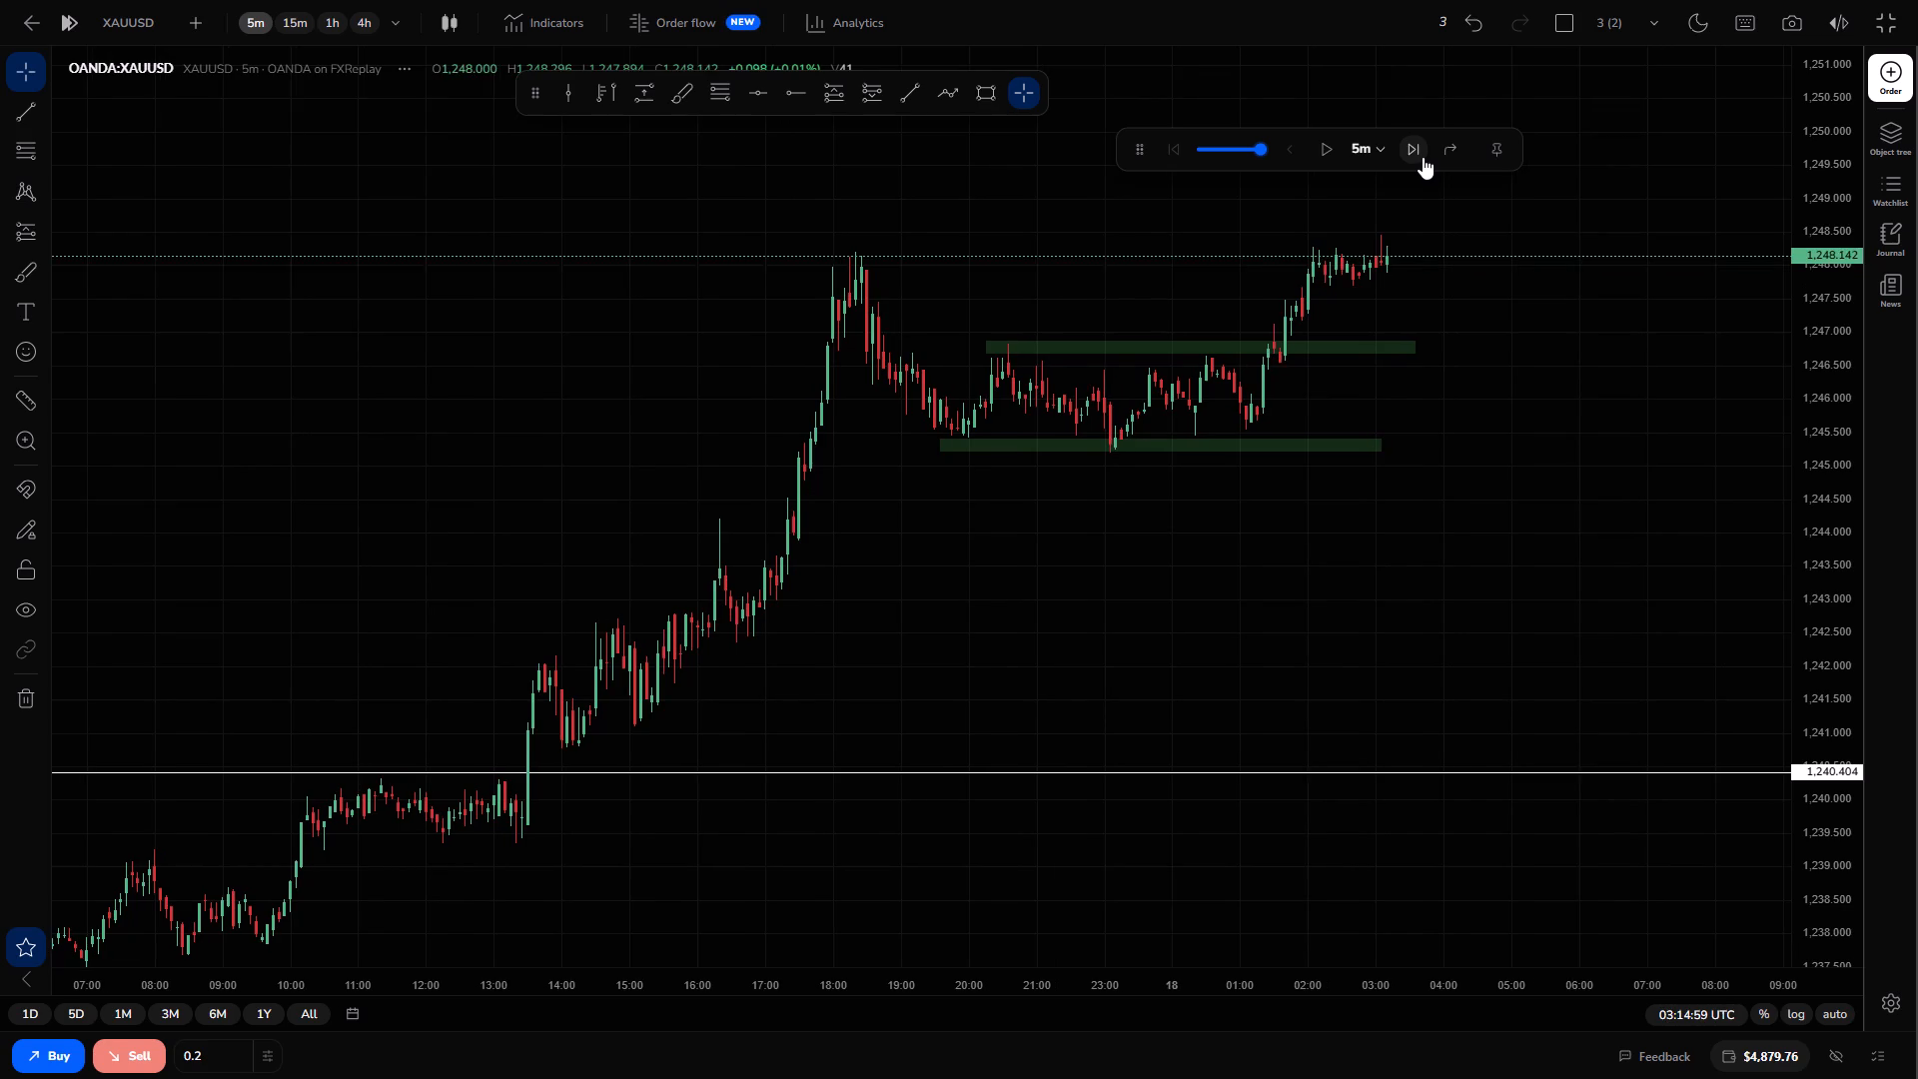
{"action": "left_click", "coordinate": [1423, 157]}
{"action": "left_click_drag", "start_coordinate": [1423, 158], "coordinate": [1422, 165]}
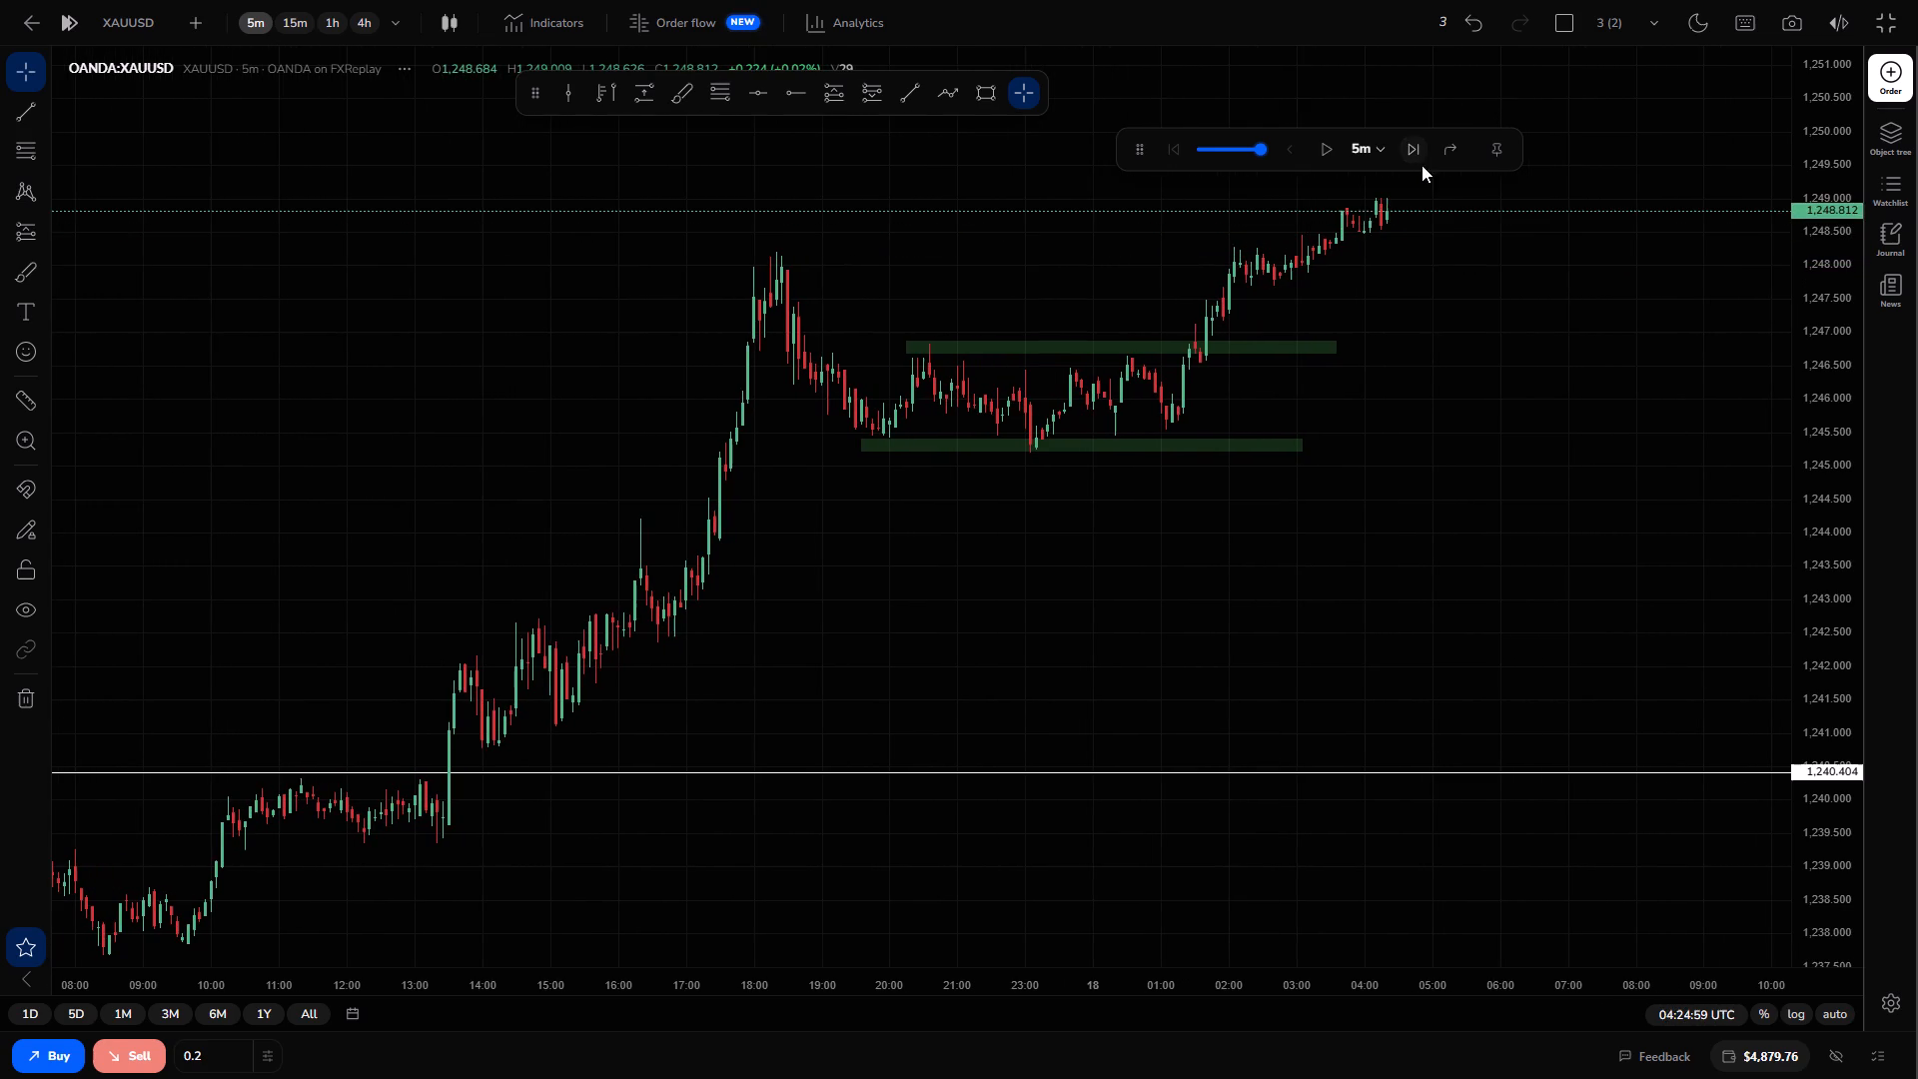
{"action": "left_click_drag", "start_coordinate": [1422, 165], "coordinate": [1422, 168]}
Advance the replay on 5-minute candles to 06:39:59 UTC.
{"action": "scroll", "coordinate": [1337, 297], "scroll_direction": "down", "scroll_amount": 4}
{"action": "left_click_drag", "start_coordinate": [1400, 301], "coordinate": [1550, 422]}
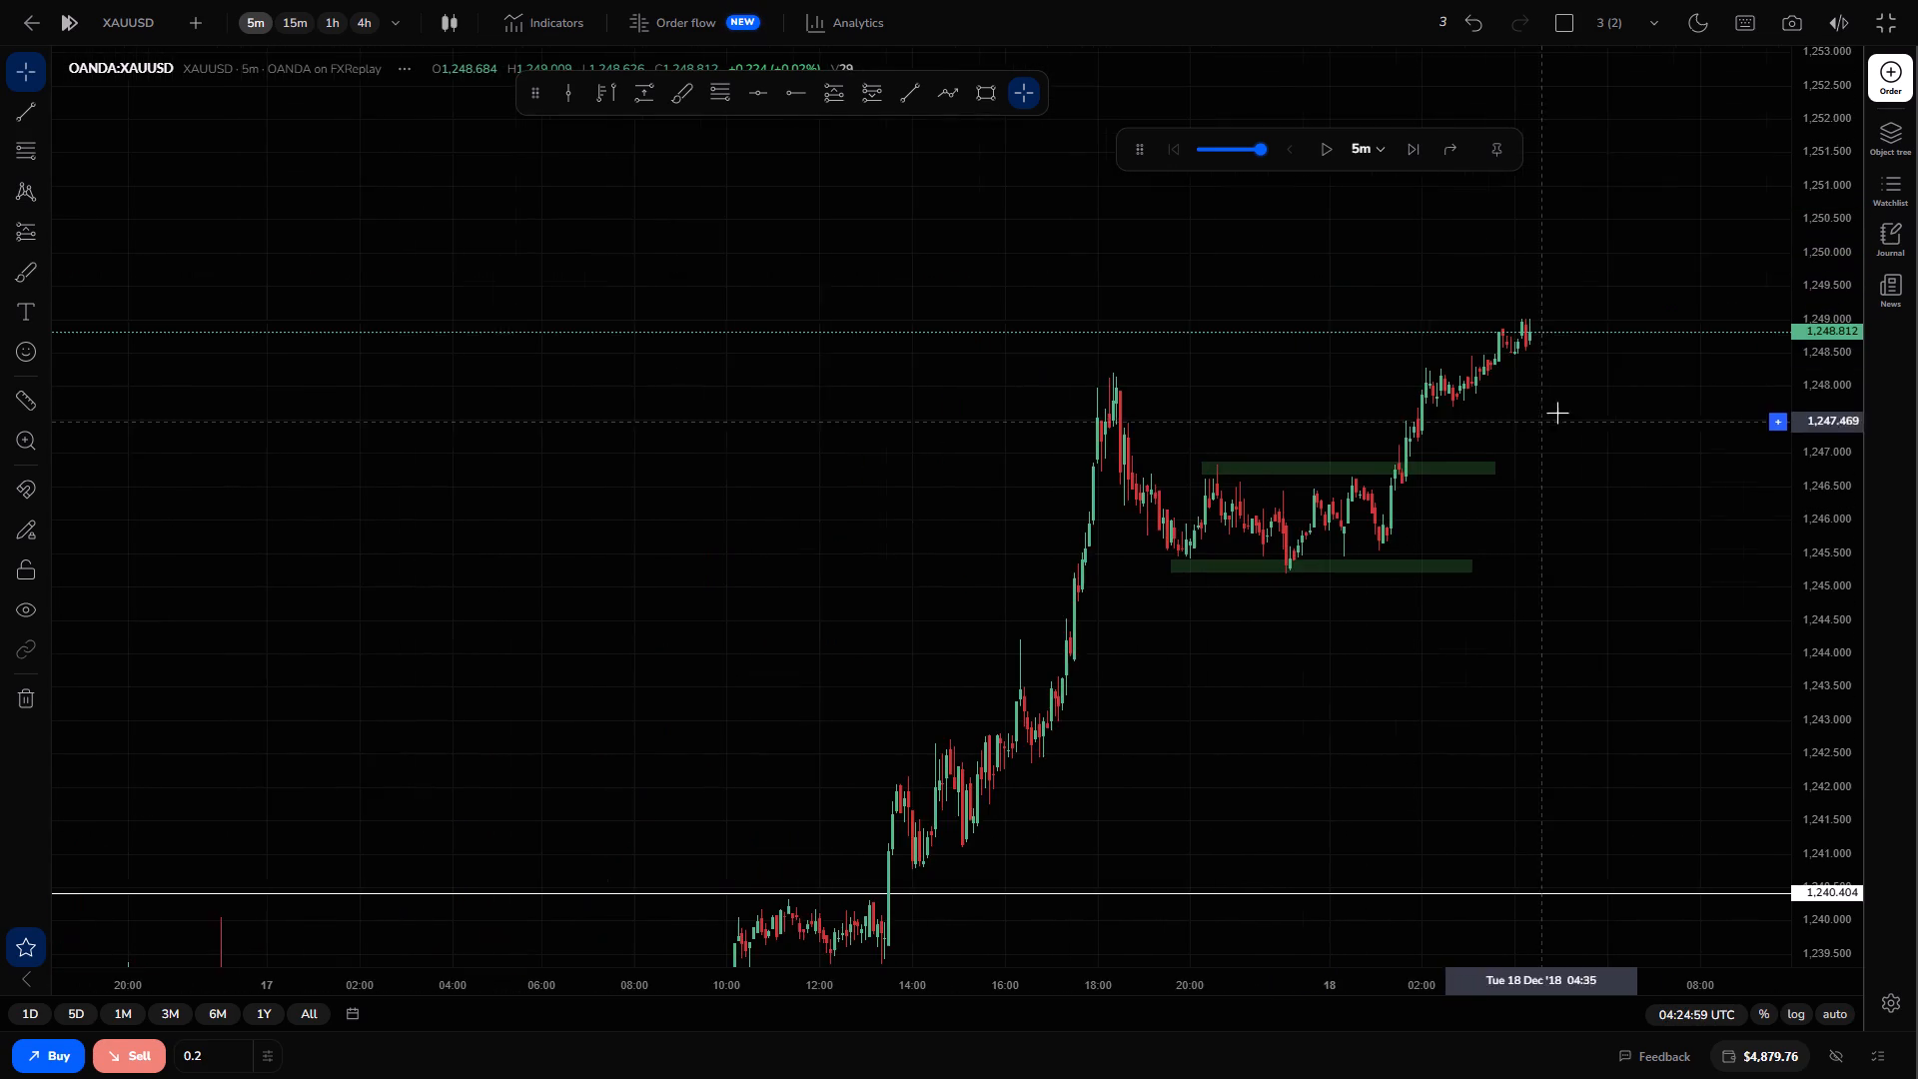
{"action": "scroll", "coordinate": [1596, 402], "scroll_direction": "down", "scroll_amount": 2}
{"action": "left_click_drag", "start_coordinate": [1804, 479], "coordinate": [1821, 322]}
{"action": "scroll", "coordinate": [1378, 440], "scroll_direction": "up", "scroll_amount": 1}
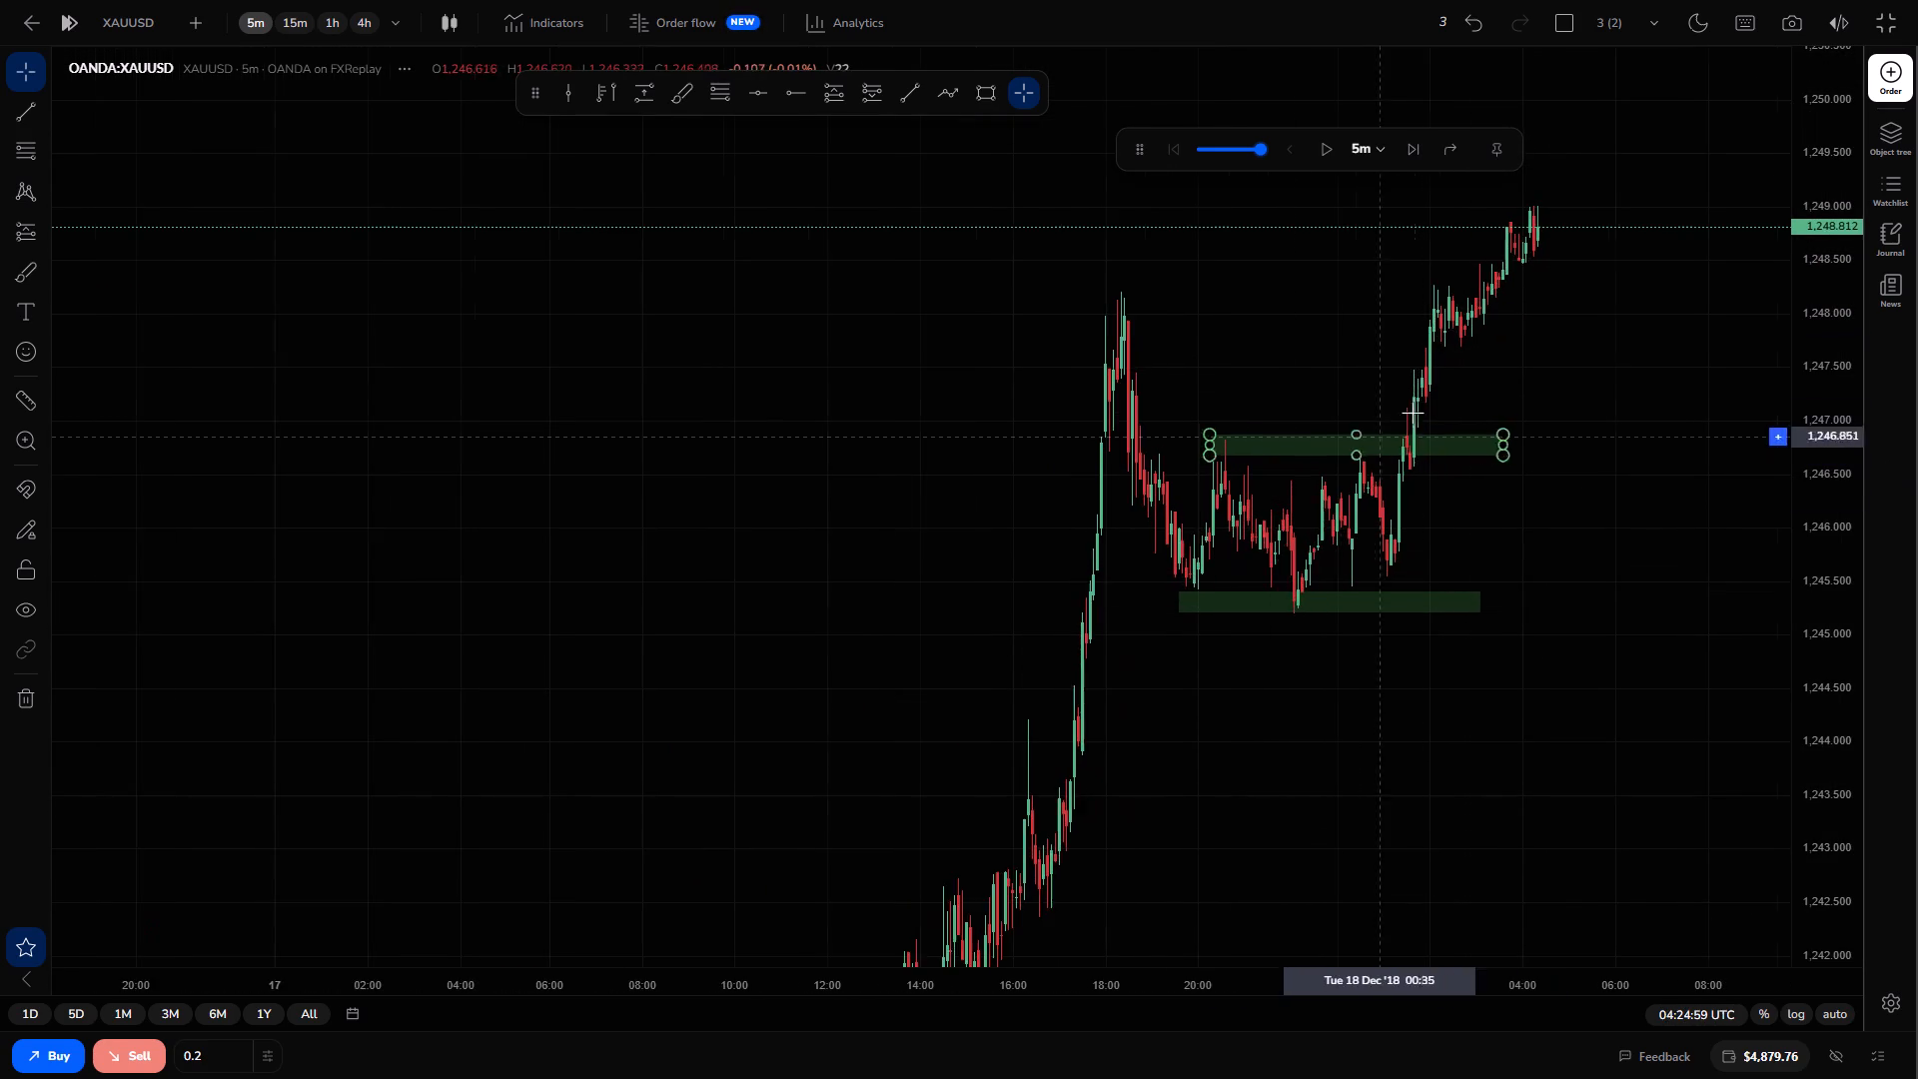
{"action": "scroll", "coordinate": [1414, 411], "scroll_direction": "down", "scroll_amount": 1}
{"action": "scroll", "coordinate": [1419, 405], "scroll_direction": "up", "scroll_amount": 3}
{"action": "left_click", "coordinate": [1417, 153]}
{"action": "double_click", "coordinate": [1418, 155]}
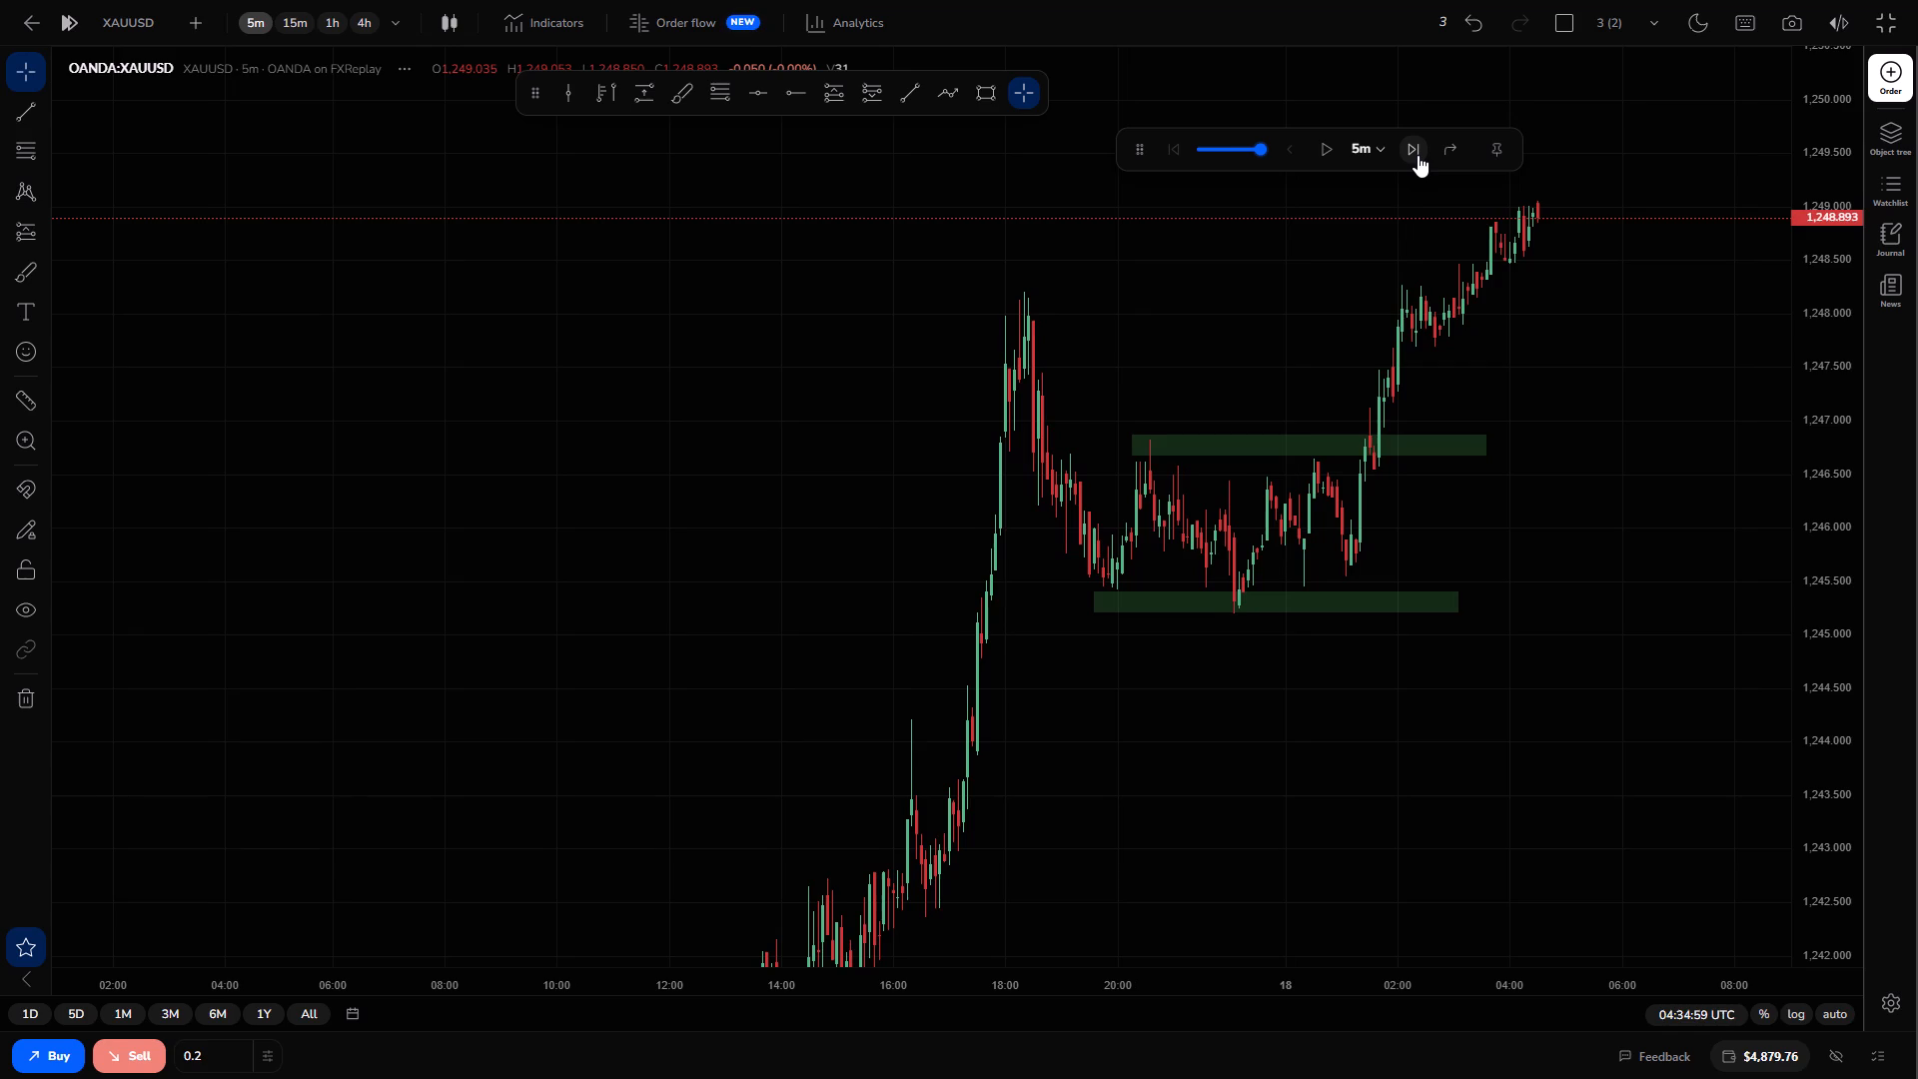
{"action": "left_click", "coordinate": [1418, 160]}
{"action": "double_click", "coordinate": [1418, 160]}
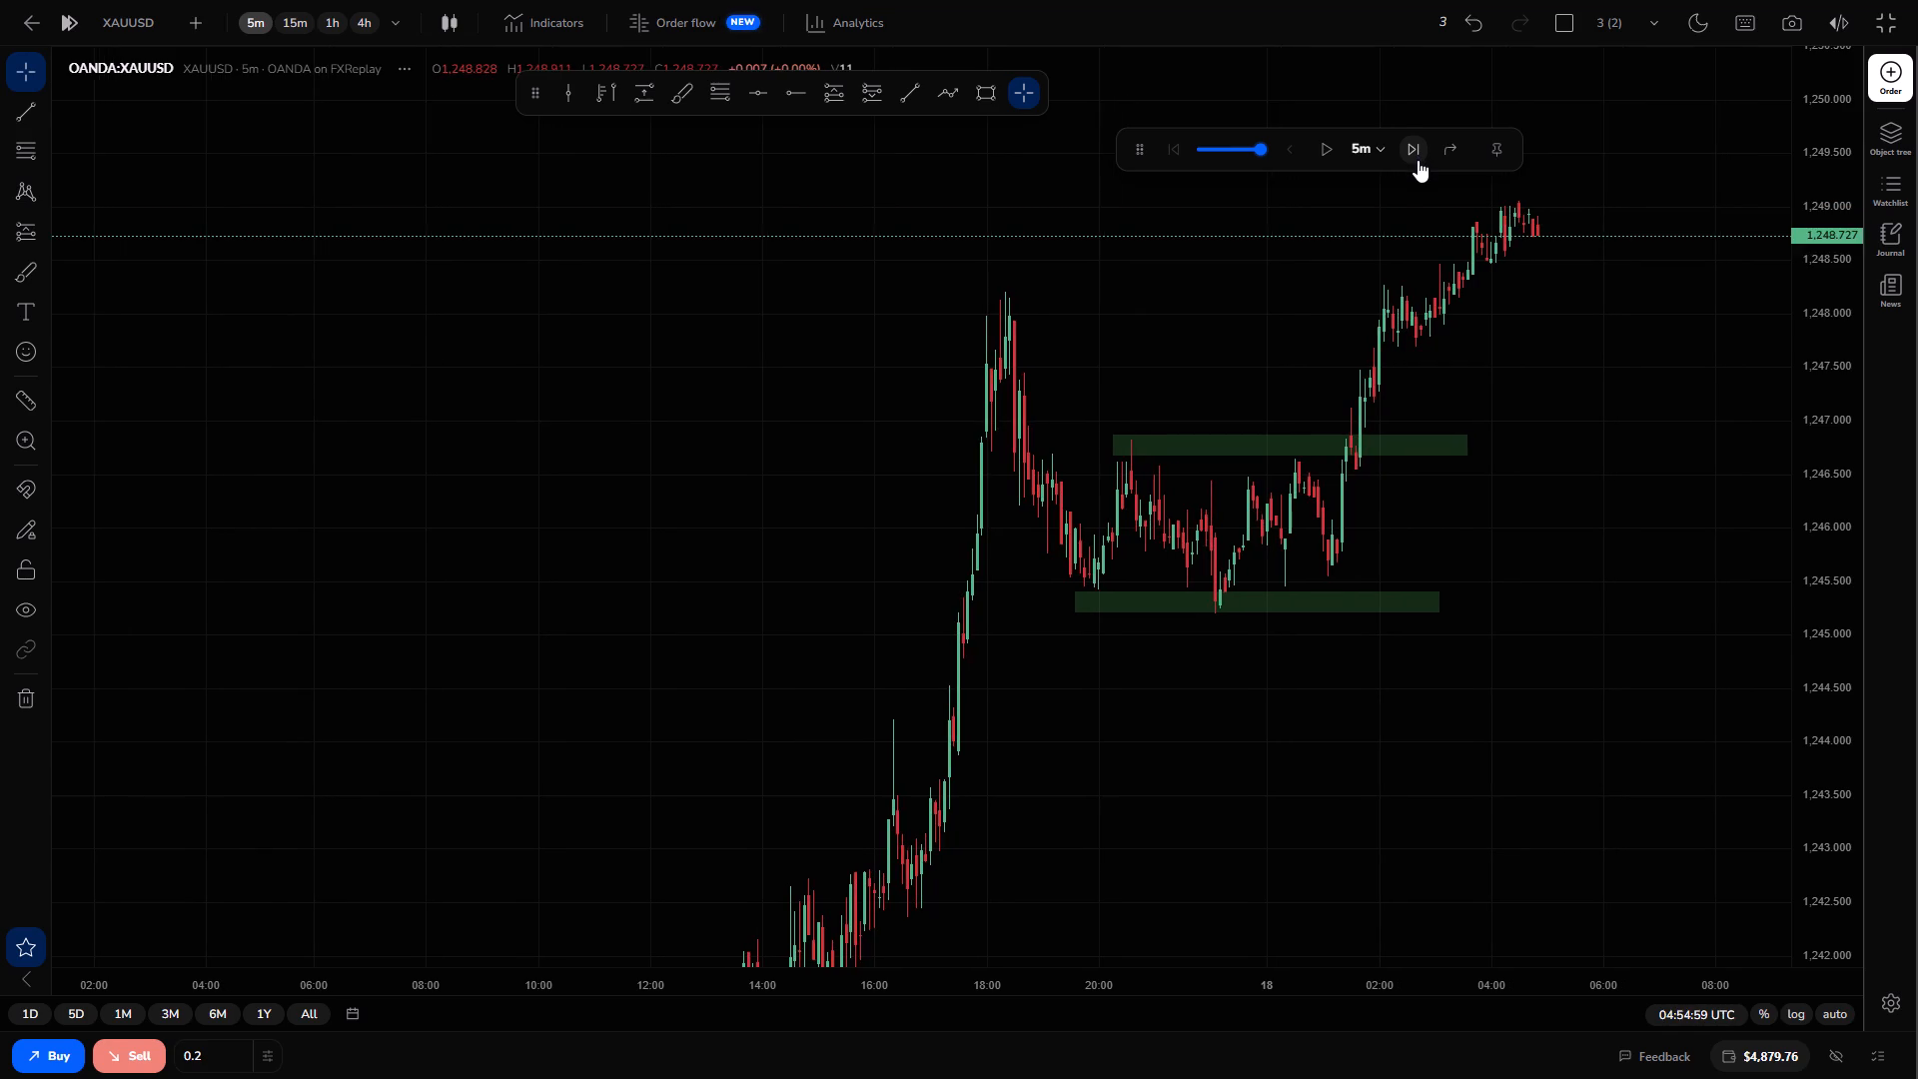
{"action": "left_click", "coordinate": [1418, 160]}
{"action": "triple_click", "coordinate": [1418, 160]}
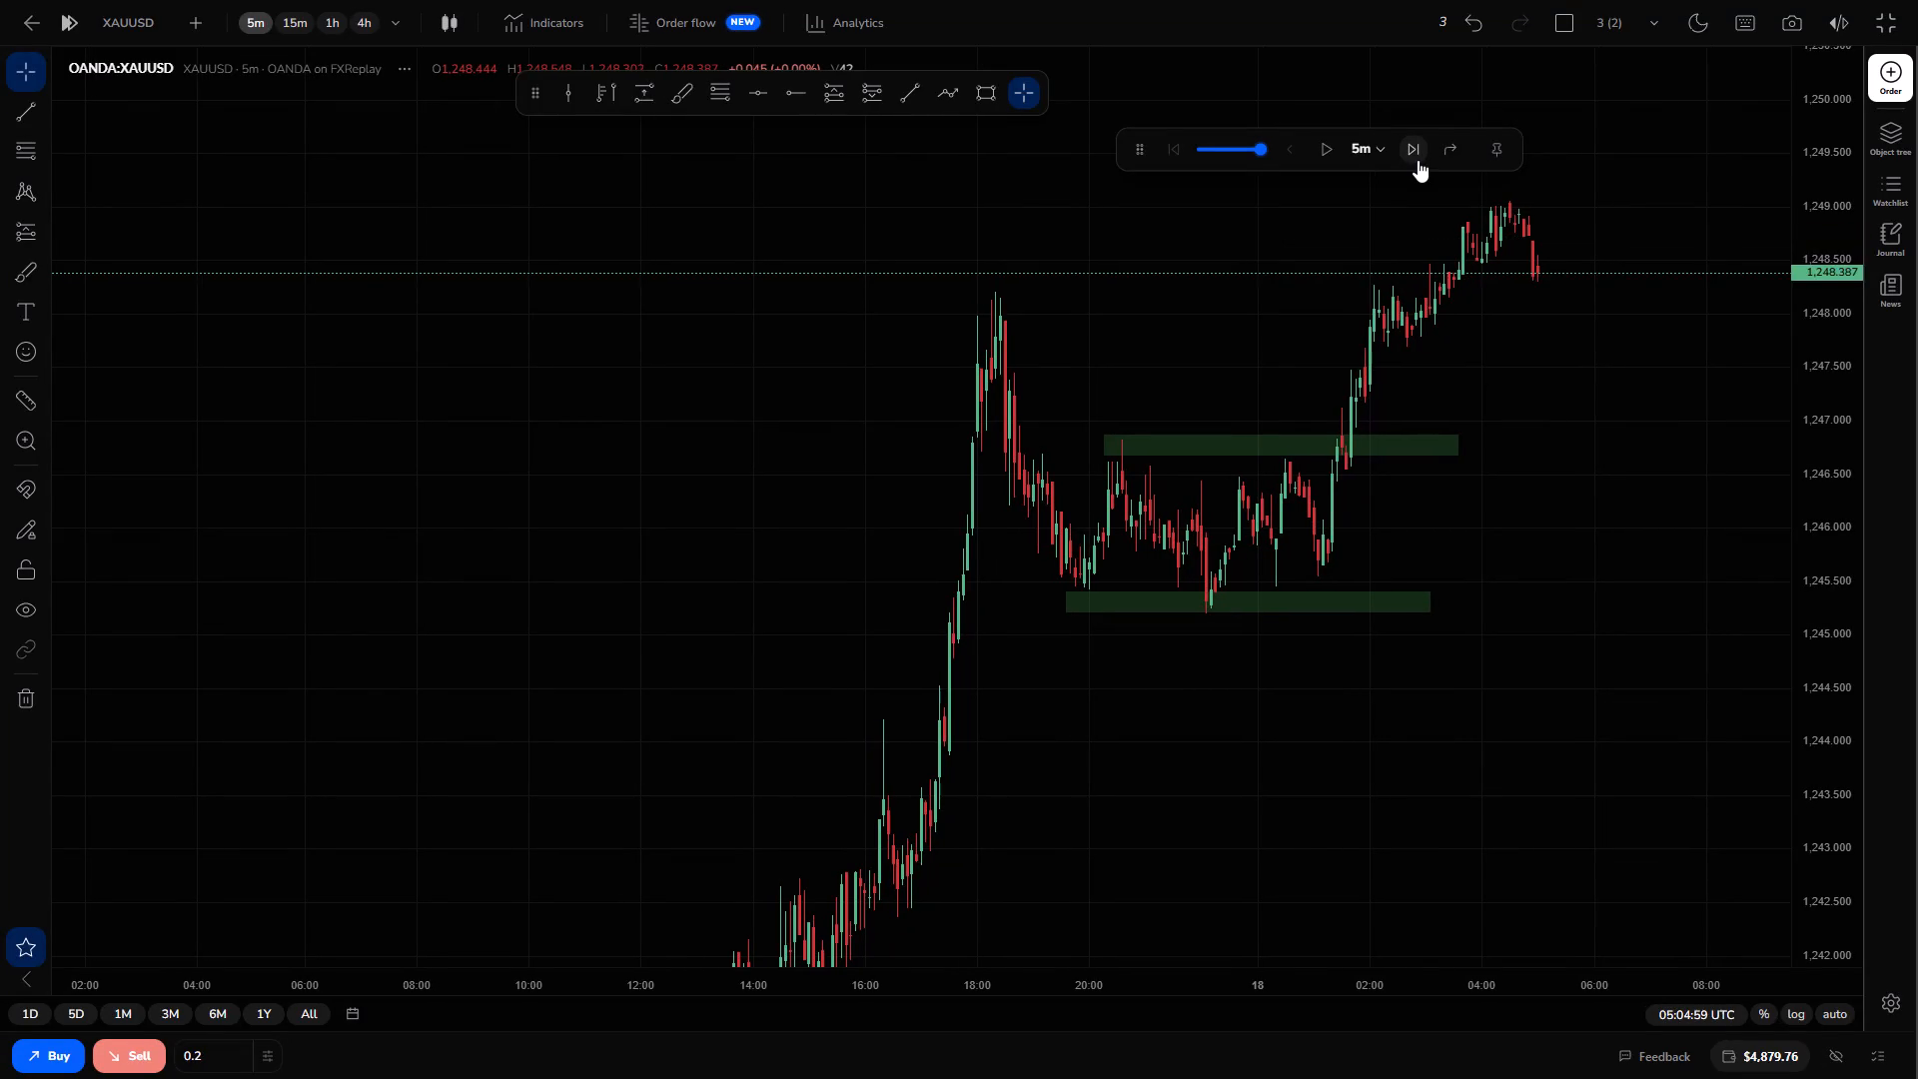
{"action": "triple_click", "coordinate": [1418, 160]}
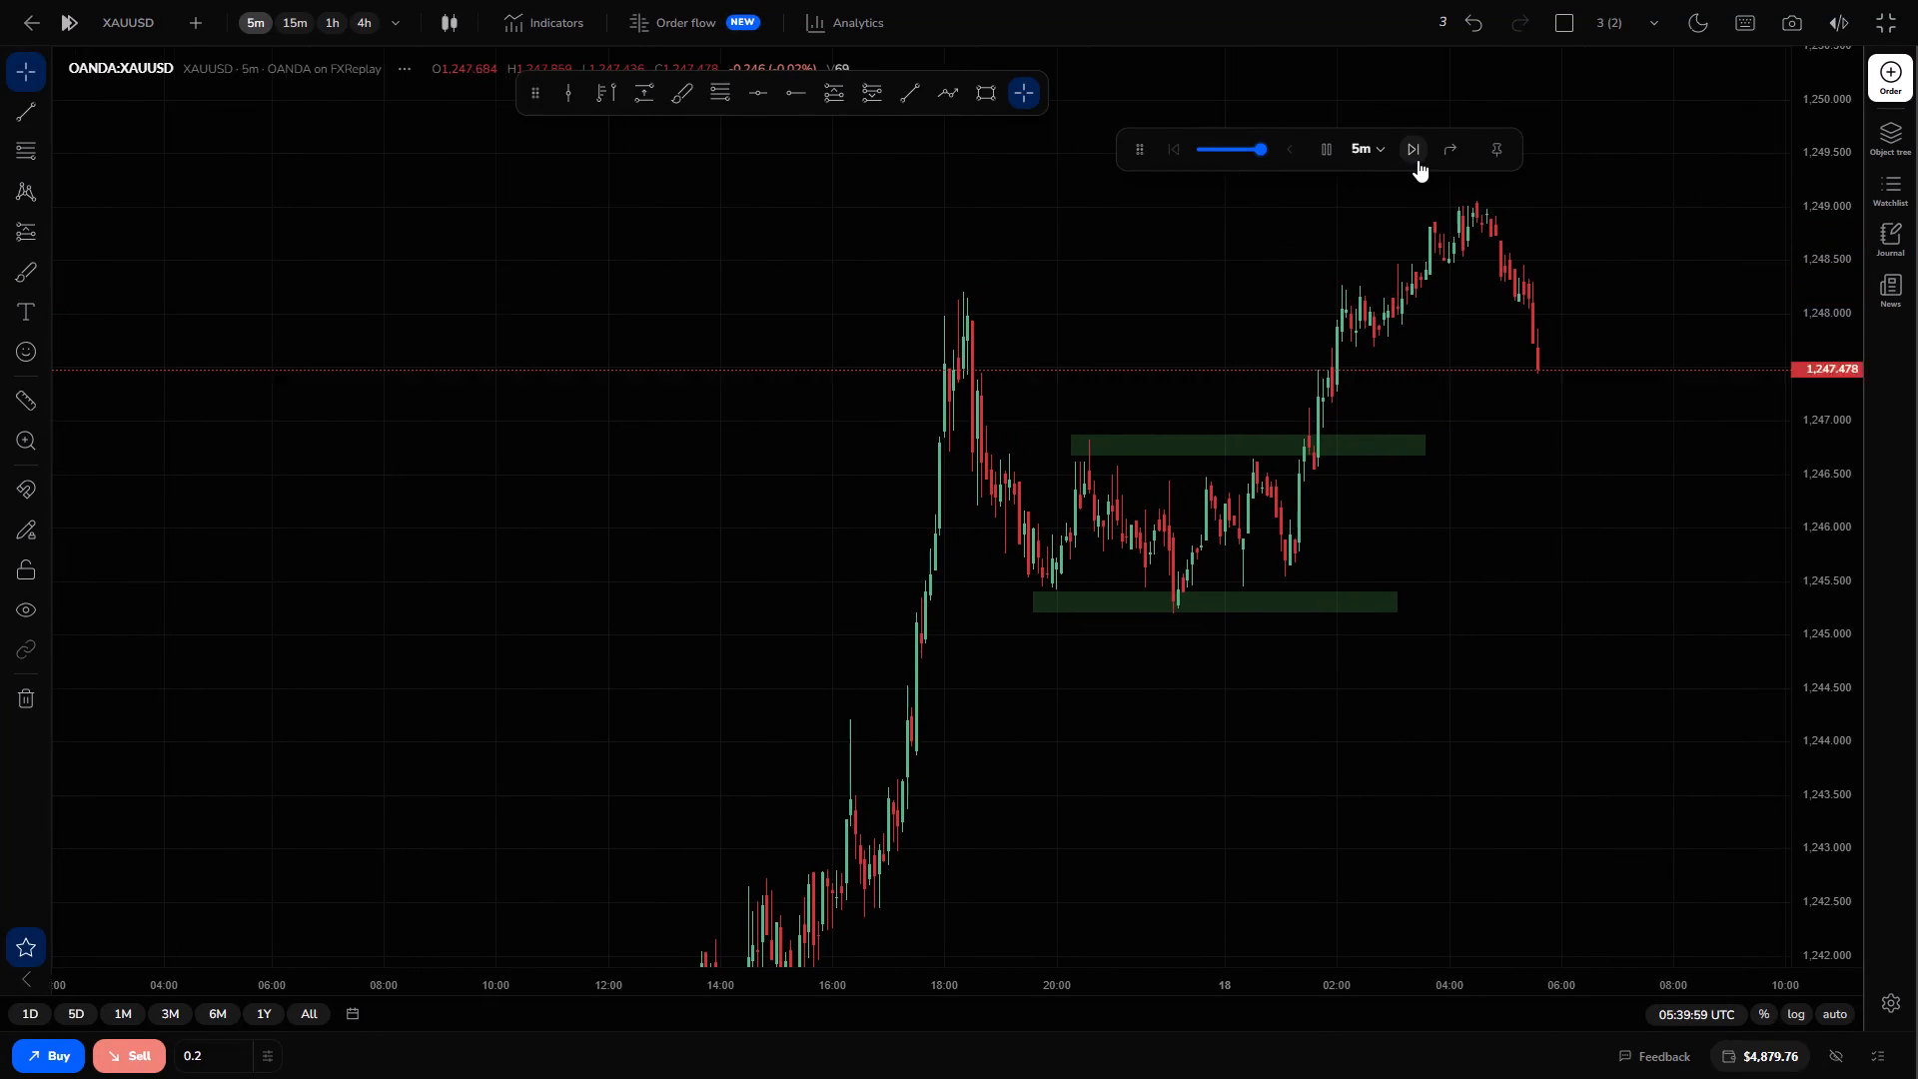
Advance the replay on 5-minute candles to 07:09:59 UTC as price reaches the lower zone.
{"action": "scroll", "coordinate": [1470, 372], "scroll_direction": "down", "scroll_amount": 1}
{"action": "scroll", "coordinate": [1469, 376], "scroll_direction": "up", "scroll_amount": 1}
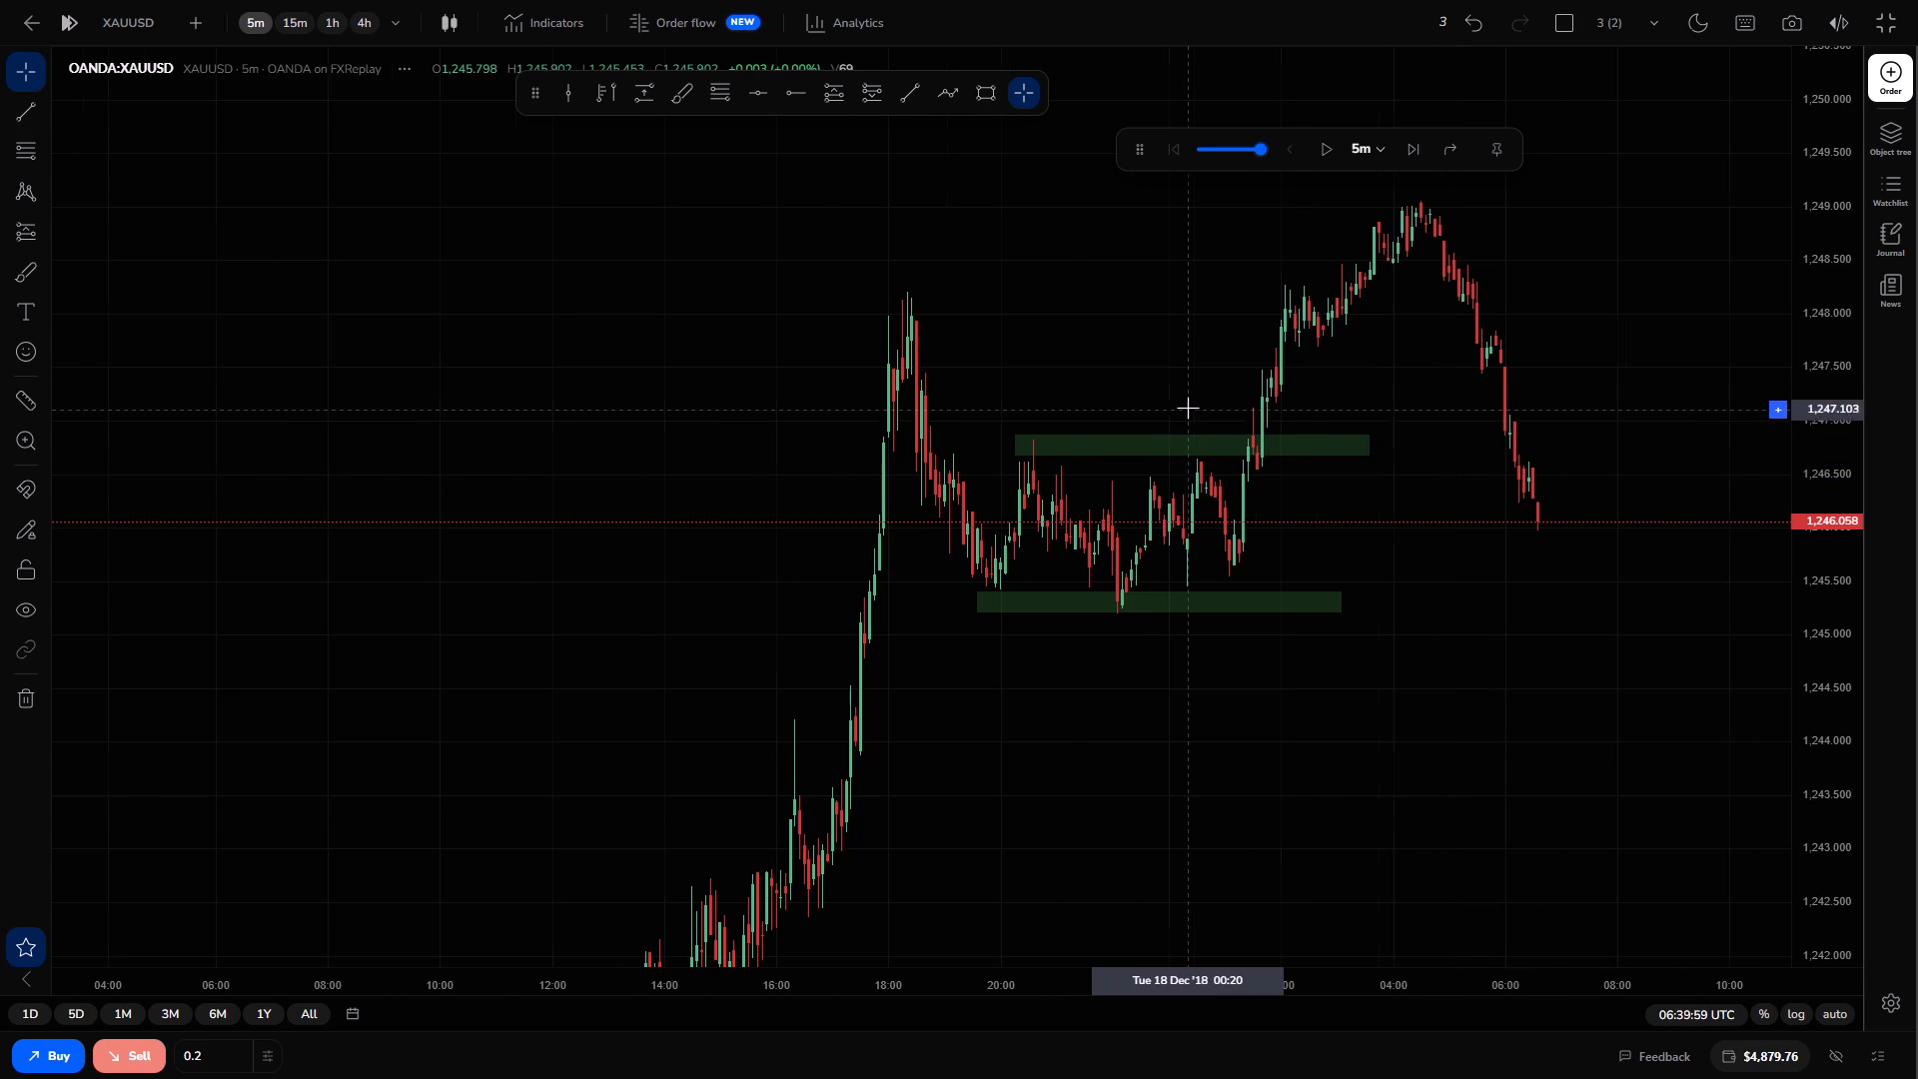
{"action": "scroll", "coordinate": [1188, 408], "scroll_direction": "up", "scroll_amount": 2}
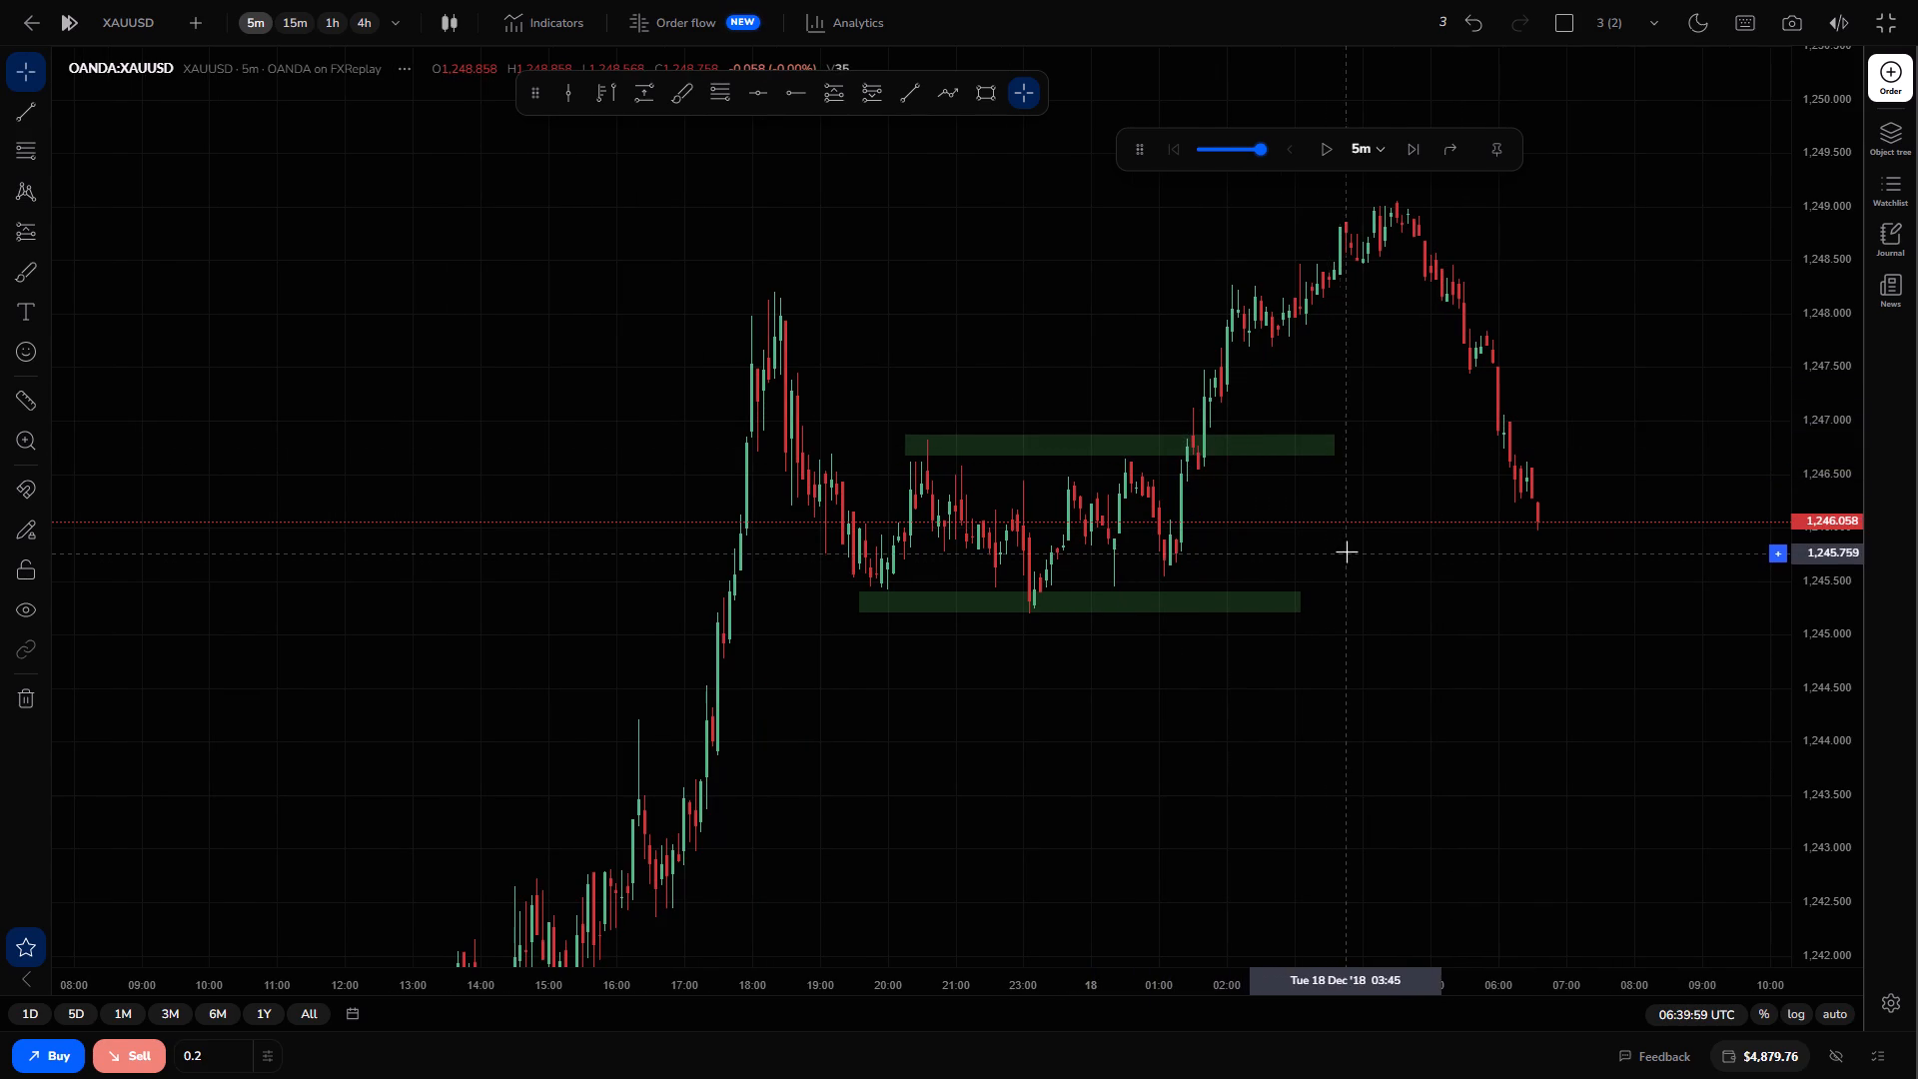
{"action": "left_click_drag", "start_coordinate": [1347, 551], "coordinate": [1308, 556]}
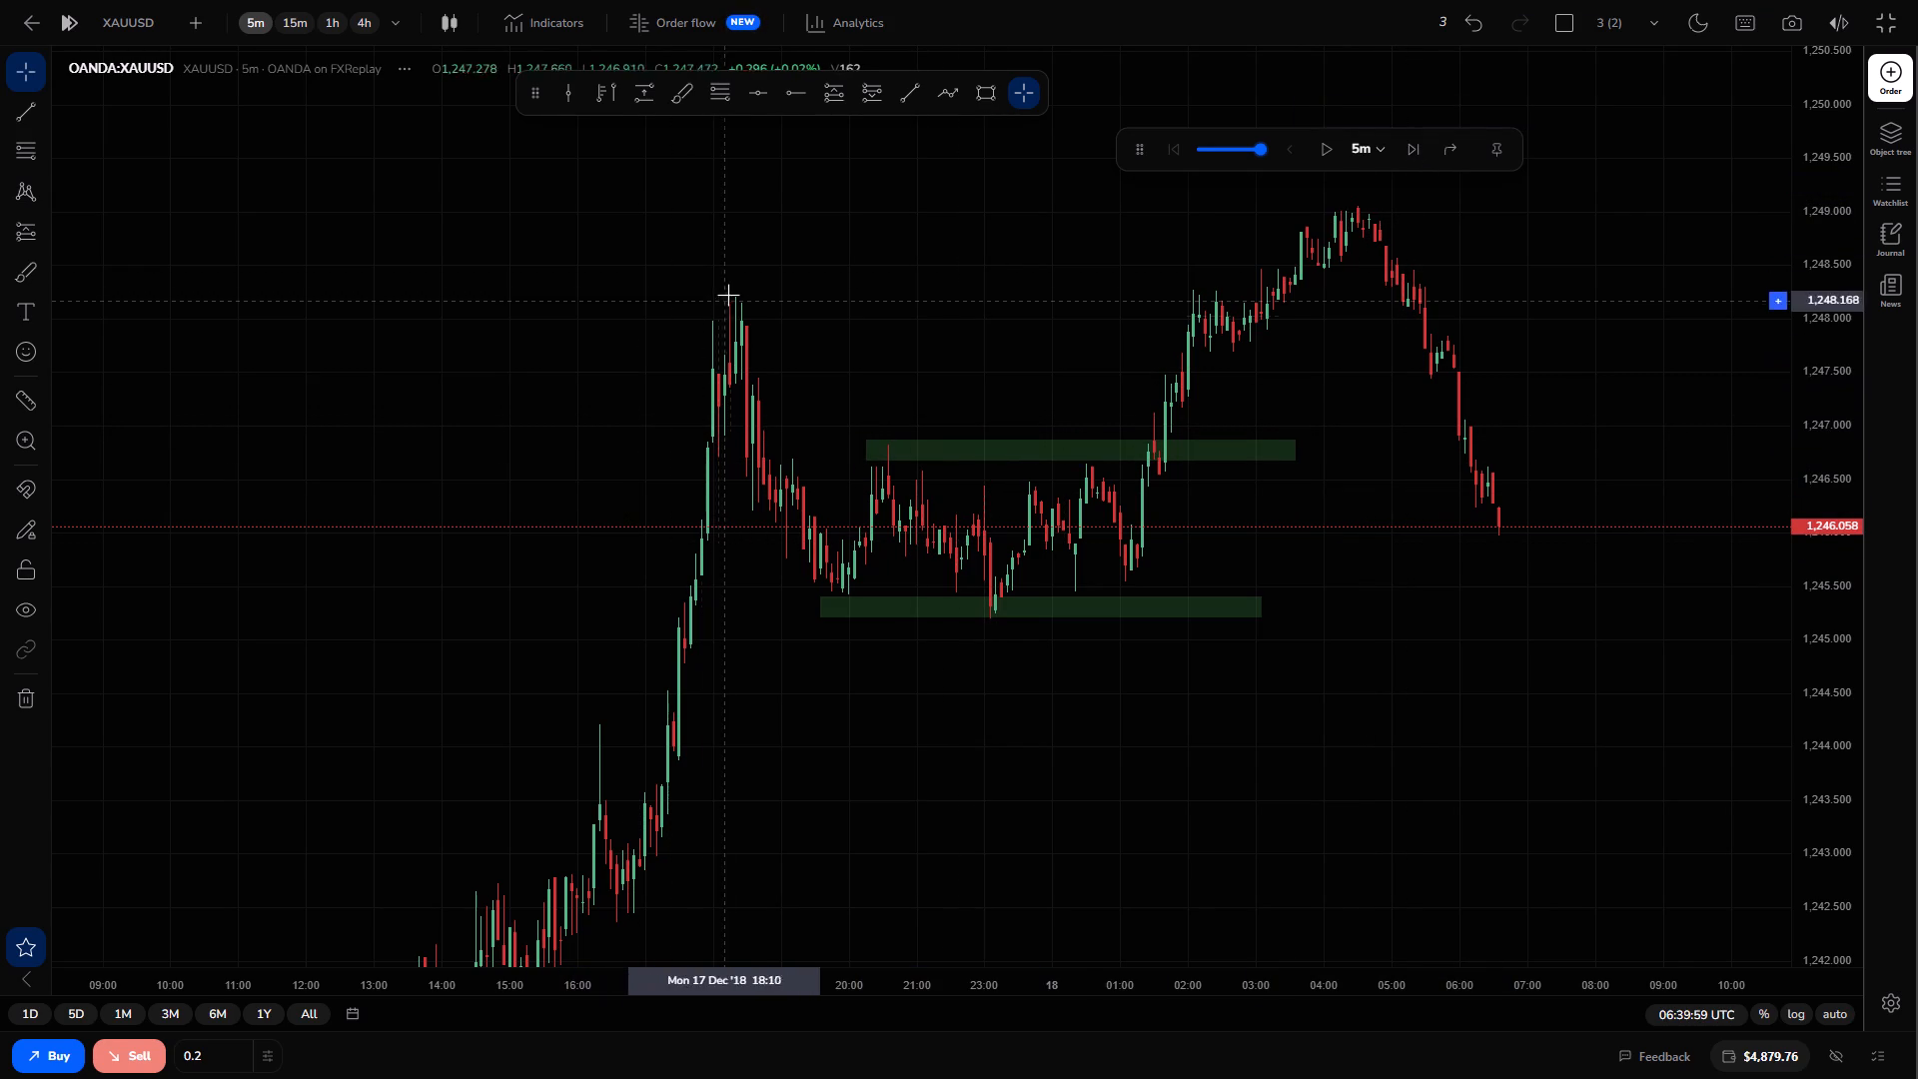
{"action": "left_click", "coordinate": [1405, 160]}
{"action": "double_click", "coordinate": [1405, 168]}
{"action": "left_click", "coordinate": [1409, 164]}
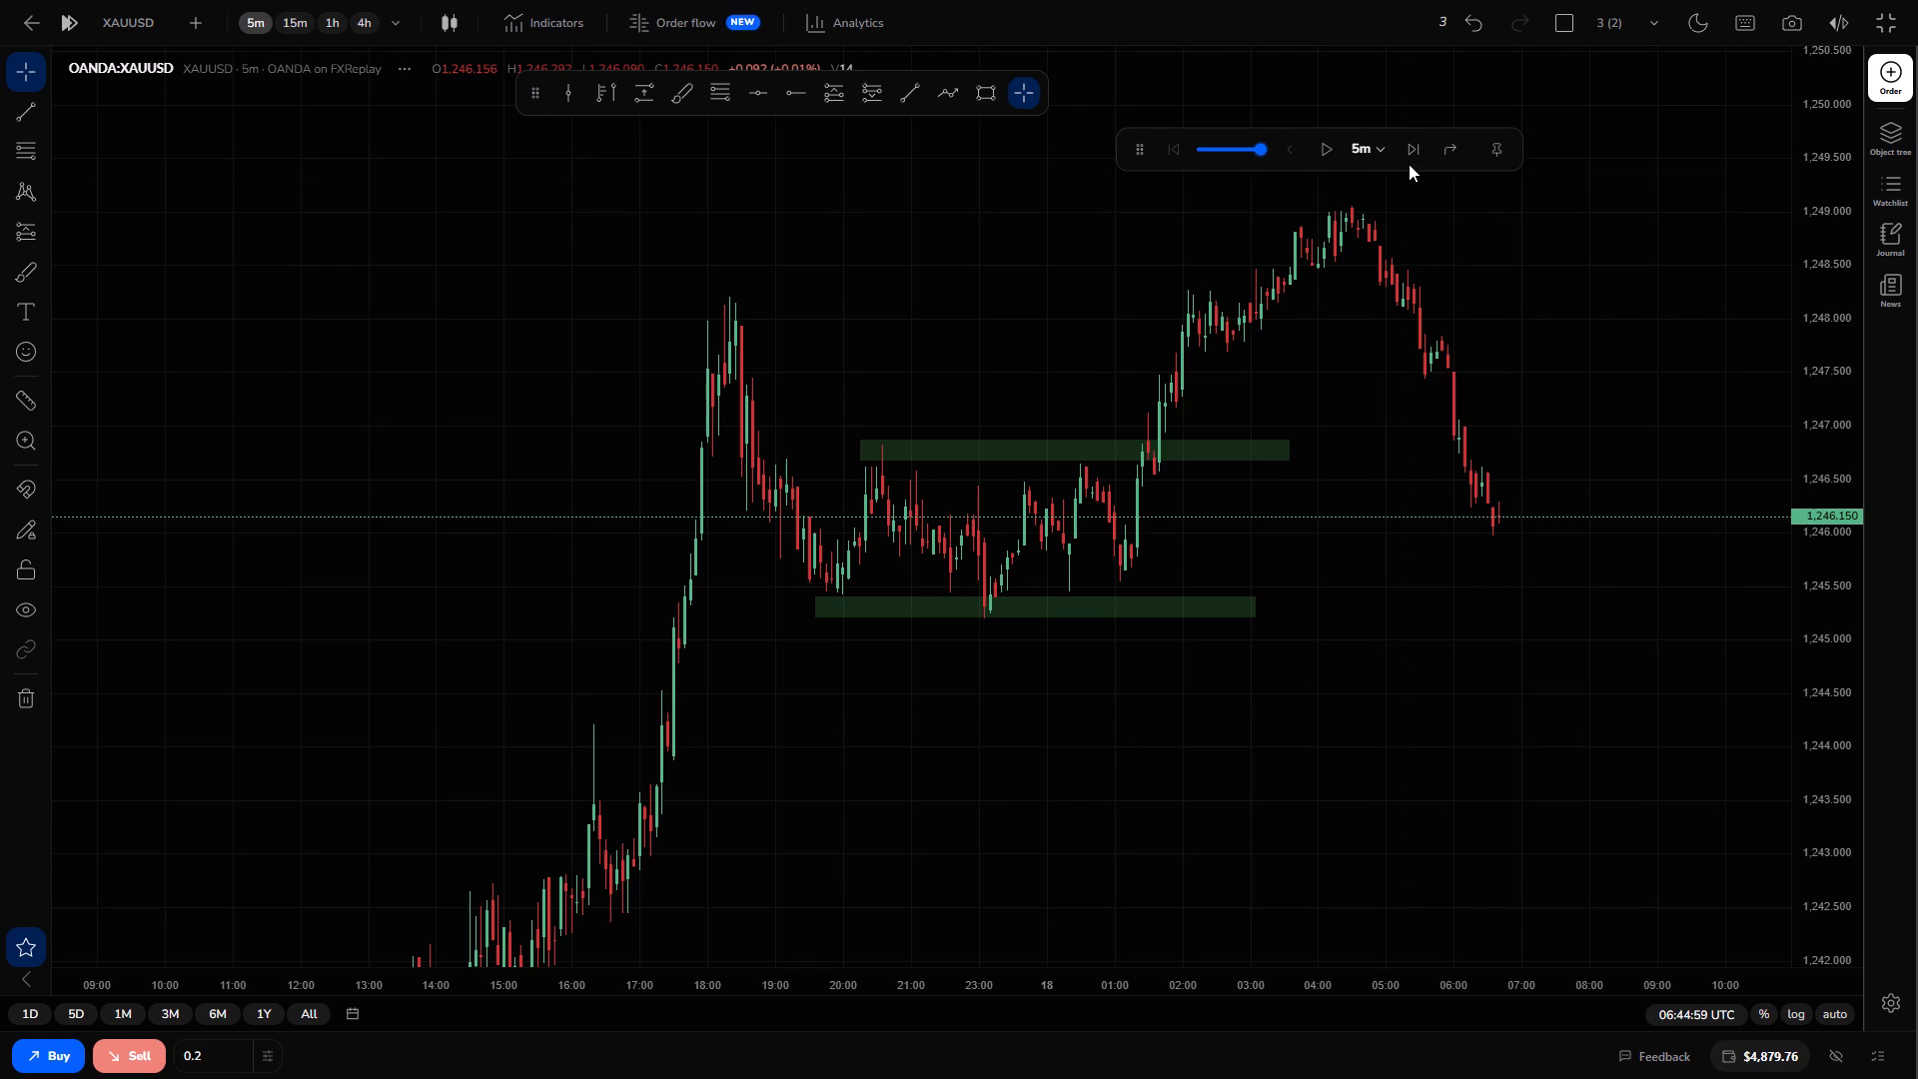
{"action": "triple_click", "coordinate": [1413, 157]}
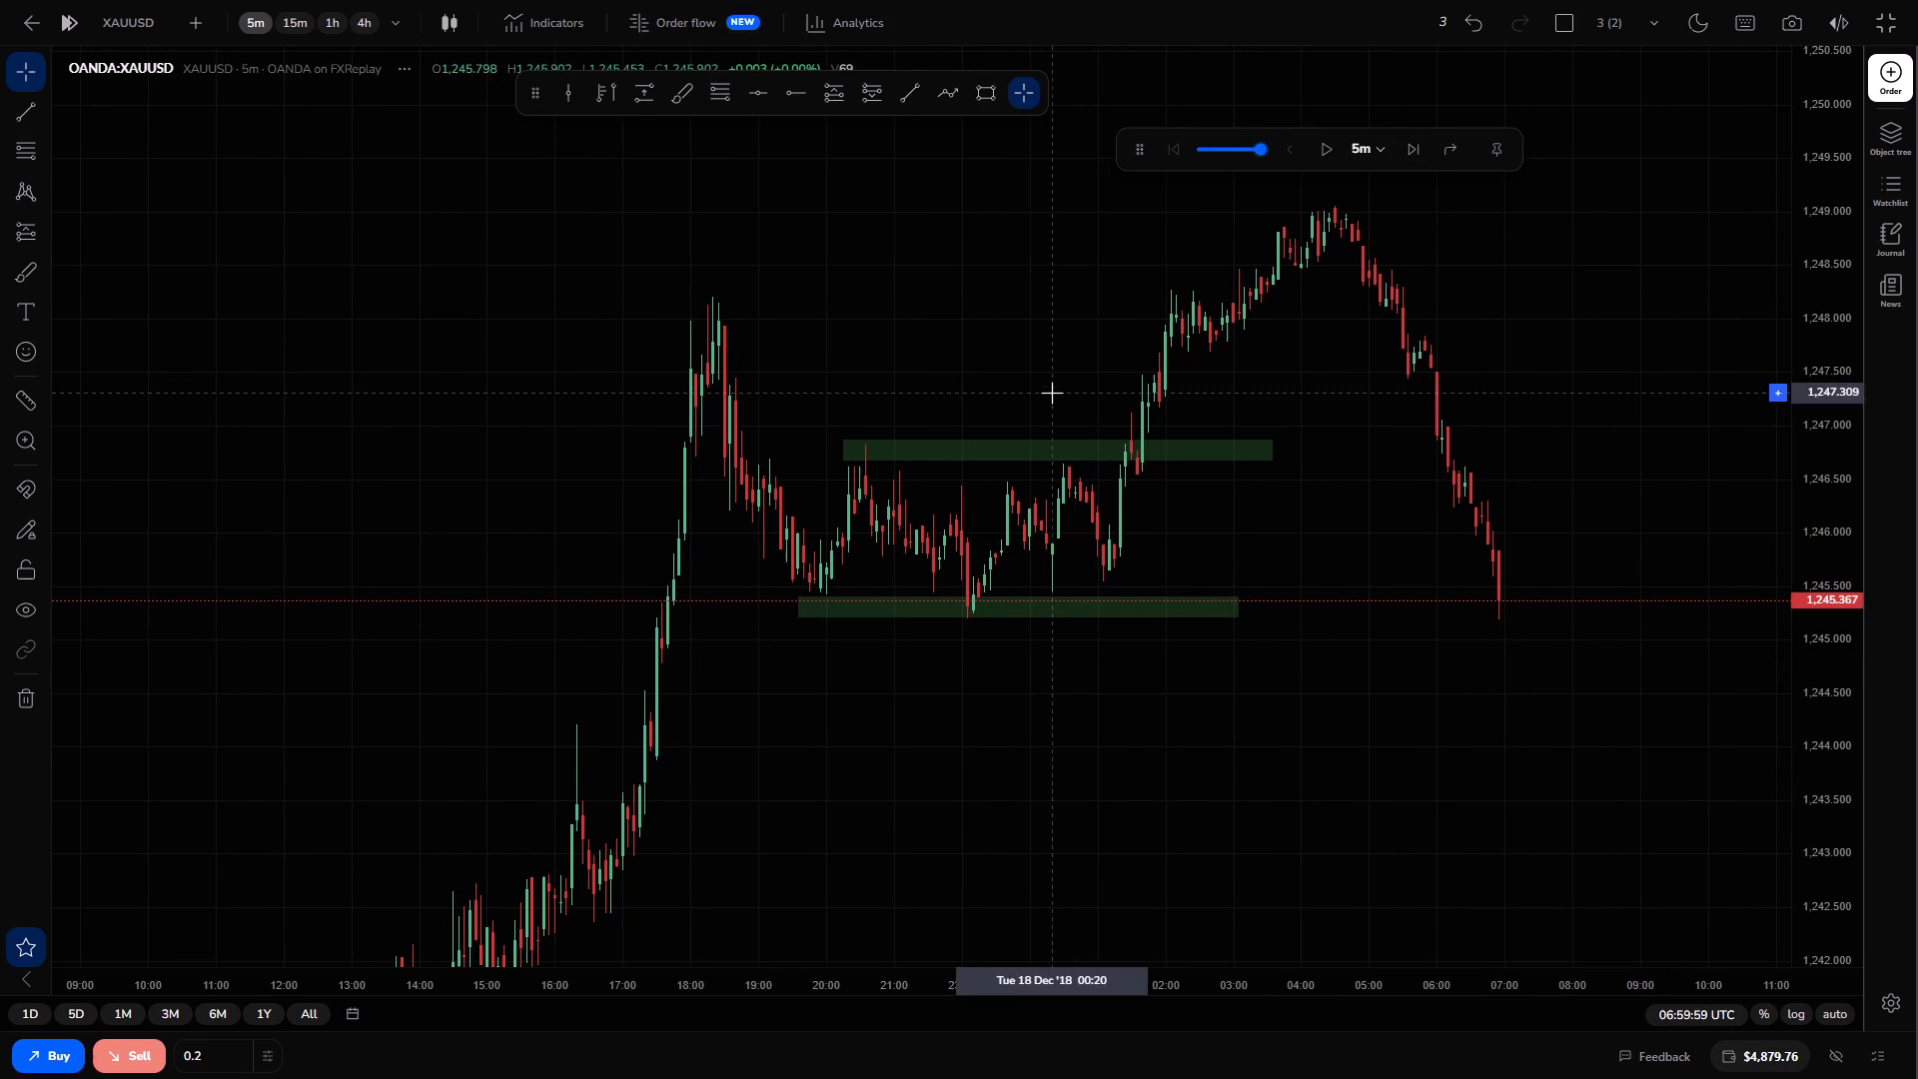
{"action": "left_click", "coordinate": [1401, 138]}
{"action": "left_click", "coordinate": [1408, 151]}
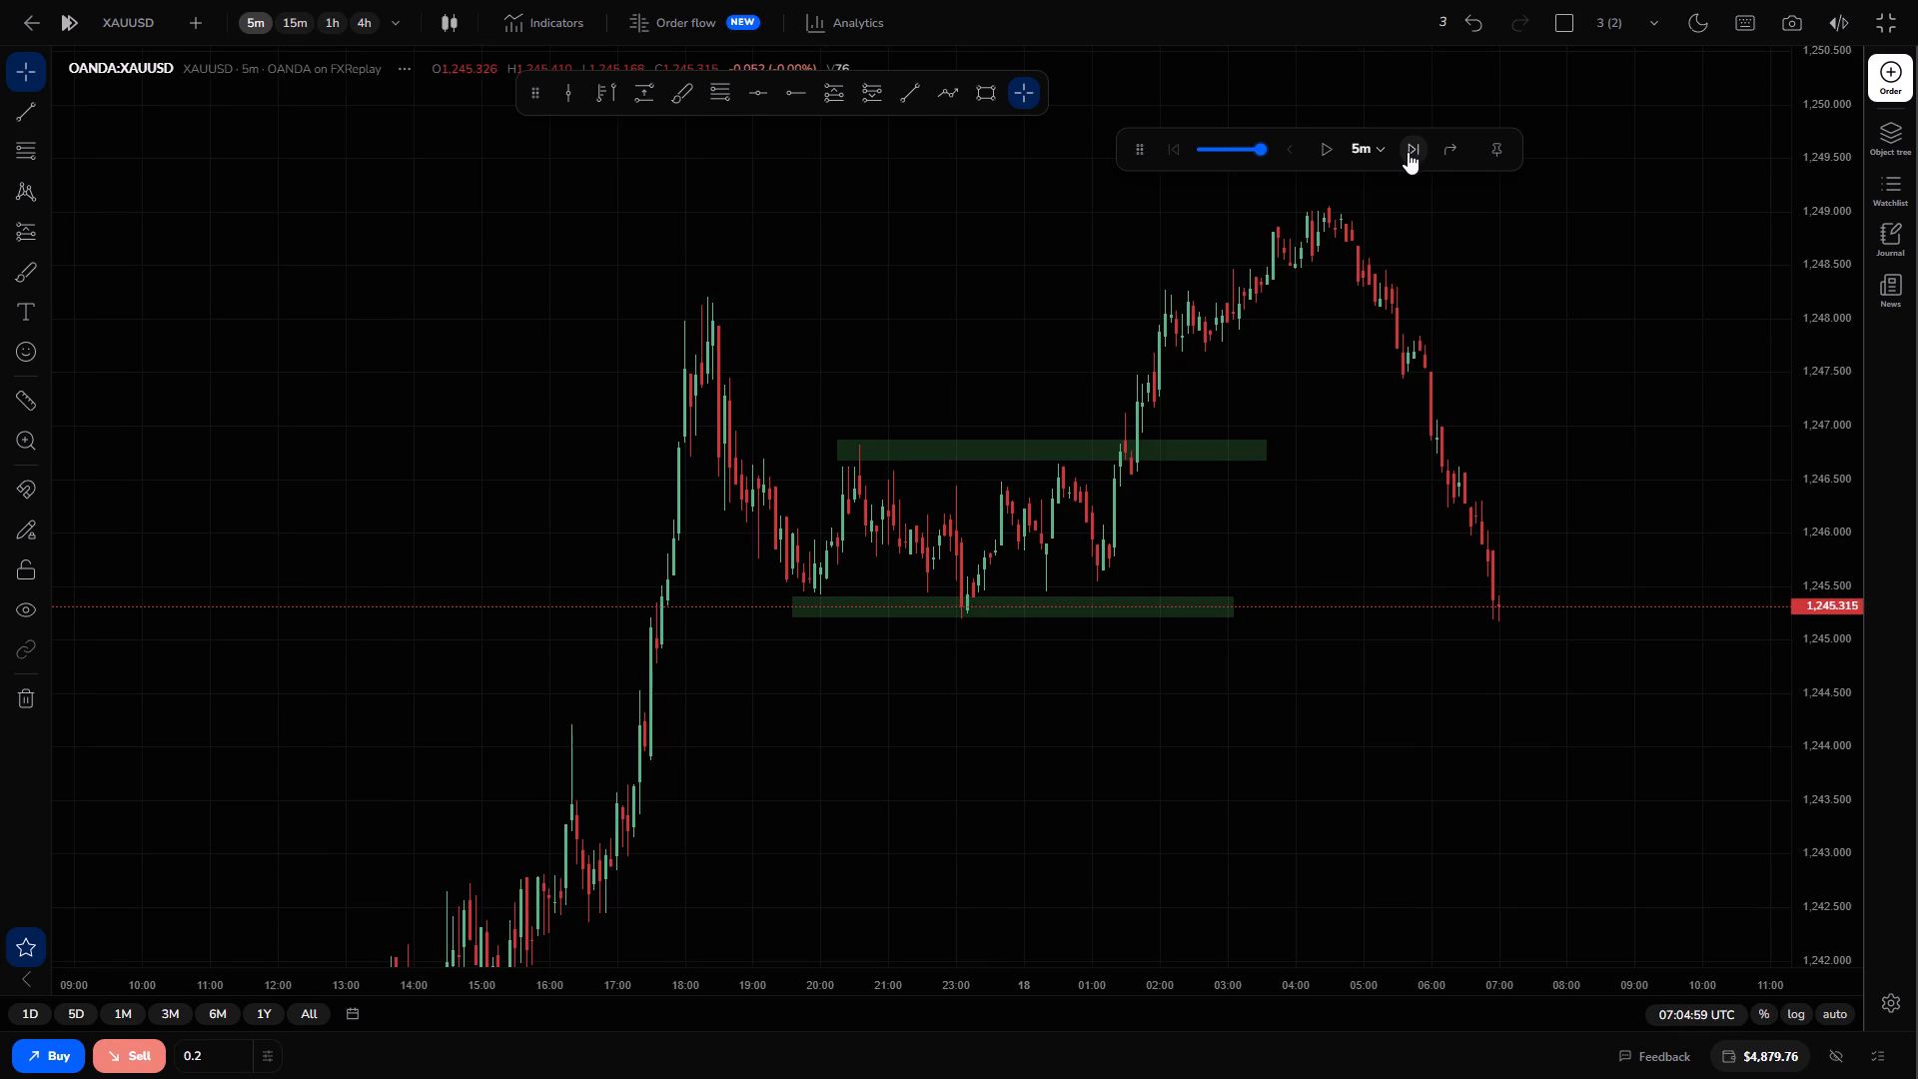
{"action": "left_click", "coordinate": [1408, 152]}
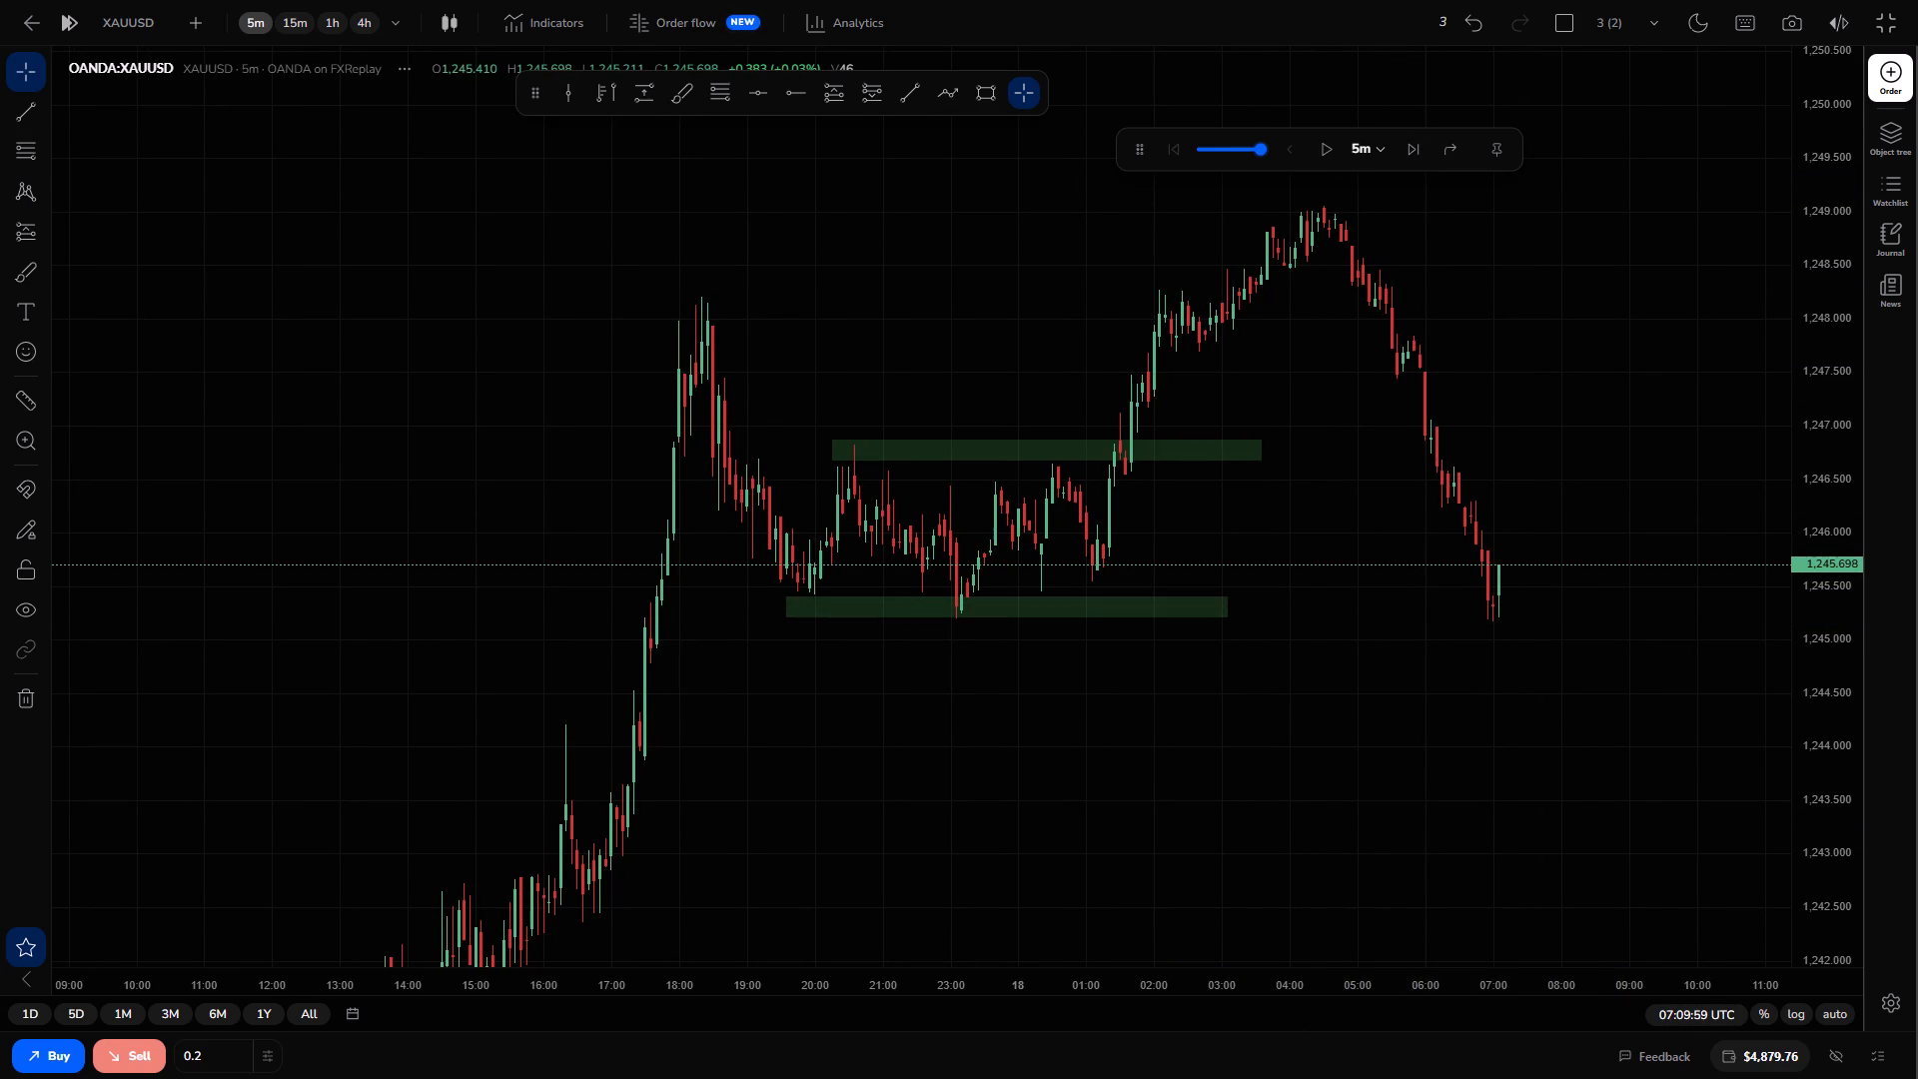
Buy XAUUSD at market with a size of 0.2.
{"action": "left_click", "coordinate": [38, 1054]}
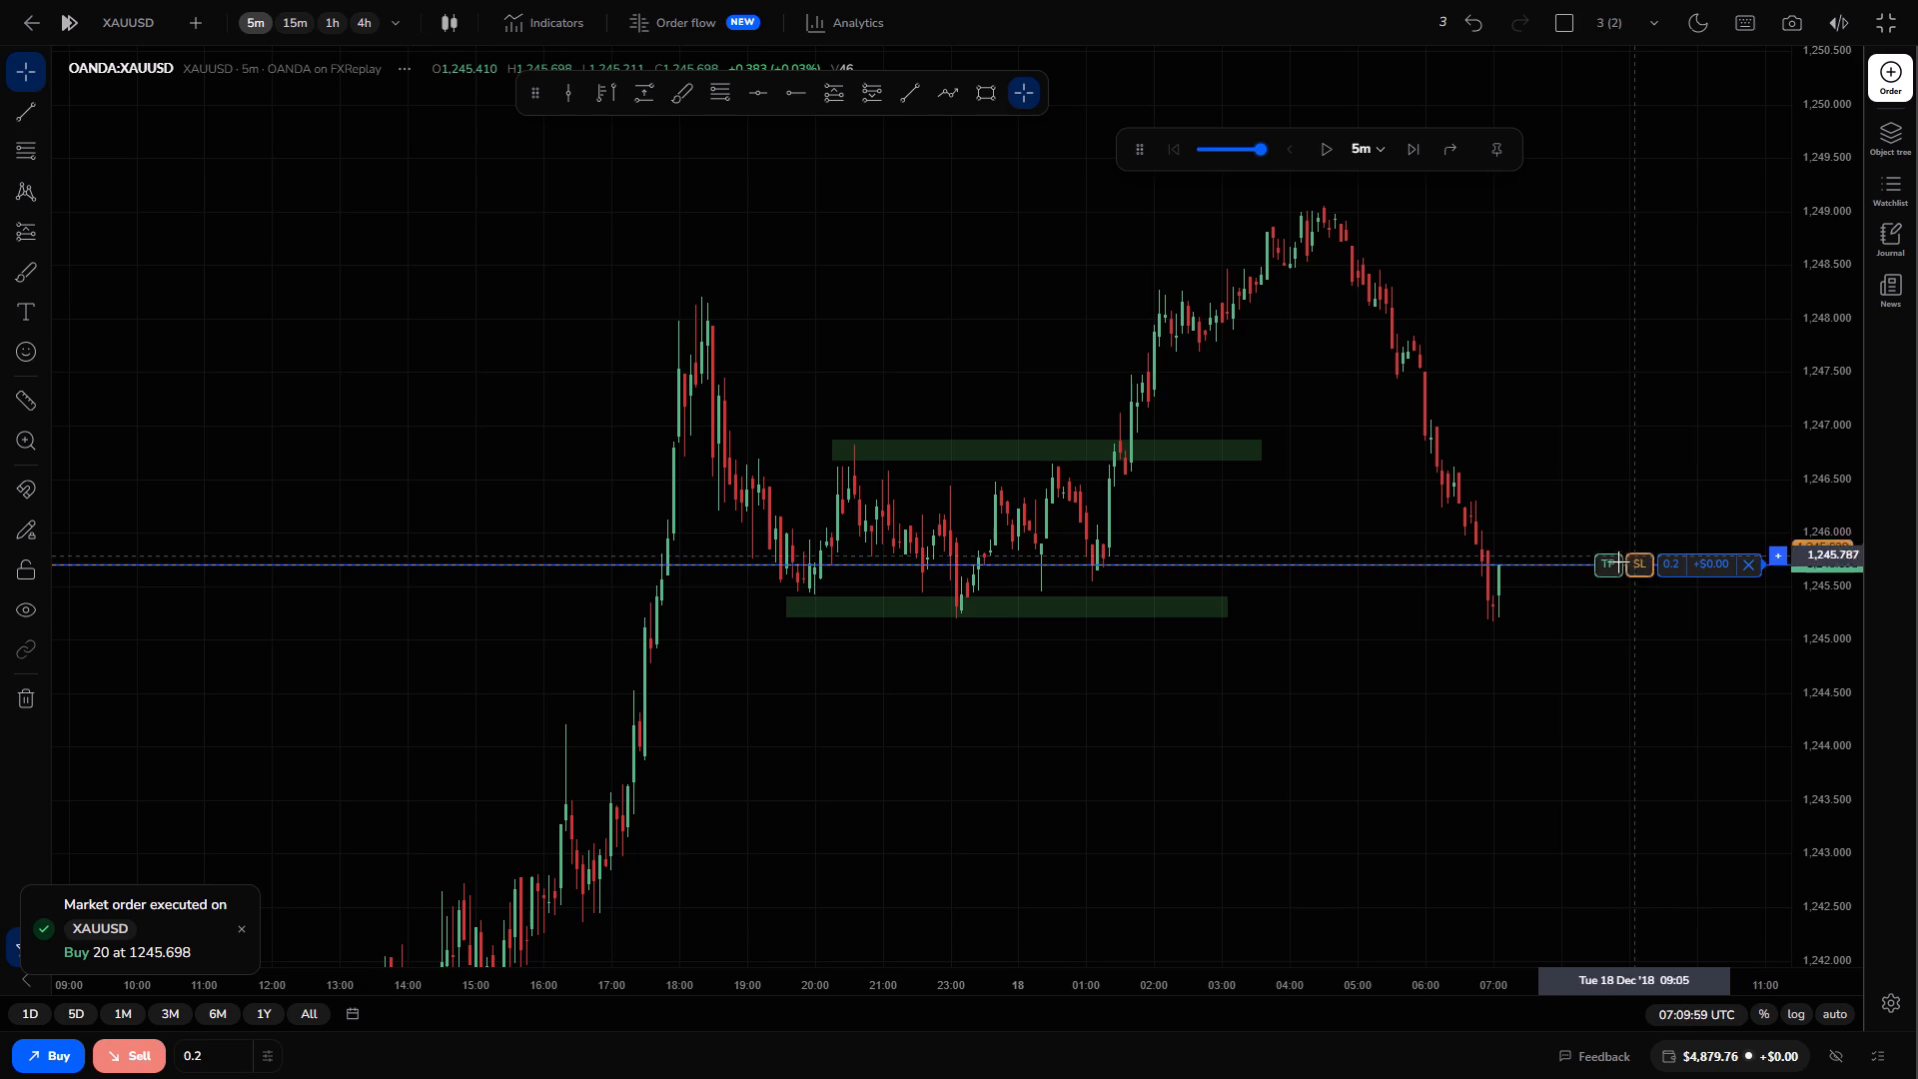
Set the buy position's take profit at 1,246.692, at the lower edge of the upper zone.
{"action": "left_click_drag", "start_coordinate": [1618, 561], "coordinate": [1680, 465]}
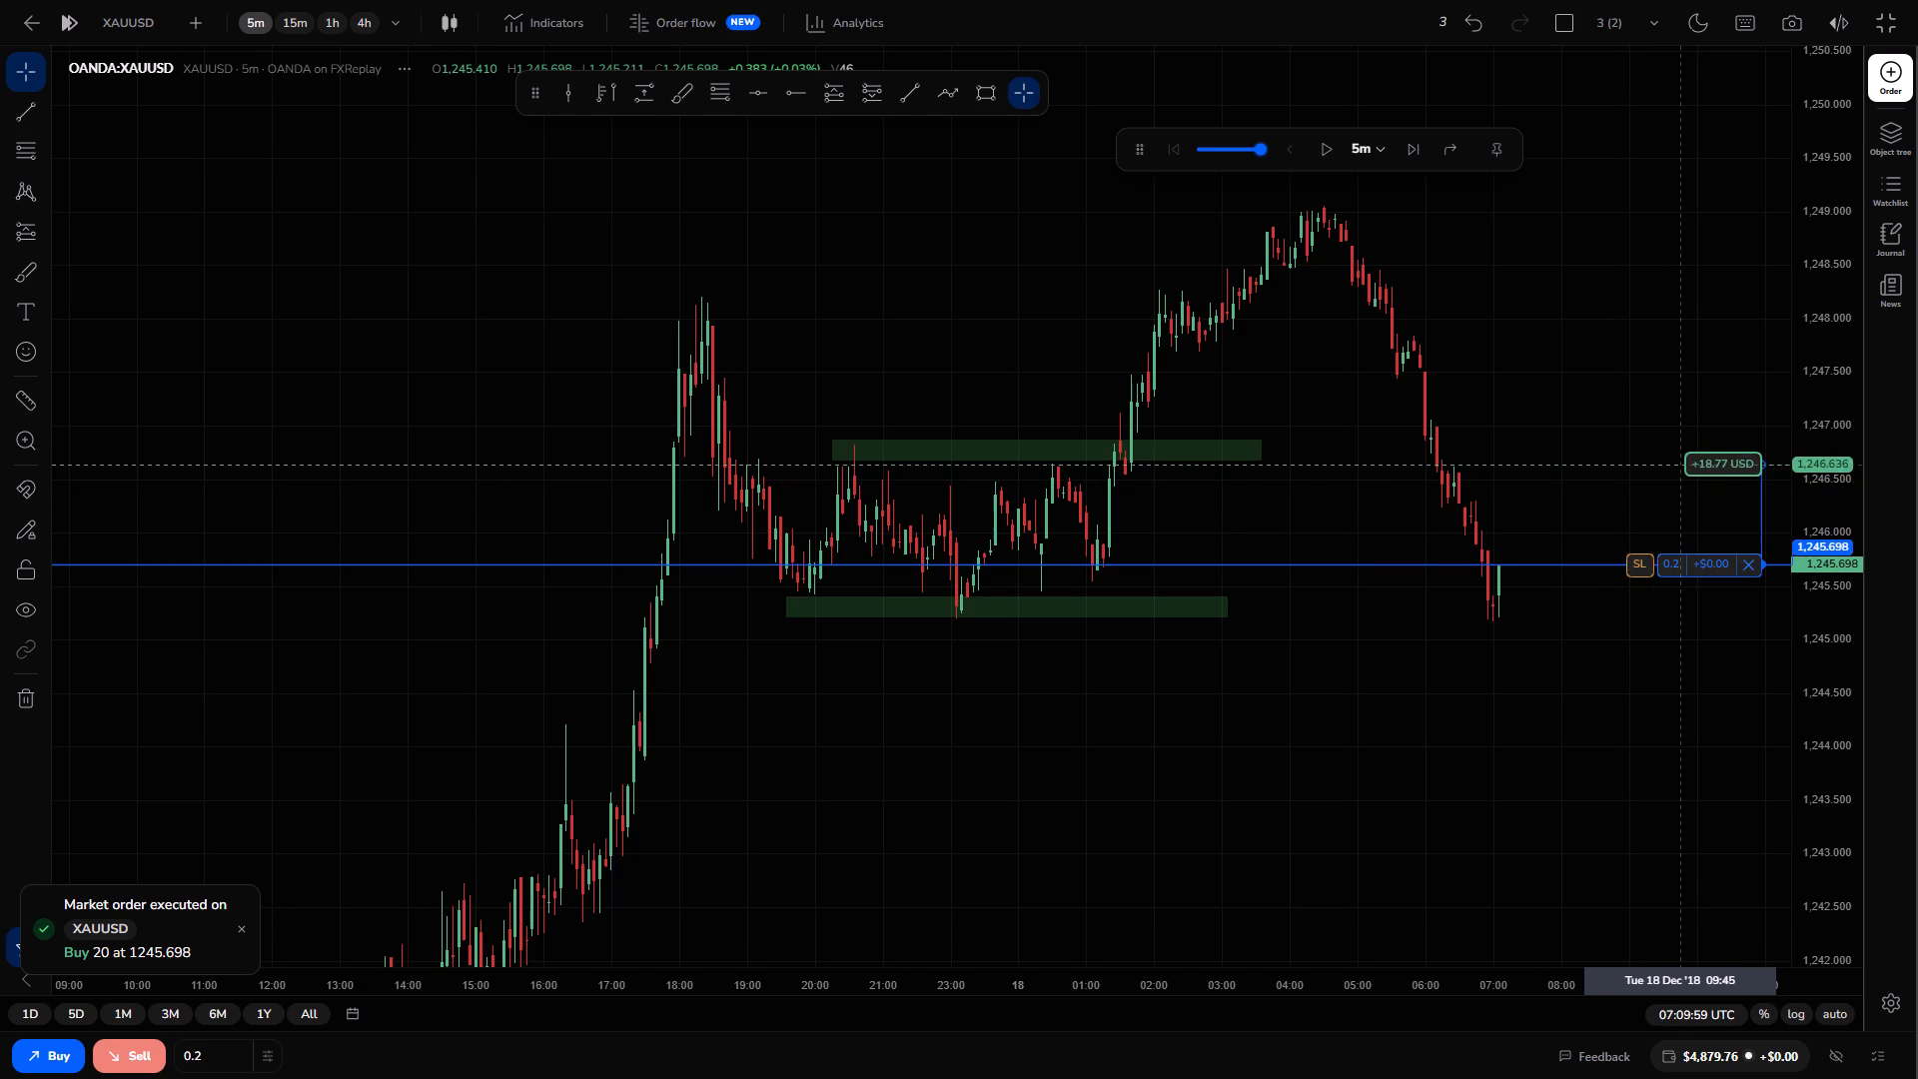
{"action": "left_click_drag", "start_coordinate": [1680, 465], "coordinate": [1709, 446]}
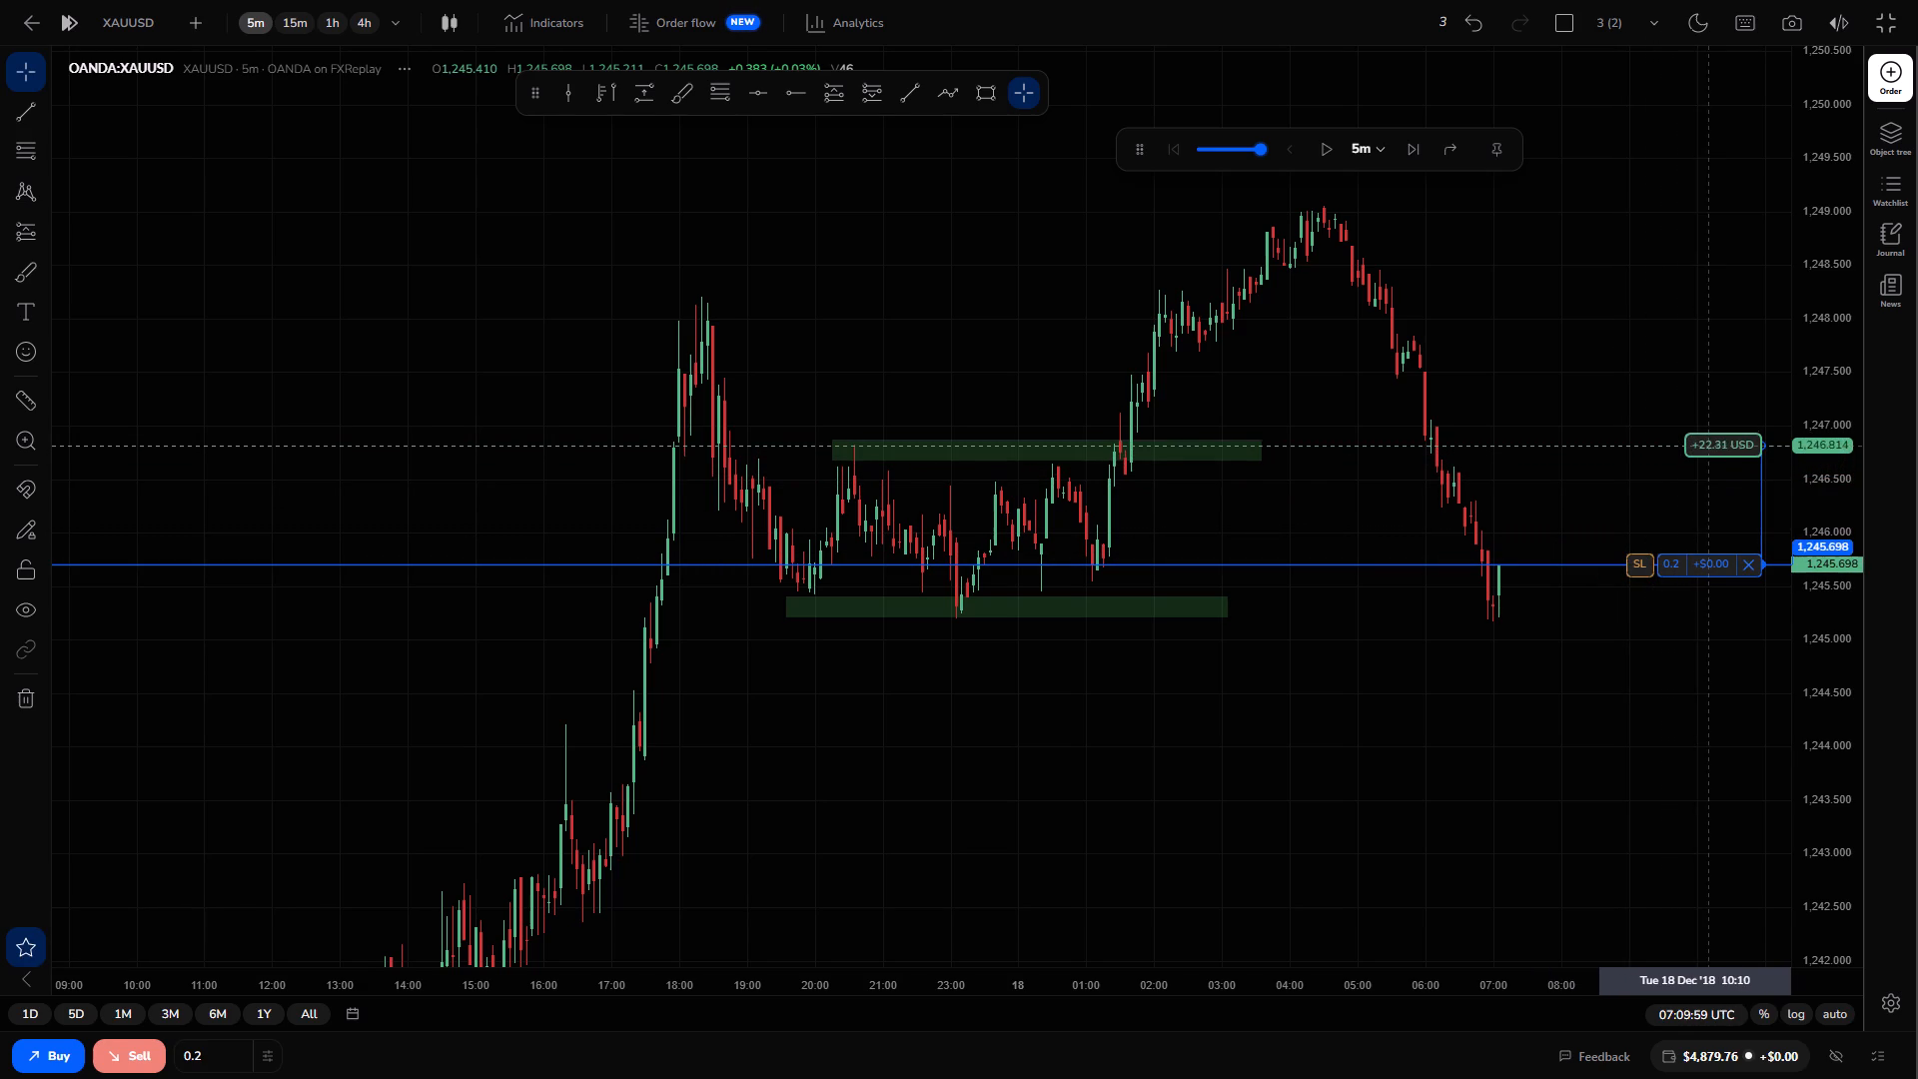
{"action": "left_click_drag", "start_coordinate": [1709, 446], "coordinate": [1714, 459]}
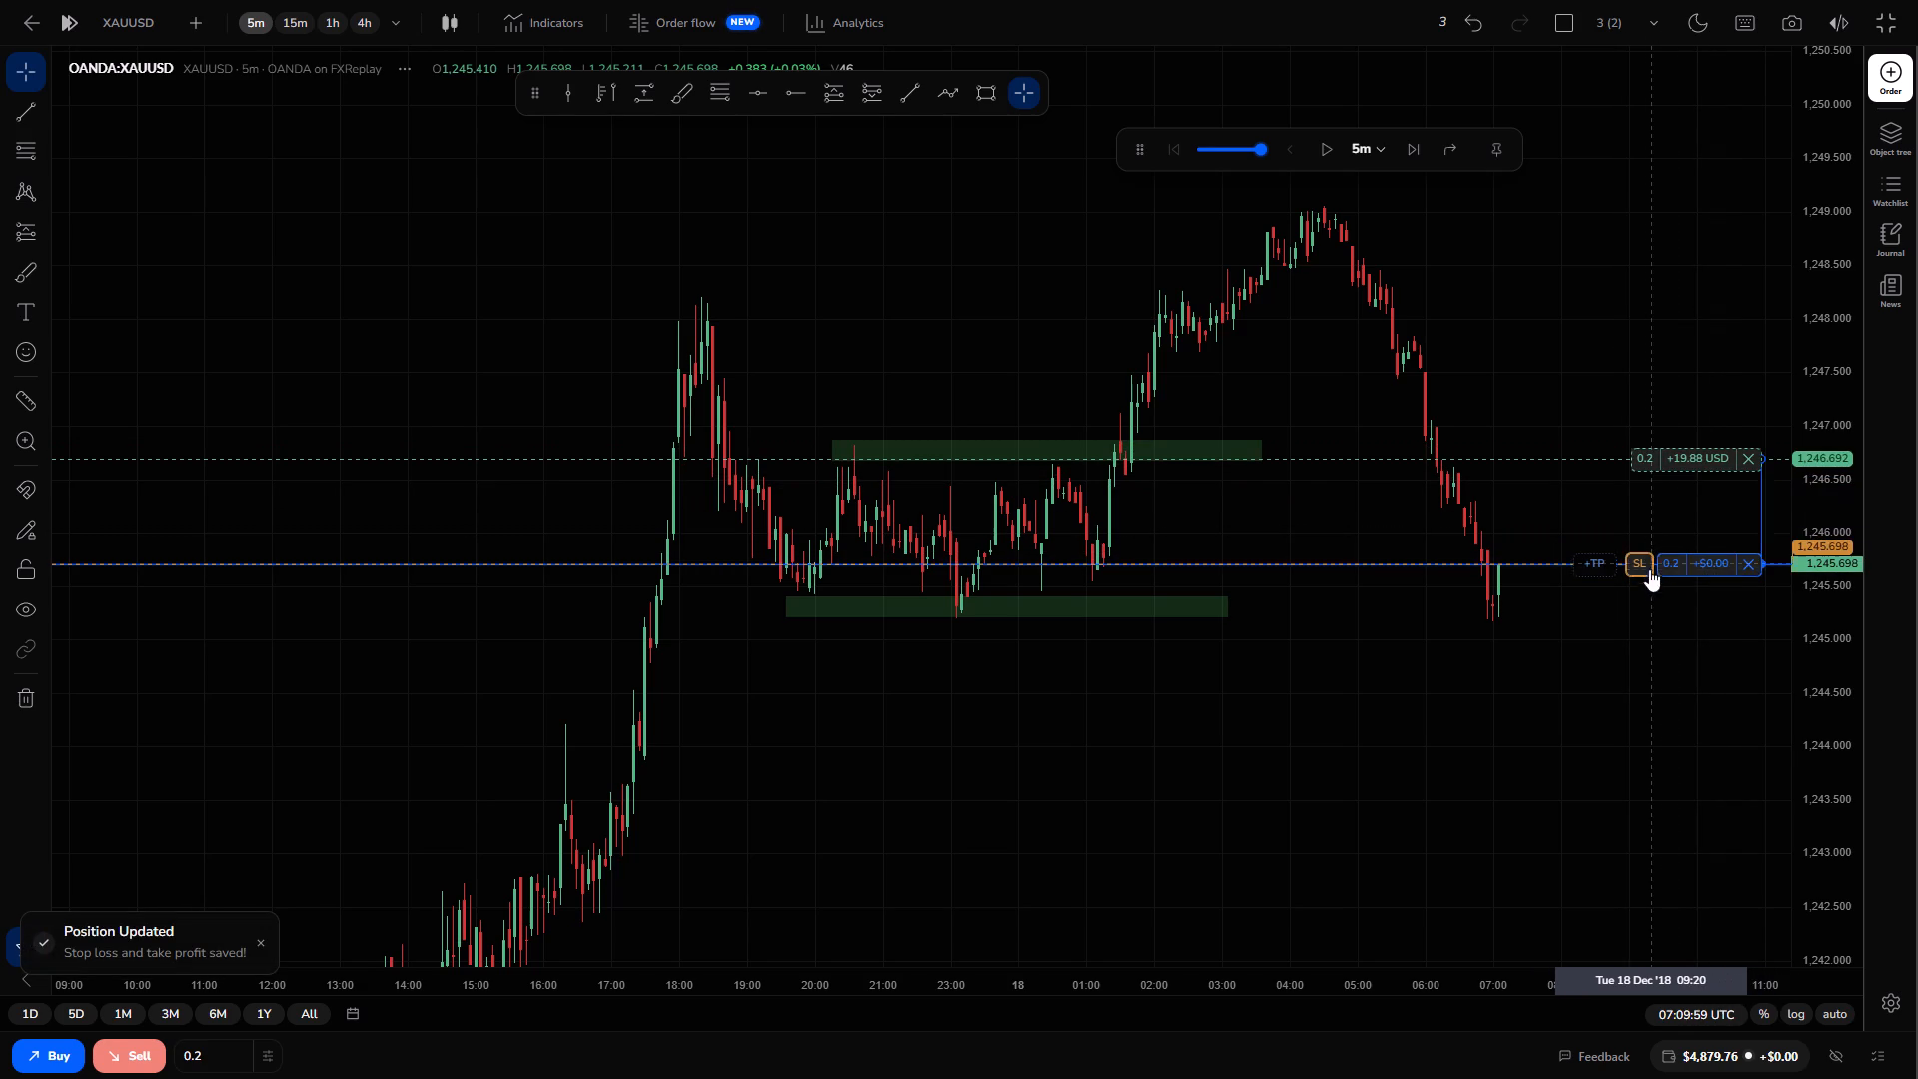
Set the buy position's stop loss at 1,245.301, inside the lower zone.
{"action": "left_click_drag", "start_coordinate": [1646, 572], "coordinate": [1646, 628]}
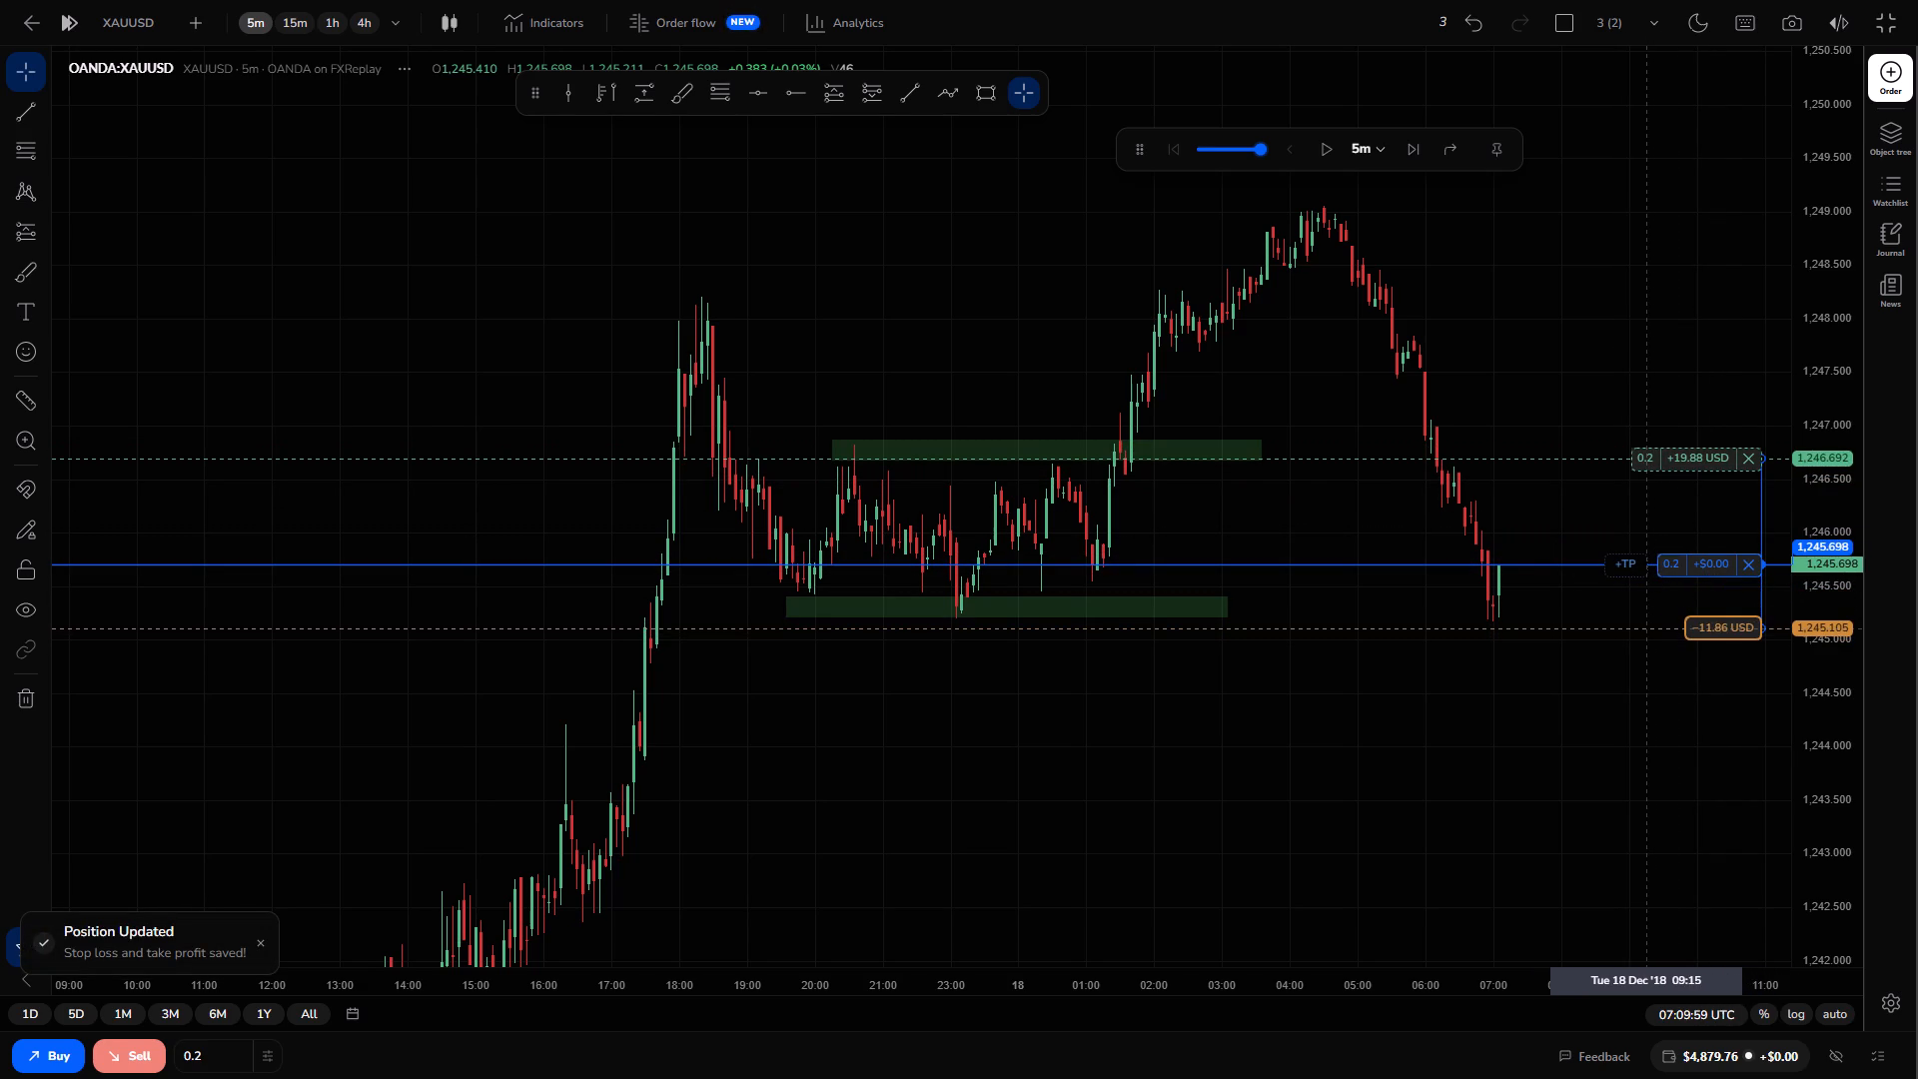
{"action": "left_click_drag", "start_coordinate": [1646, 628], "coordinate": [1647, 628]}
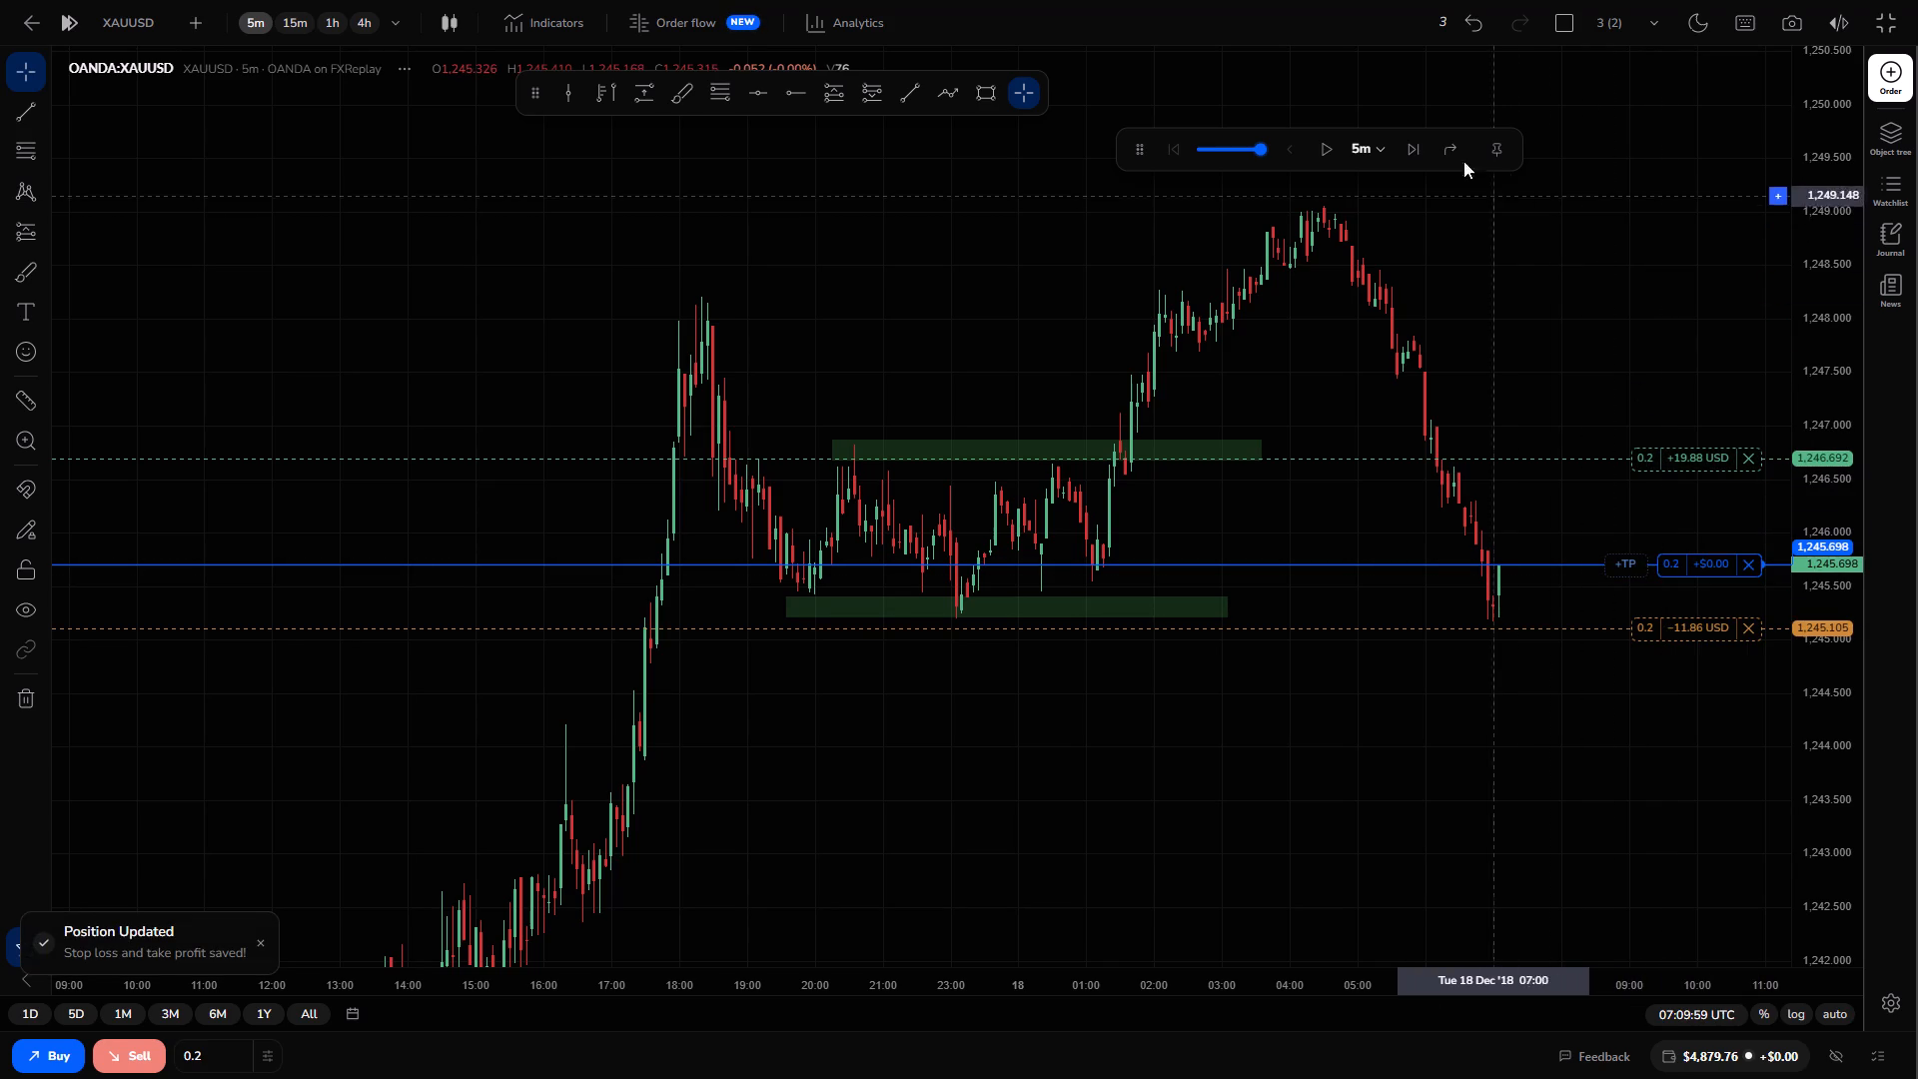
{"action": "left_click", "coordinate": [1659, 610]}
{"action": "left_click_drag", "start_coordinate": [1657, 628], "coordinate": [1664, 607]}
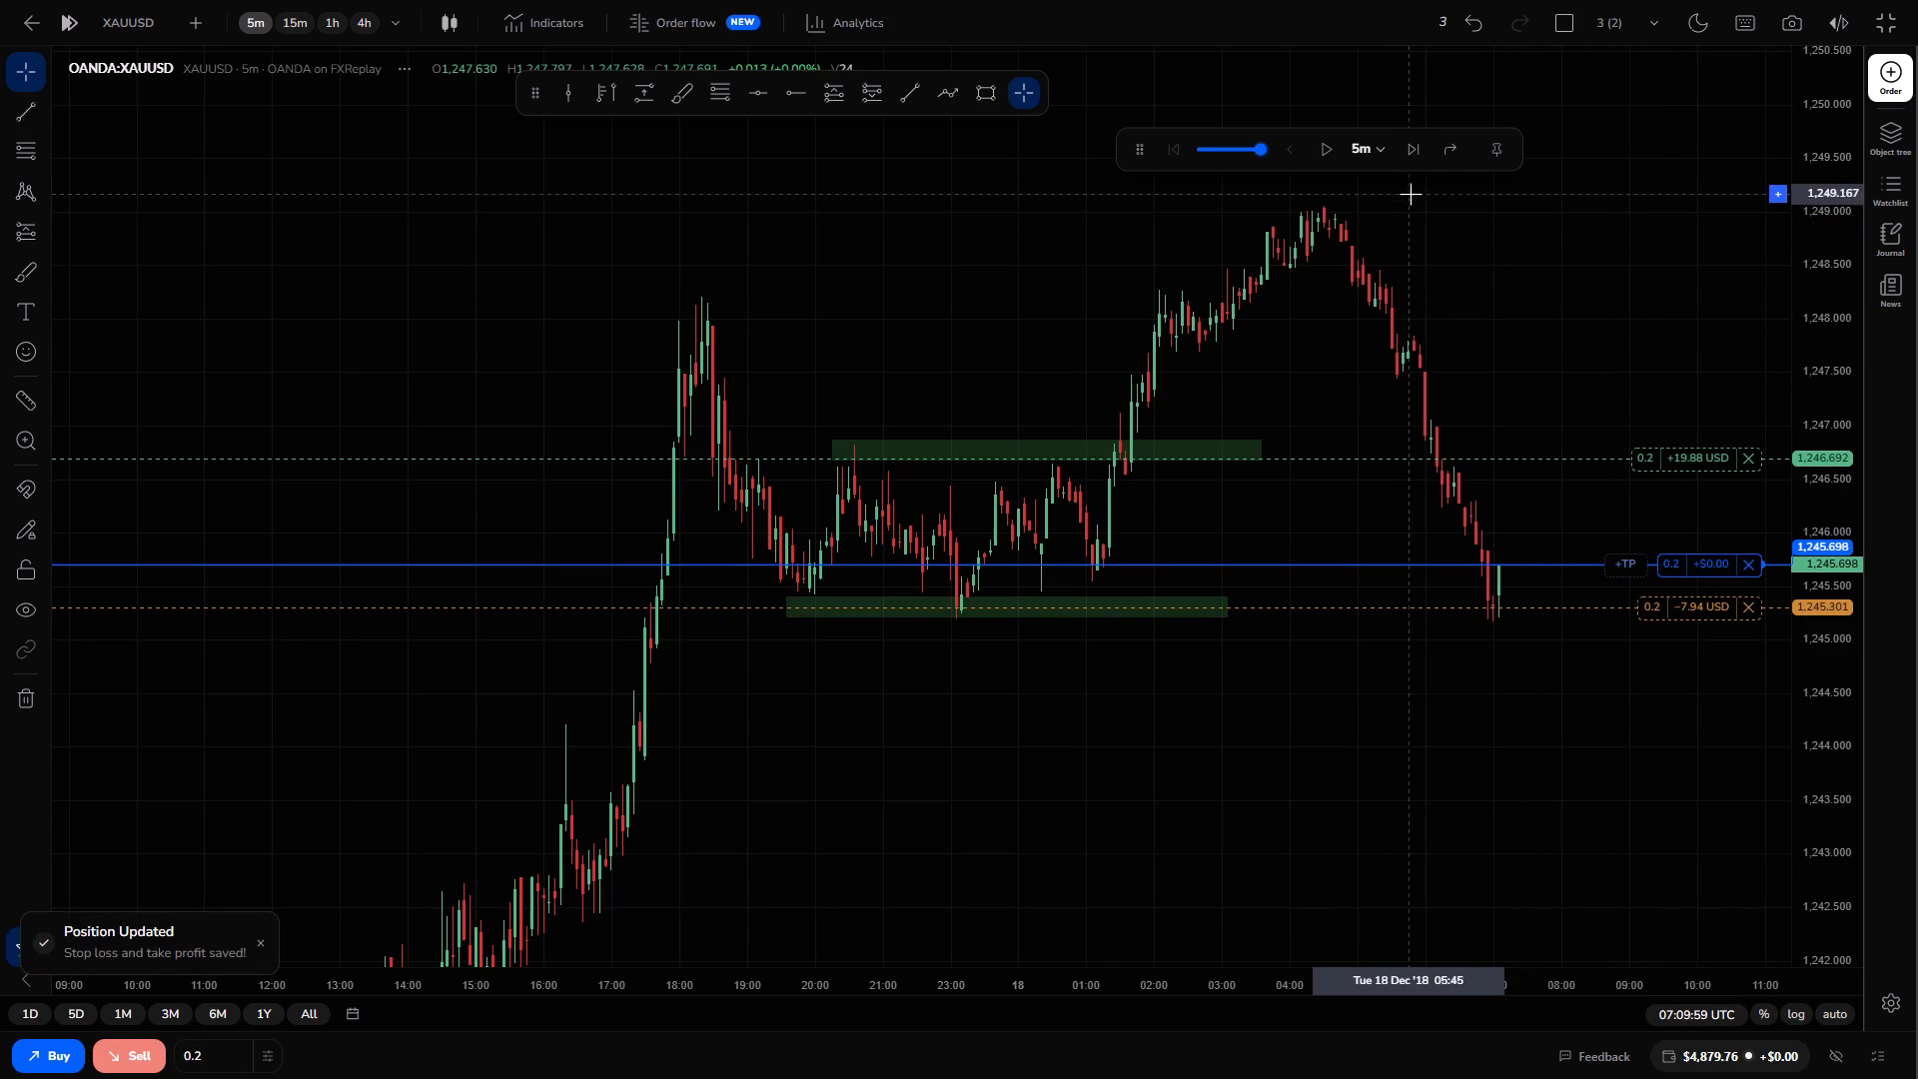
Advance the replay by one 5-minute candle to 07:14:59 UTC.
{"action": "left_click", "coordinate": [1415, 145]}
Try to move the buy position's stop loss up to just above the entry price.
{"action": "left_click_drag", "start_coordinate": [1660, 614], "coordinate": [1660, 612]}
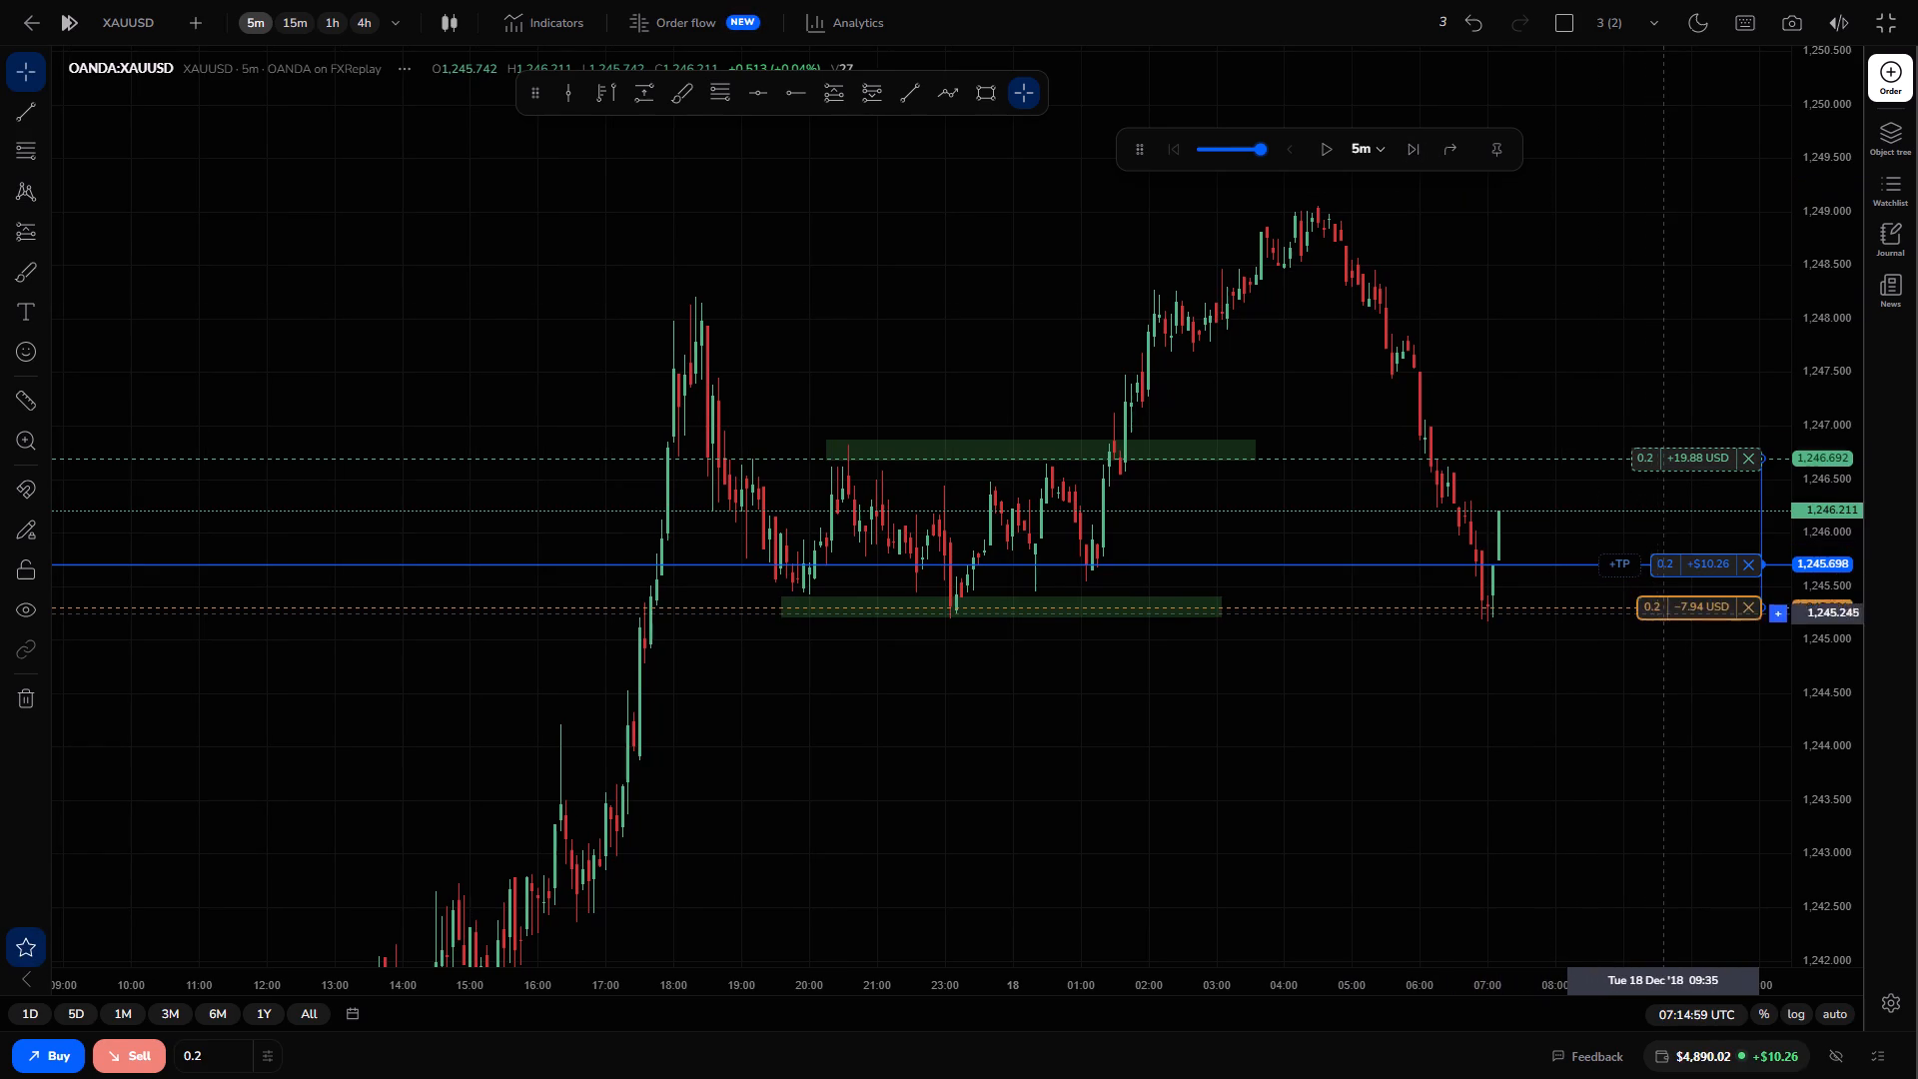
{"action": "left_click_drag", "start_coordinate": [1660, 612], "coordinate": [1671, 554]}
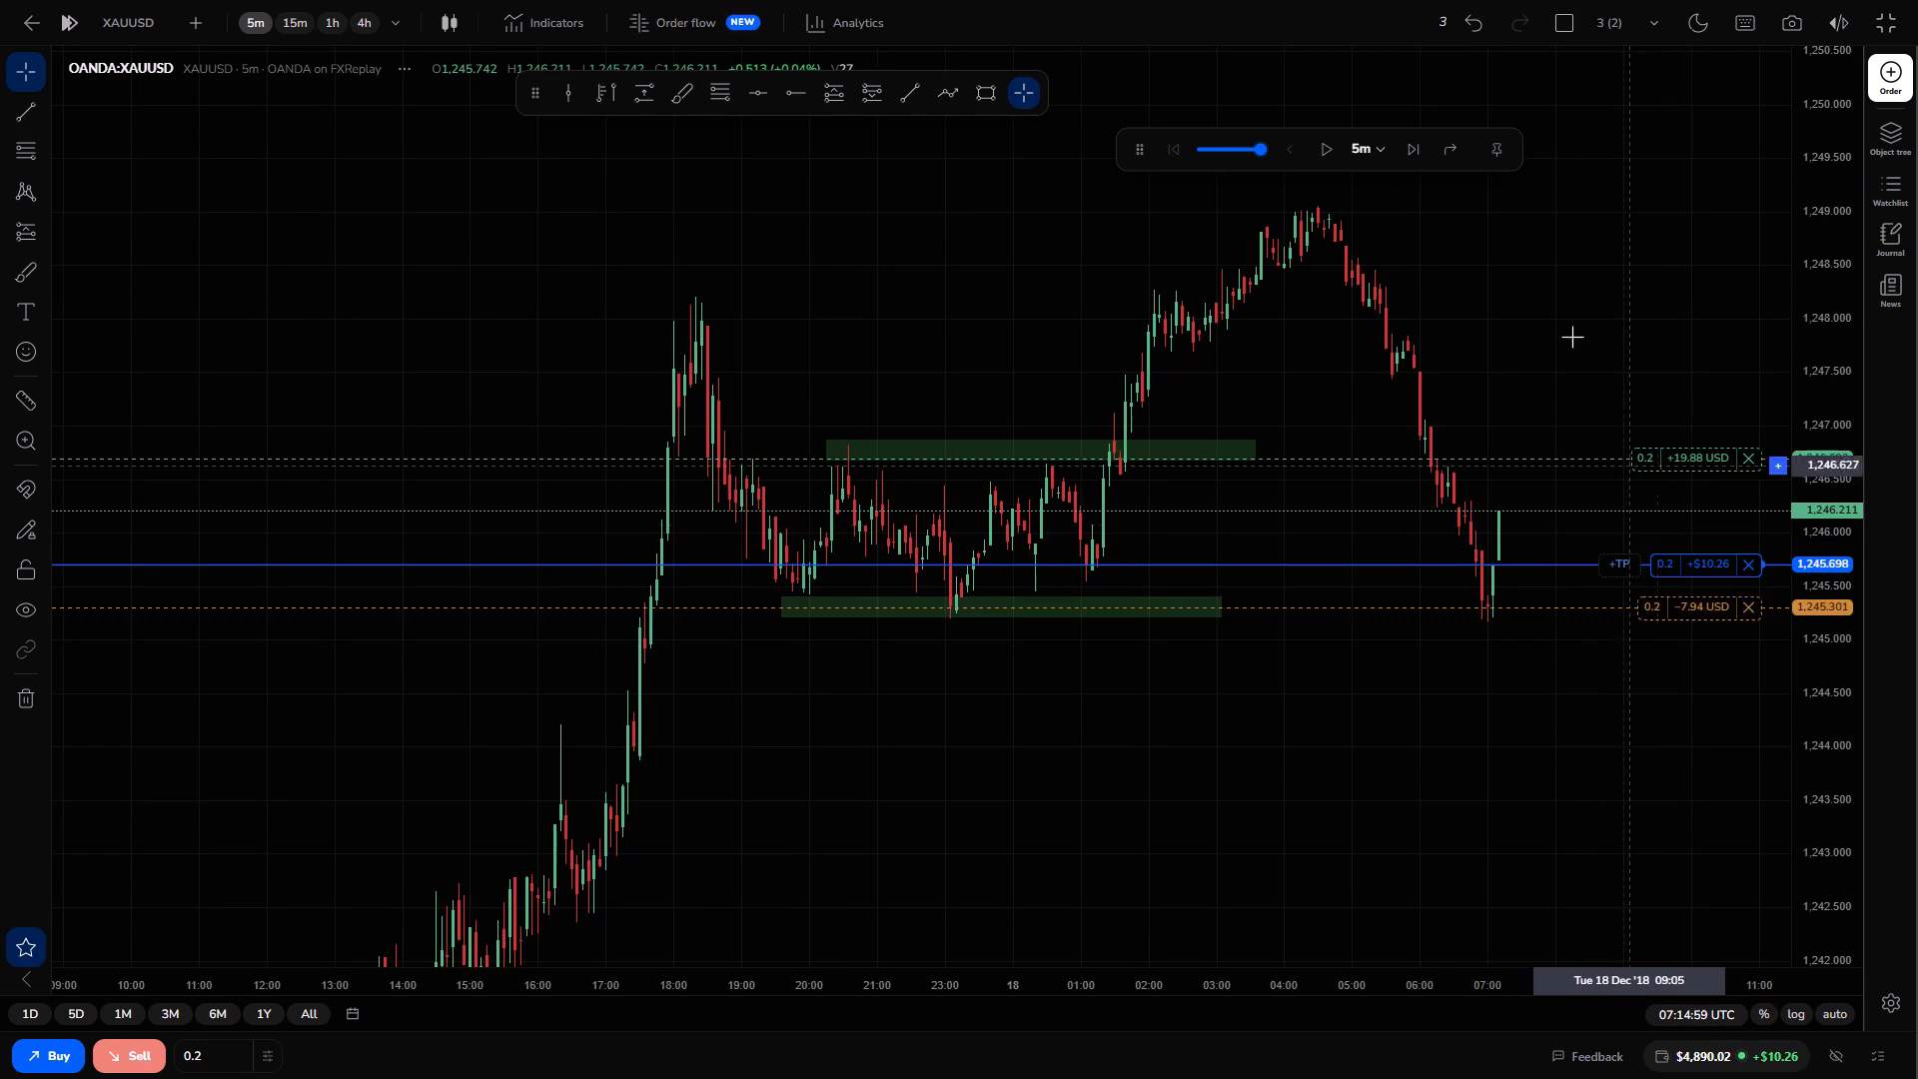
Advance the replay by two 5-minute candles to 07:24:59 UTC.
{"action": "left_click", "coordinate": [1424, 146]}
{"action": "left_click", "coordinate": [1425, 153]}
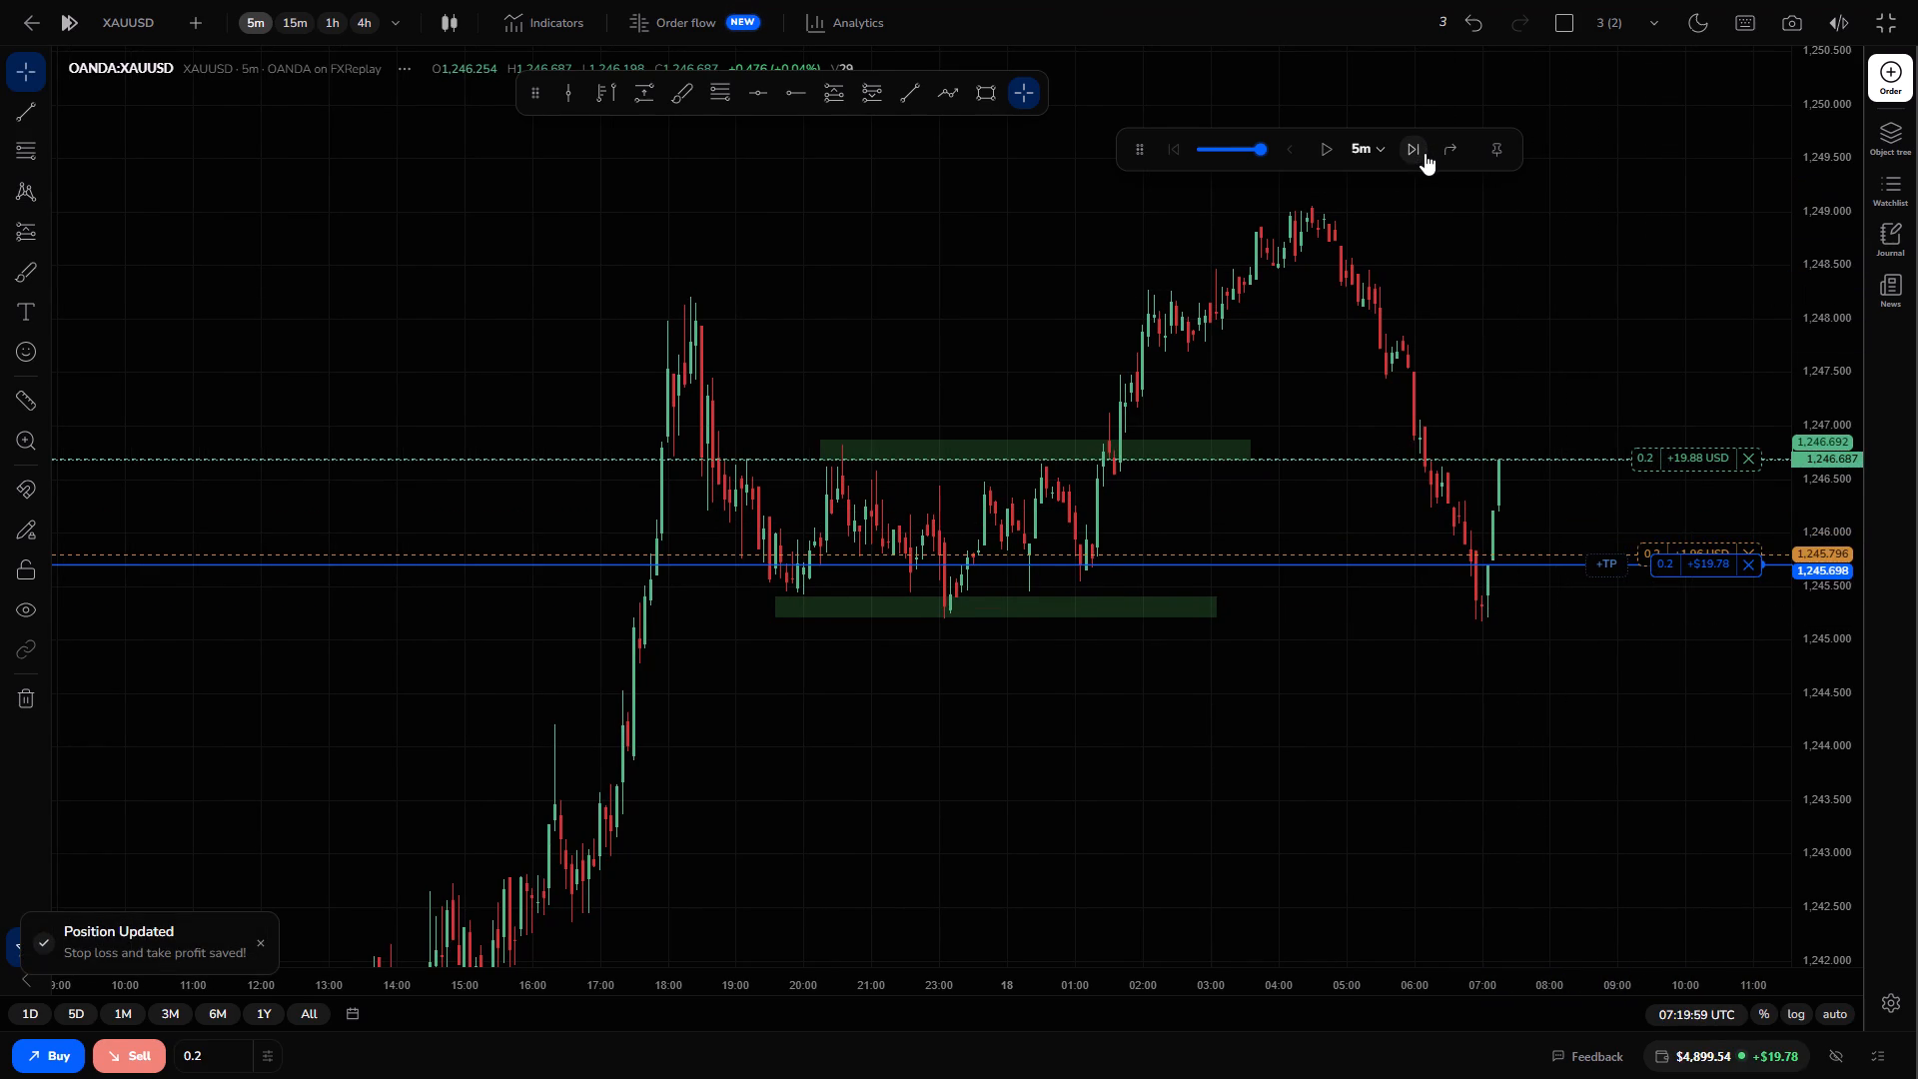
Advance the replay in 5-minute candles to 08:19:59 UTC.
{"action": "left_click_drag", "start_coordinate": [1479, 506], "coordinate": [1498, 458]}
{"action": "scroll", "coordinate": [1501, 444], "scroll_direction": "up", "scroll_amount": 1}
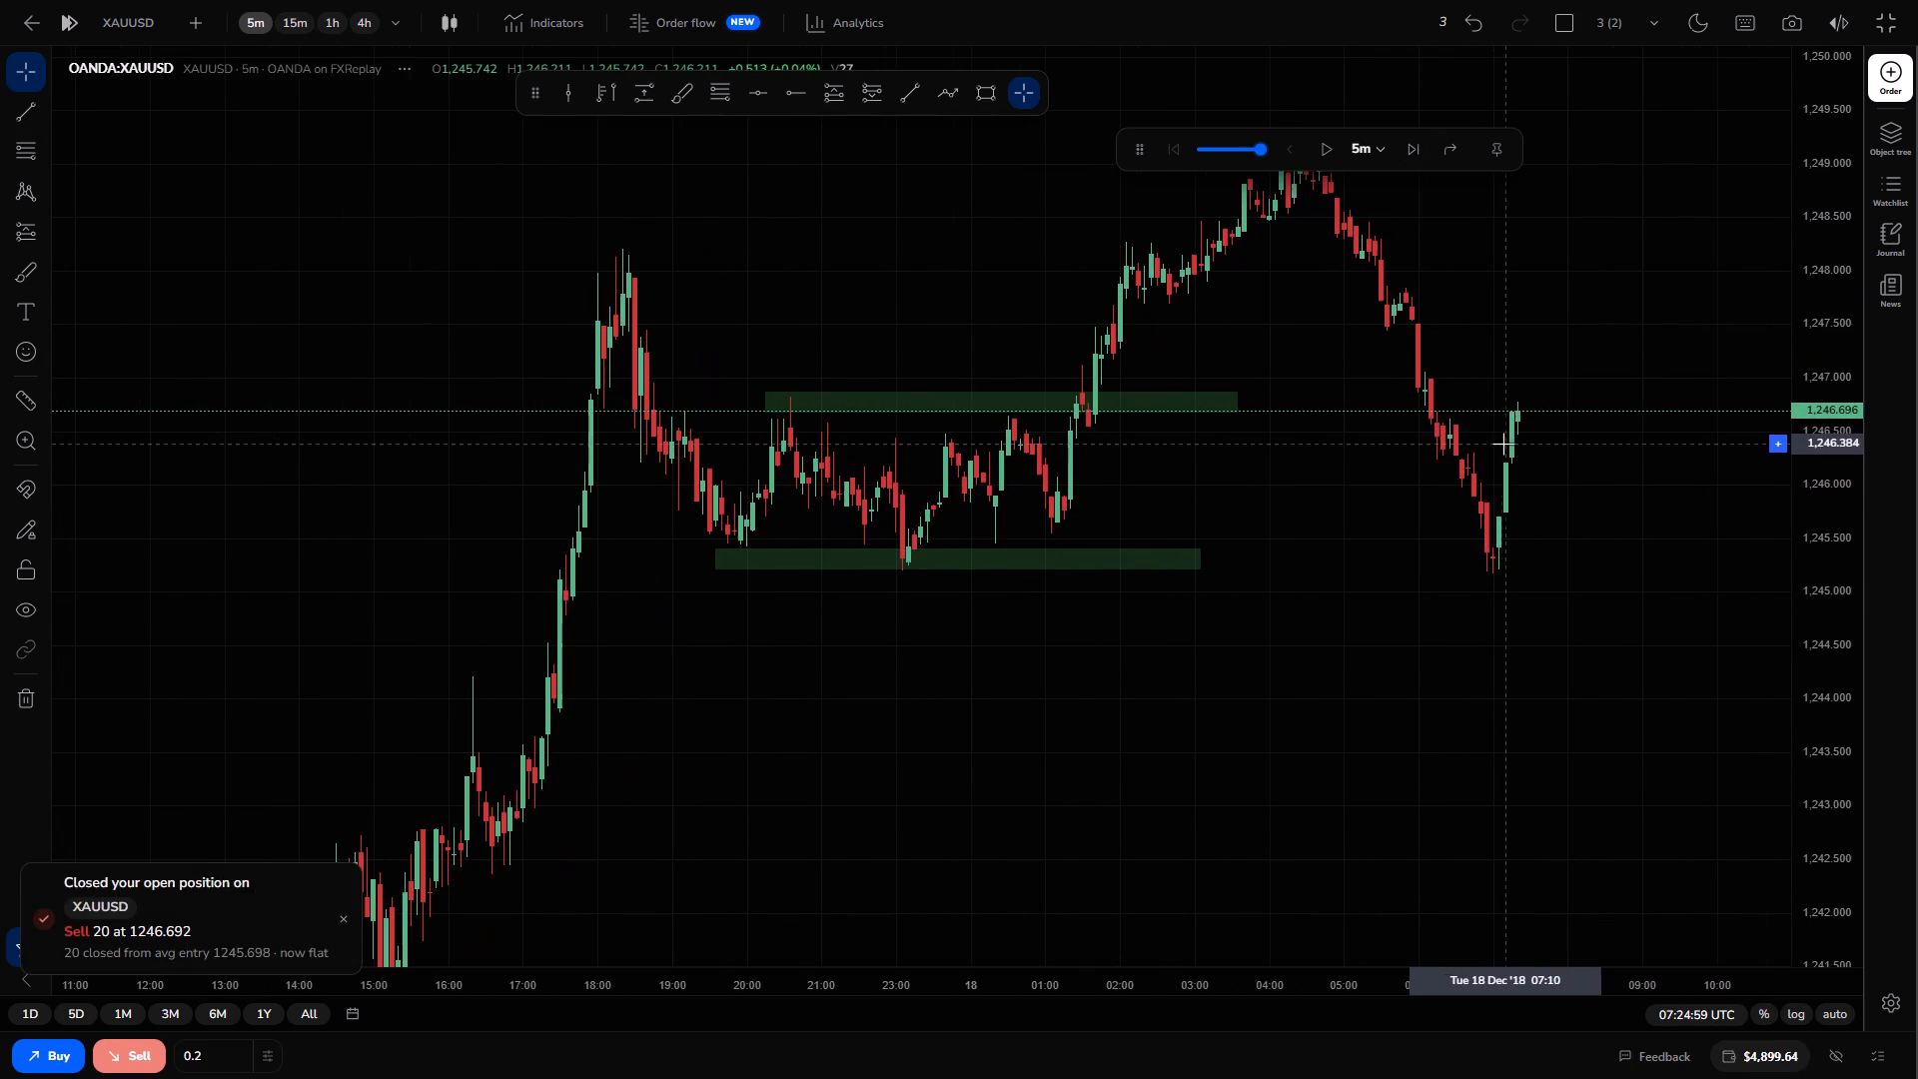
{"action": "triple_click", "coordinate": [1416, 148]}
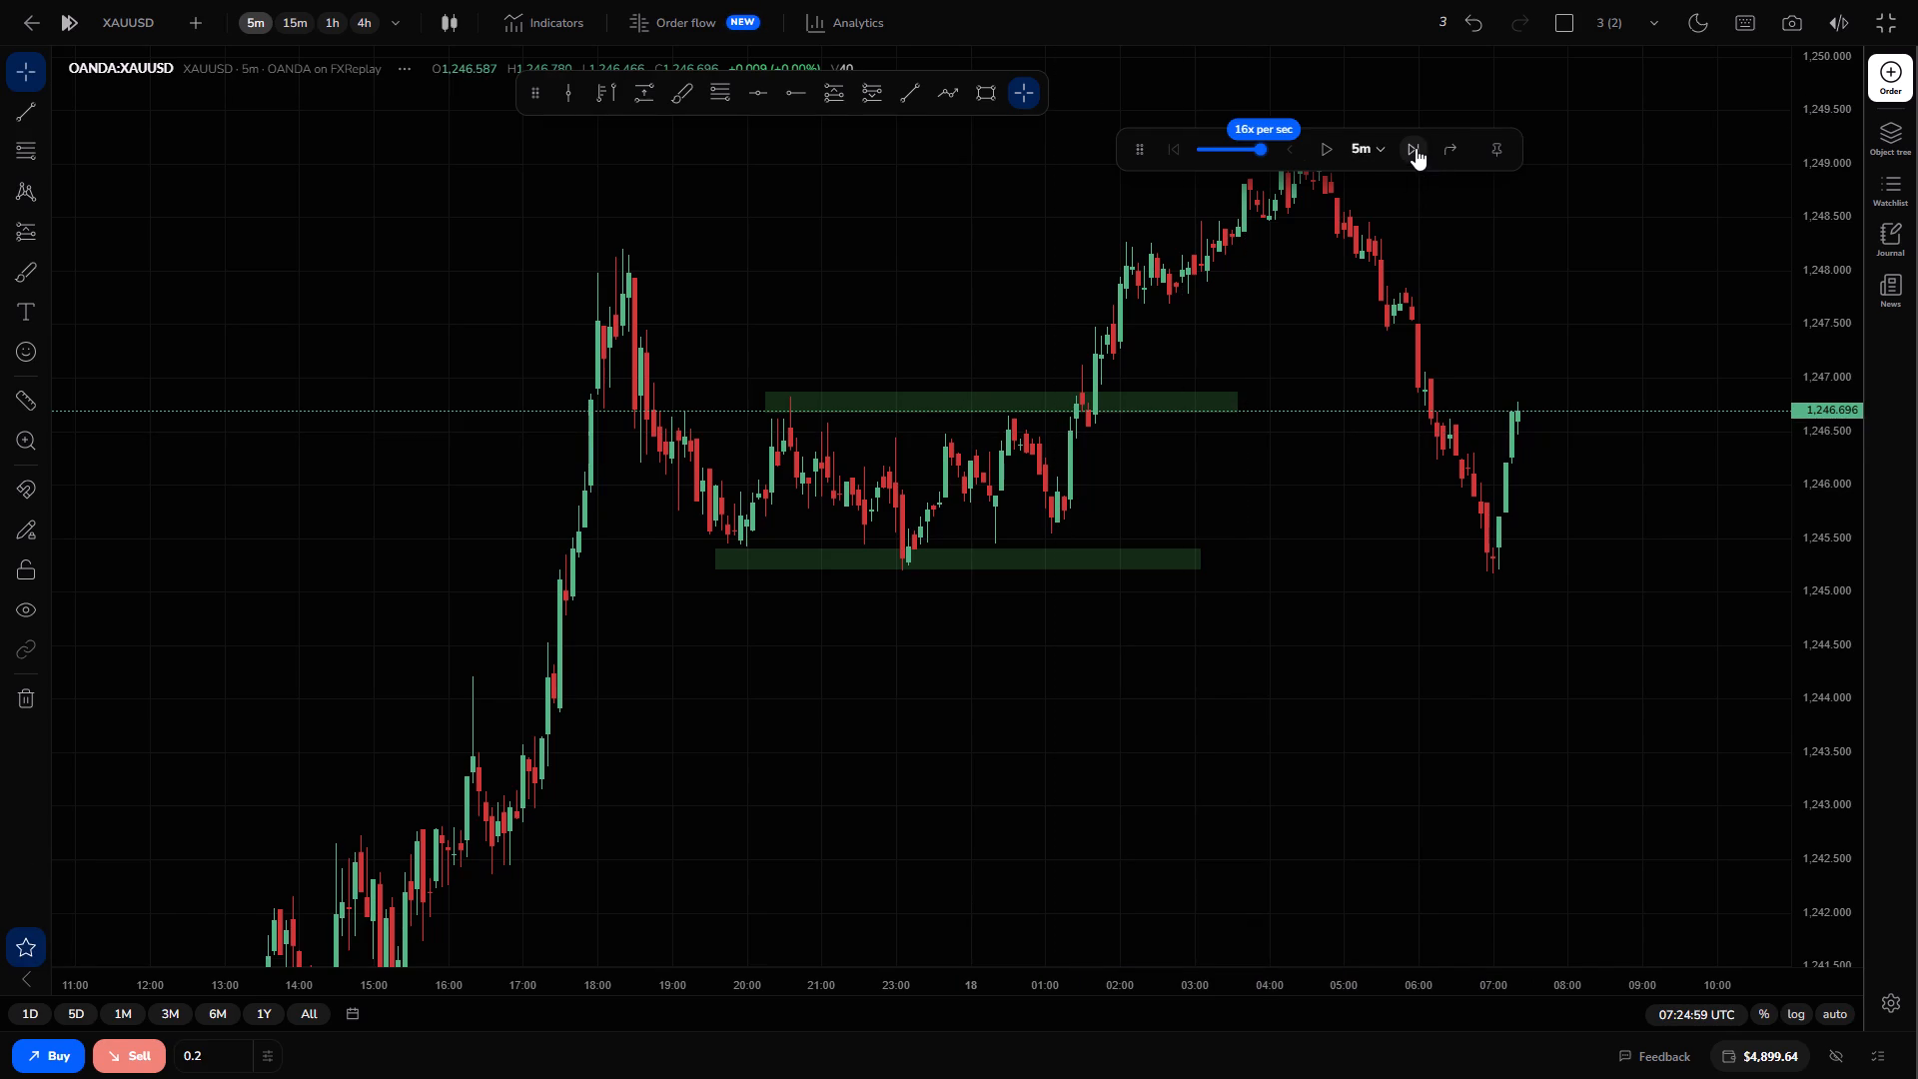
{"action": "triple_click", "coordinate": [1416, 148]}
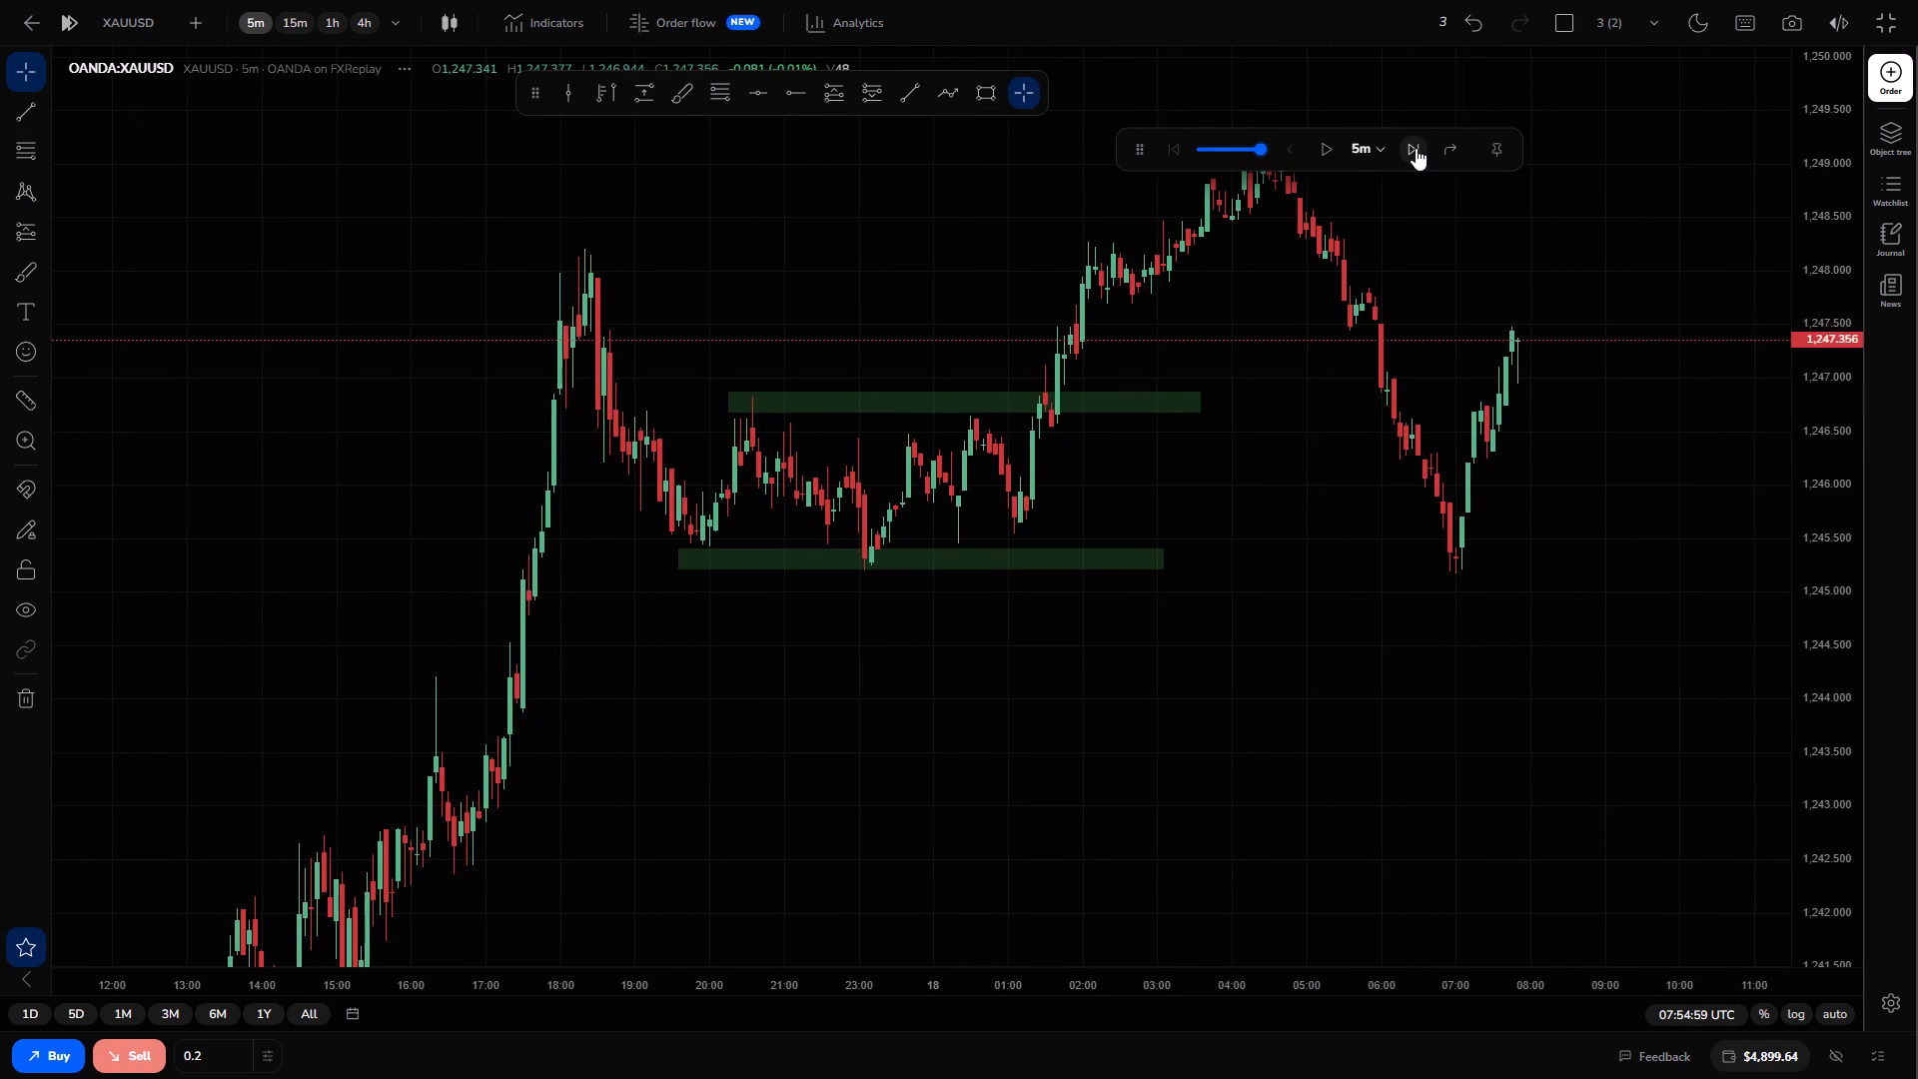
{"action": "triple_click", "coordinate": [1416, 148]}
{"action": "double_click", "coordinate": [1416, 148]}
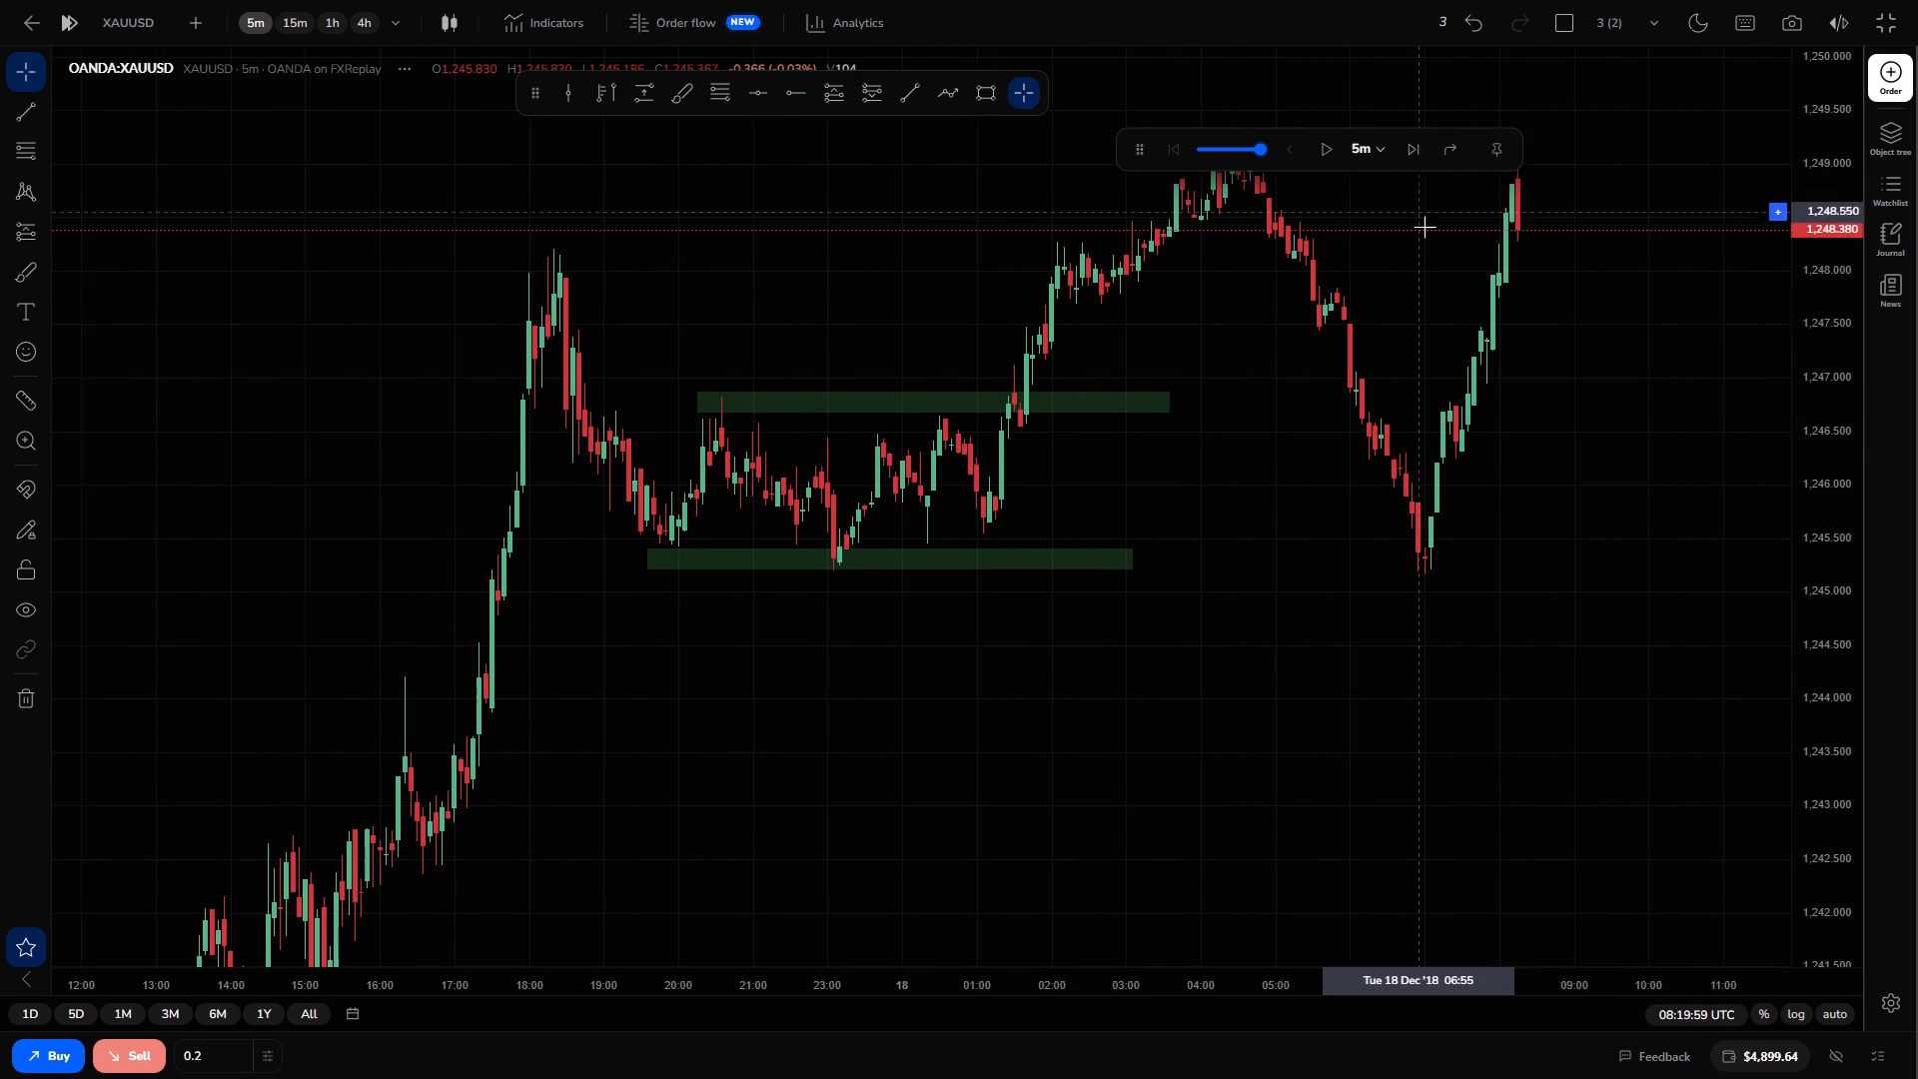
Draw a horizontal ray at 1,249.036 from the swing high that precedes the drop into the lower zone.
{"action": "left_click_drag", "start_coordinate": [1425, 227], "coordinate": [1431, 312]}
{"action": "scroll", "coordinate": [1418, 287], "scroll_direction": "up", "scroll_amount": 1}
{"action": "scroll", "coordinate": [1419, 288], "scroll_direction": "down", "scroll_amount": 1}
{"action": "left_click_drag", "start_coordinate": [1531, 495], "coordinate": [1483, 405]}
{"action": "scroll", "coordinate": [1480, 404], "scroll_direction": "up", "scroll_amount": 1}
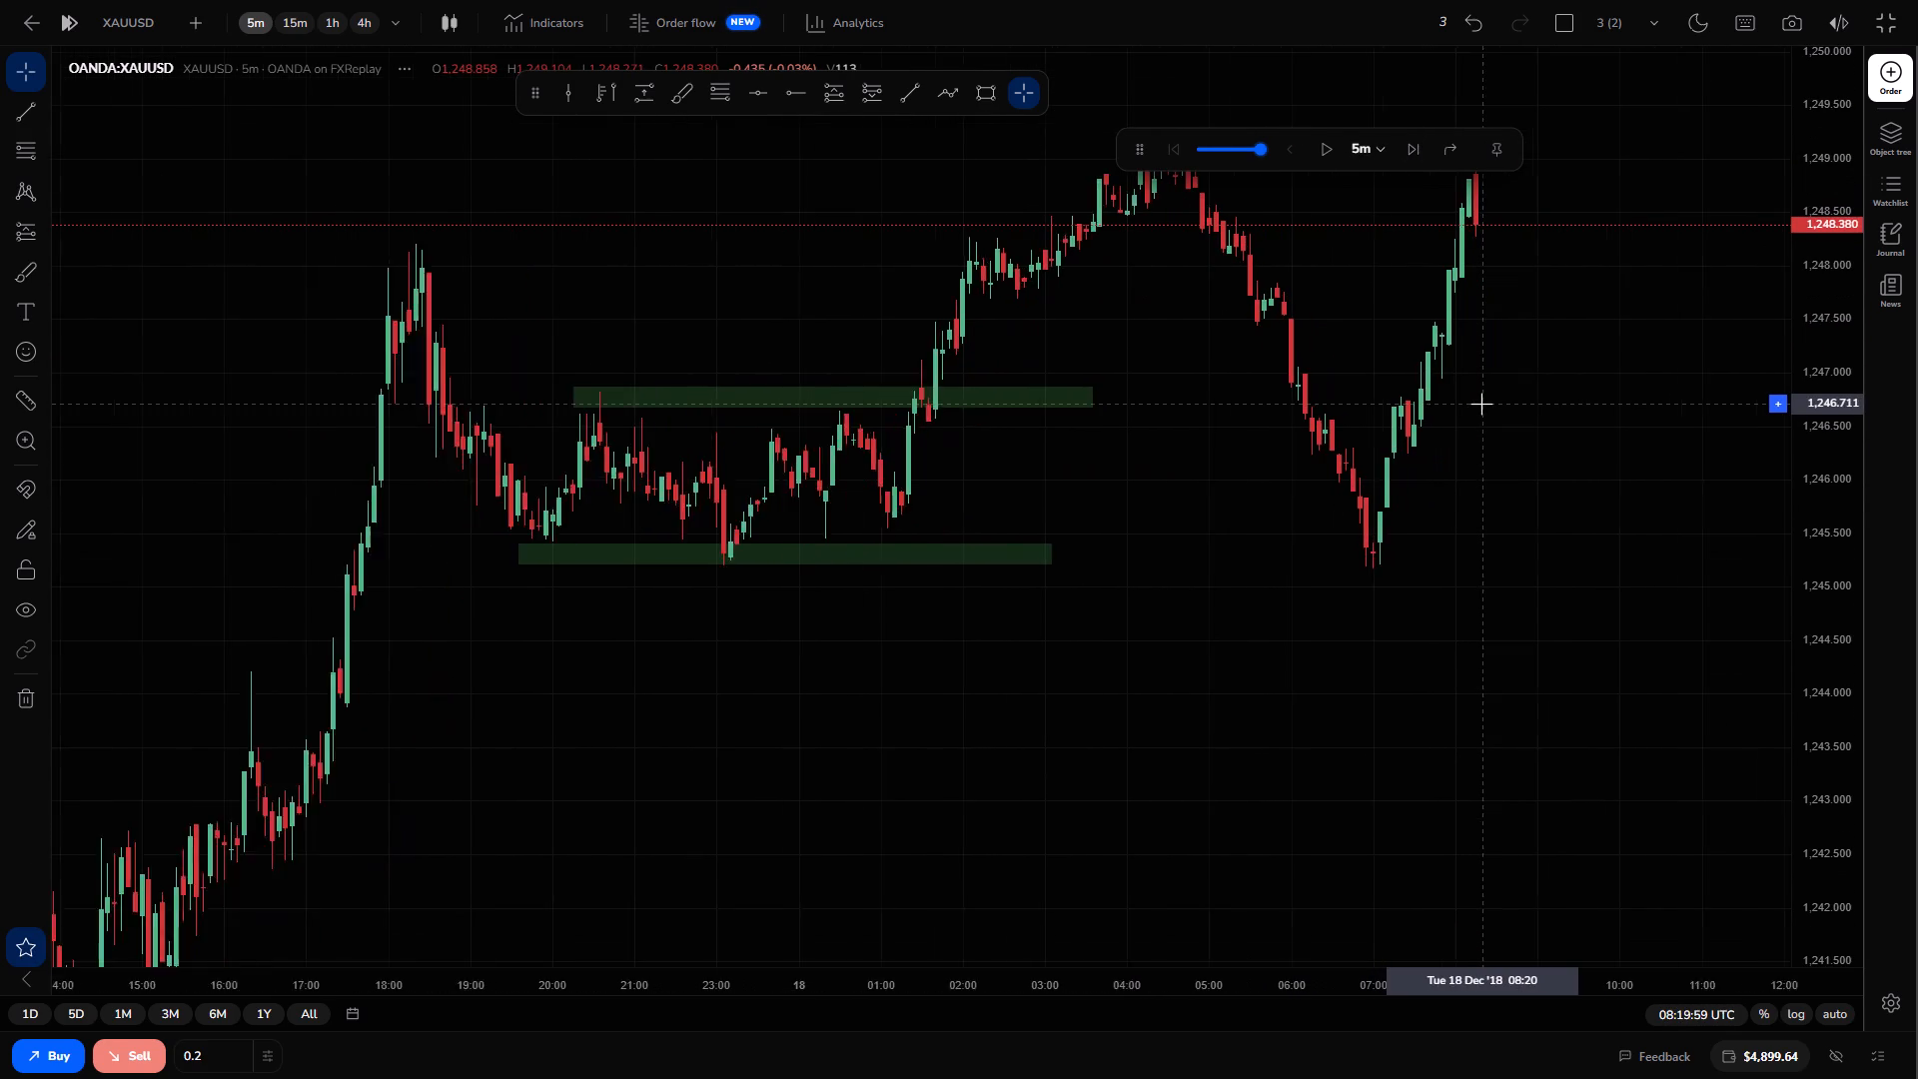
{"action": "scroll", "coordinate": [1481, 404], "scroll_direction": "down", "scroll_amount": 1}
{"action": "scroll", "coordinate": [1480, 401], "scroll_direction": "up", "scroll_amount": 1}
{"action": "left_click_drag", "start_coordinate": [1439, 274], "coordinate": [1456, 393]}
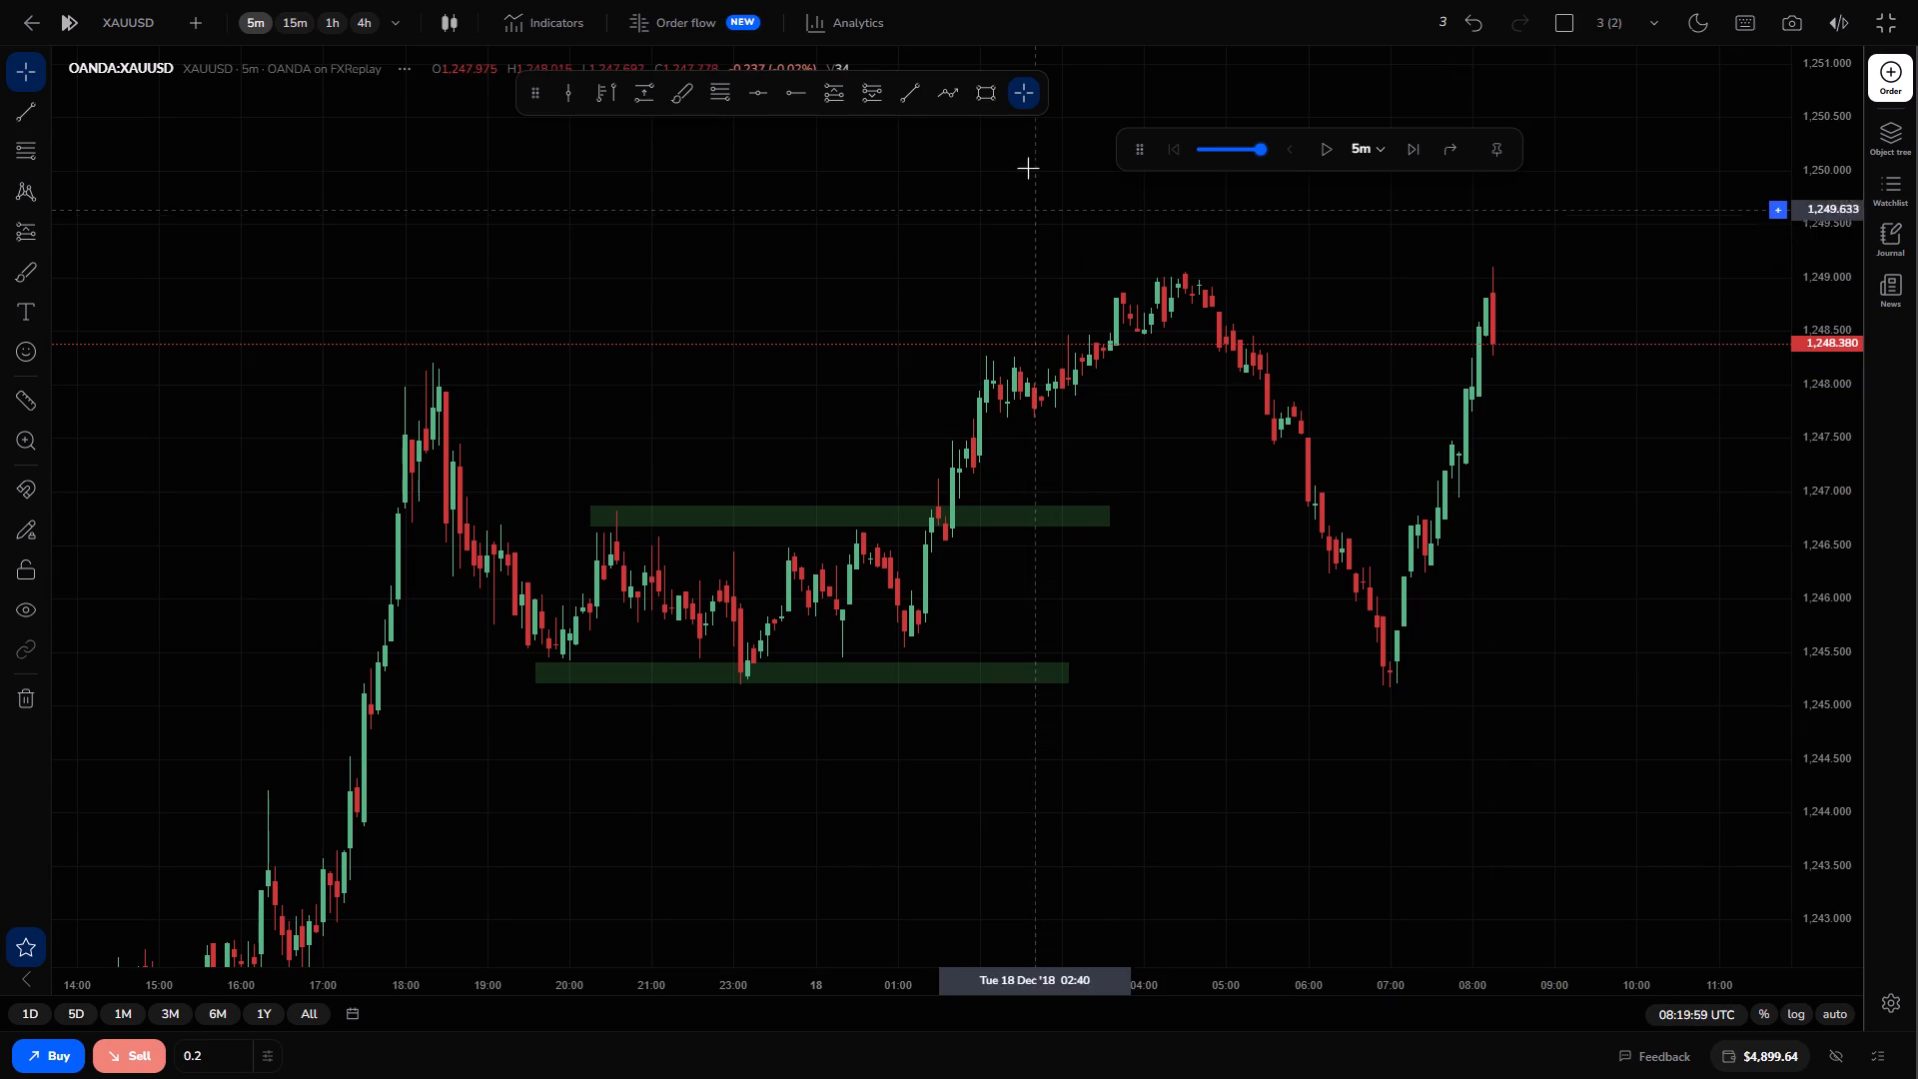
{"action": "left_click", "coordinate": [788, 93]}
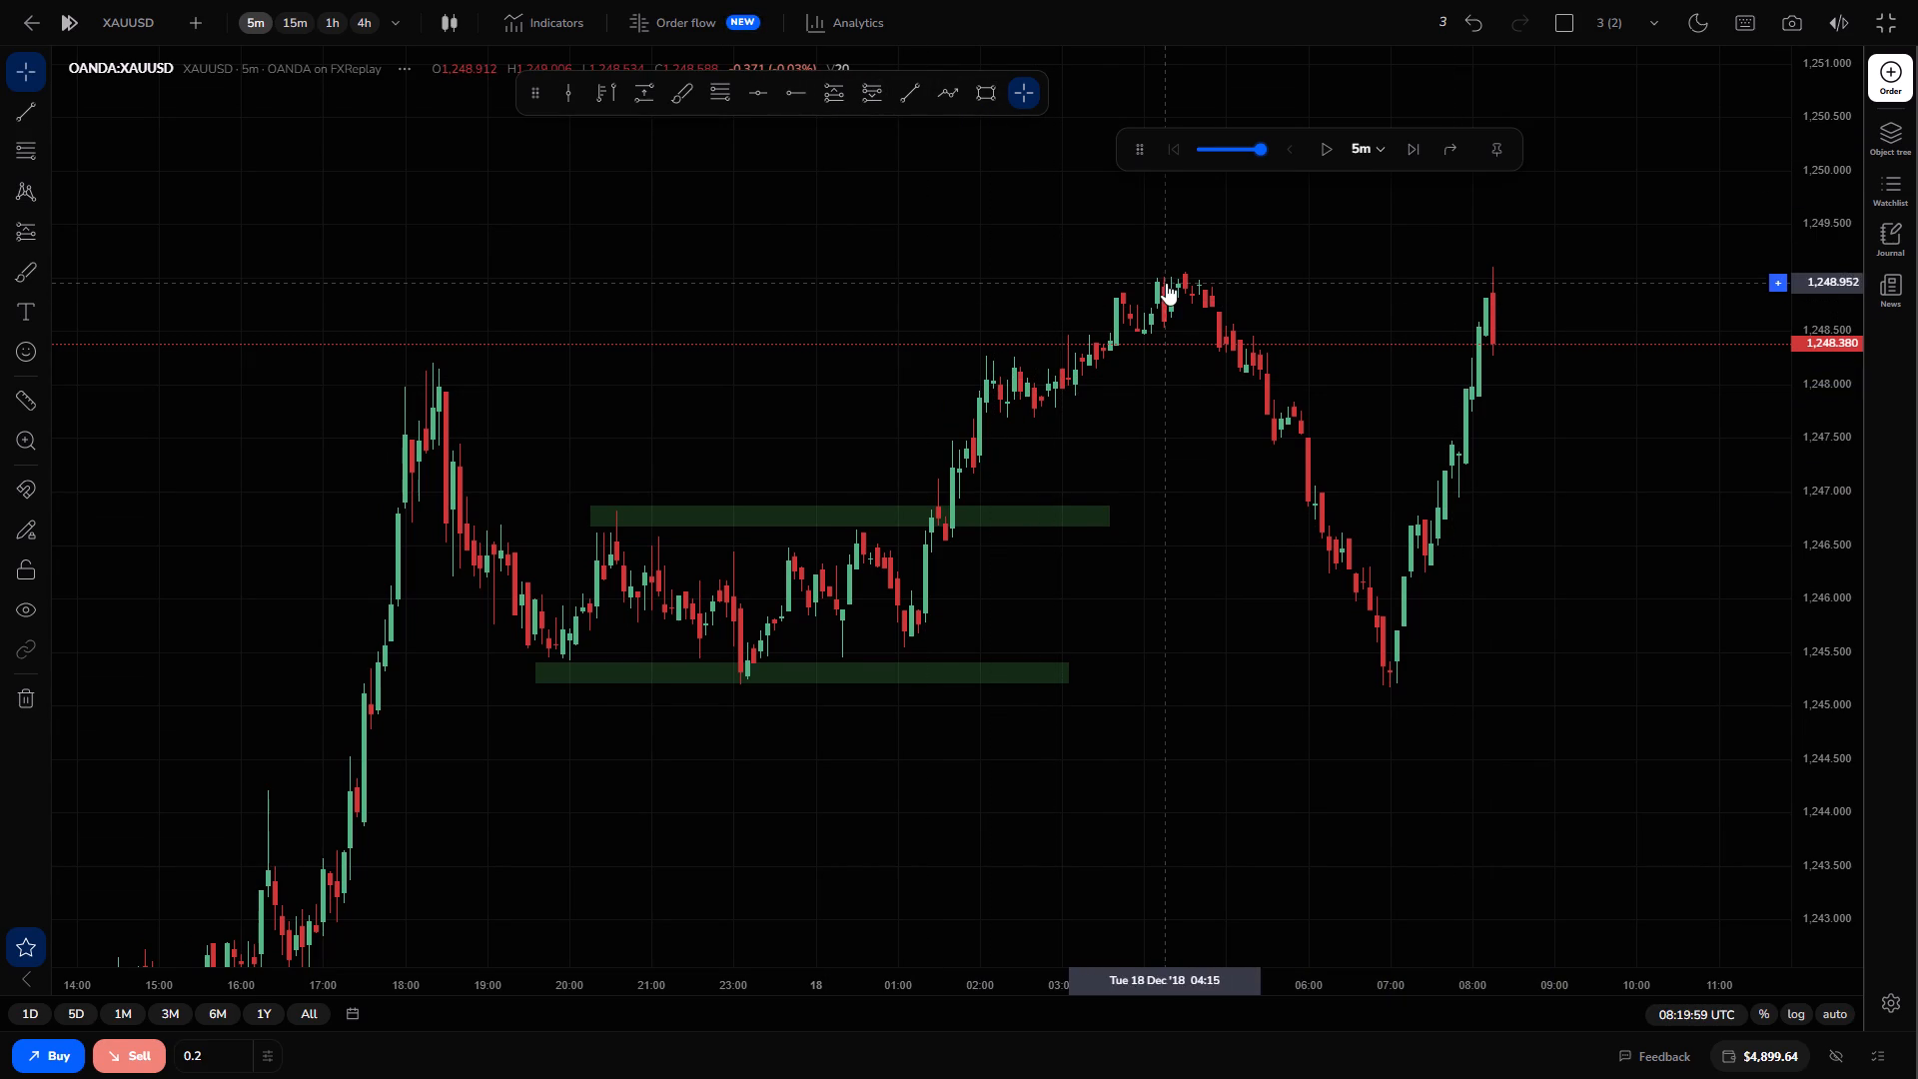
{"action": "left_click", "coordinate": [796, 103]}
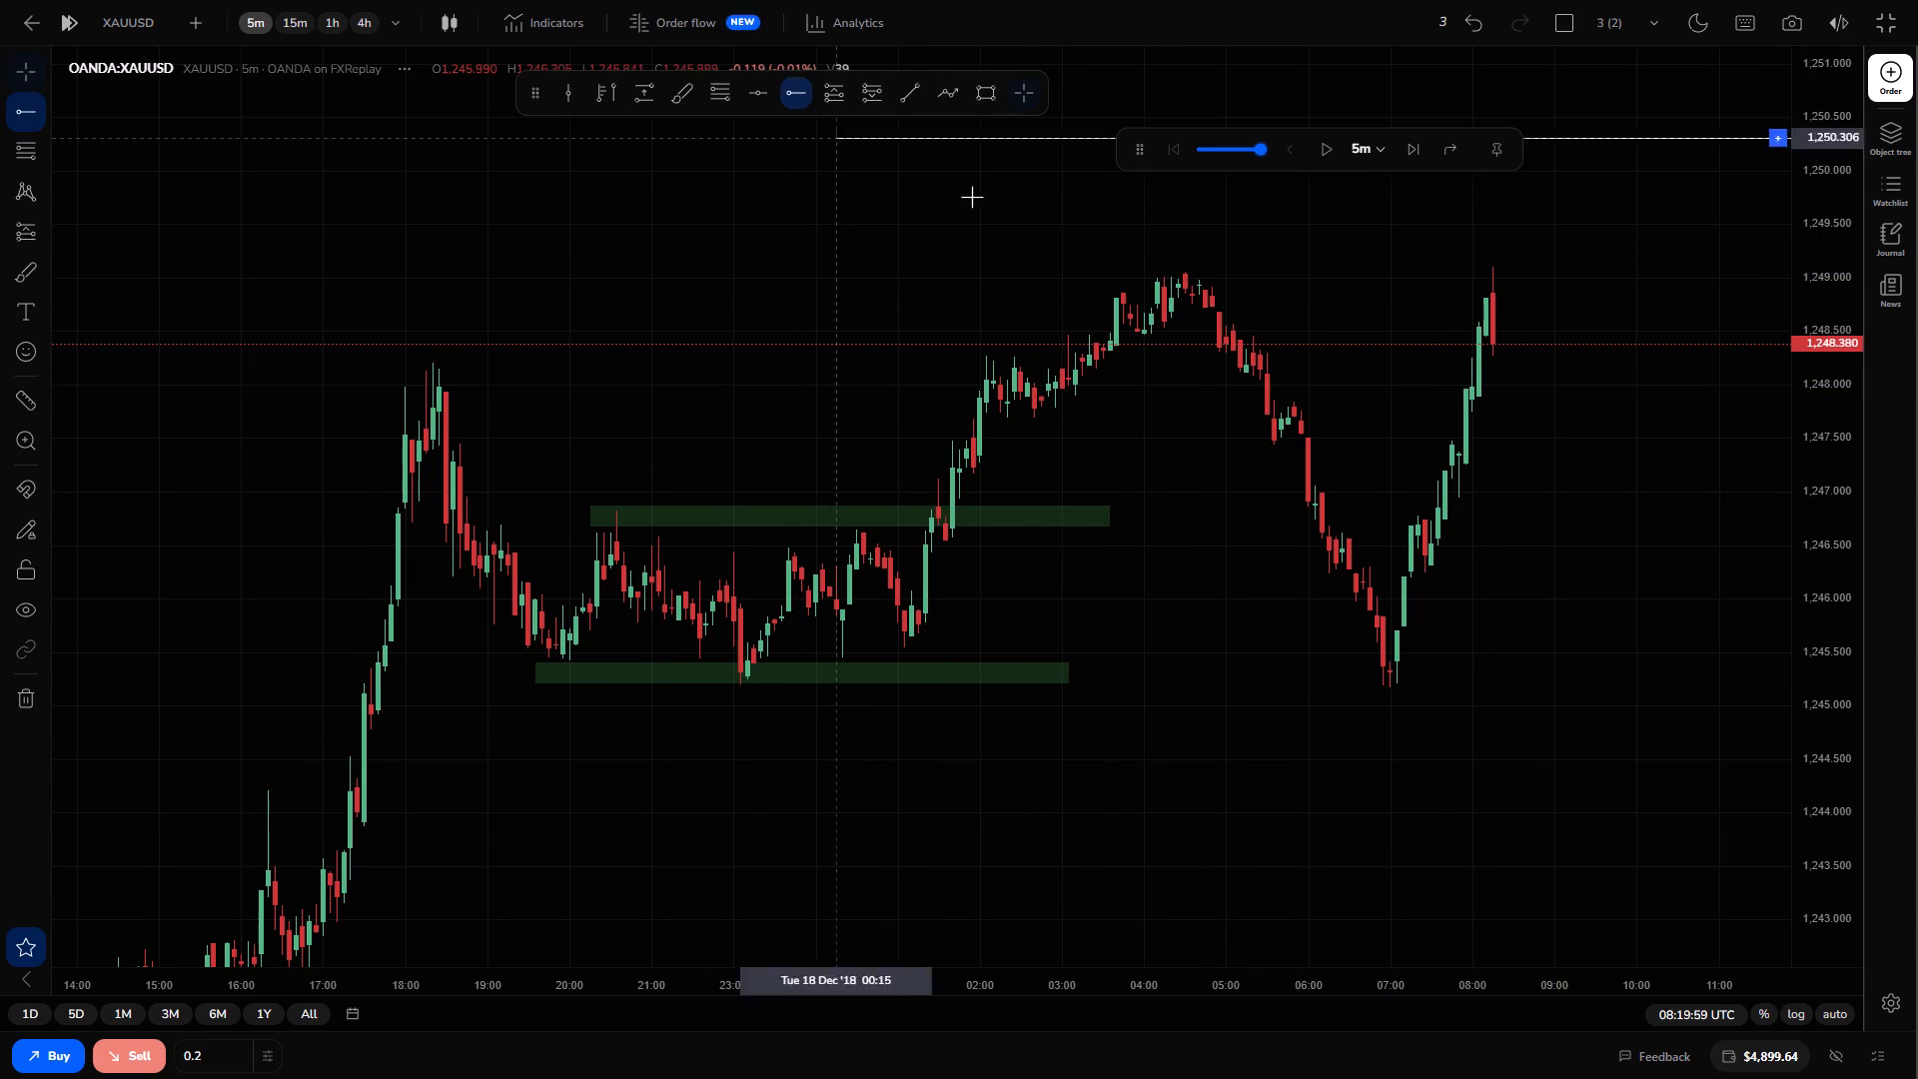
{"action": "left_click", "coordinate": [1178, 274]}
{"action": "left_click", "coordinate": [1471, 414]}
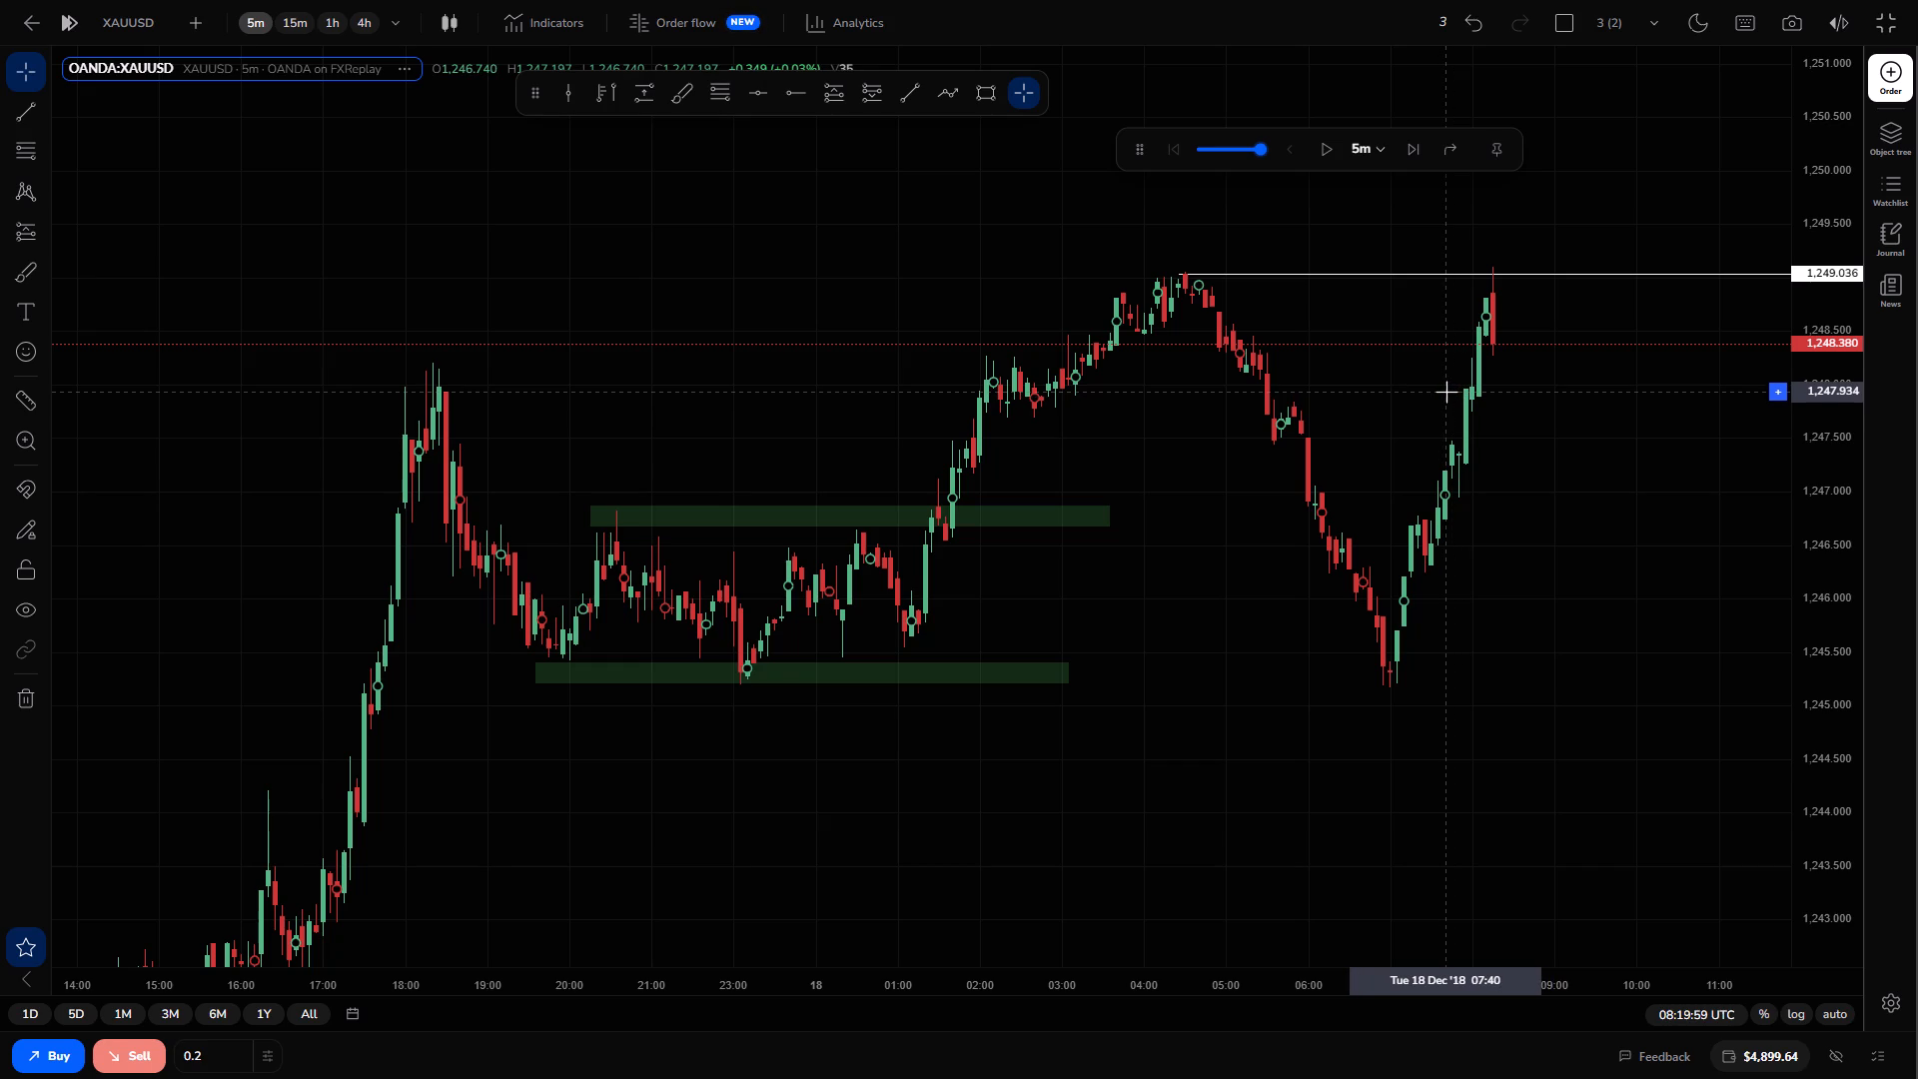
Advance the replay in 5-minute candles to 11:34:59 UTC.
{"action": "left_click_drag", "start_coordinate": [1637, 358], "coordinate": [1478, 385]}
{"action": "scroll", "coordinate": [1483, 364], "scroll_direction": "down", "scroll_amount": 1}
{"action": "scroll", "coordinate": [1477, 361], "scroll_direction": "up", "scroll_amount": 1}
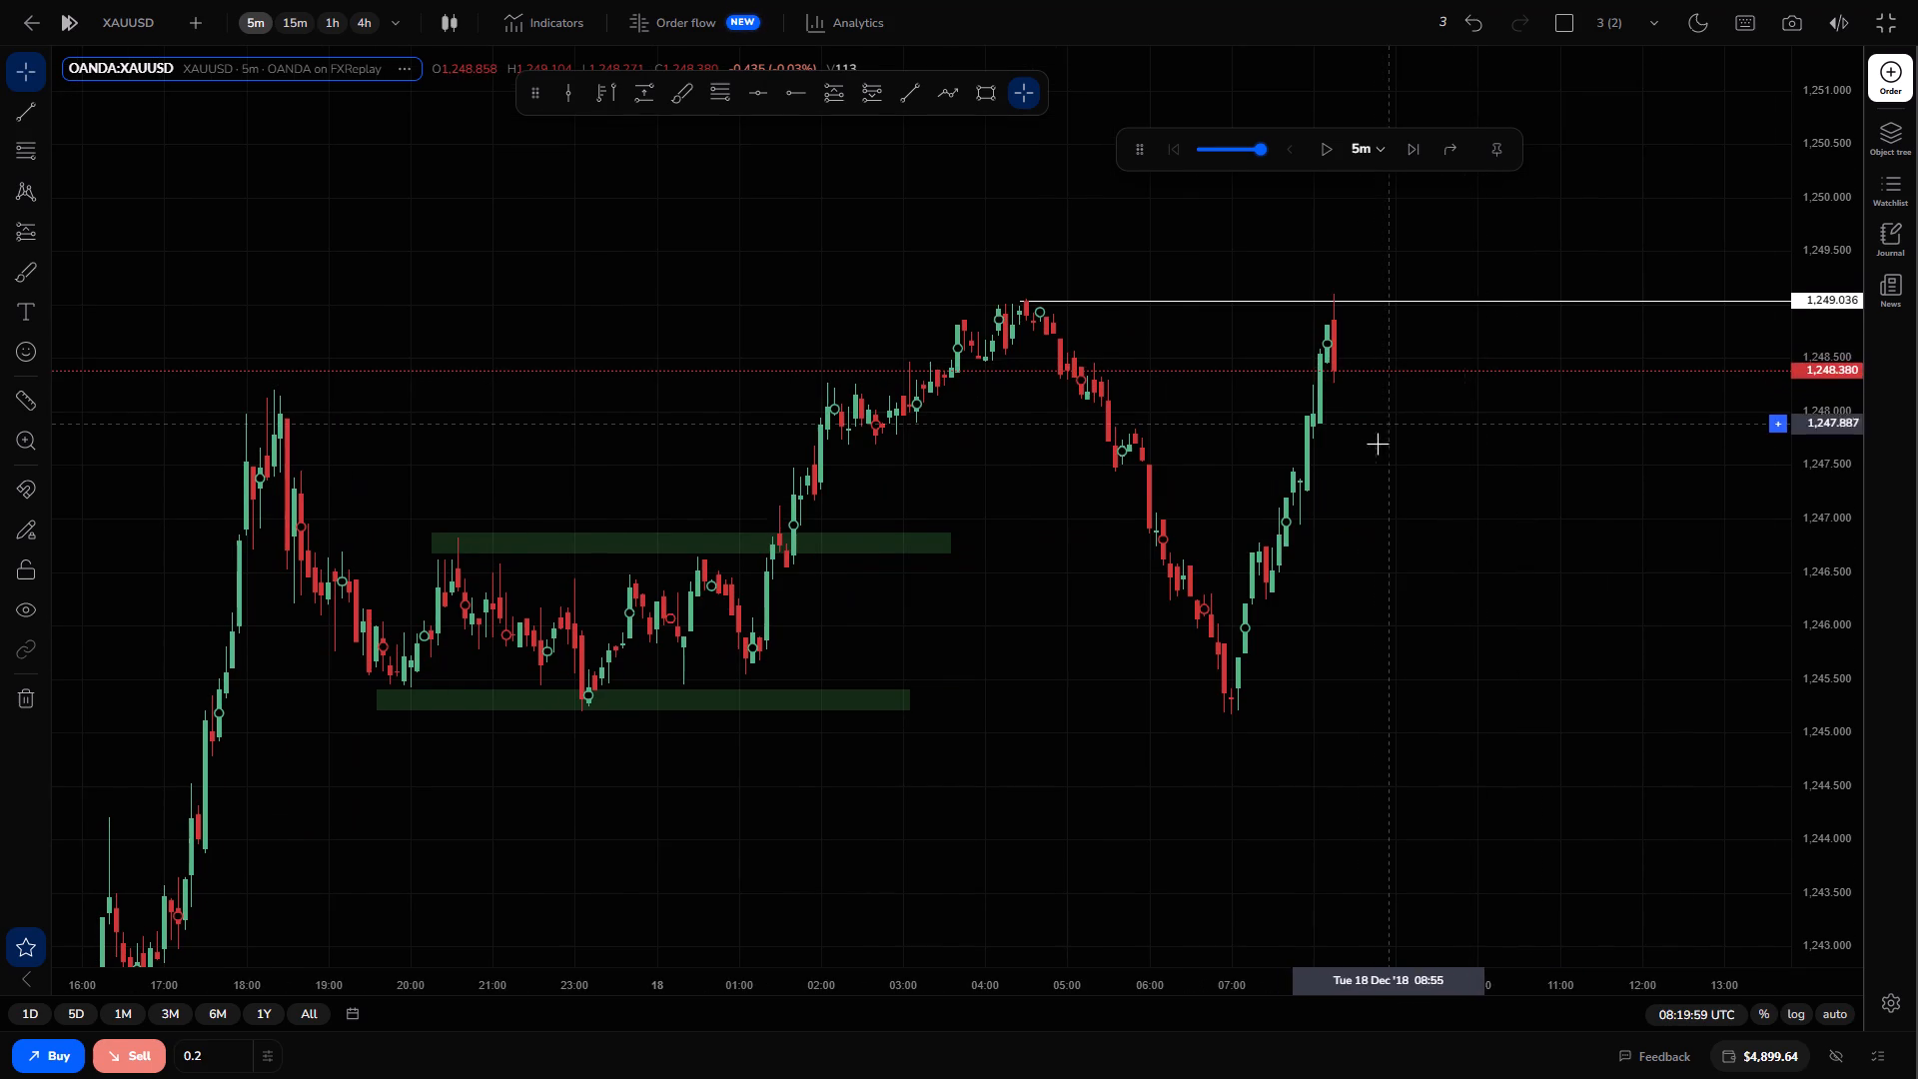
{"action": "left_click_drag", "start_coordinate": [1380, 444], "coordinate": [1402, 373]}
{"action": "scroll", "coordinate": [1428, 334], "scroll_direction": "down", "scroll_amount": 1}
{"action": "scroll", "coordinate": [1429, 332], "scroll_direction": "up", "scroll_amount": 1}
{"action": "triple_click", "coordinate": [1410, 161]}
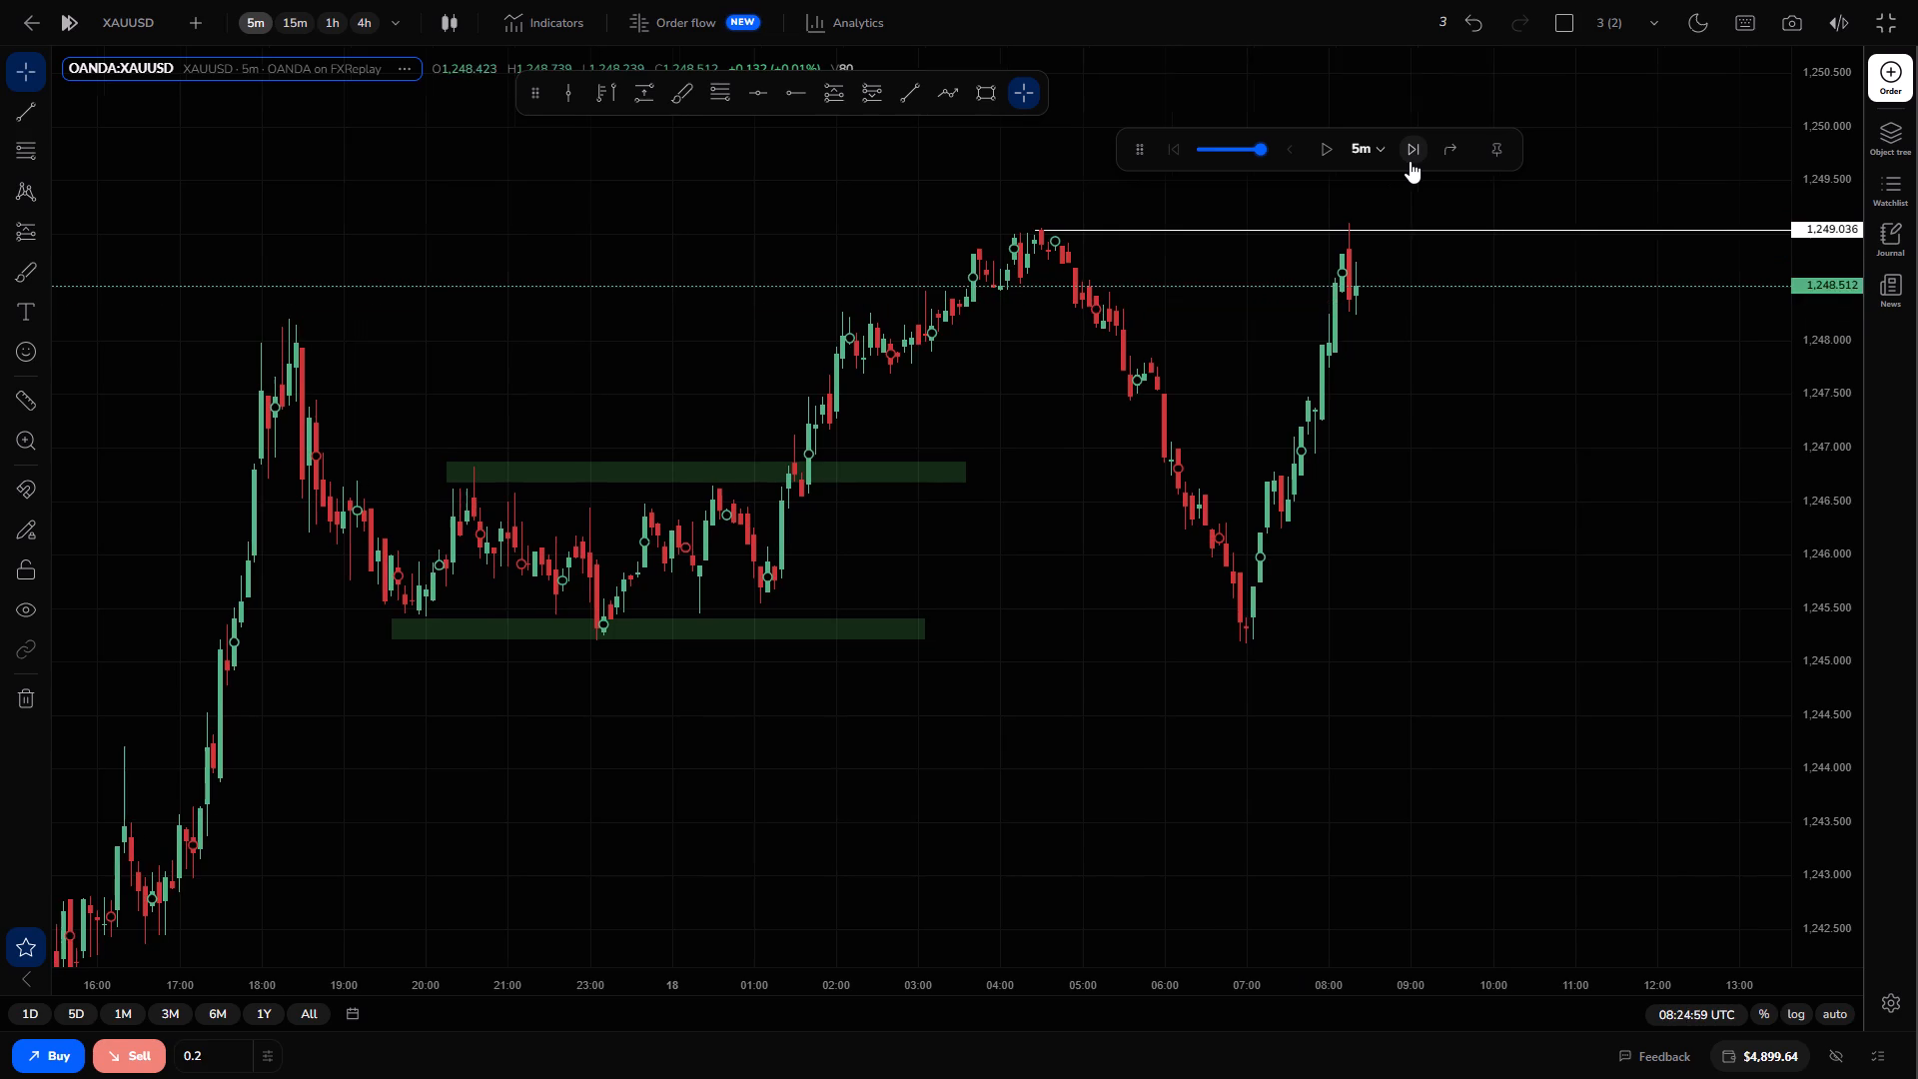
{"action": "left_click", "coordinate": [1410, 161]}
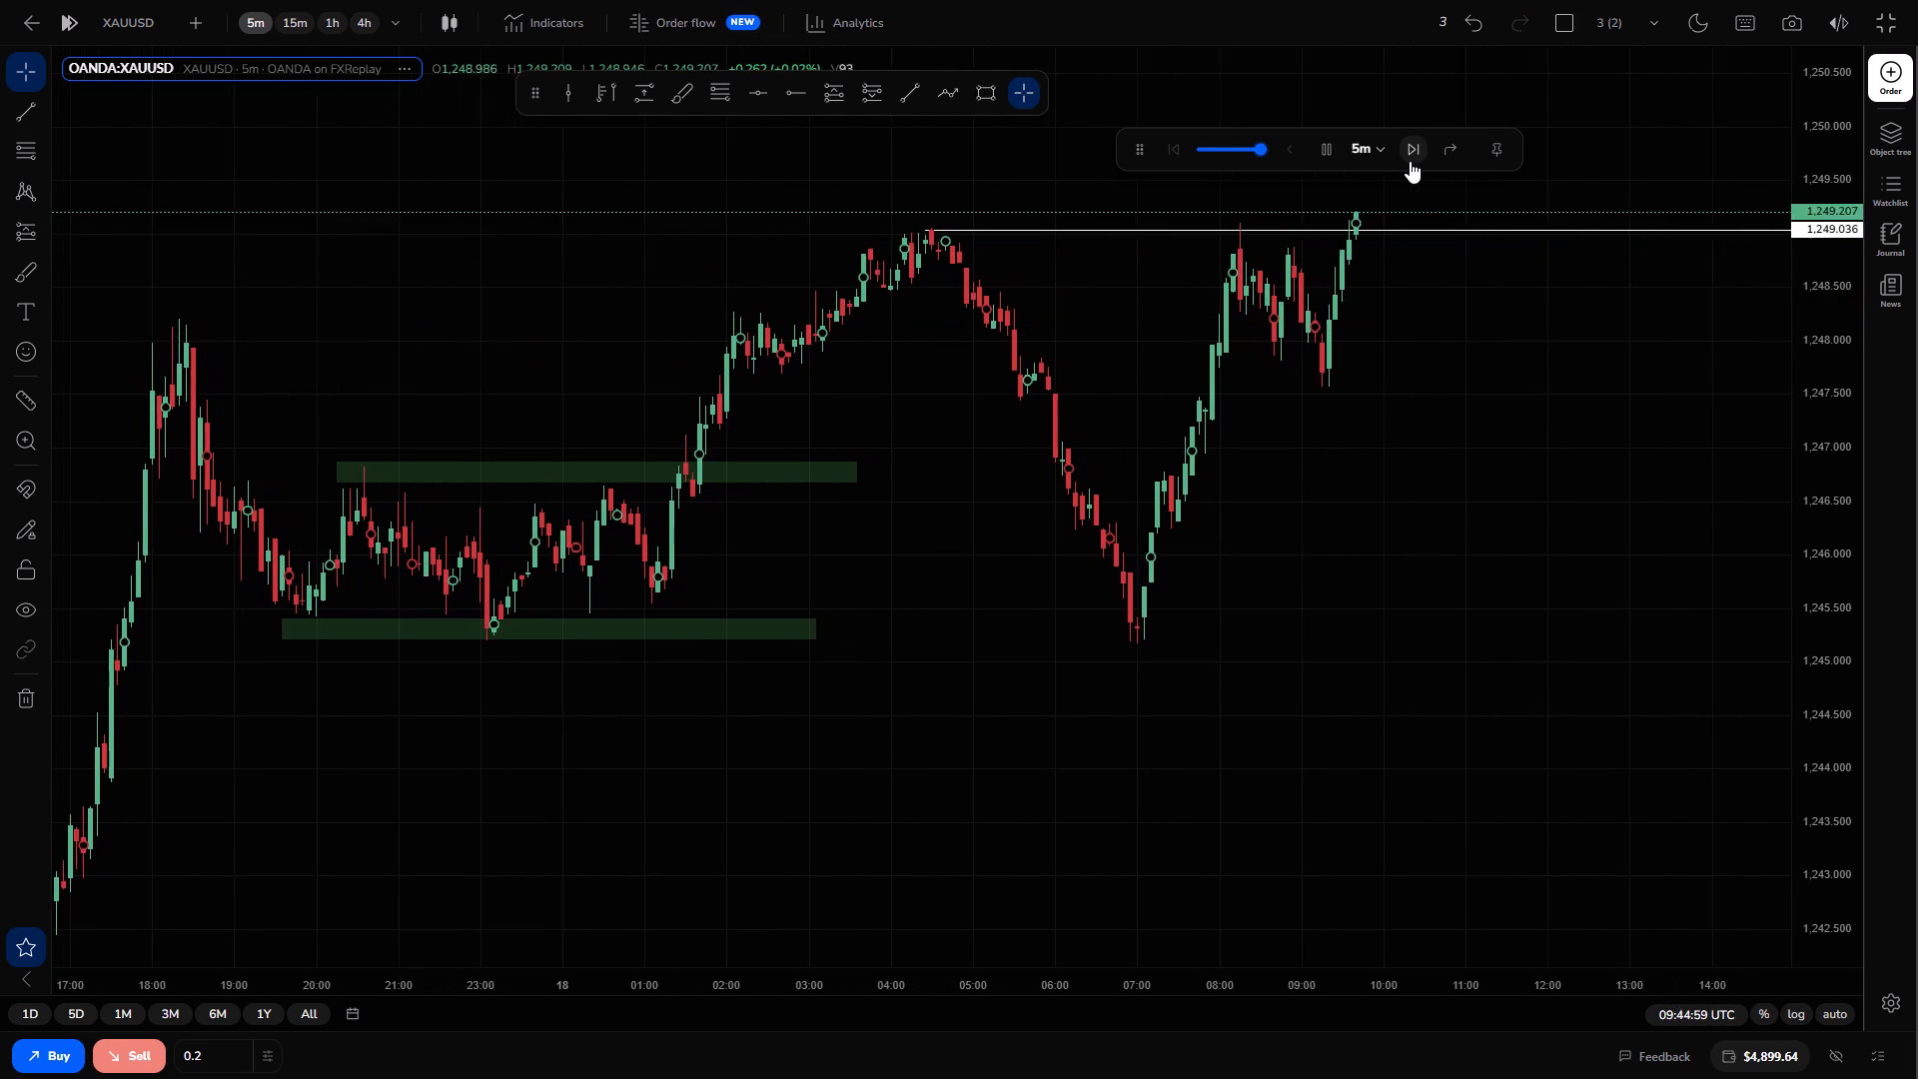
Advance the replay in 5-minute candles to 15:54:59 UTC.
{"action": "left_click_drag", "start_coordinate": [1339, 353], "coordinate": [1470, 382]}
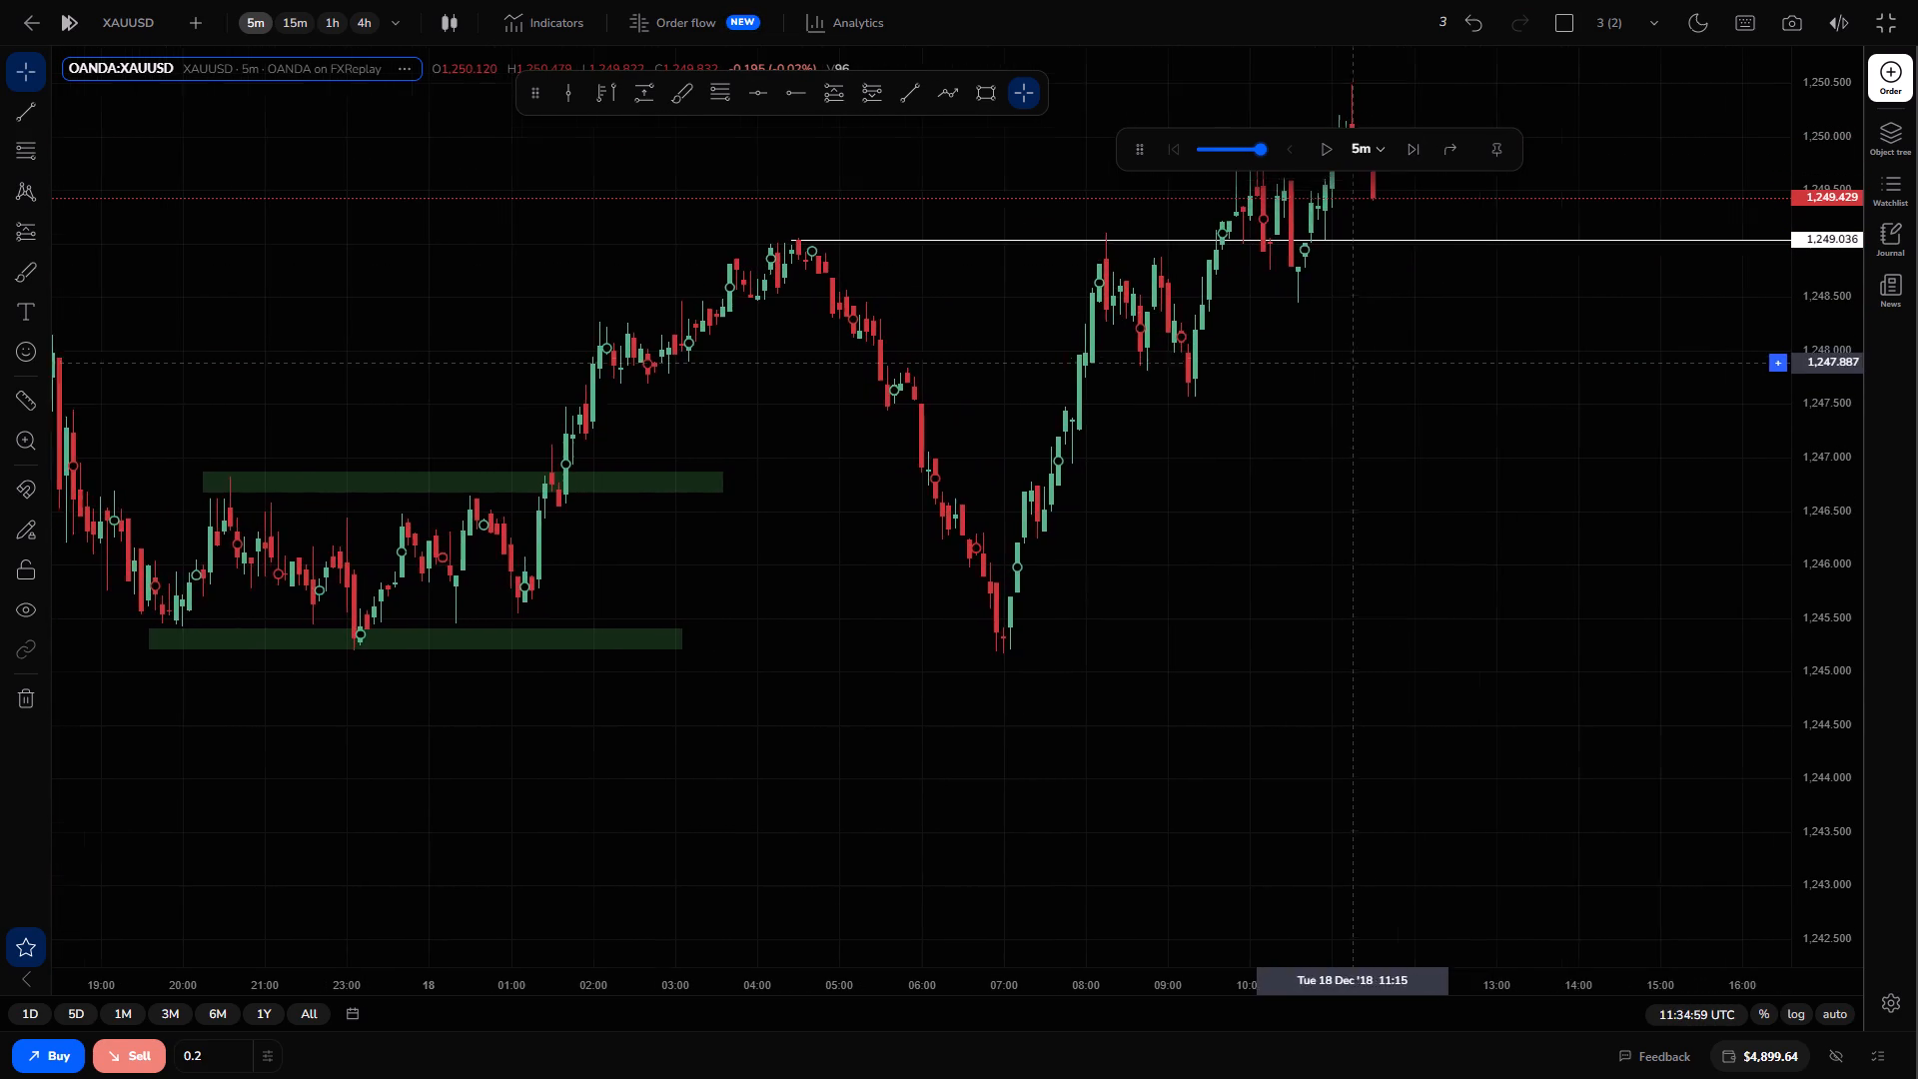
{"action": "left_click_drag", "start_coordinate": [1470, 382], "coordinate": [1628, 382]}
{"action": "scroll", "coordinate": [1618, 377], "scroll_direction": "down", "scroll_amount": 1}
{"action": "scroll", "coordinate": [1618, 377], "scroll_direction": "up", "scroll_amount": 1}
{"action": "left_click_drag", "start_coordinate": [1844, 289], "coordinate": [1824, 400]}
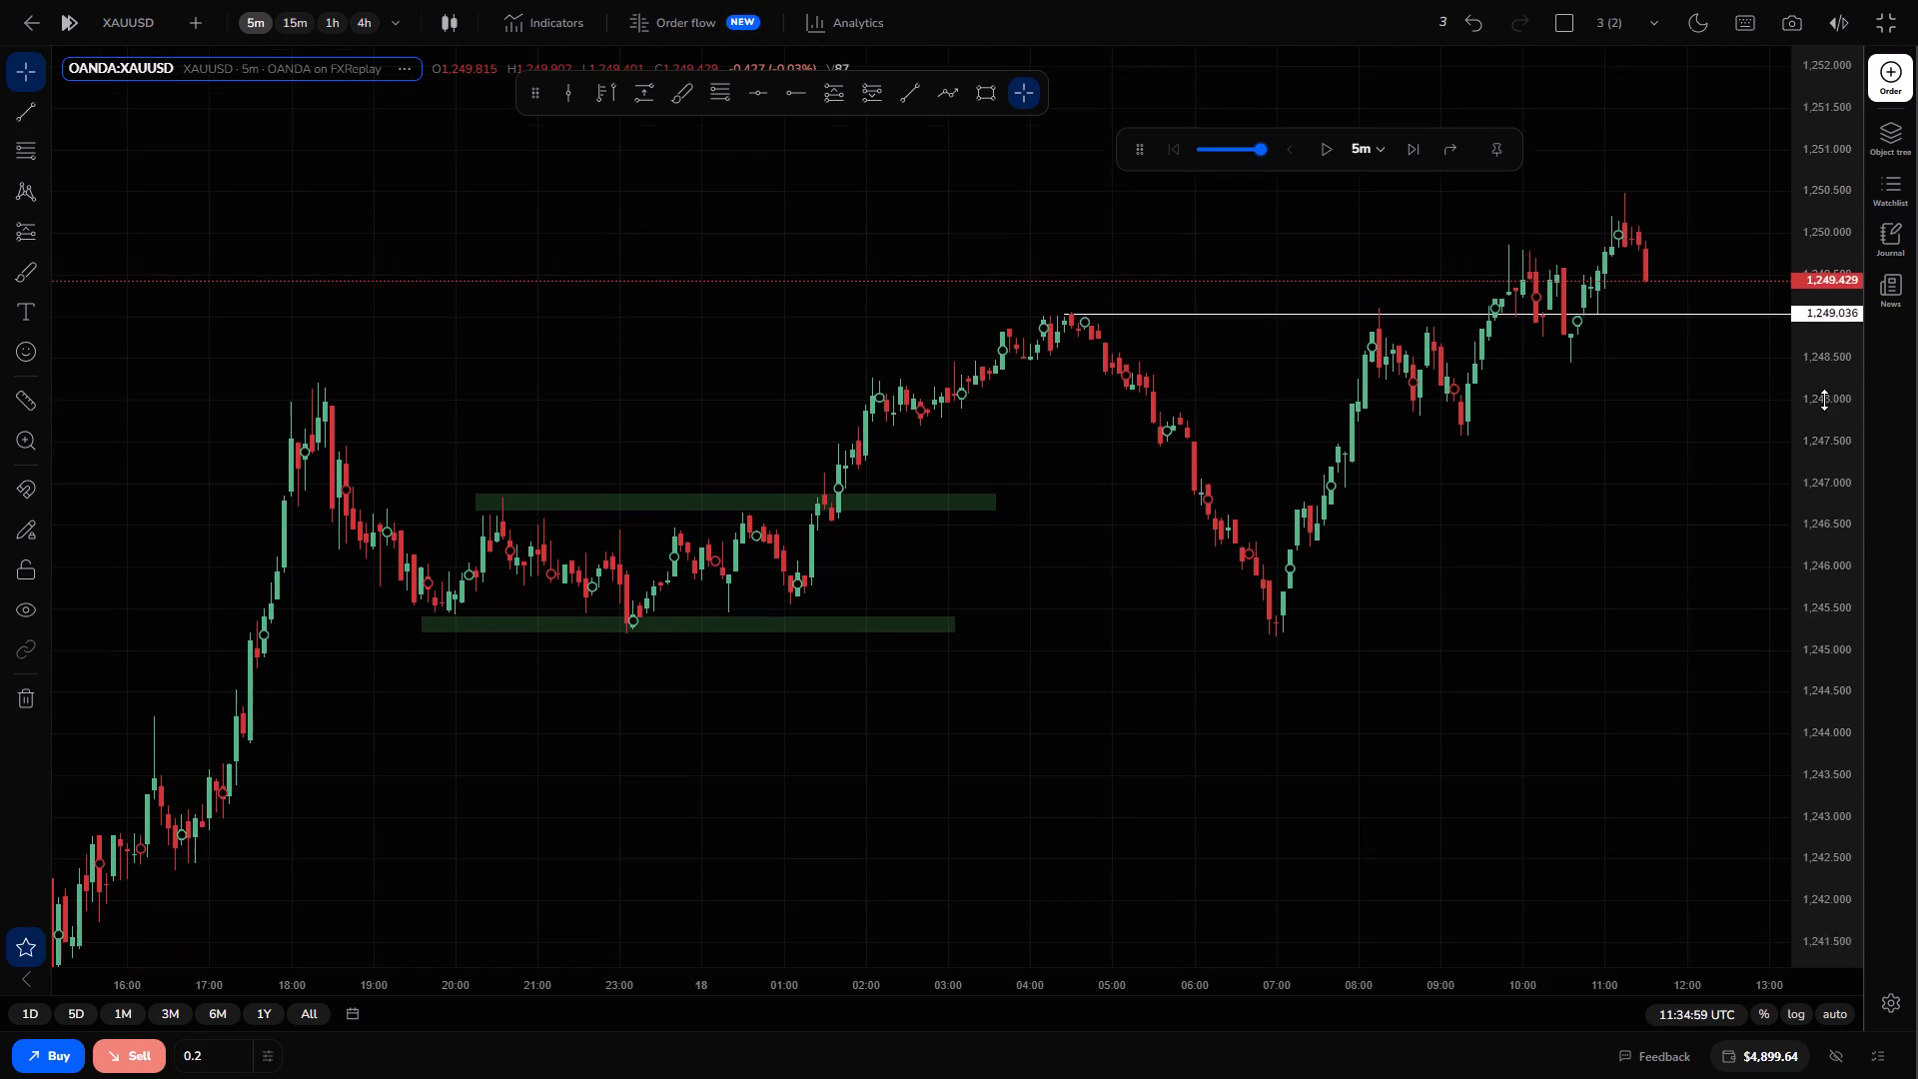
{"action": "left_click_drag", "start_coordinate": [1824, 400], "coordinate": [1790, 424]}
{"action": "left_click_drag", "start_coordinate": [1456, 393], "coordinate": [1426, 403]}
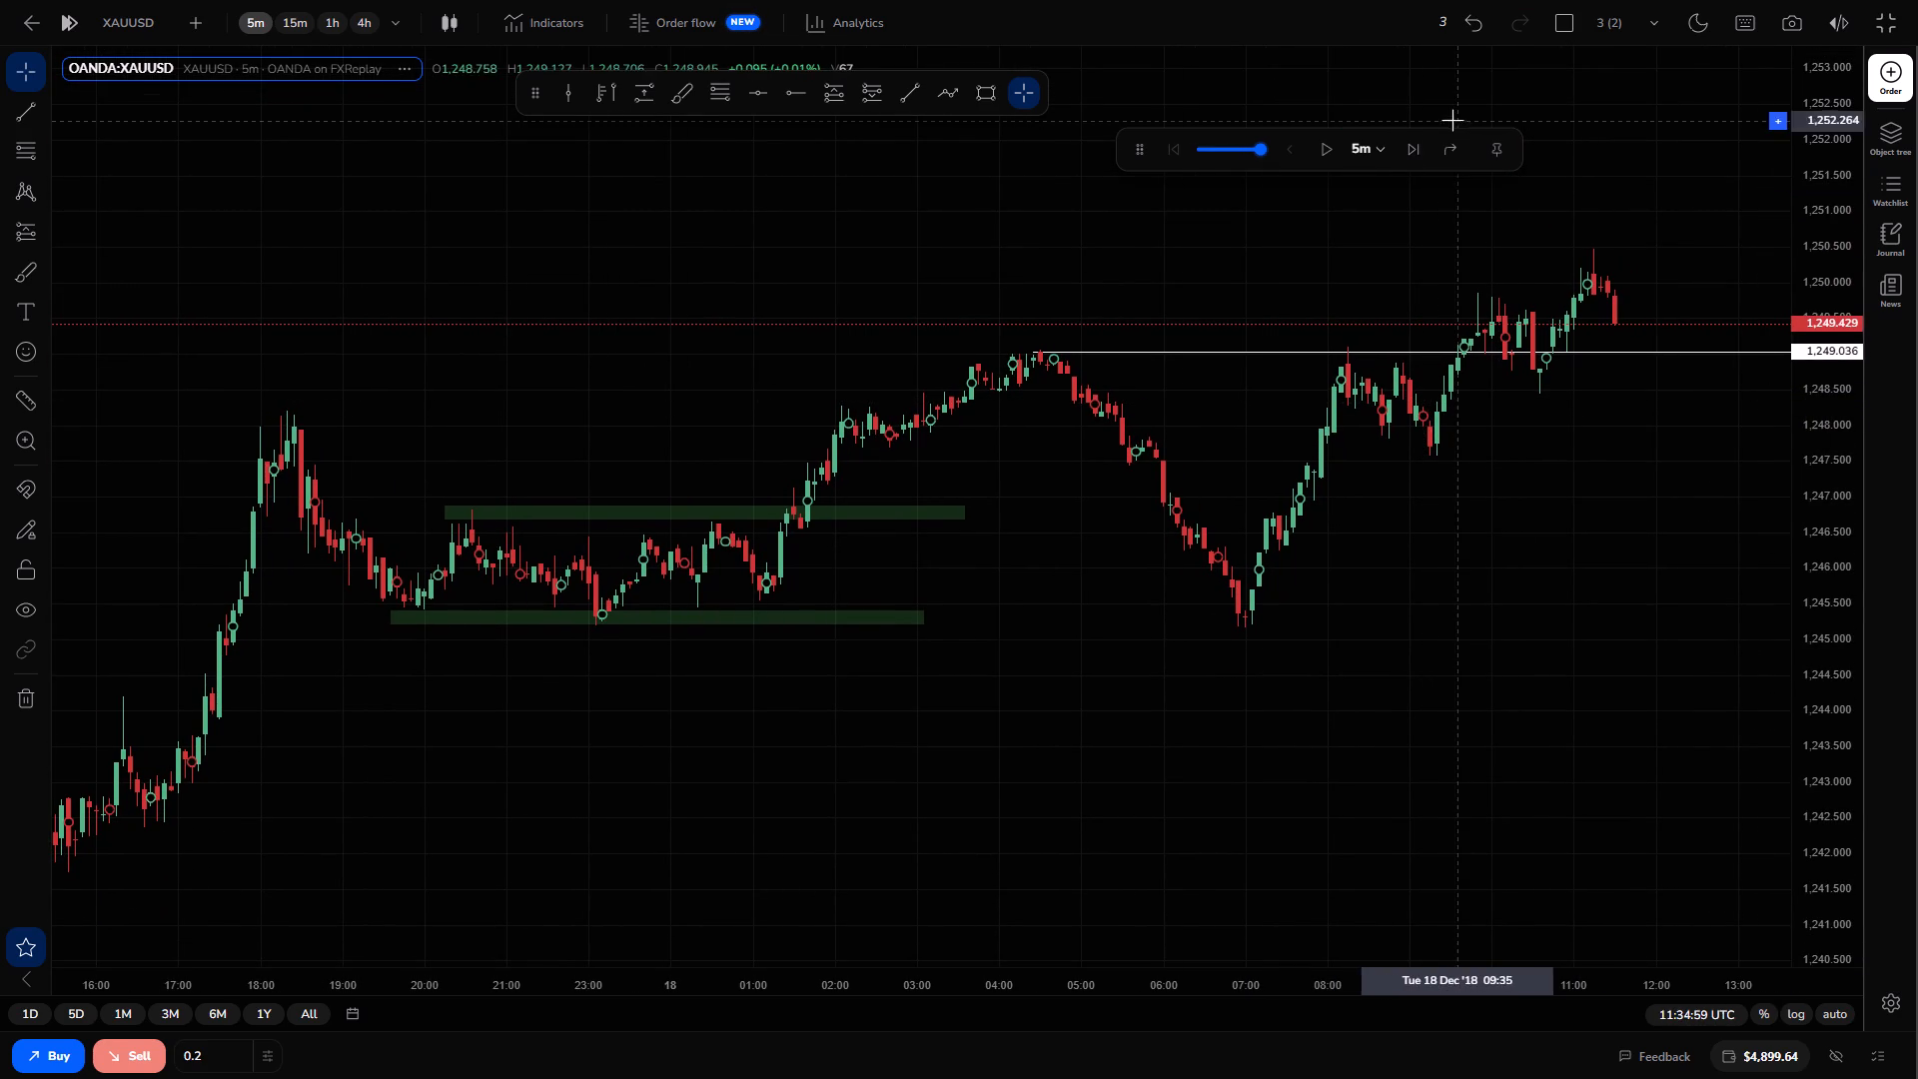
{"action": "triple_click", "coordinate": [1407, 160]}
{"action": "left_click", "coordinate": [1407, 160]}
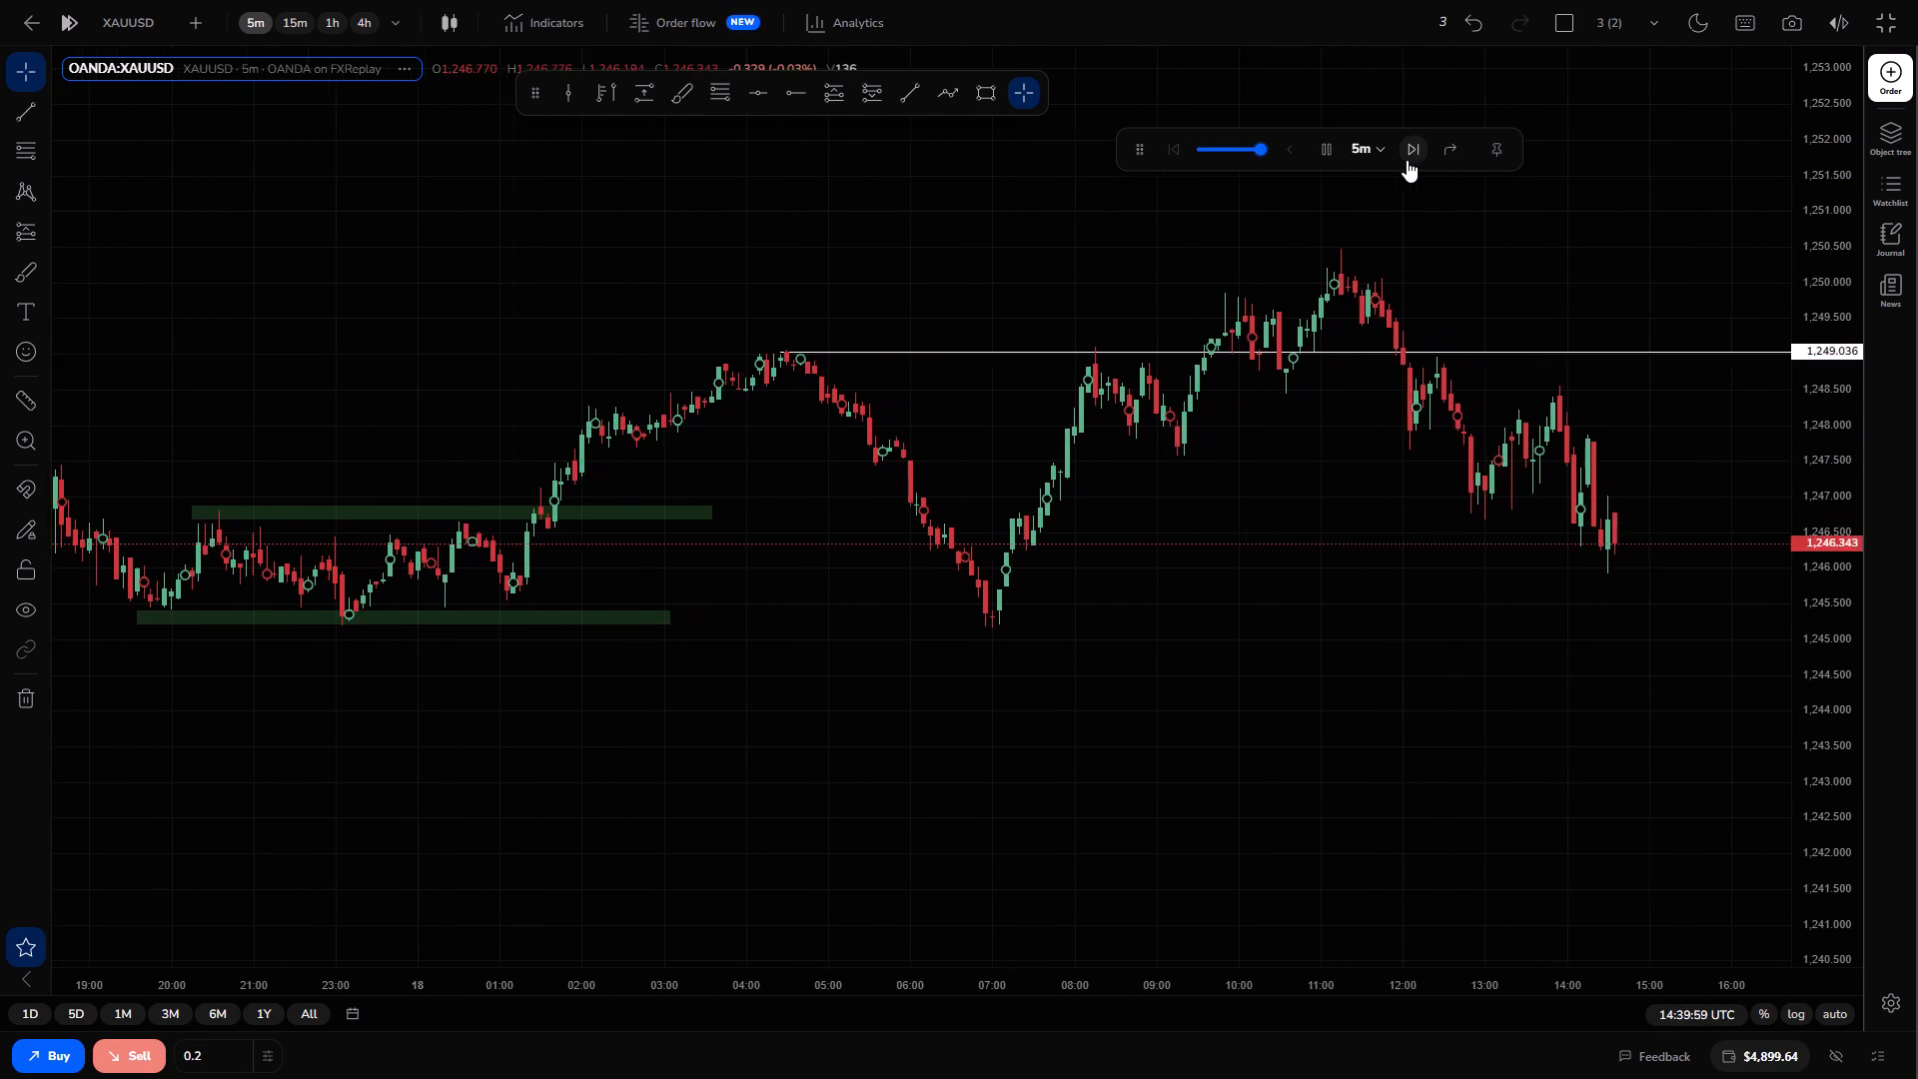
Draw a rectangle zone over the recent swing high below the 1,249.036 ray, with its lower edge at about 1,248.36.
{"action": "left_click_drag", "start_coordinate": [1610, 548], "coordinate": [1457, 546]}
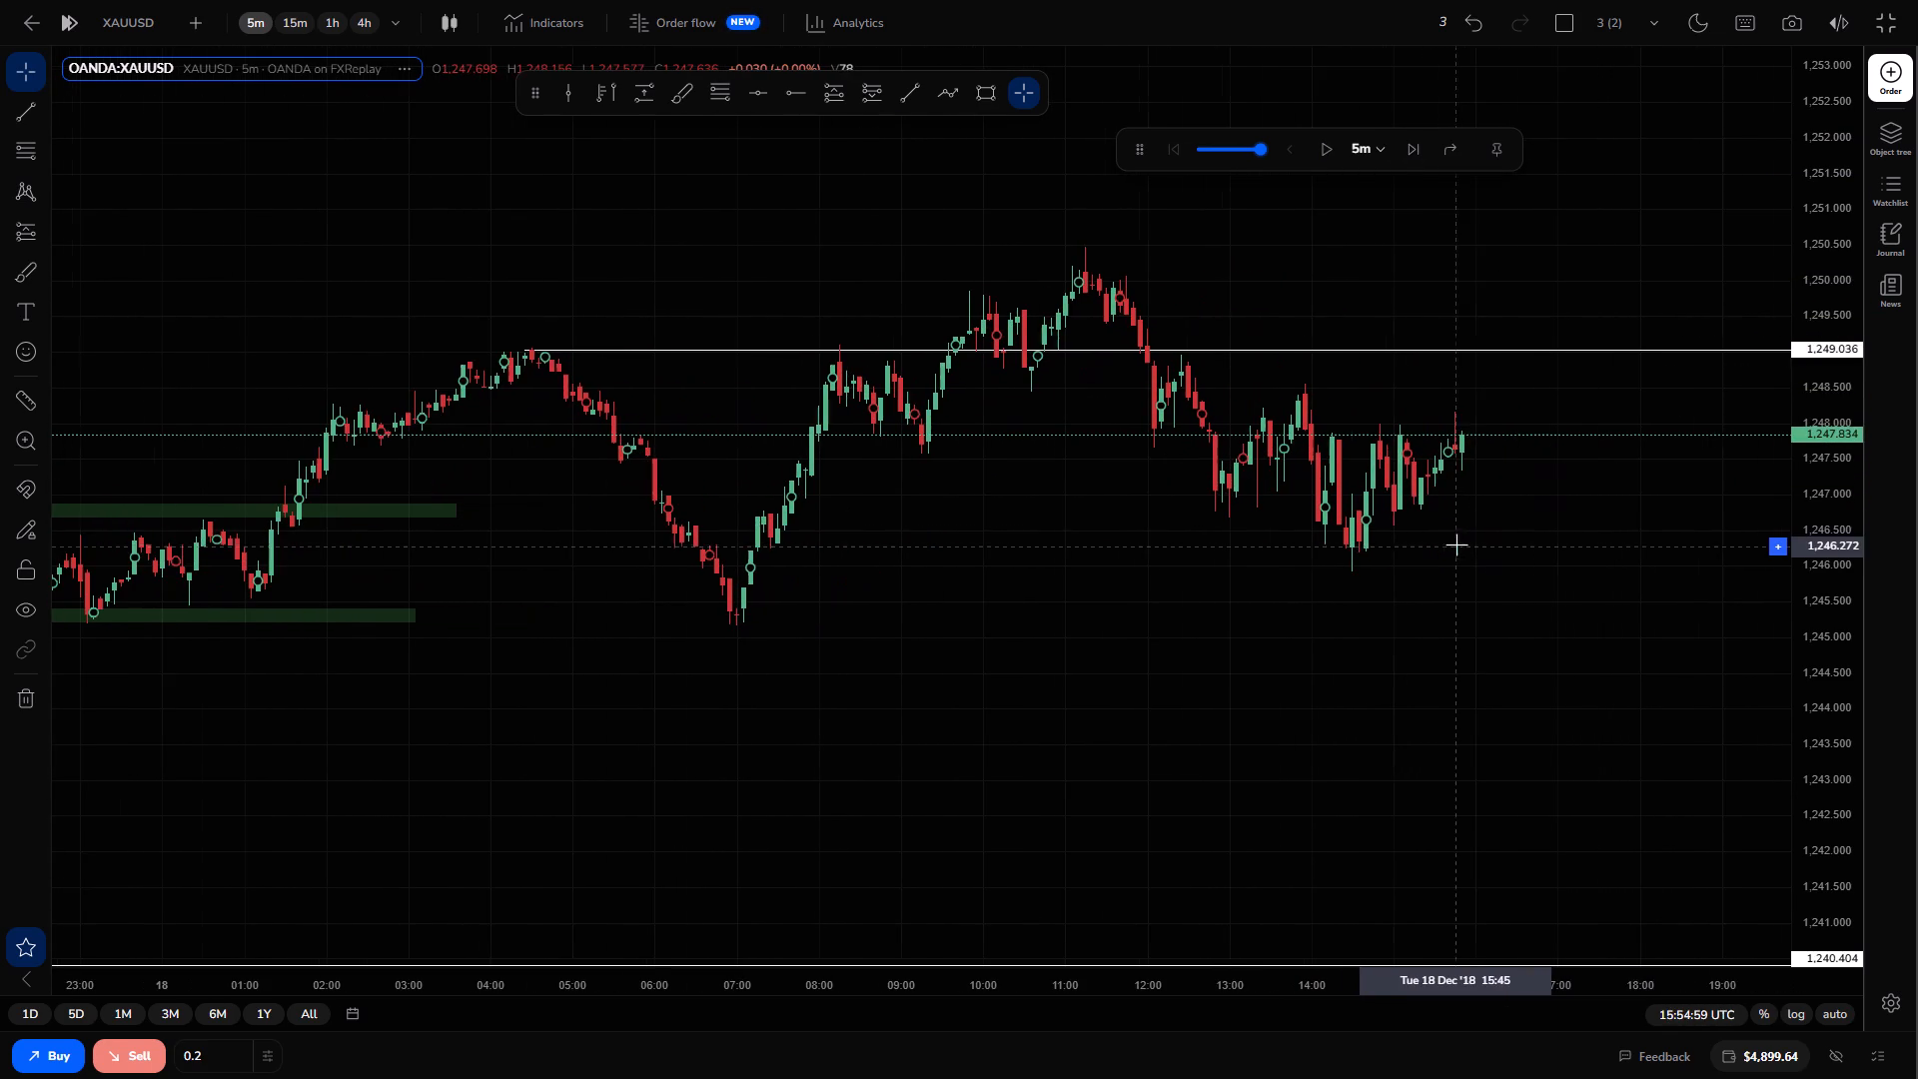
{"action": "scroll", "coordinate": [1486, 533], "scroll_direction": "up", "scroll_amount": 2}
{"action": "scroll", "coordinate": [1313, 540], "scroll_direction": "down", "scroll_amount": 1}
{"action": "scroll", "coordinate": [865, 481], "scroll_direction": "down", "scroll_amount": 1}
{"action": "scroll", "coordinate": [789, 428], "scroll_direction": "up", "scroll_amount": 1}
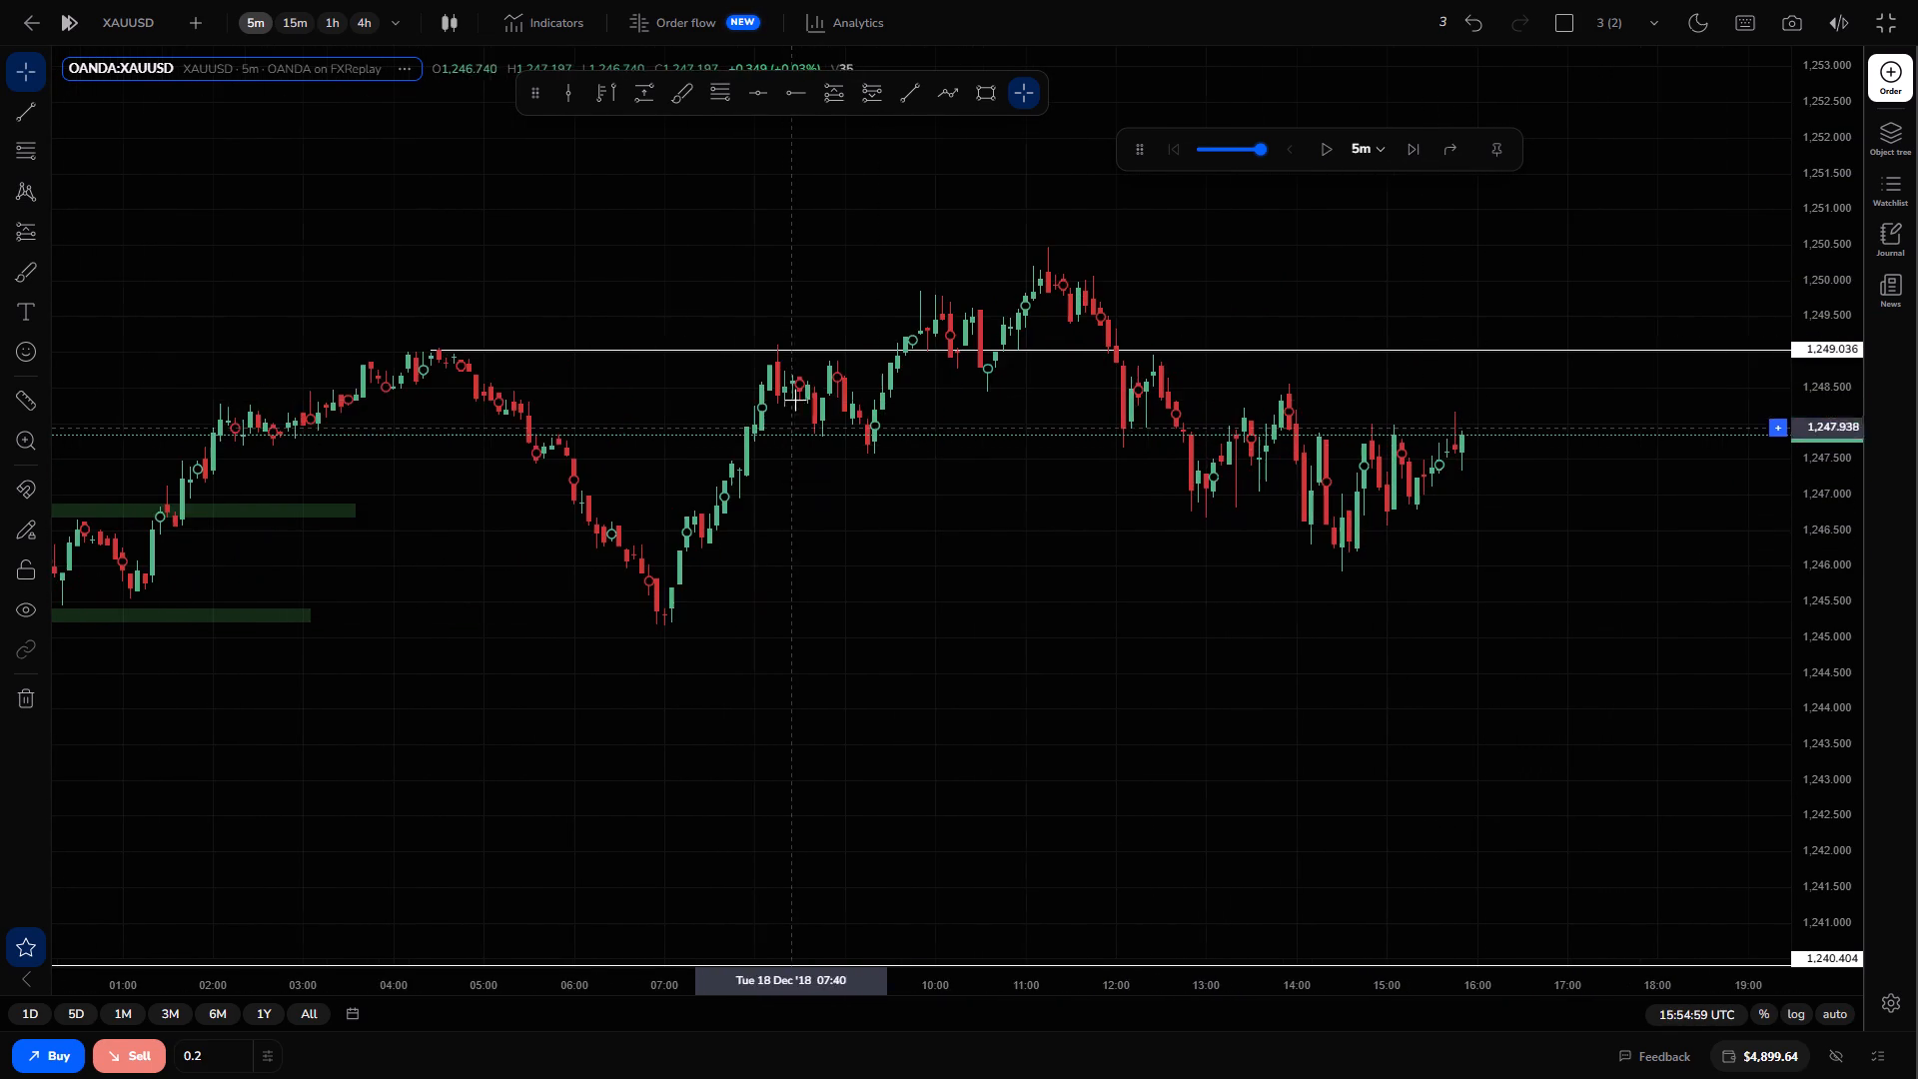
{"action": "scroll", "coordinate": [846, 350], "scroll_direction": "down", "scroll_amount": 1}
{"action": "scroll", "coordinate": [853, 345], "scroll_direction": "up", "scroll_amount": 2}
{"action": "scroll", "coordinate": [859, 343], "scroll_direction": "down", "scroll_amount": 2}
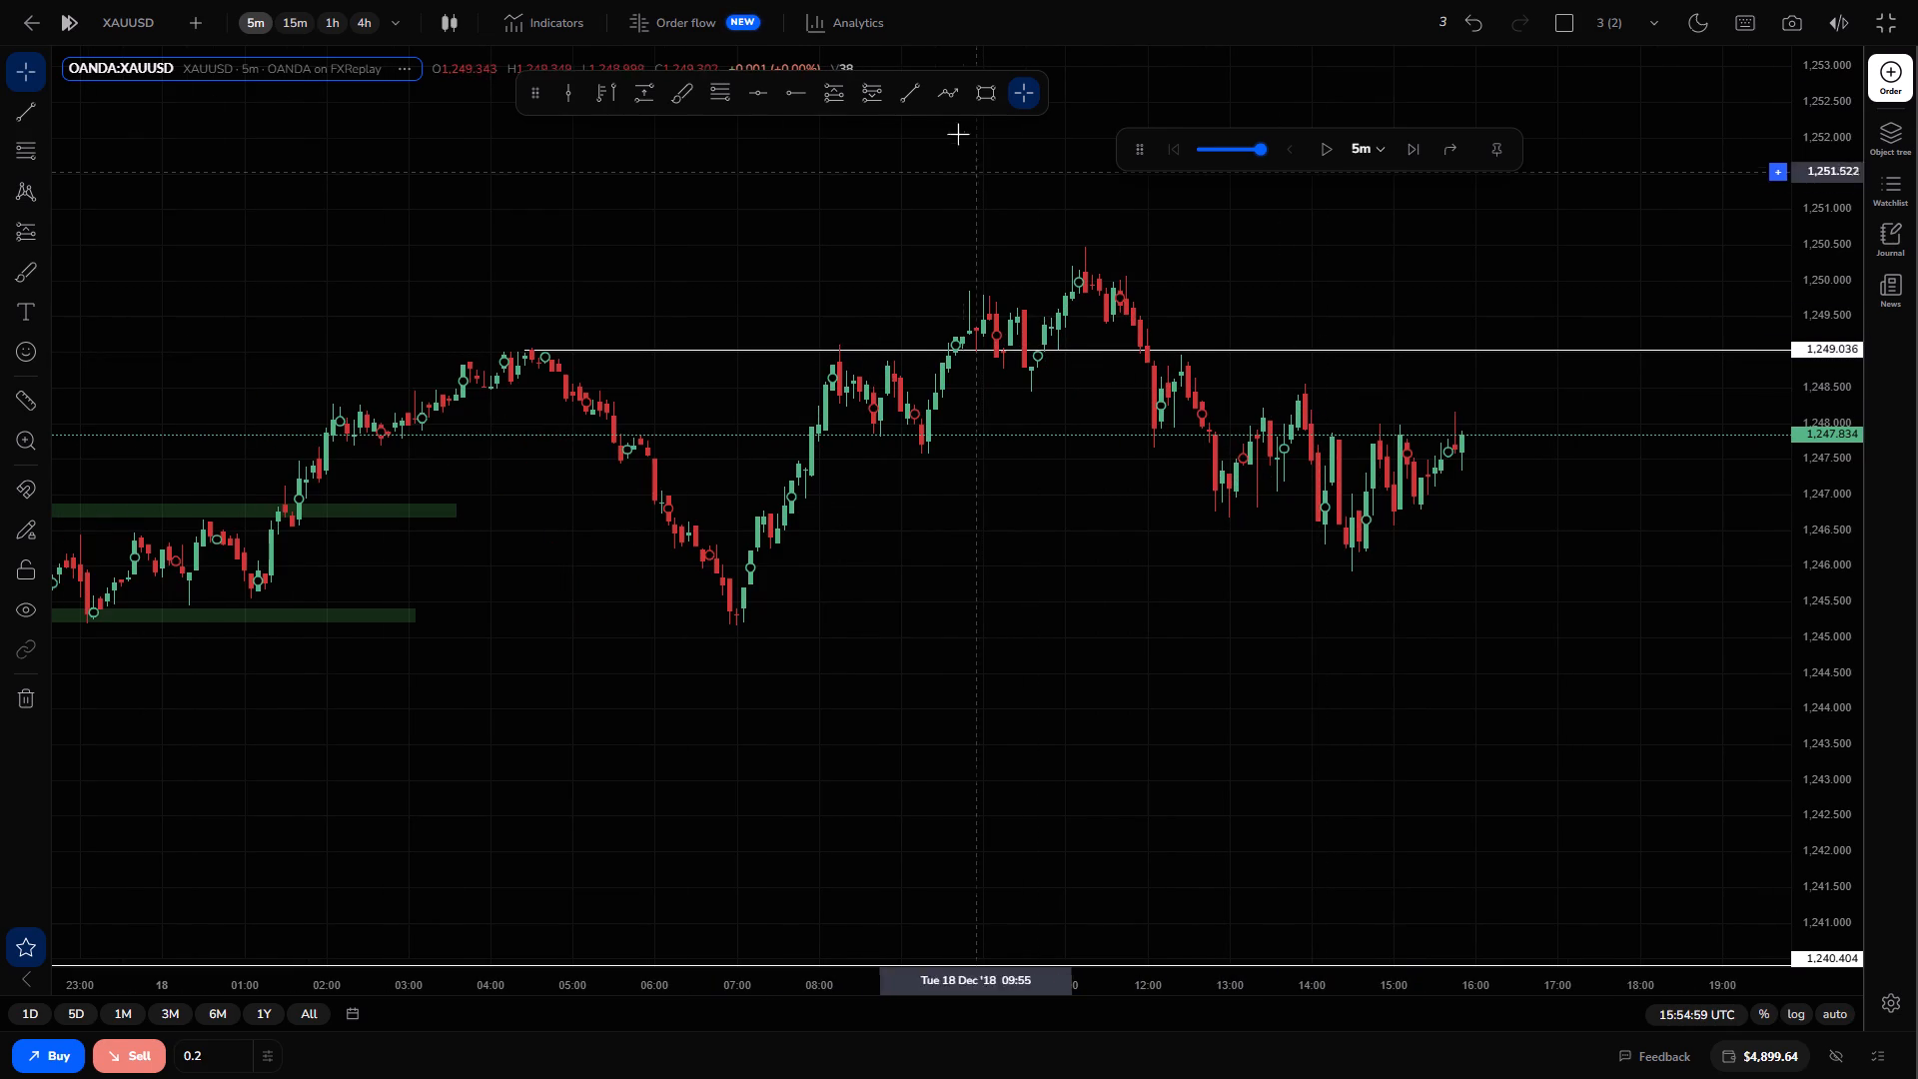
{"action": "left_click", "coordinate": [985, 94]}
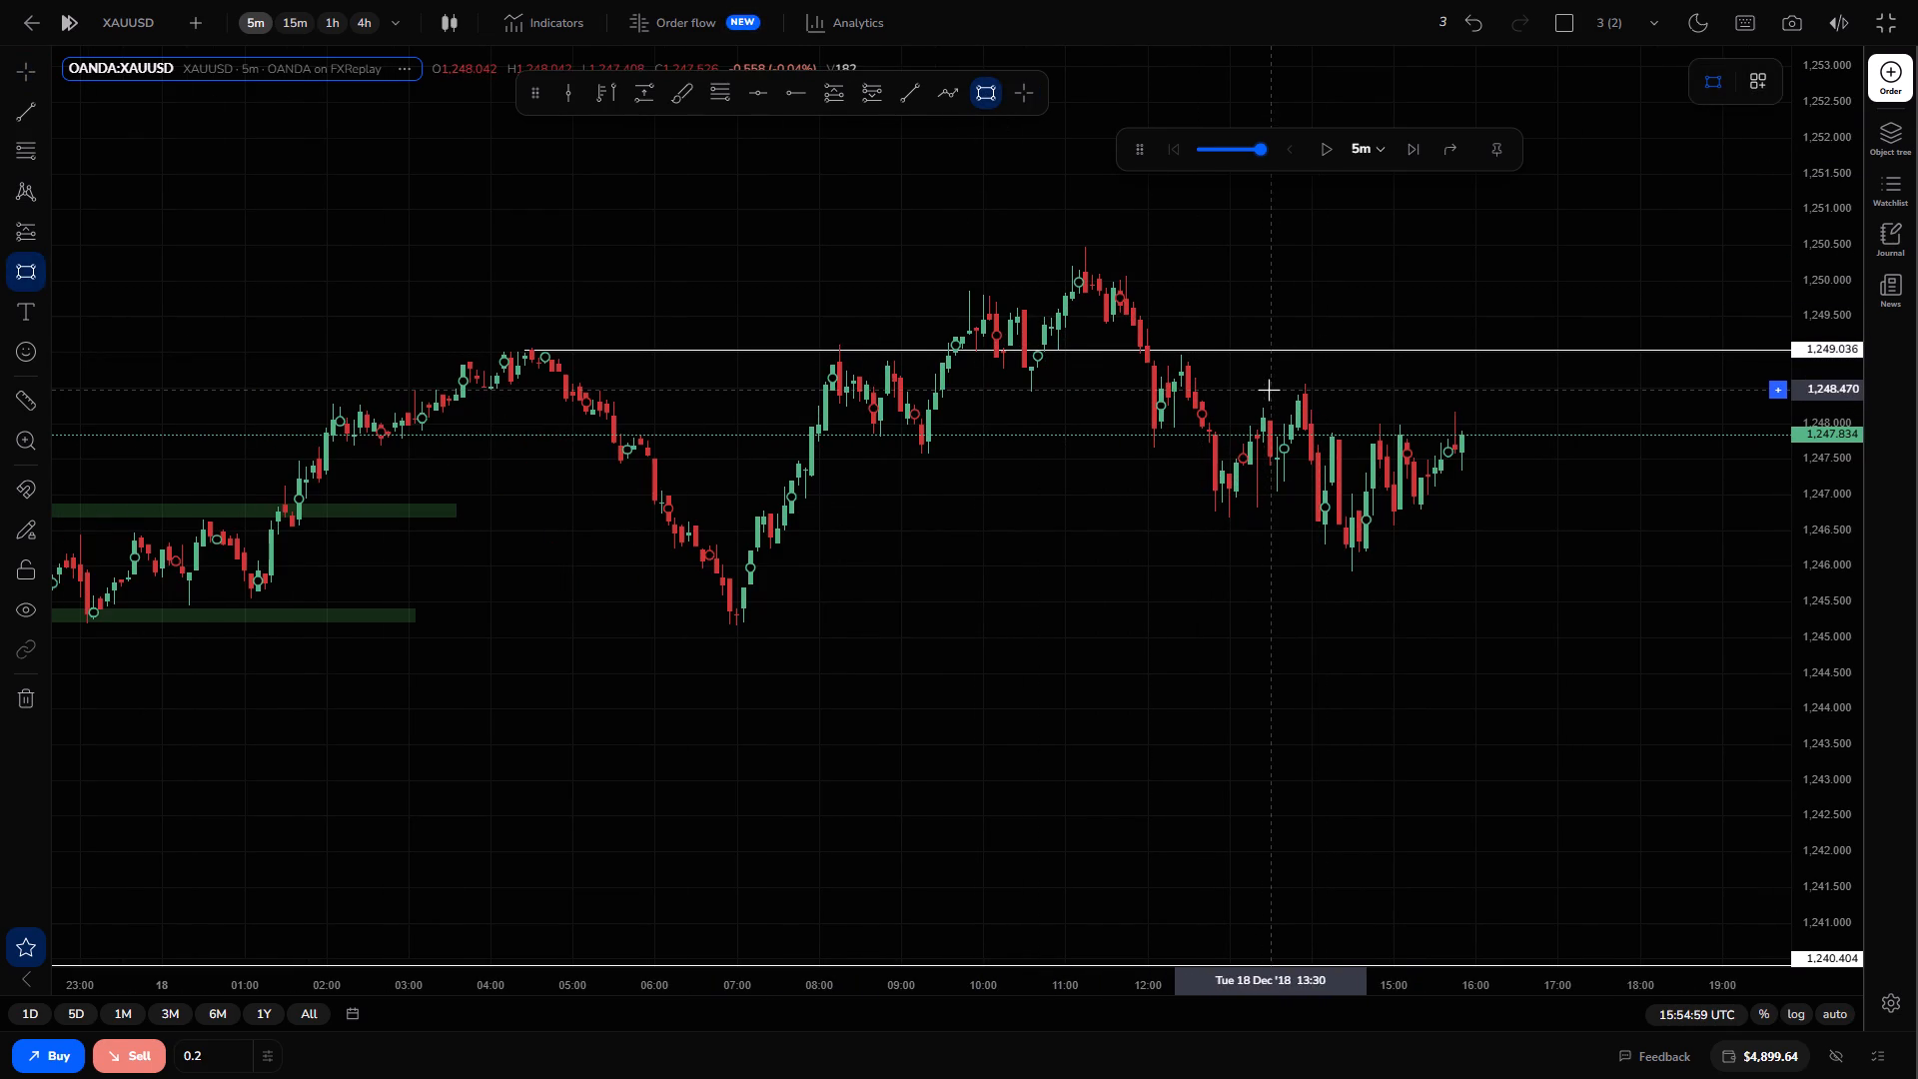
{"action": "left_click", "coordinate": [1222, 382]}
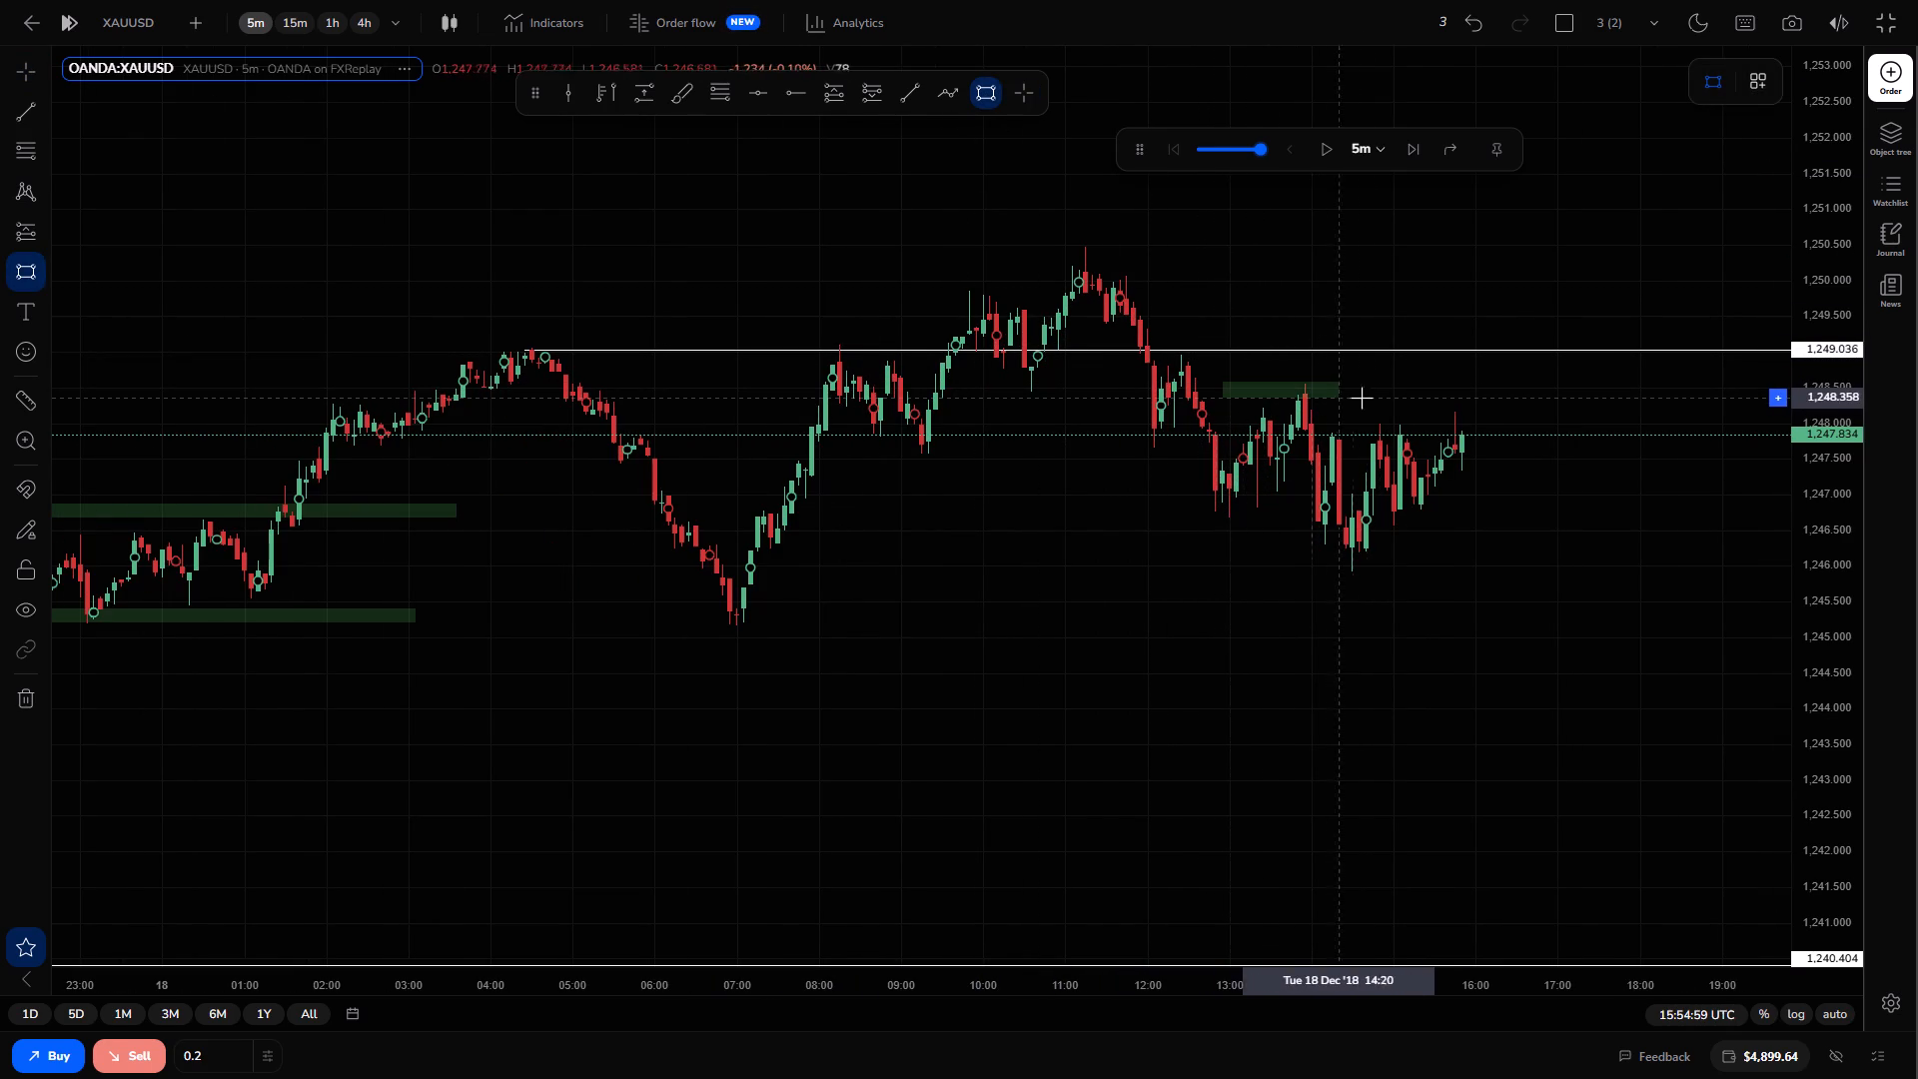
{"action": "left_click", "coordinate": [1605, 398]}
{"action": "left_click", "coordinate": [1608, 563]}
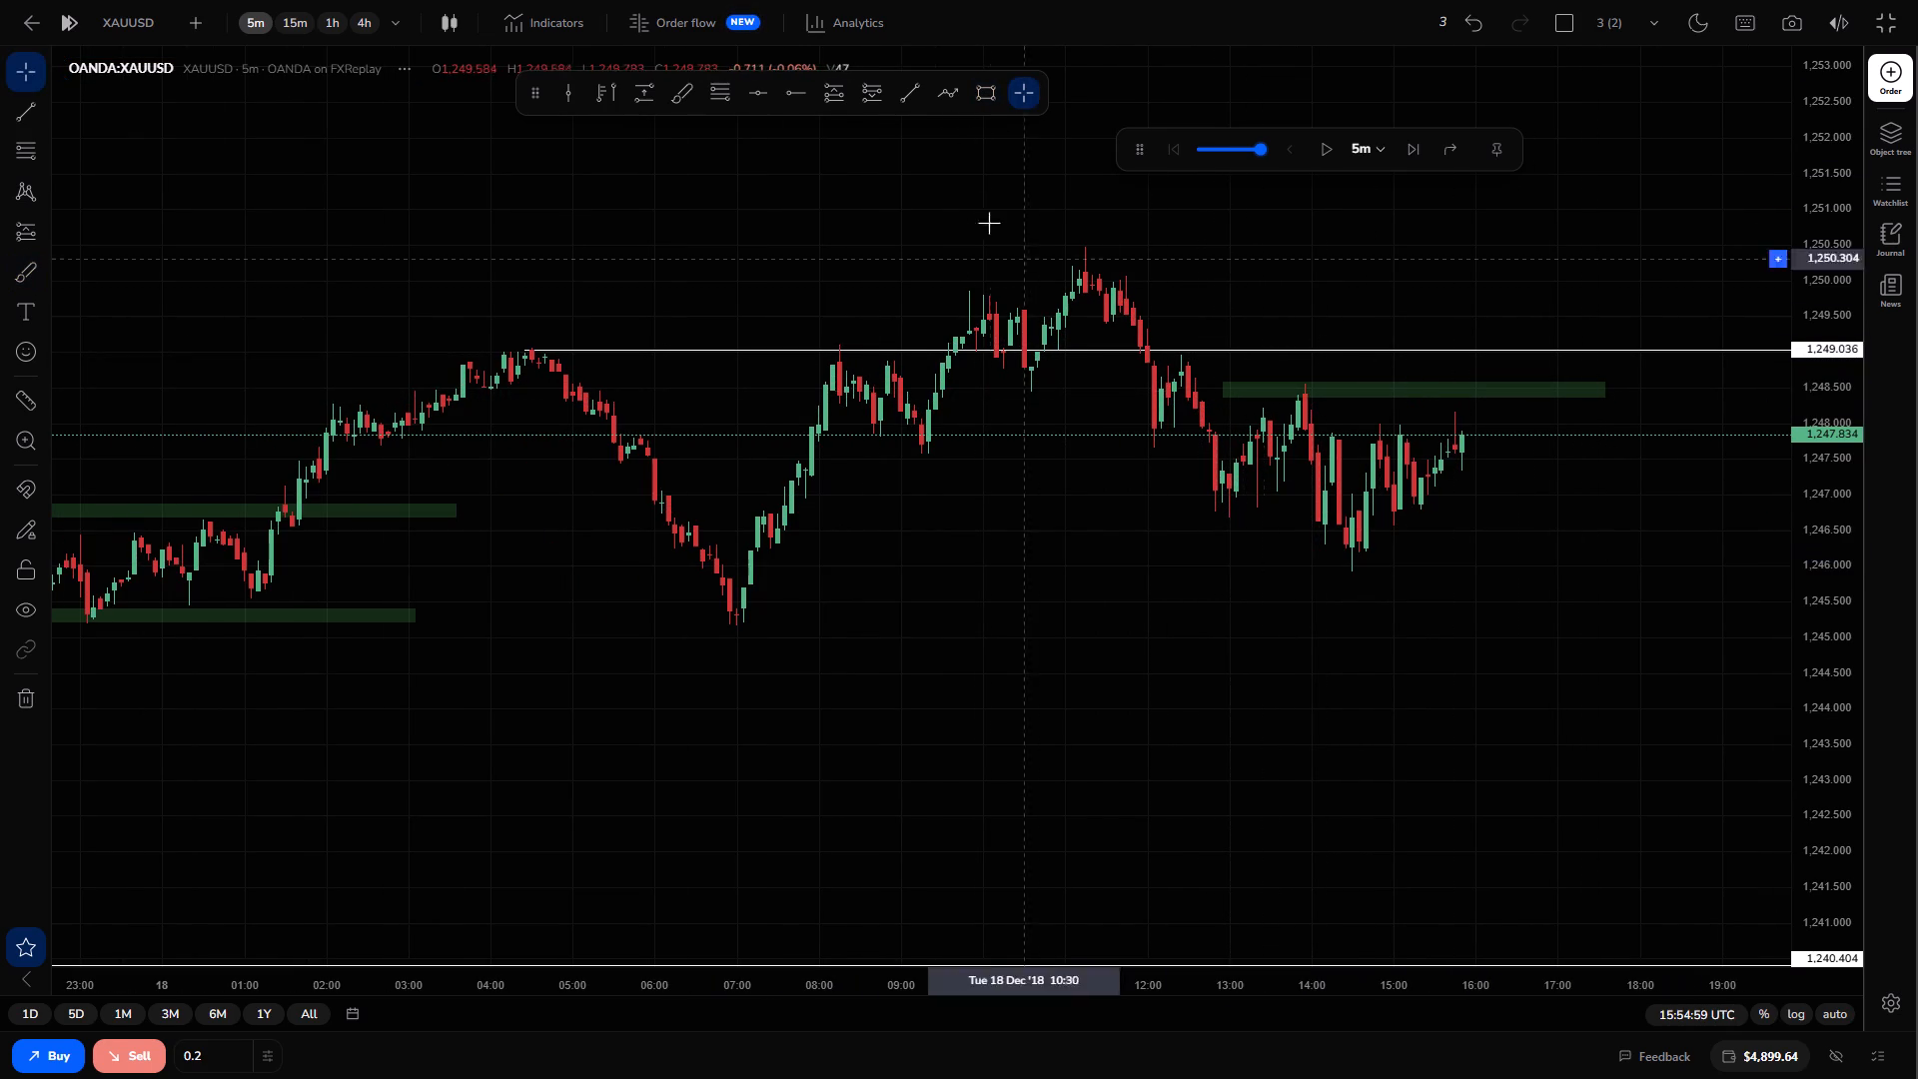
Draw a rectangle zone at the recent swing low, from 13:10 to 17:45, between about 1,246.3 and 1,245.9.
{"action": "left_click", "coordinate": [978, 98]}
{"action": "left_click", "coordinate": [1243, 542]}
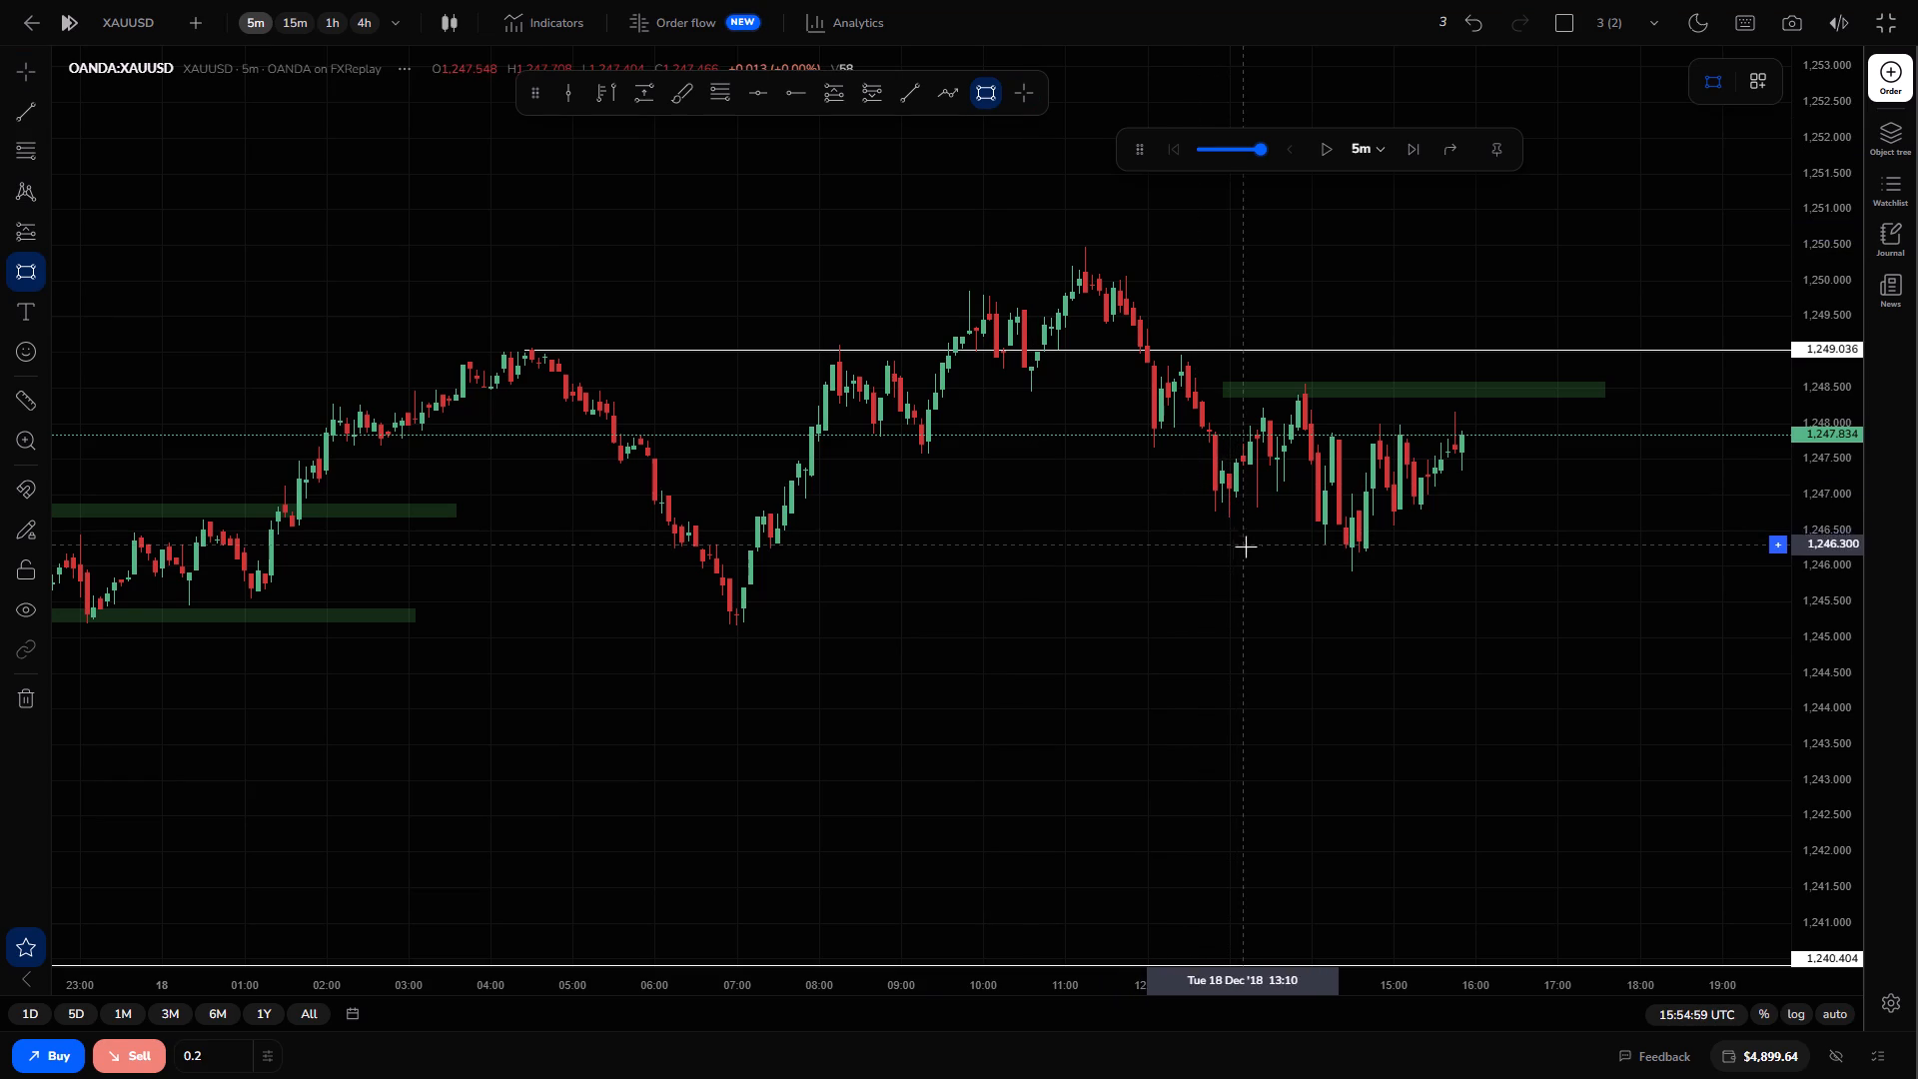
{"action": "left_click", "coordinate": [1616, 572]}
{"action": "left_click", "coordinate": [1611, 604]}
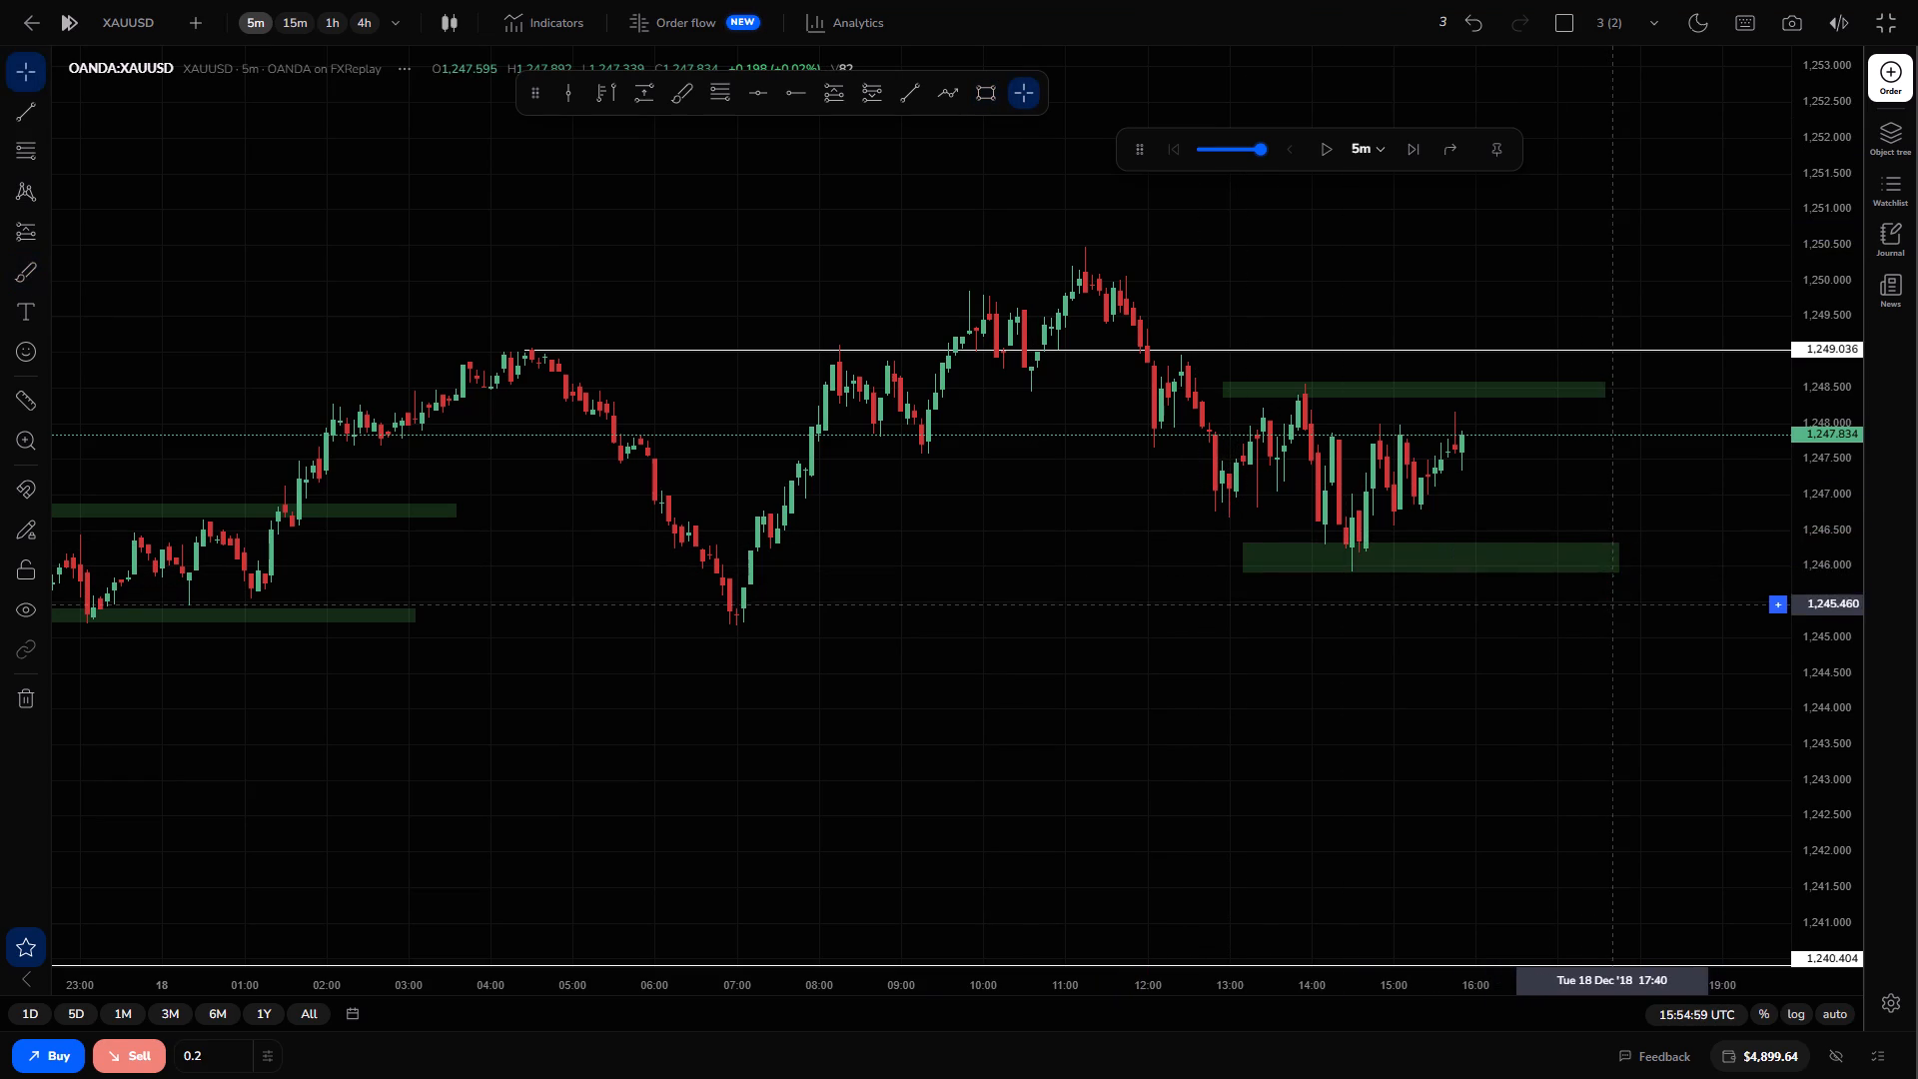
Trim the new lower zone so its top edge is at 1,246.230 and it starts at 14:15.
{"action": "left_click", "coordinate": [1434, 543]}
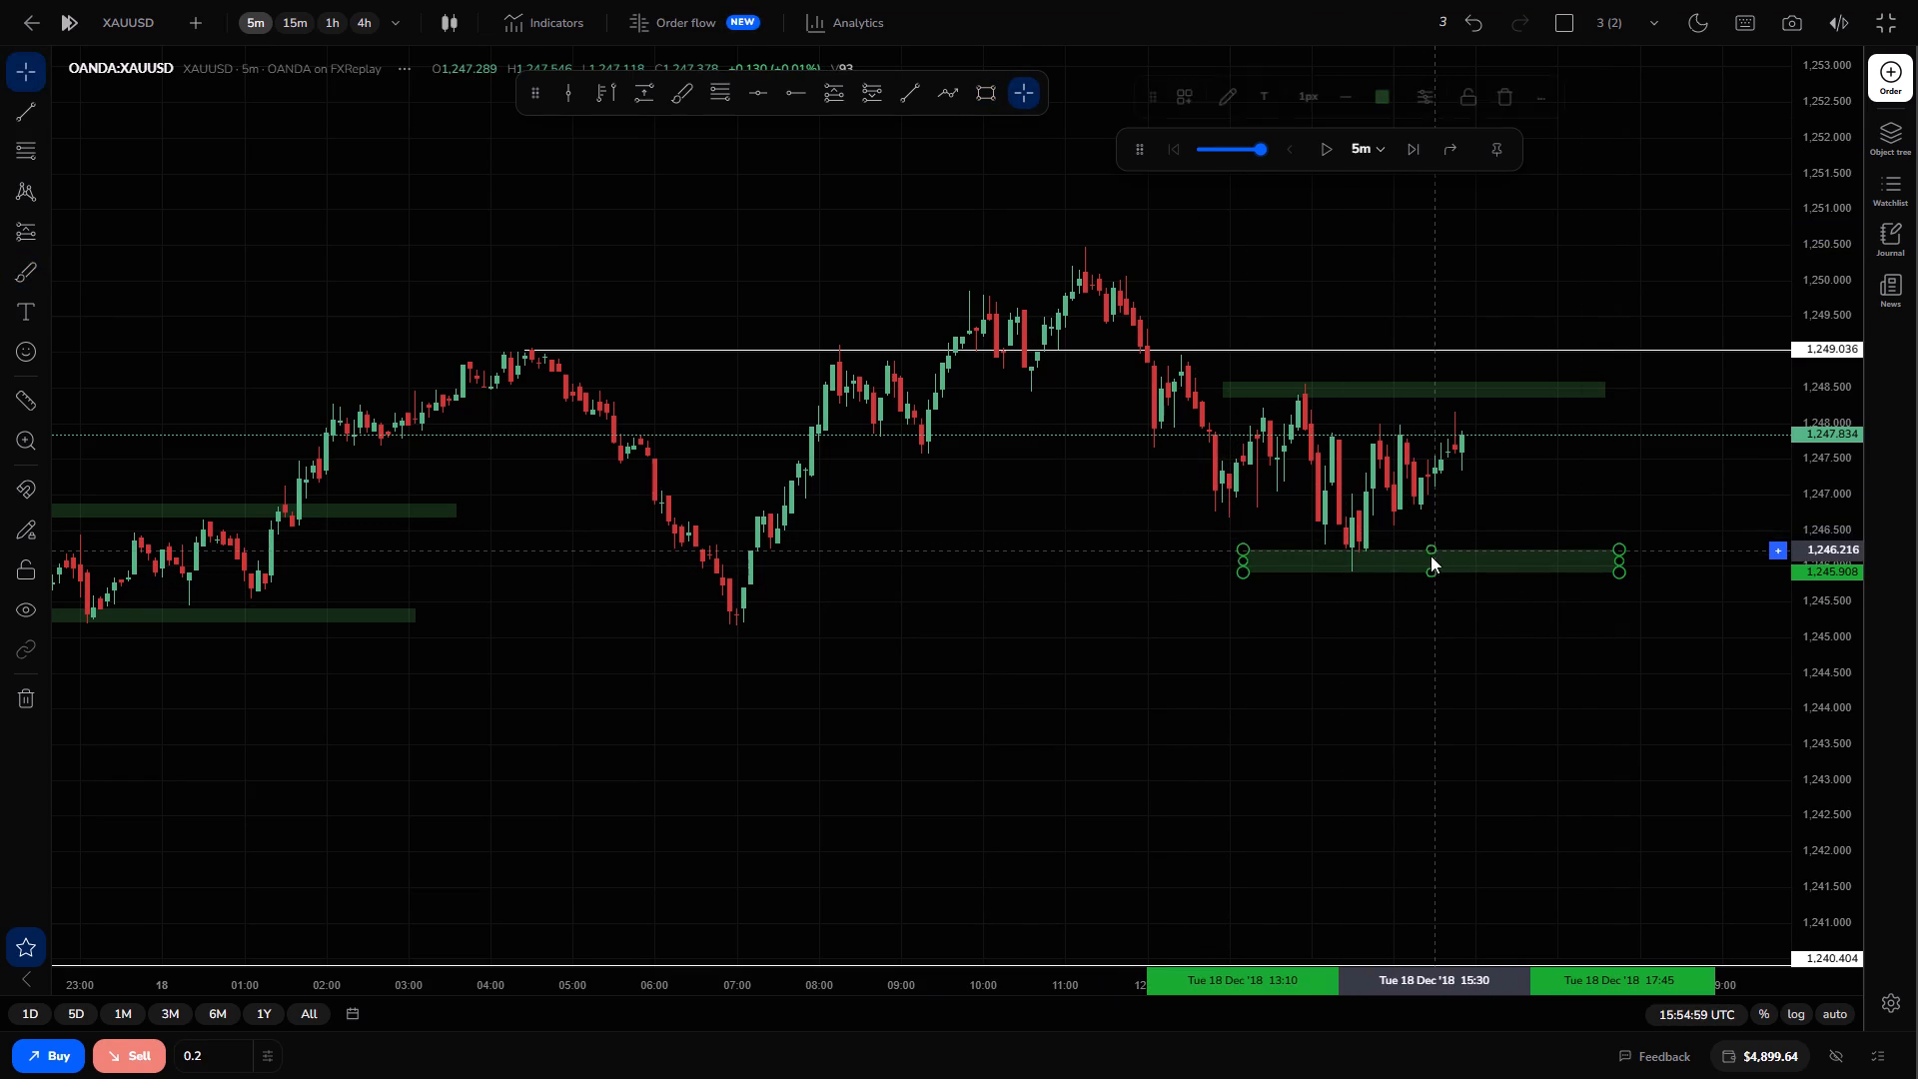
{"action": "left_click", "coordinate": [1265, 668]}
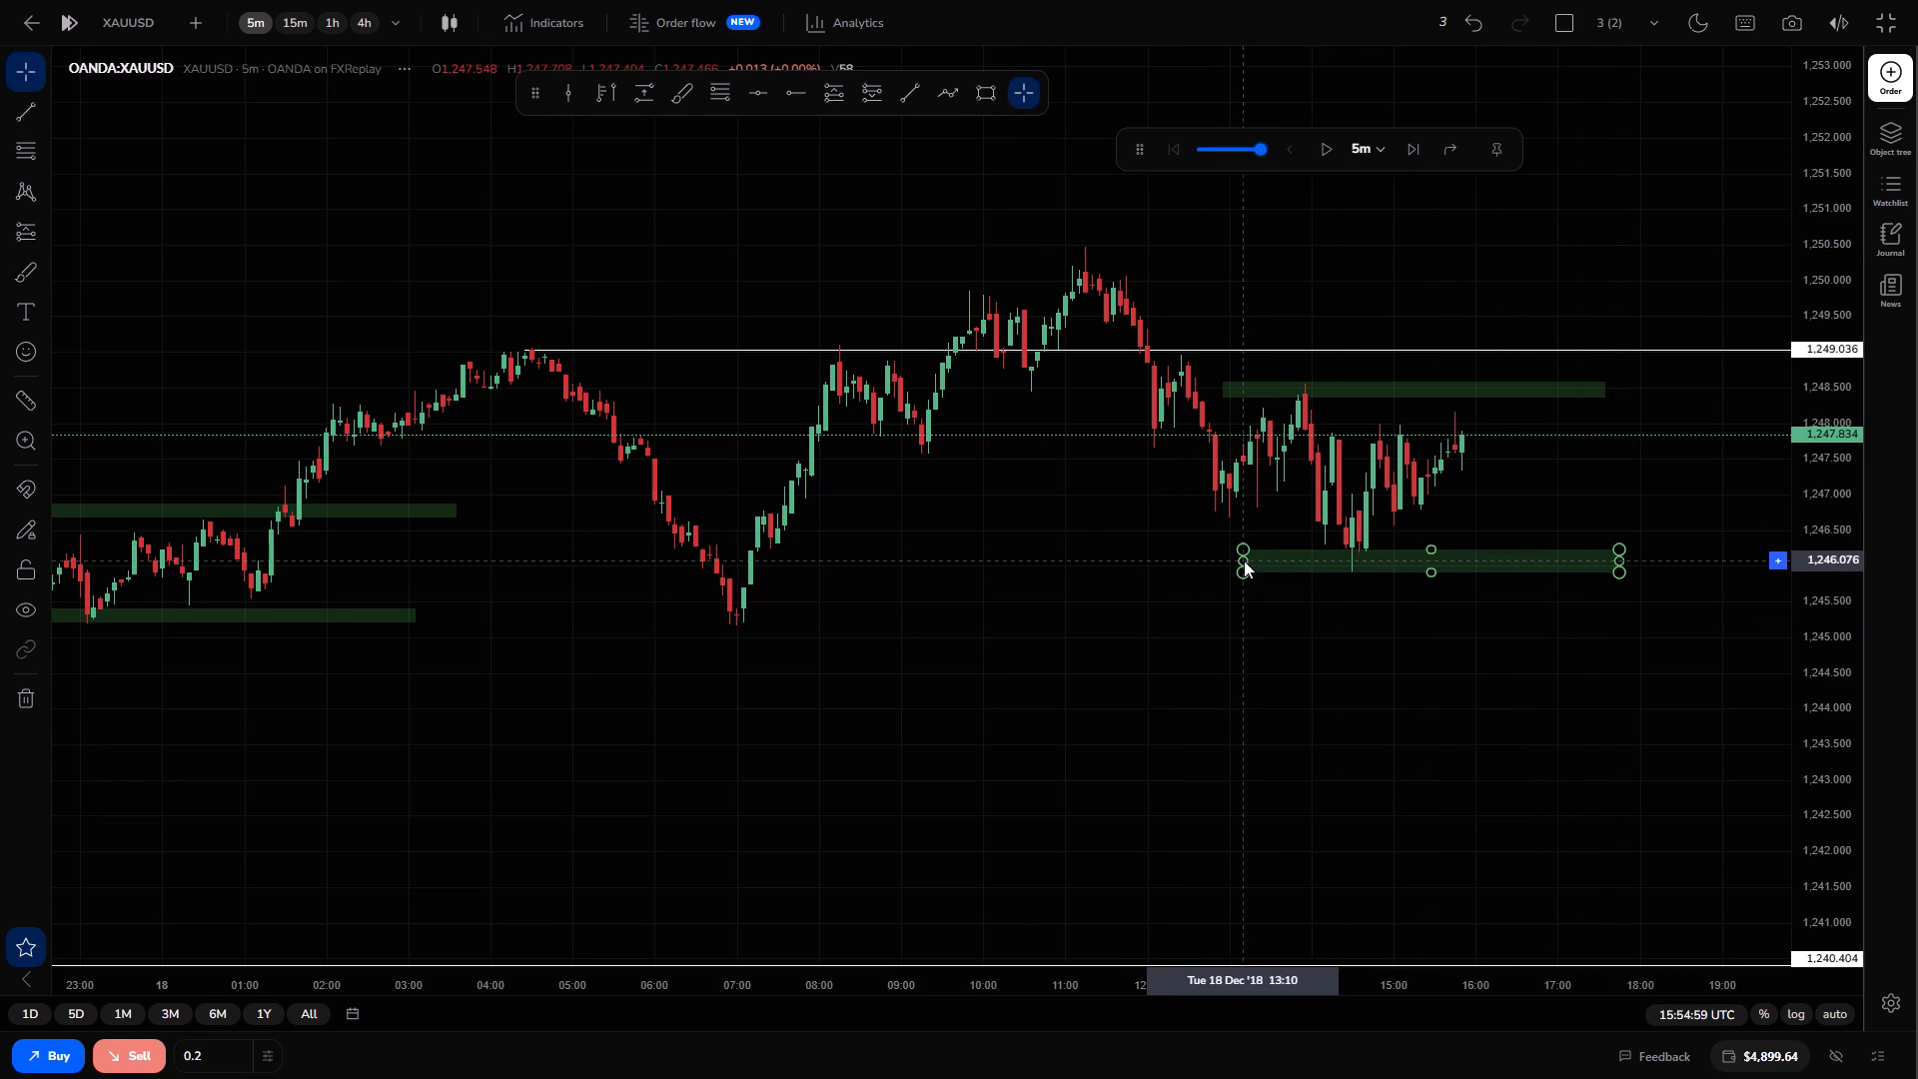
{"action": "left_click_drag", "start_coordinate": [1242, 559], "coordinate": [1328, 562]}
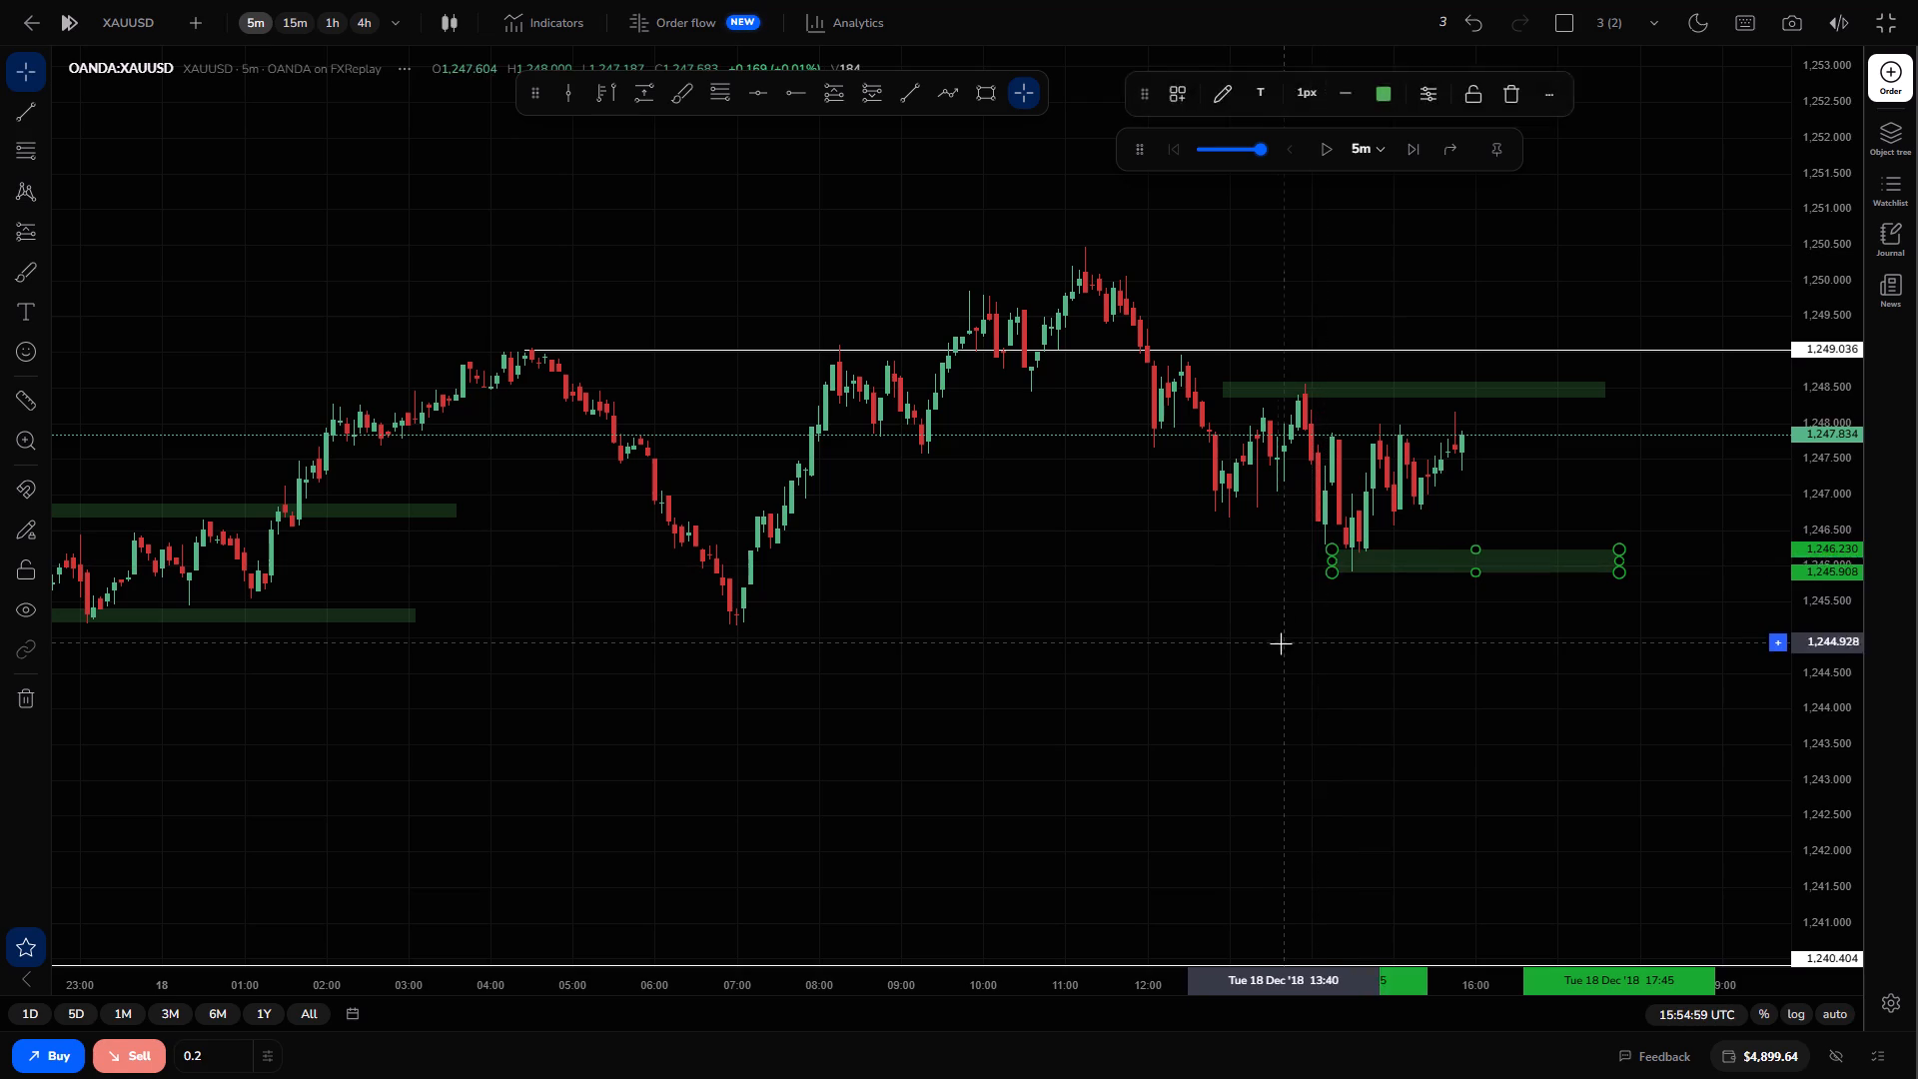
{"action": "left_click", "coordinate": [1281, 643]}
Advance the replay in 5-minute candles to 16:39:59 UTC.
{"action": "left_click_drag", "start_coordinate": [1293, 655], "coordinate": [1802, 700]}
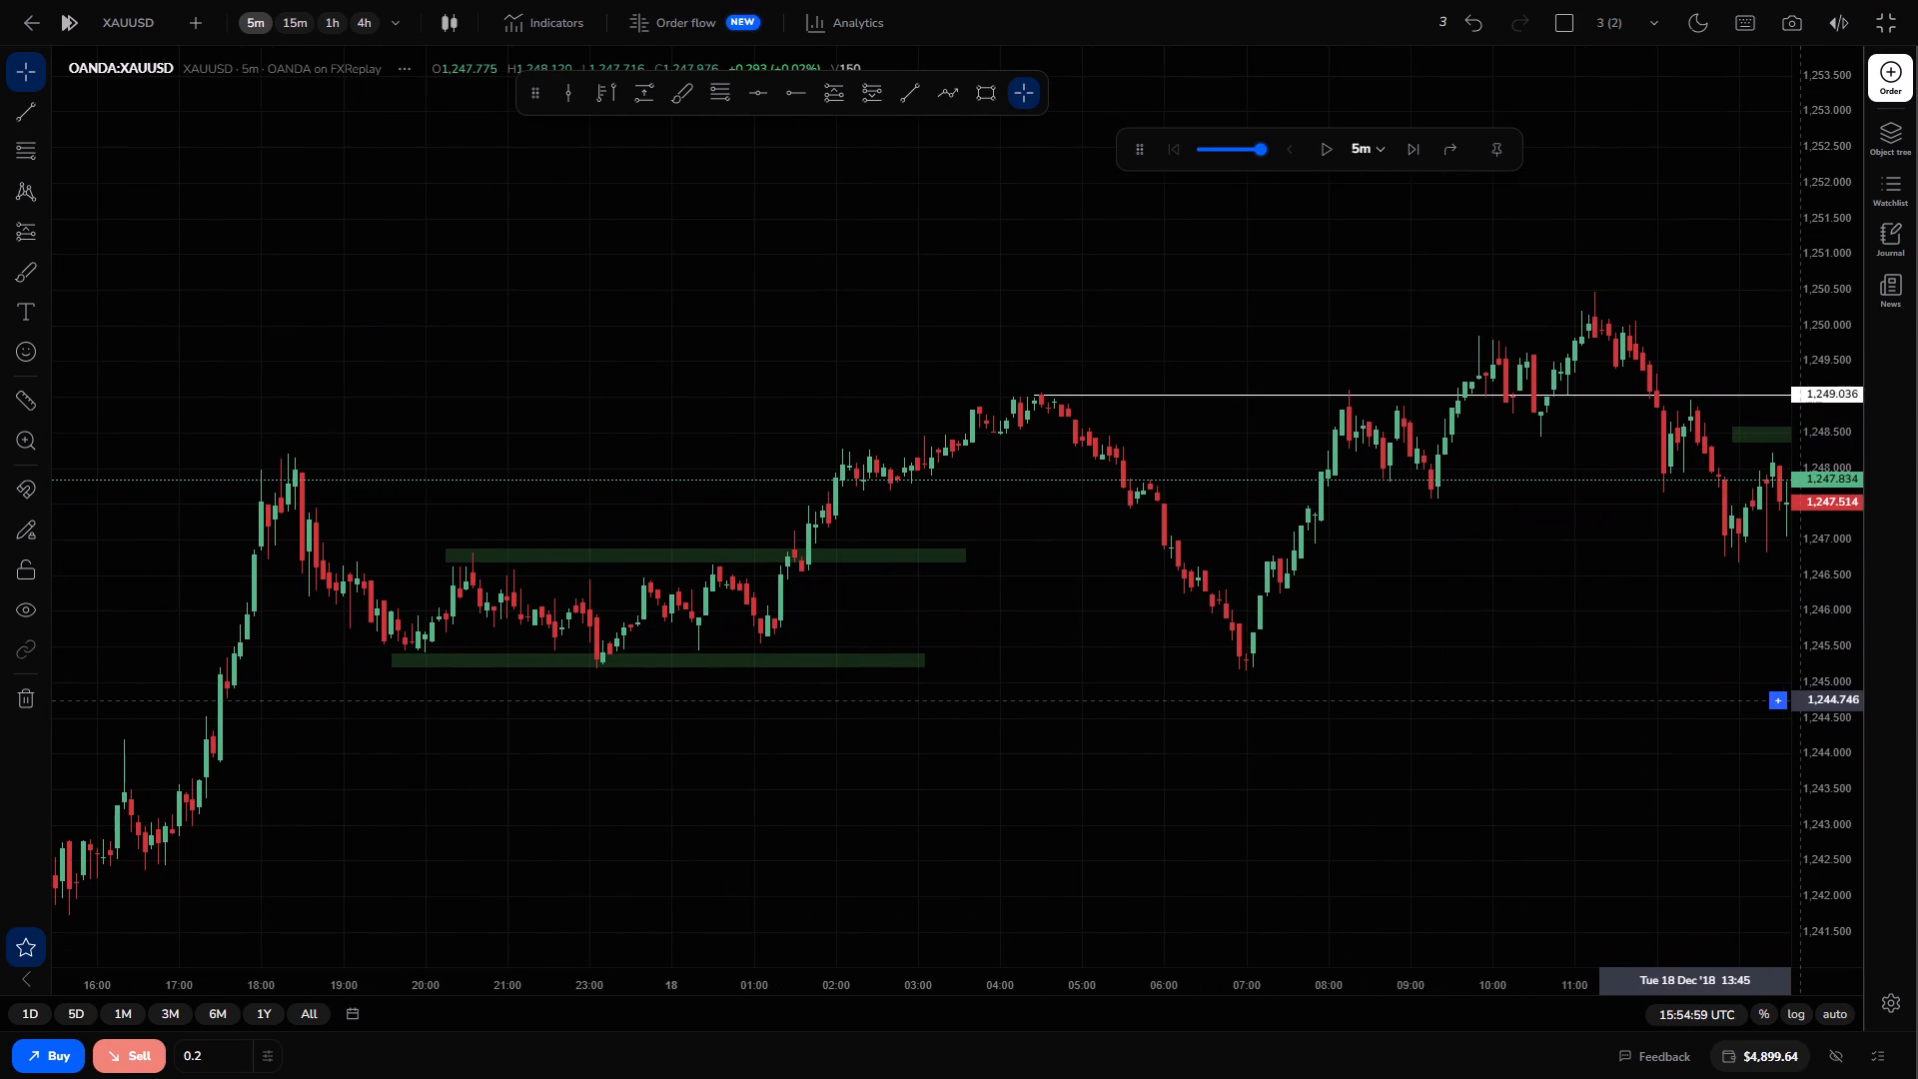
{"action": "left_click_drag", "start_coordinate": [1802, 700], "coordinate": [1602, 686]}
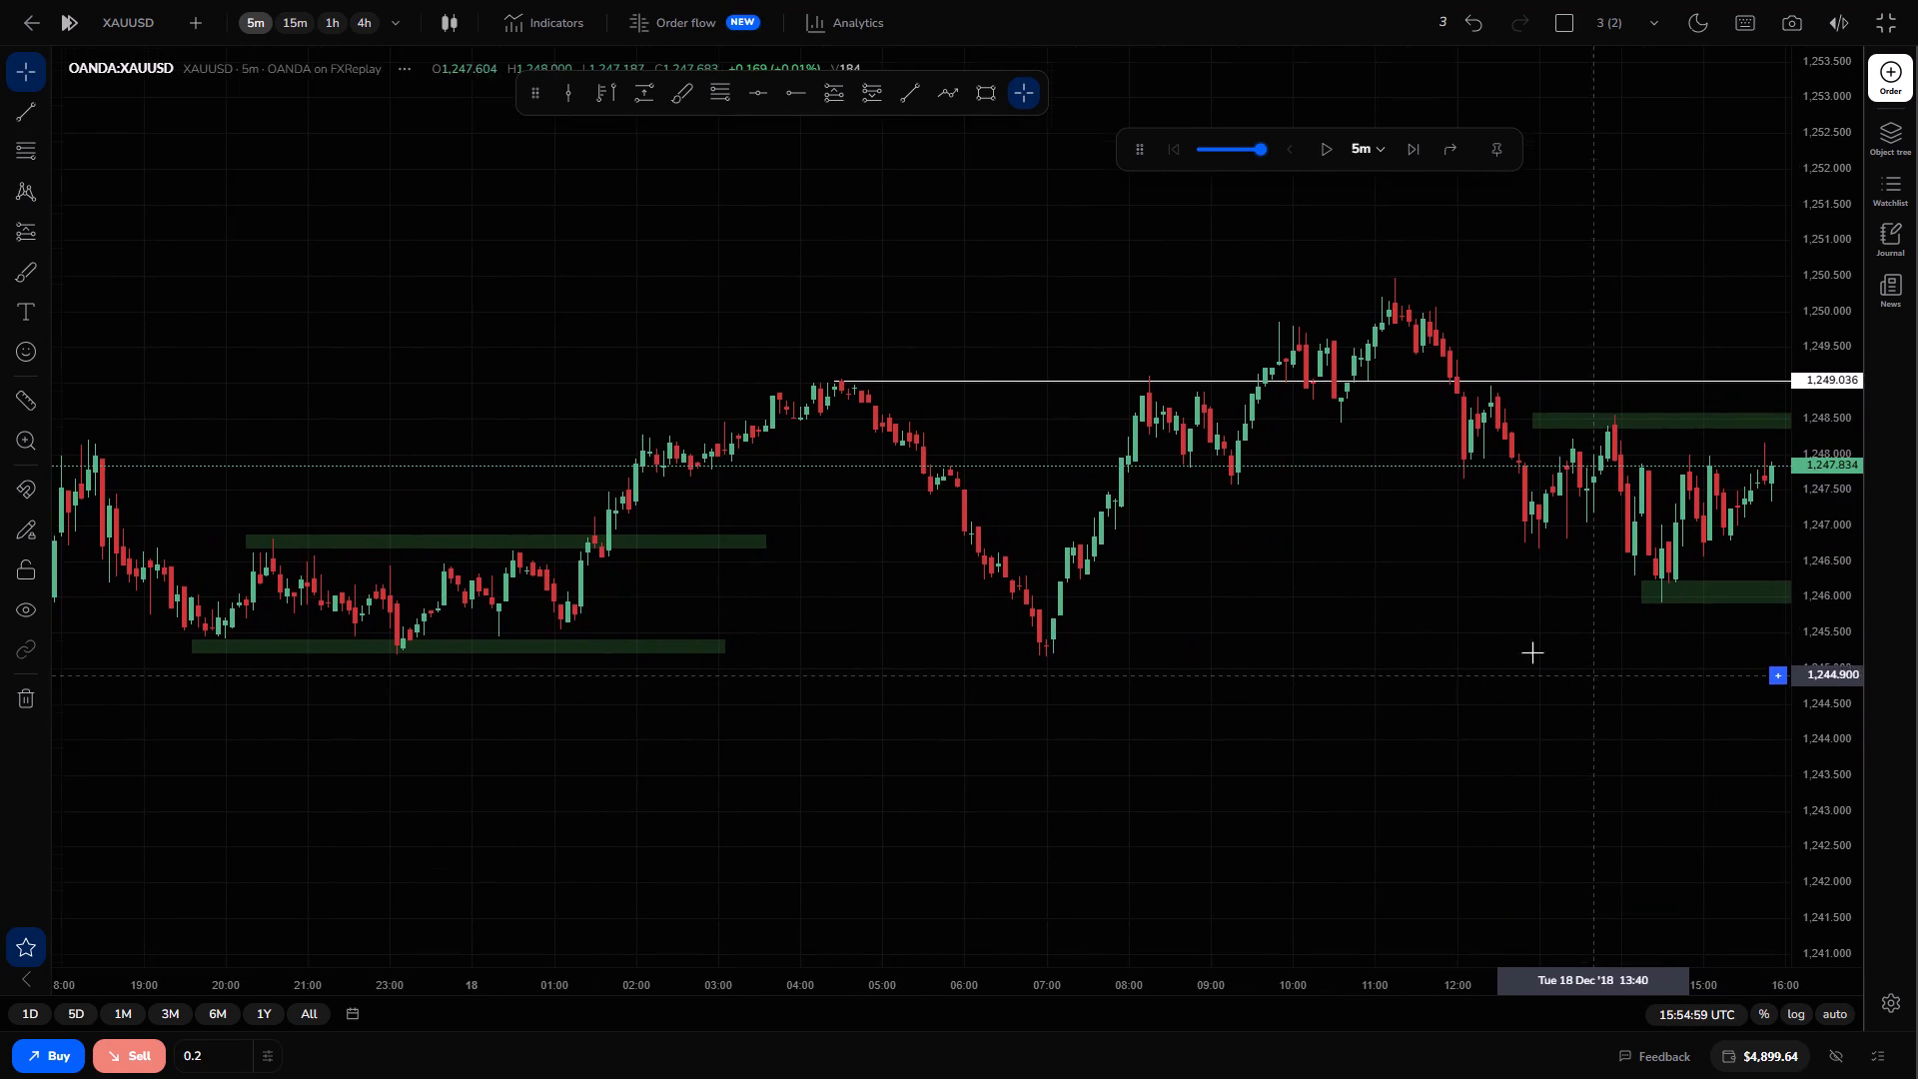
{"action": "key", "text": "space"}
{"action": "left_click_drag", "start_coordinate": [1542, 668], "coordinate": [1245, 595]}
{"action": "scroll", "coordinate": [1327, 561], "scroll_direction": "up", "scroll_amount": 1}
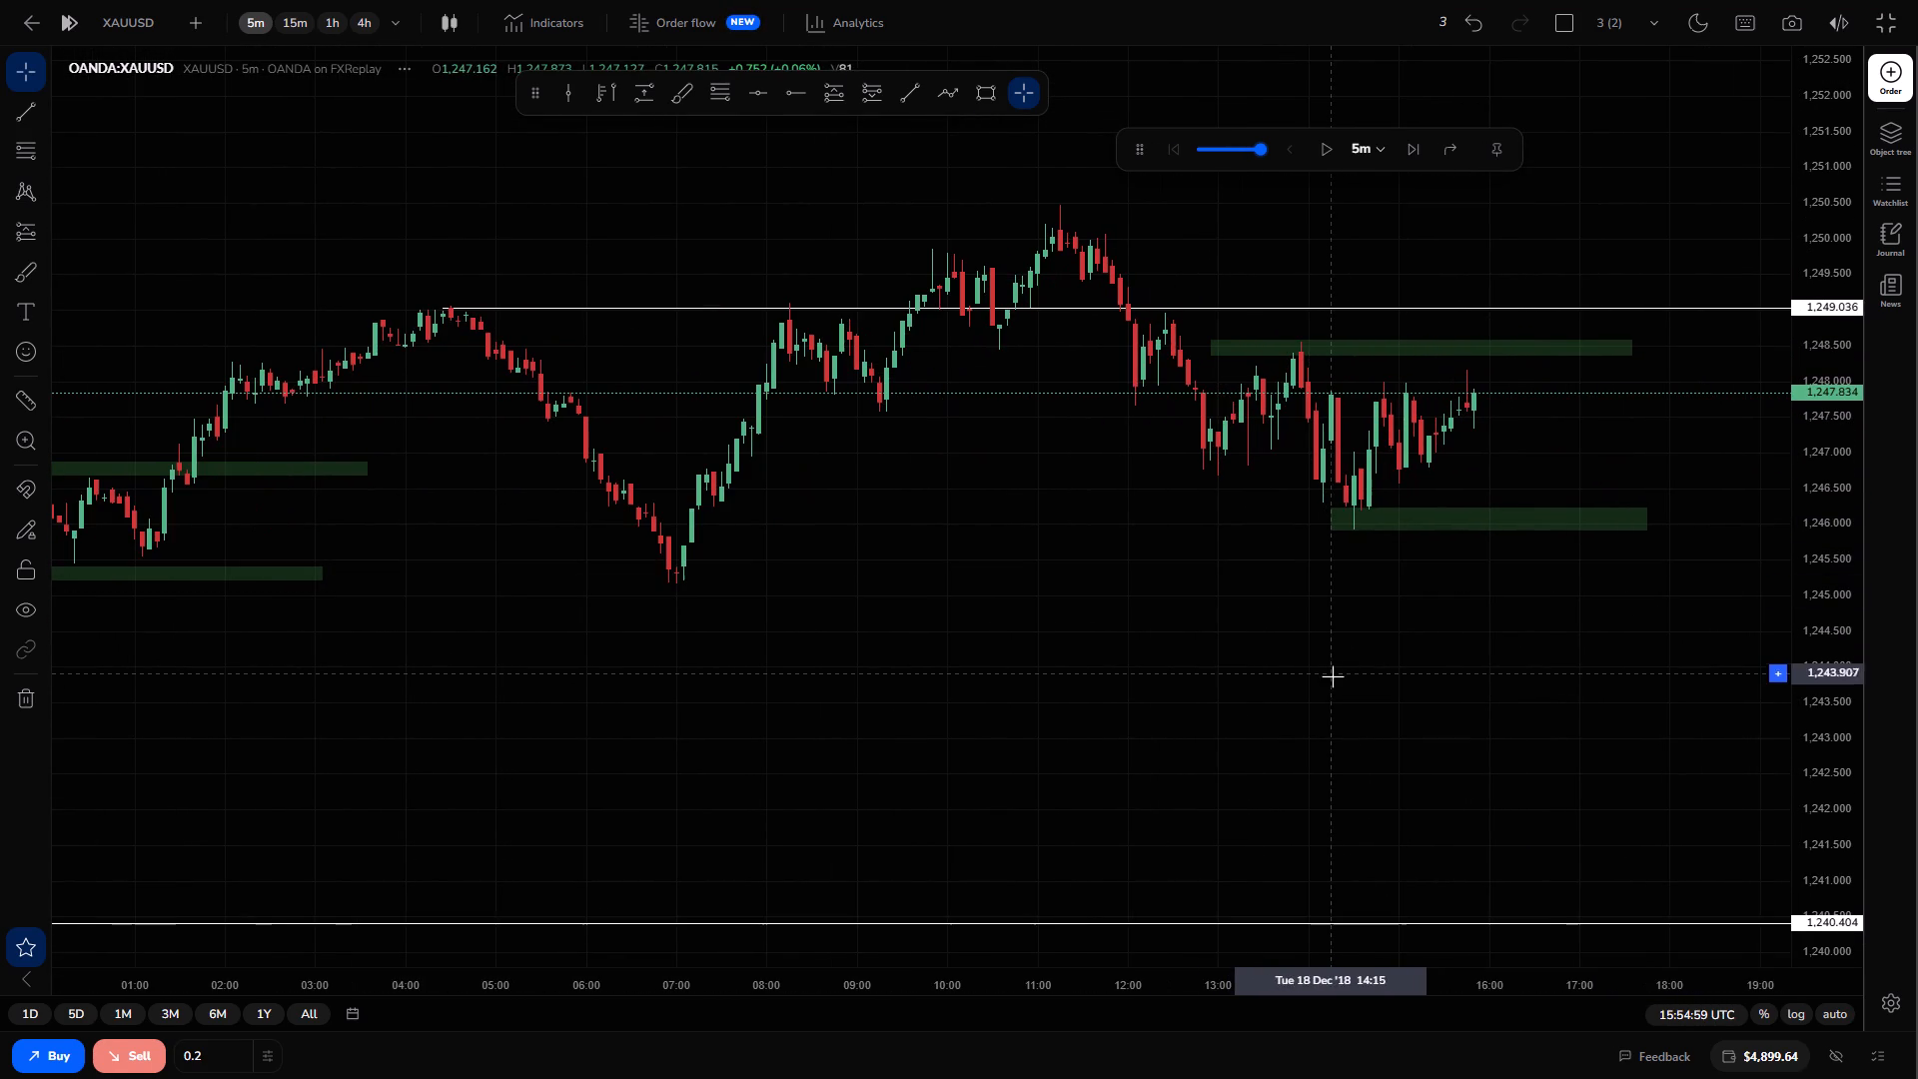
{"action": "left_click", "coordinate": [1415, 143]}
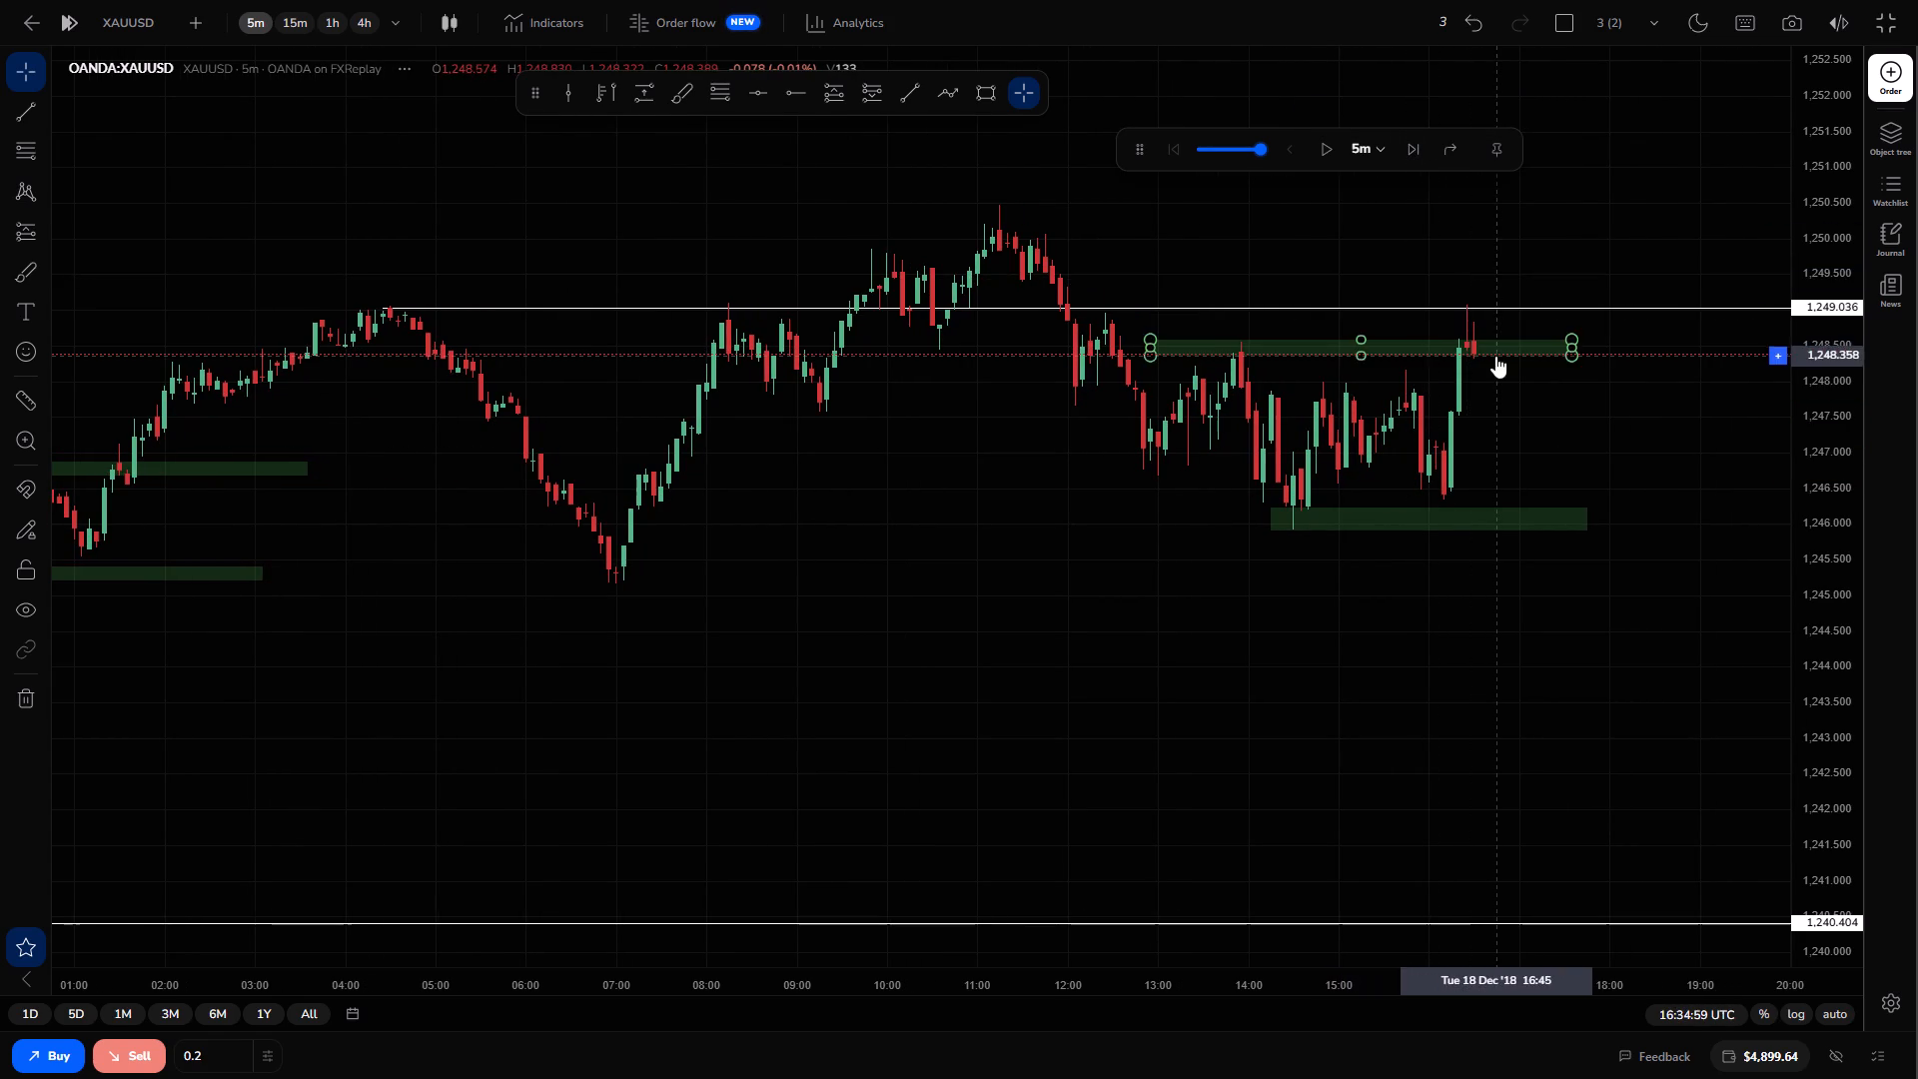
{"action": "left_click", "coordinate": [1420, 147]}
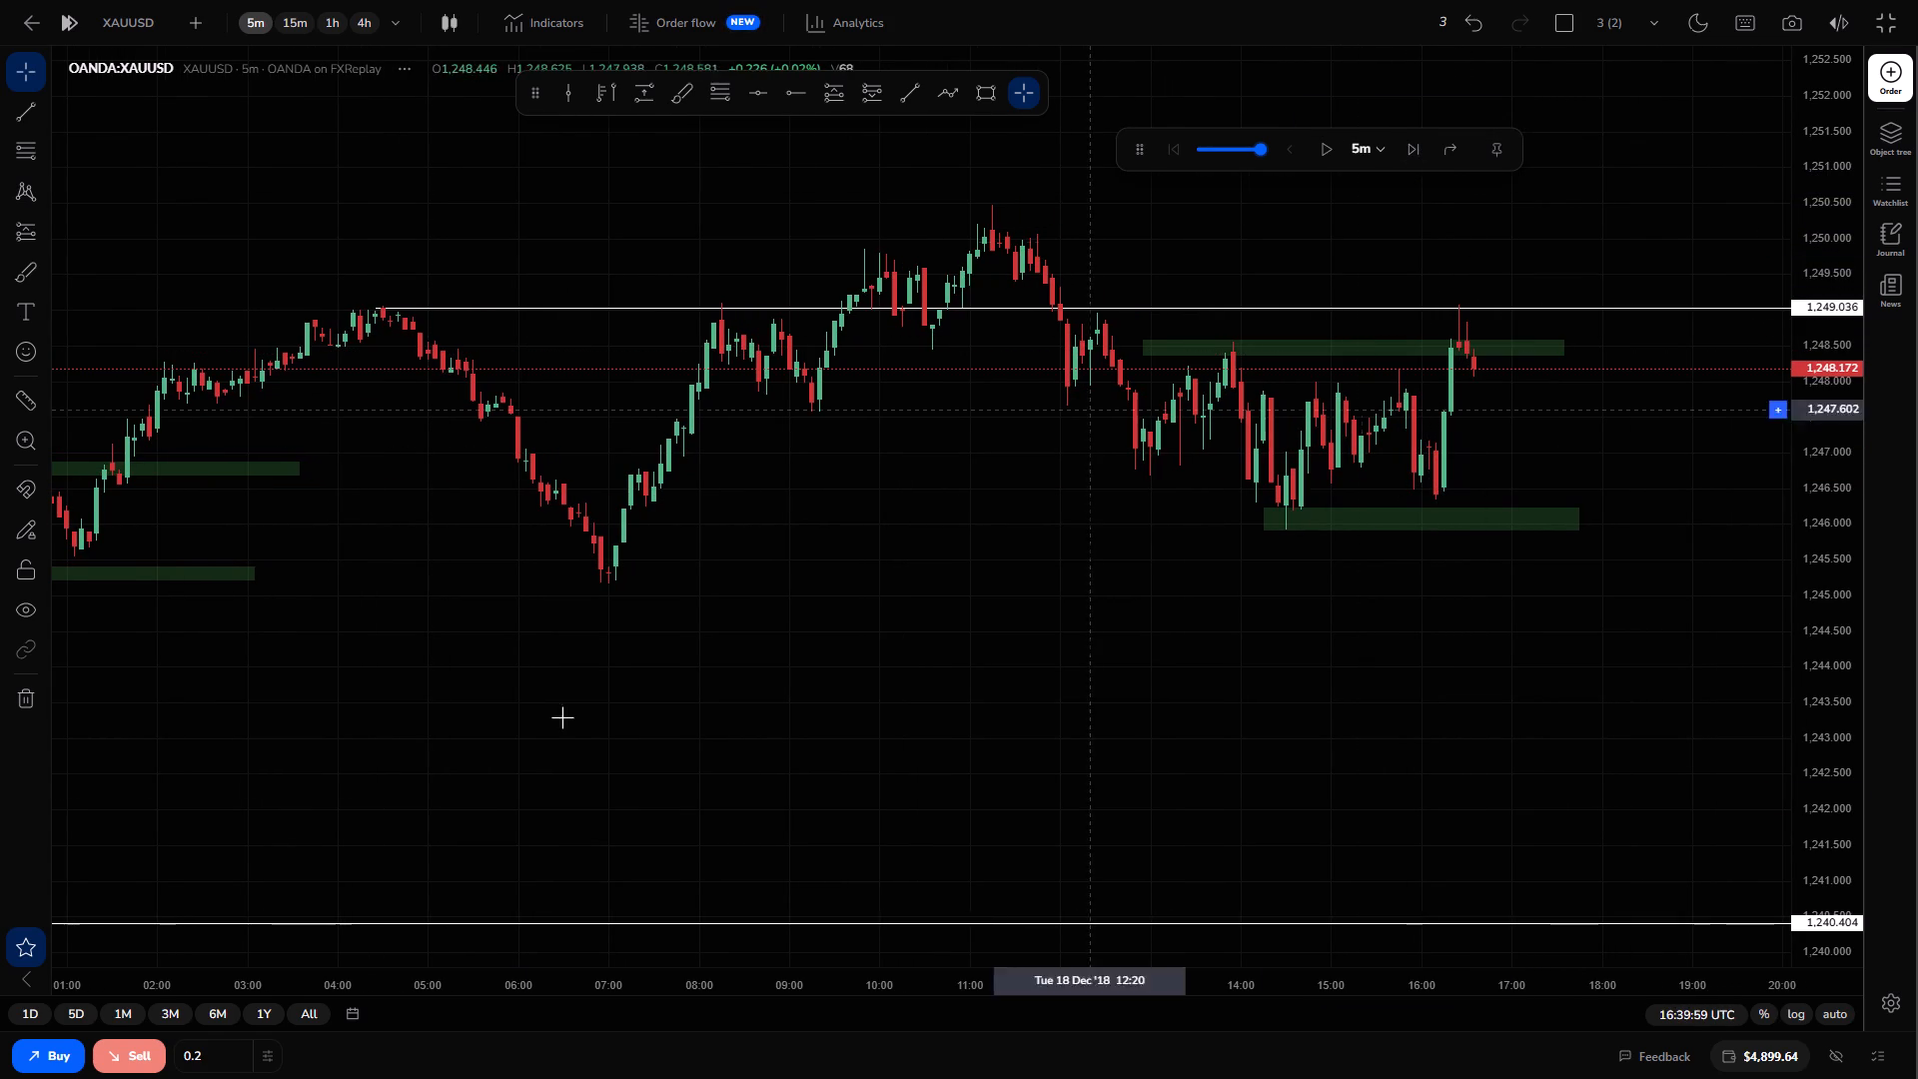
Place a 0.2-lot market sell order on XAUUSD at 1,248.172.
{"action": "left_click", "coordinate": [107, 1049]}
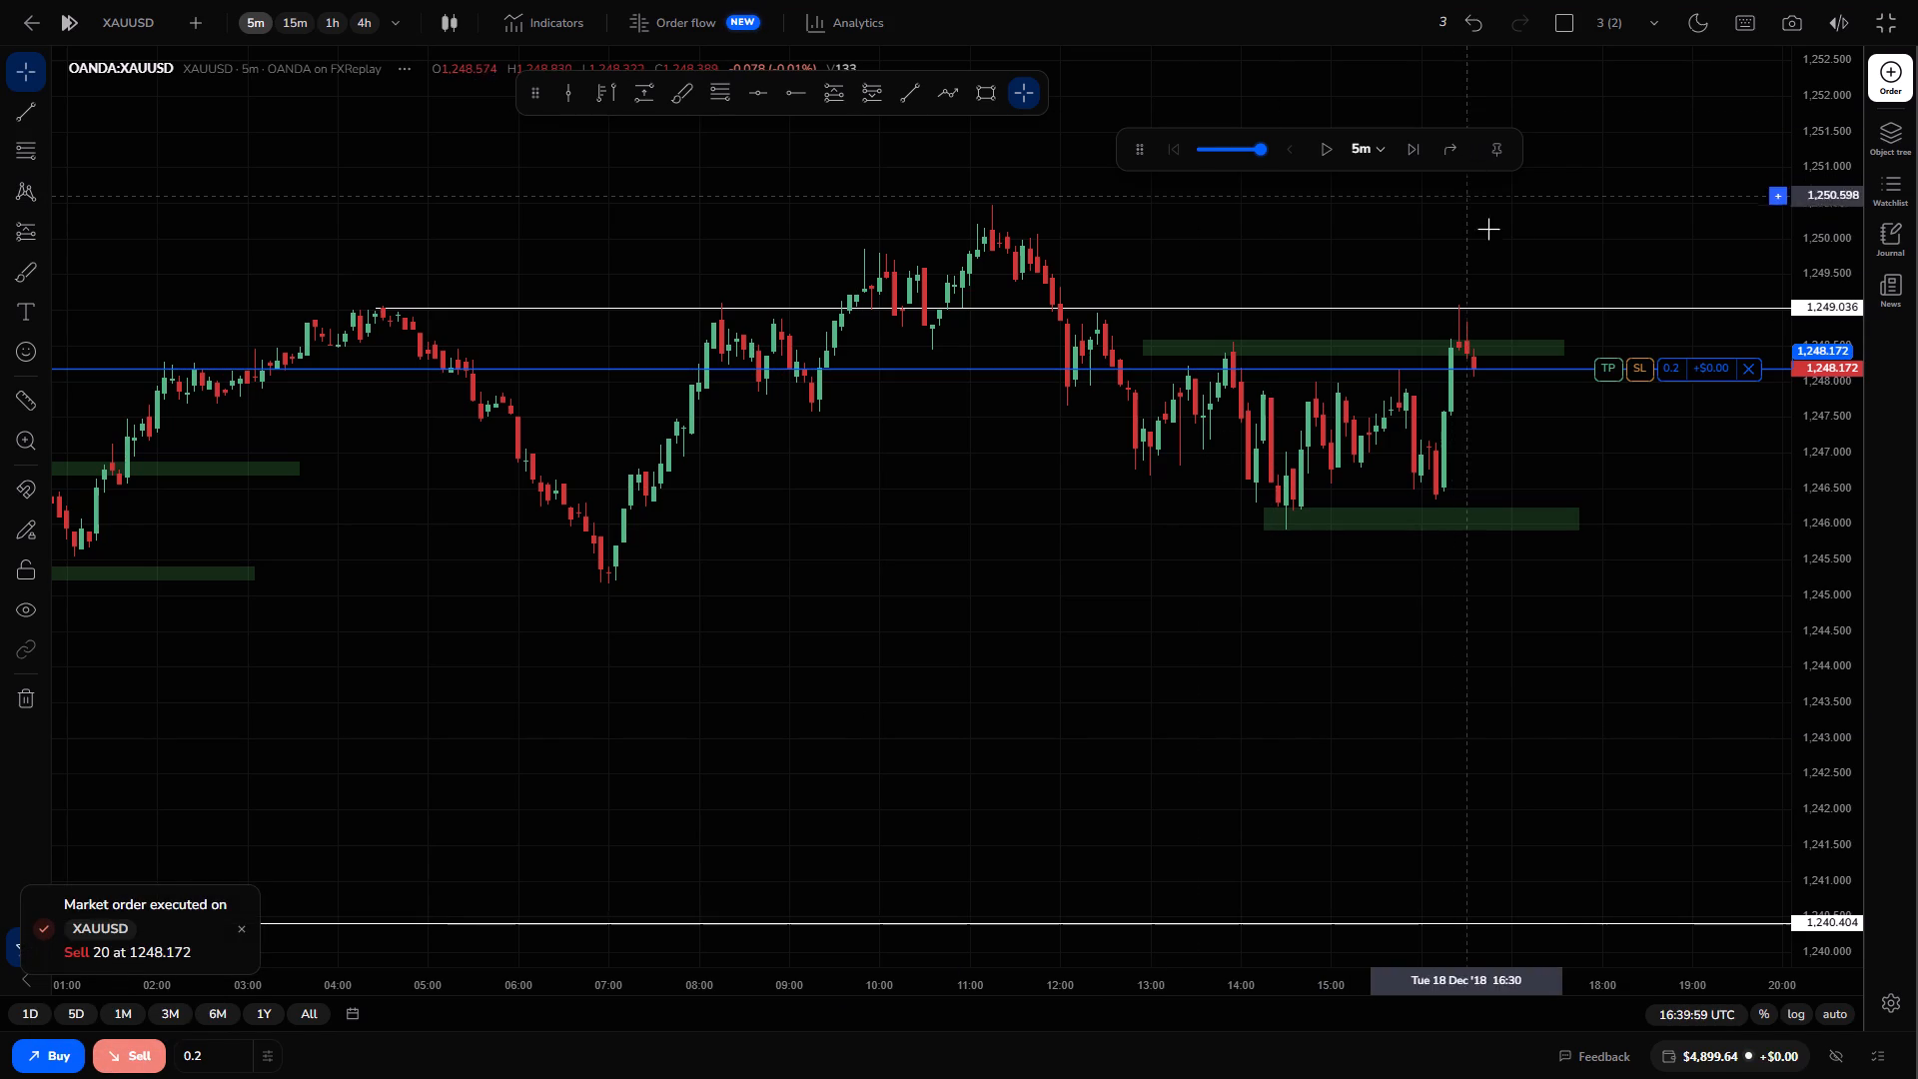
Set the sell position's take profit at 1,245.782, just below the new lower zone.
{"action": "left_click_drag", "start_coordinate": [1610, 376], "coordinate": [1627, 539]}
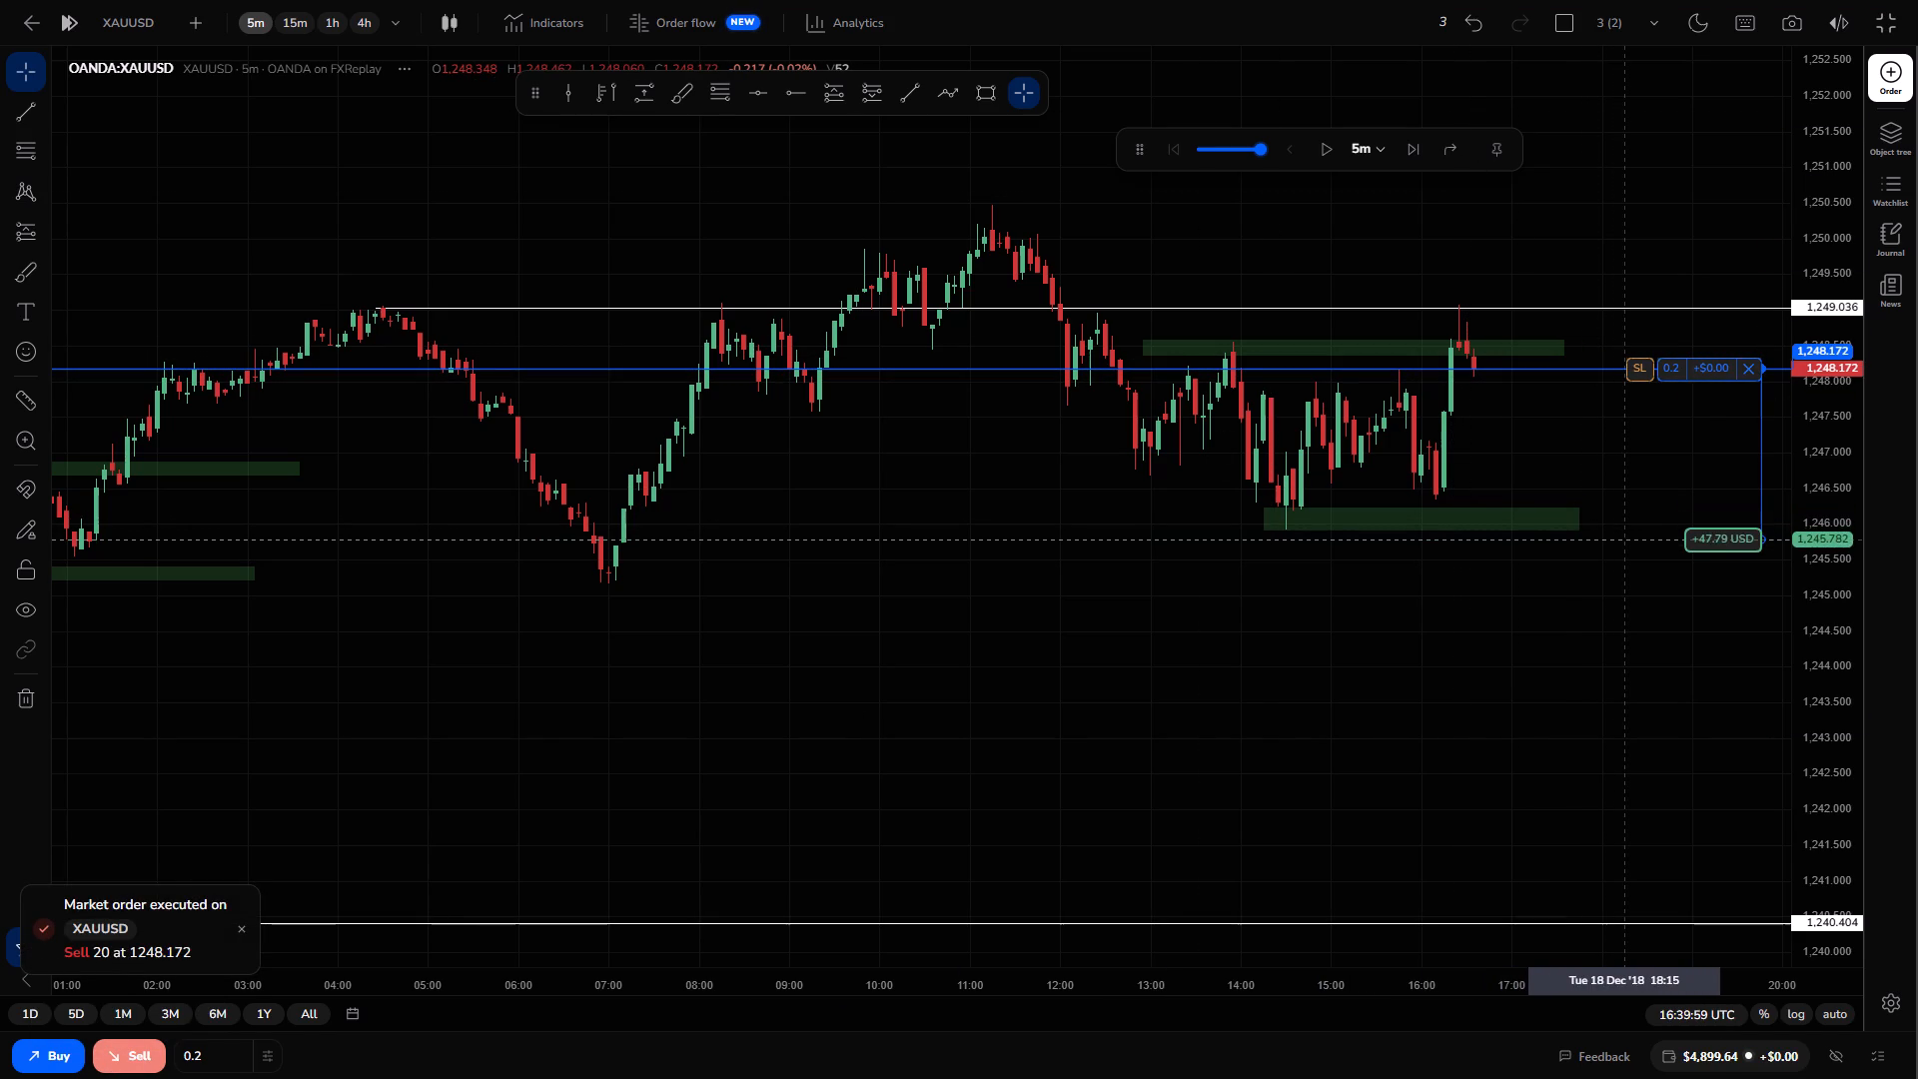
Move the sell position's take profit to 1,245.950, at the bottom of the lower zone.
{"action": "left_click_drag", "start_coordinate": [1627, 539], "coordinate": [1630, 528]}
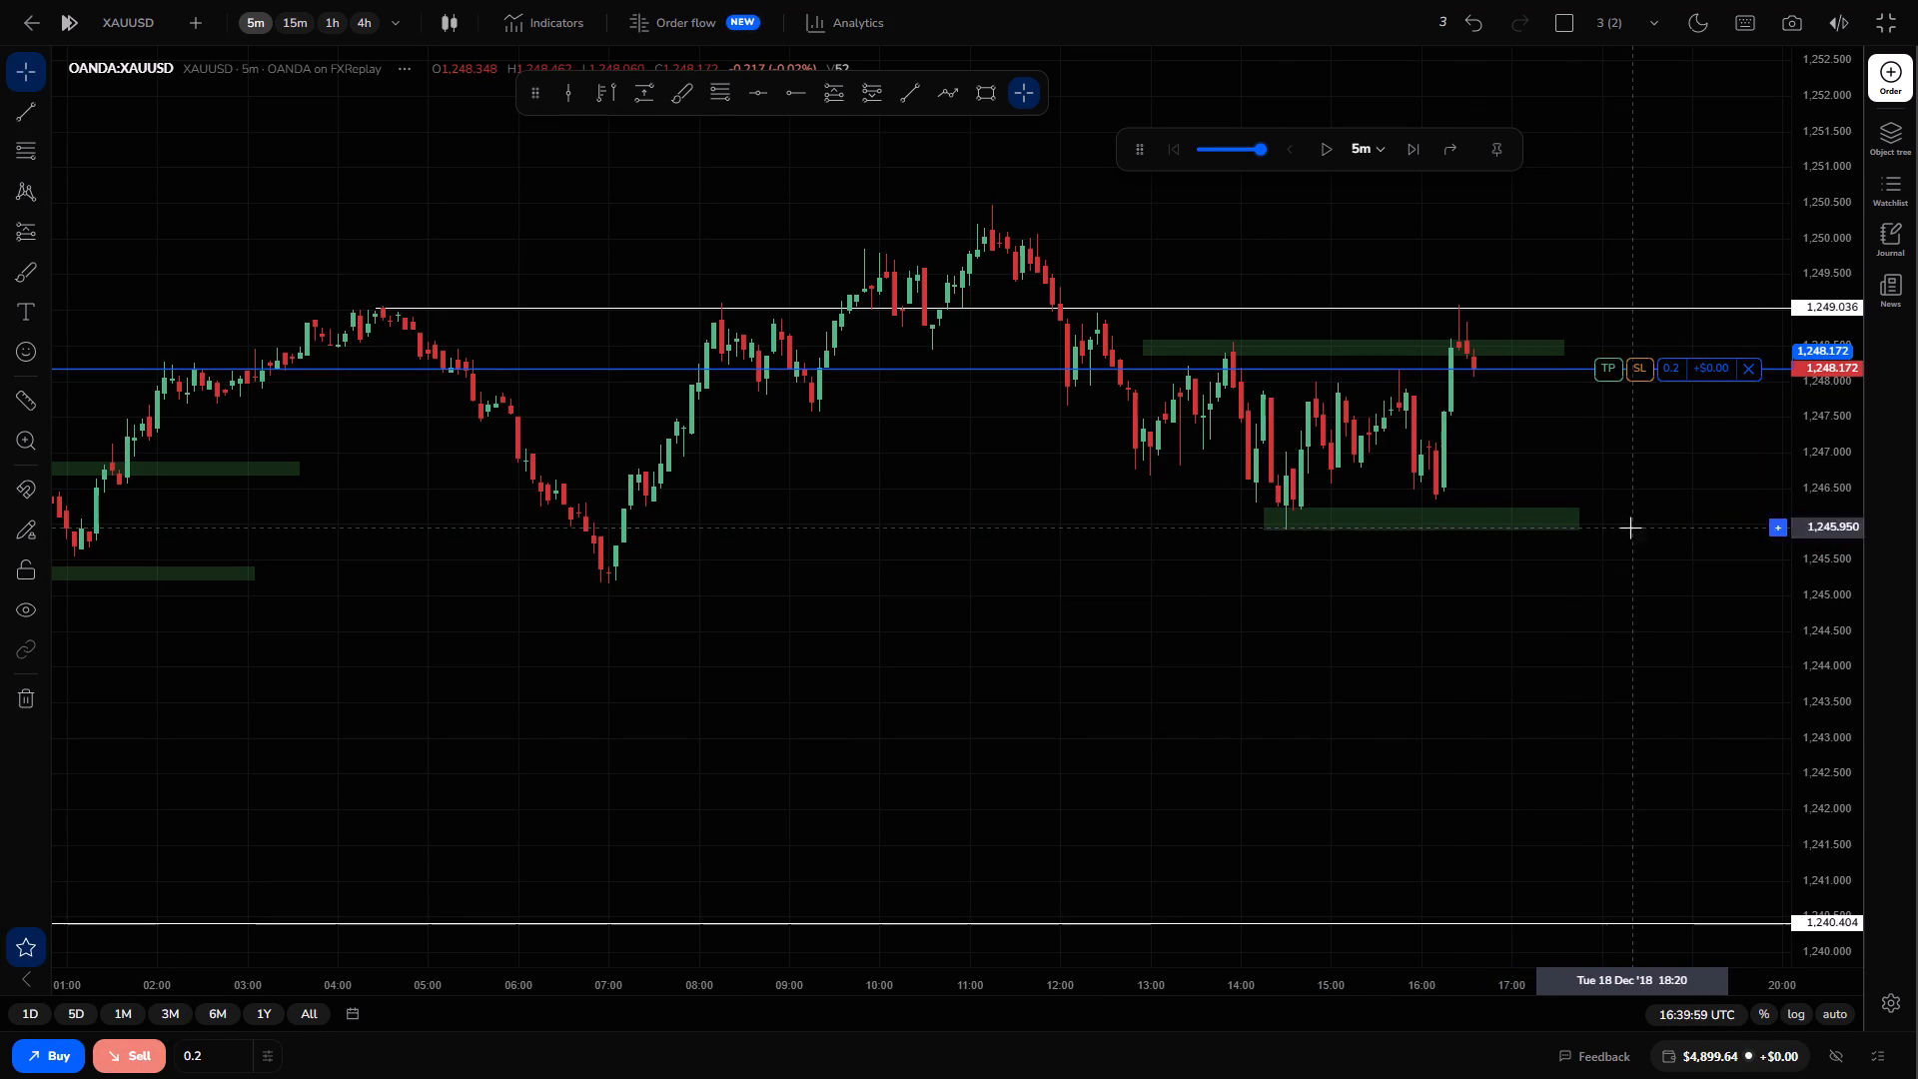
Set the sell position's stop loss at 1,249.408, above the 1,249.036 level line.
{"action": "left_click_drag", "start_coordinate": [1635, 363], "coordinate": [1674, 282]}
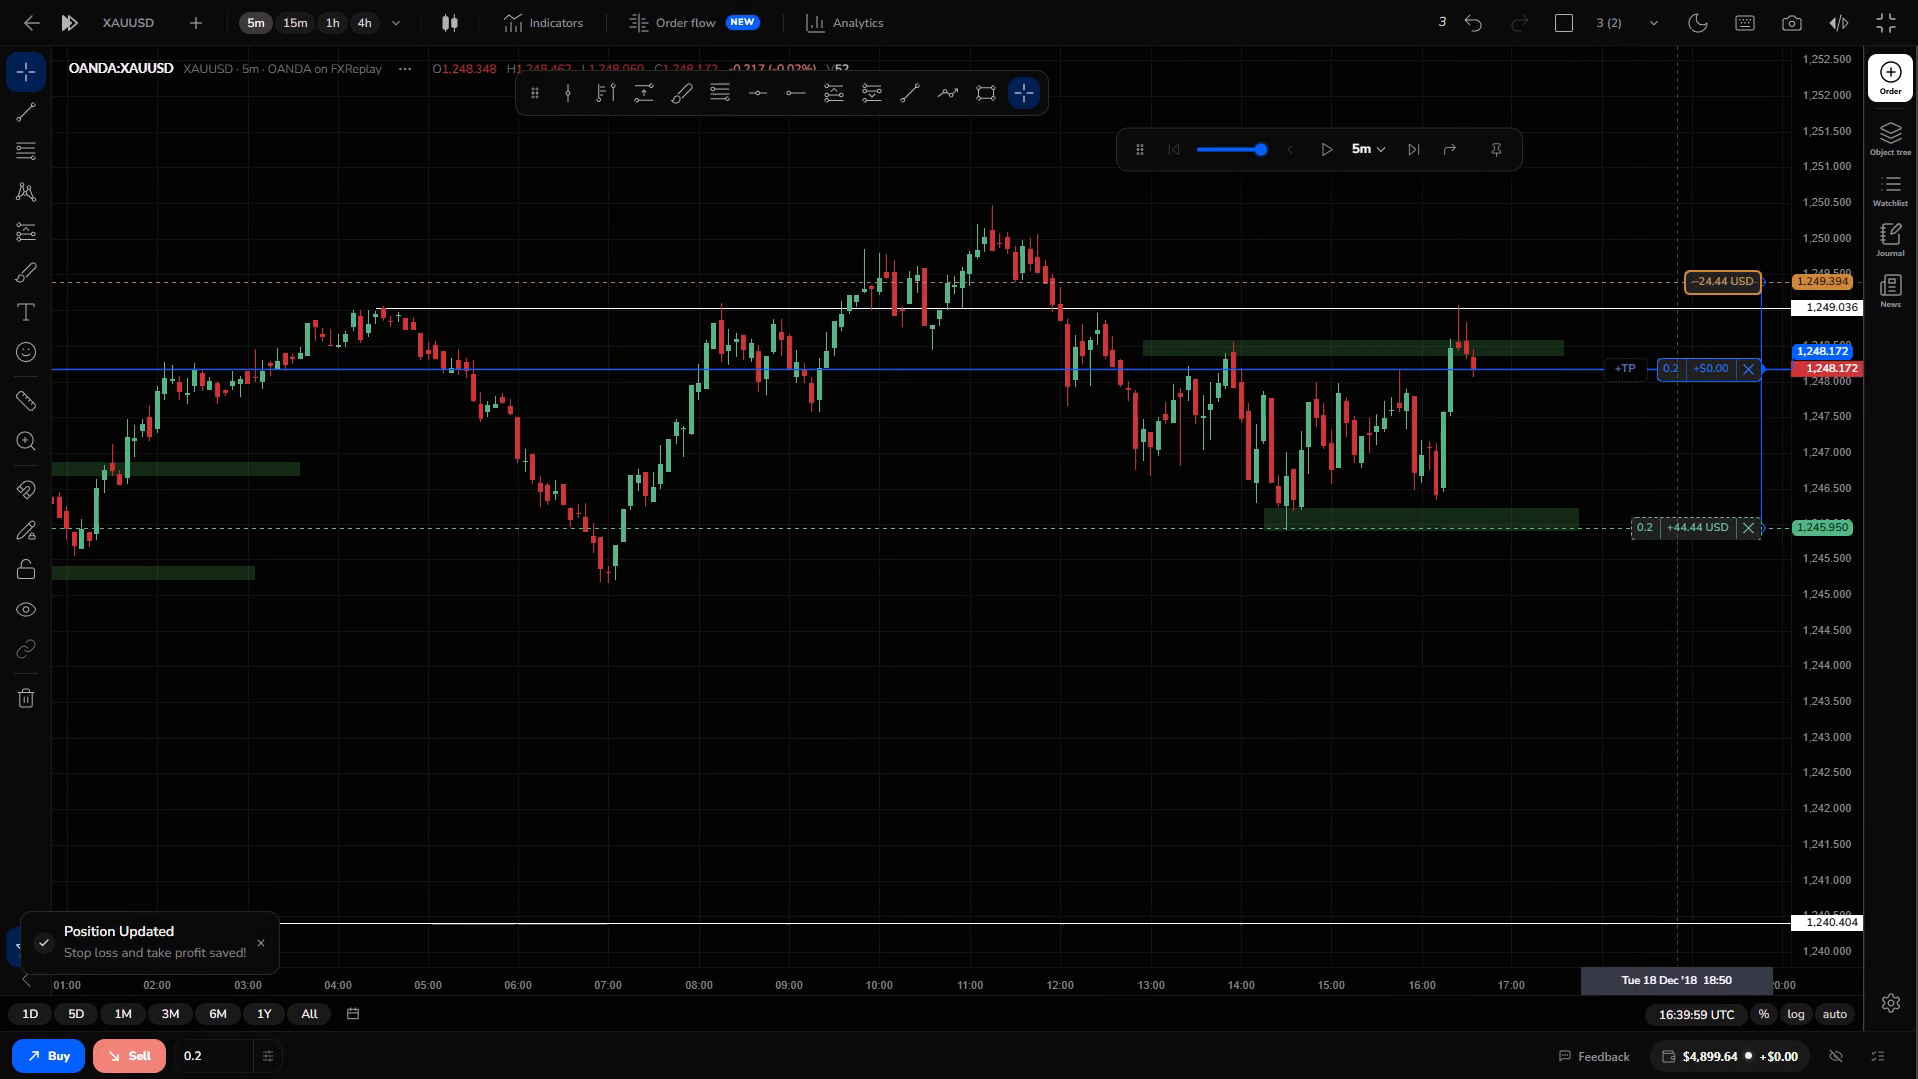
{"action": "left_click_drag", "start_coordinate": [1674, 282], "coordinate": [1676, 281]}
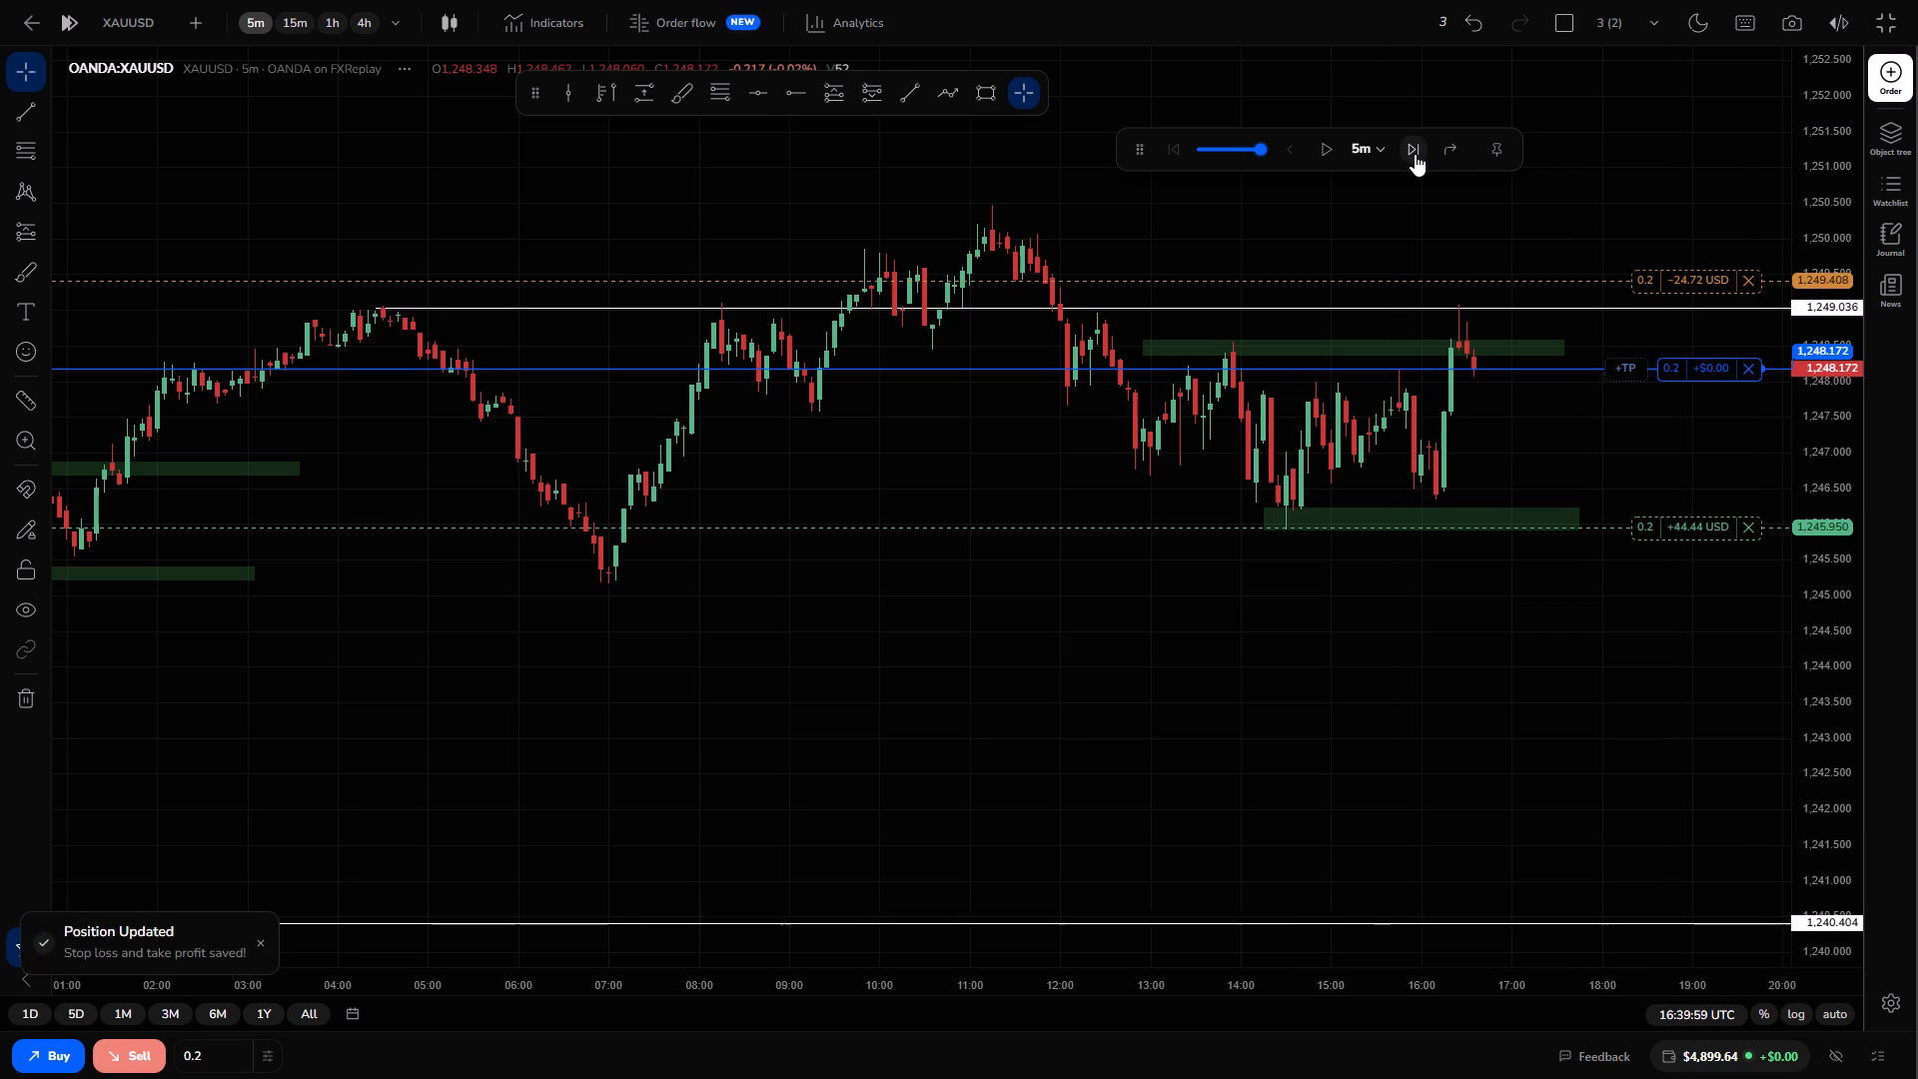
Advance the replay in 5-minute candles to 17:04:59 UTC.
{"action": "left_click", "coordinate": [1415, 154]}
{"action": "left_click", "coordinate": [1415, 158]}
{"action": "left_click", "coordinate": [1415, 159]}
{"action": "left_click", "coordinate": [1415, 162]}
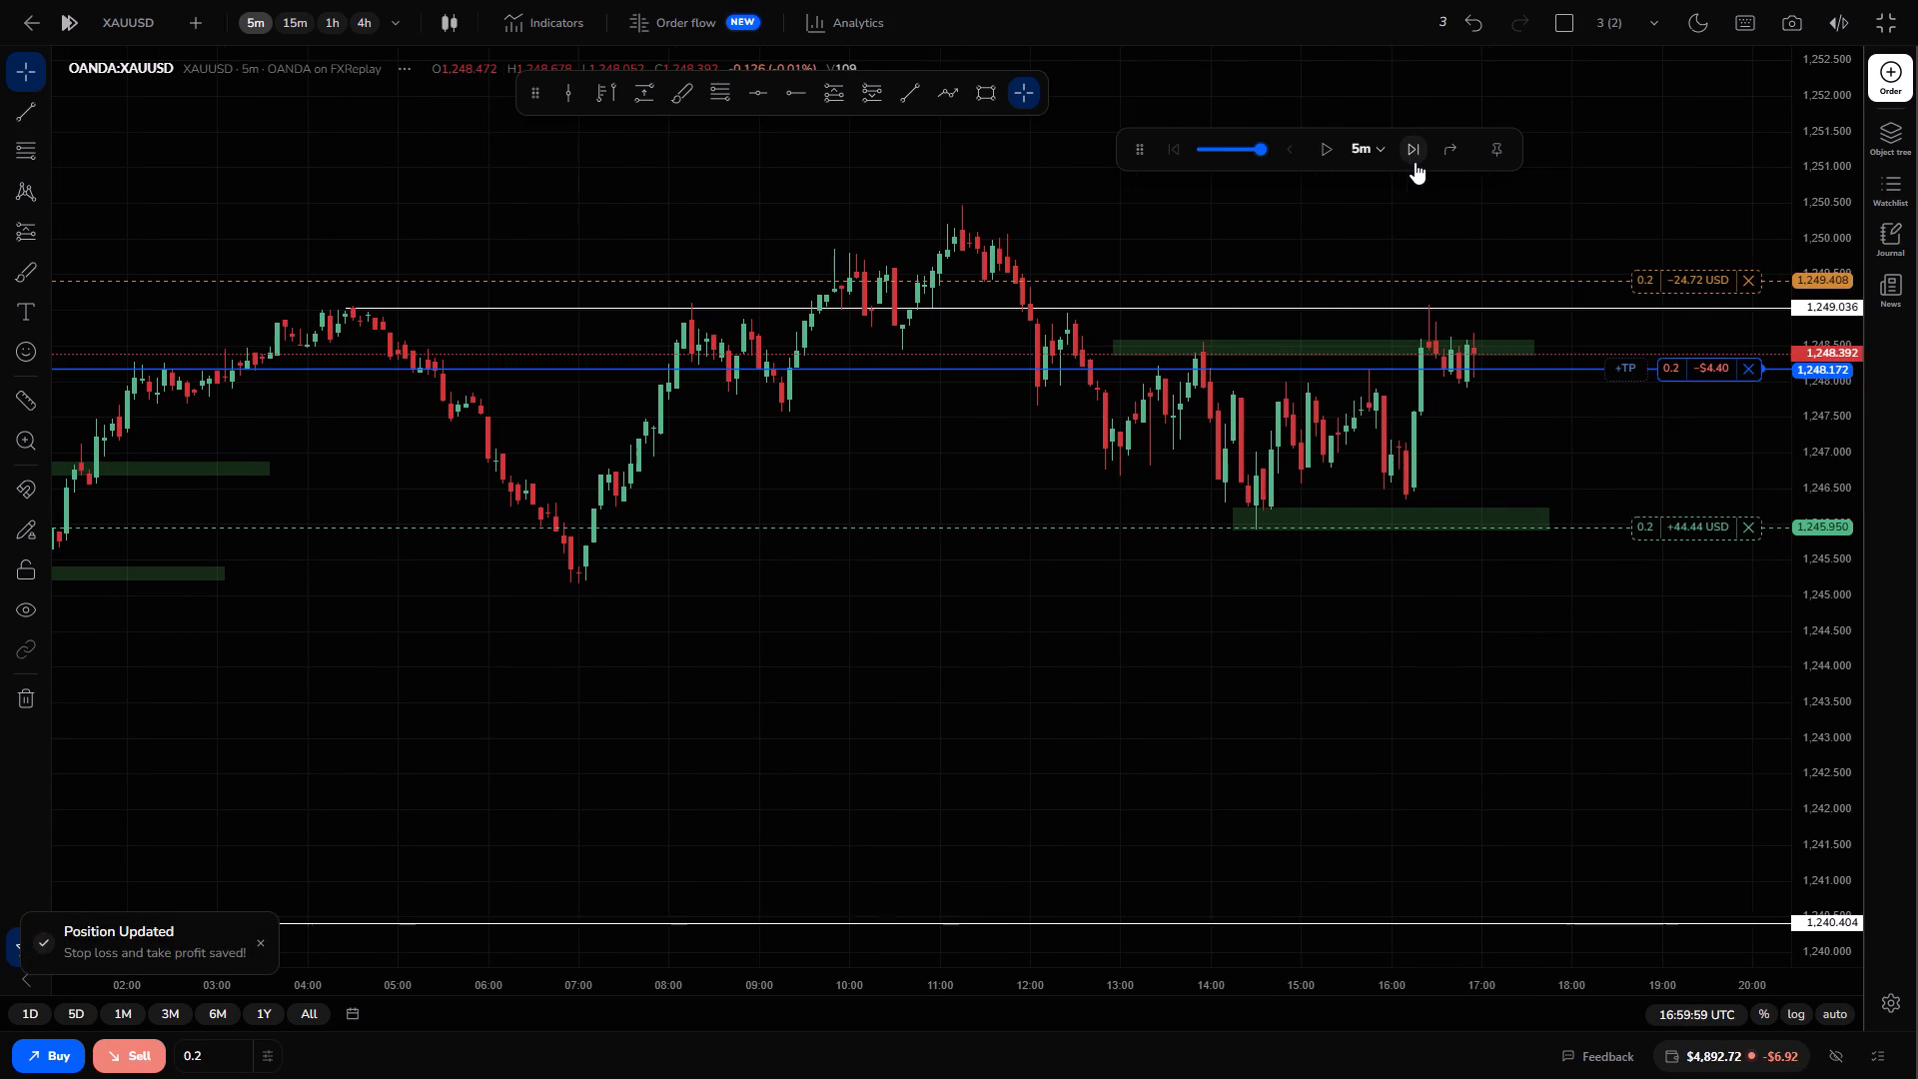
{"action": "left_click", "coordinate": [1415, 162]}
{"action": "left_click", "coordinate": [1415, 166]}
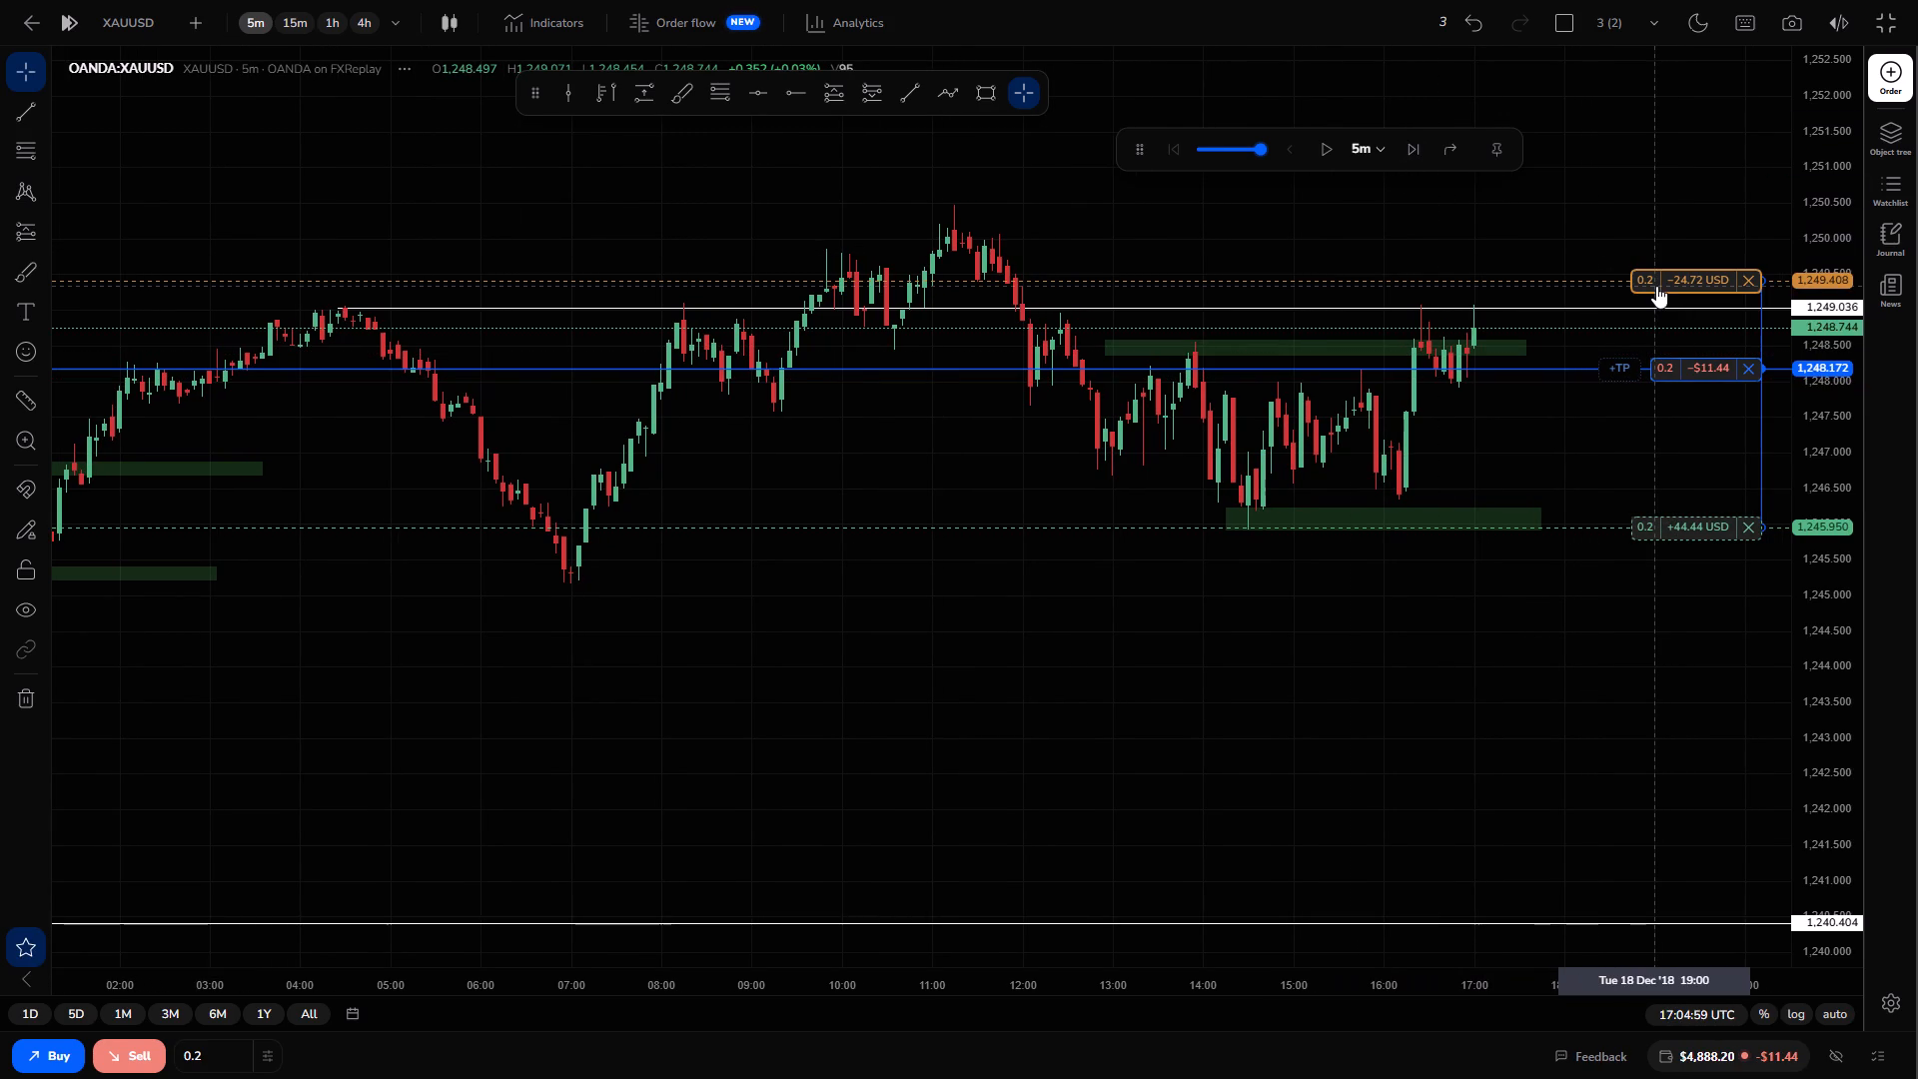
Adjust the sell position's stop loss to 1,249.310, slightly closer to the 1,249.036 level line.
{"action": "left_click_drag", "start_coordinate": [1656, 286], "coordinate": [1716, 264]}
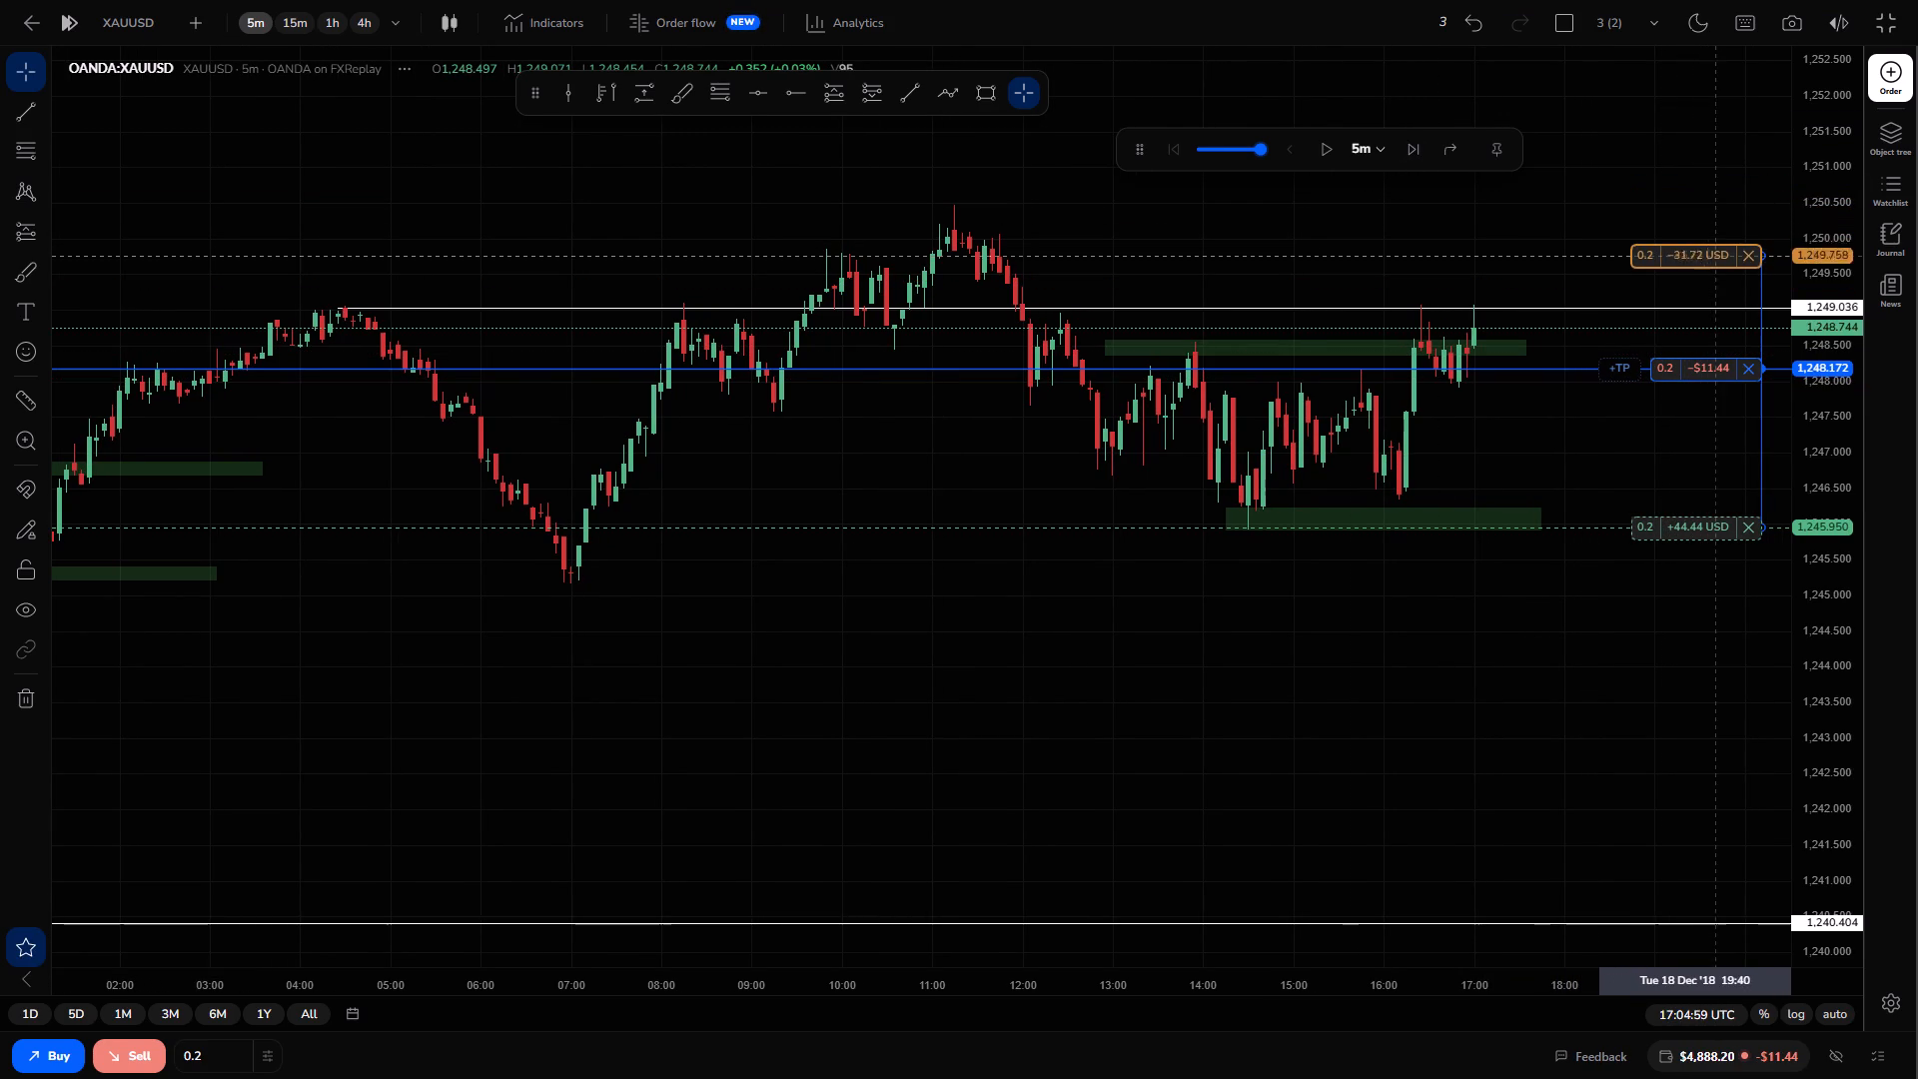
{"action": "left_click_drag", "start_coordinate": [1716, 264], "coordinate": [1723, 285]}
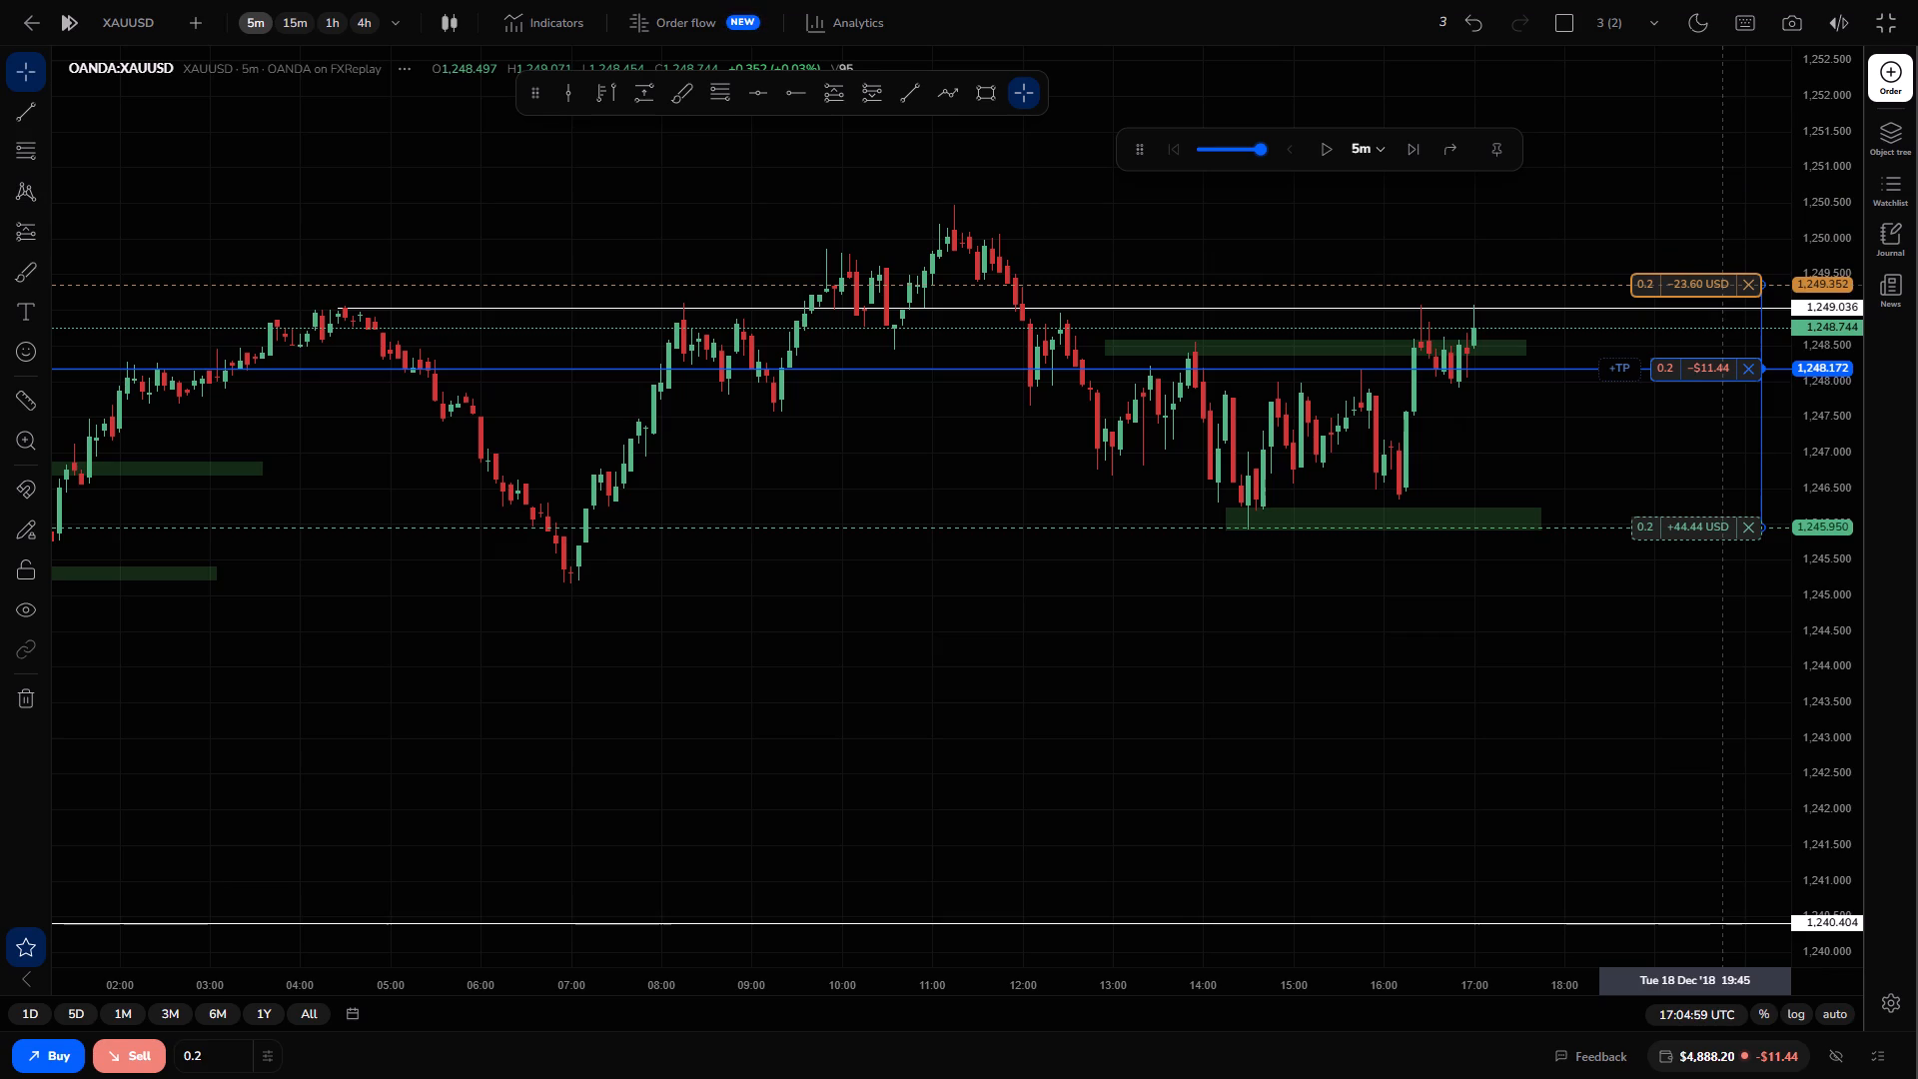
{"action": "left_click_drag", "start_coordinate": [1723, 285], "coordinate": [1723, 283]}
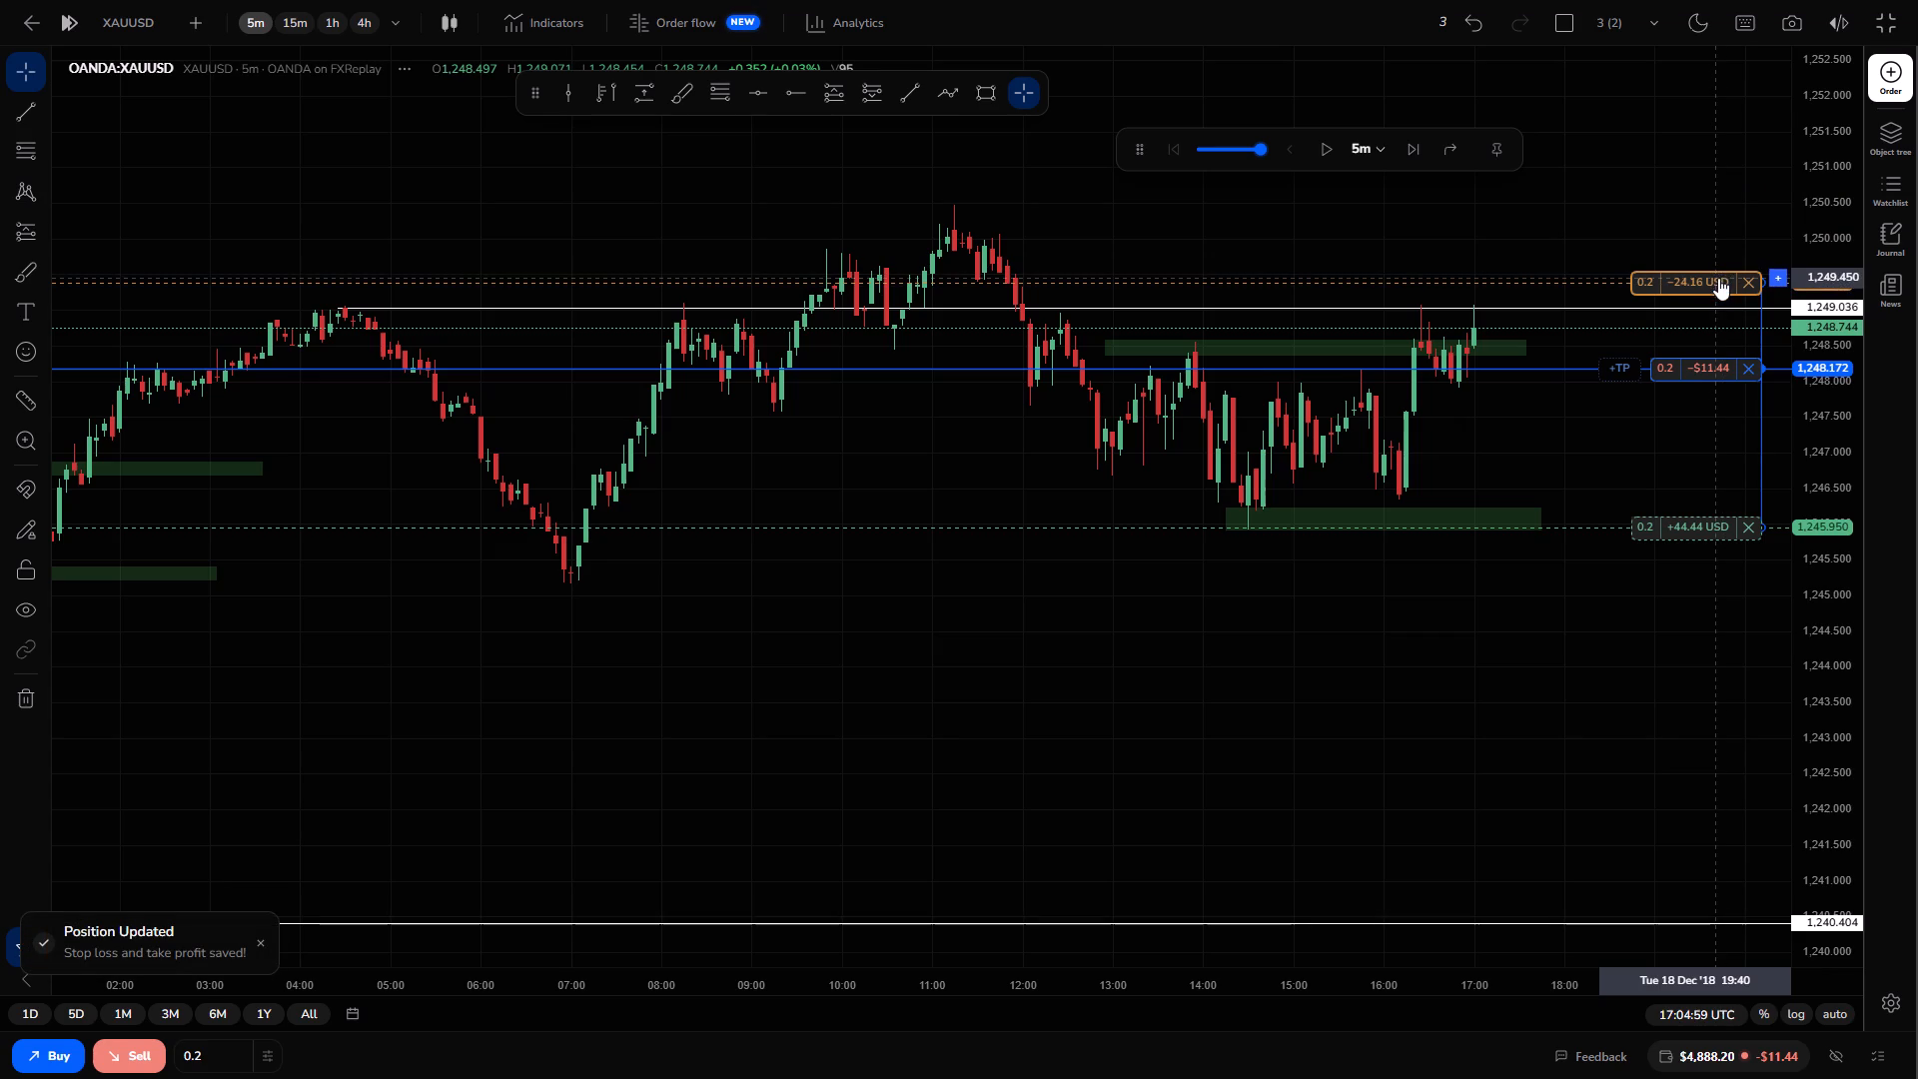
{"action": "left_click_drag", "start_coordinate": [1718, 278], "coordinate": [1719, 288]}
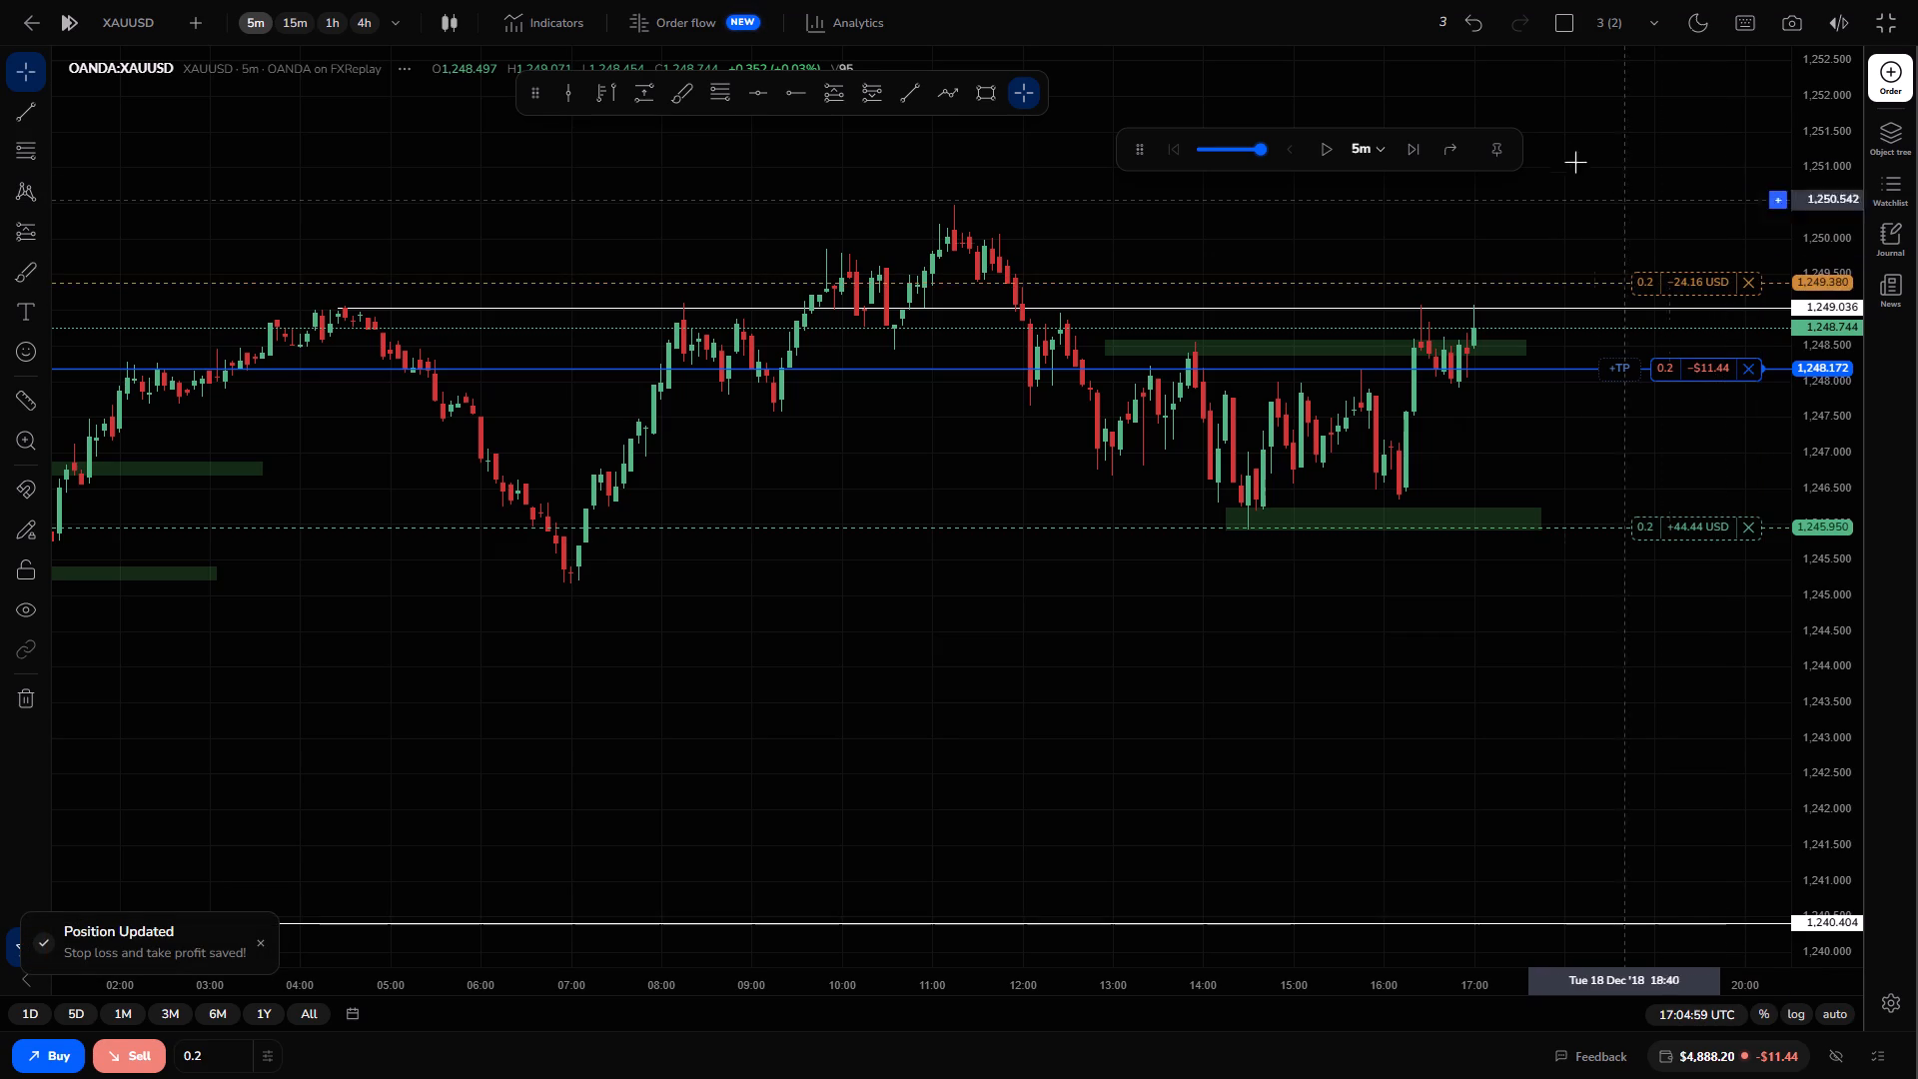
Advance the replay in 5-minute candles to 17:34:59 UTC.
{"action": "left_click", "coordinate": [1413, 158]}
{"action": "left_click", "coordinate": [1413, 158]}
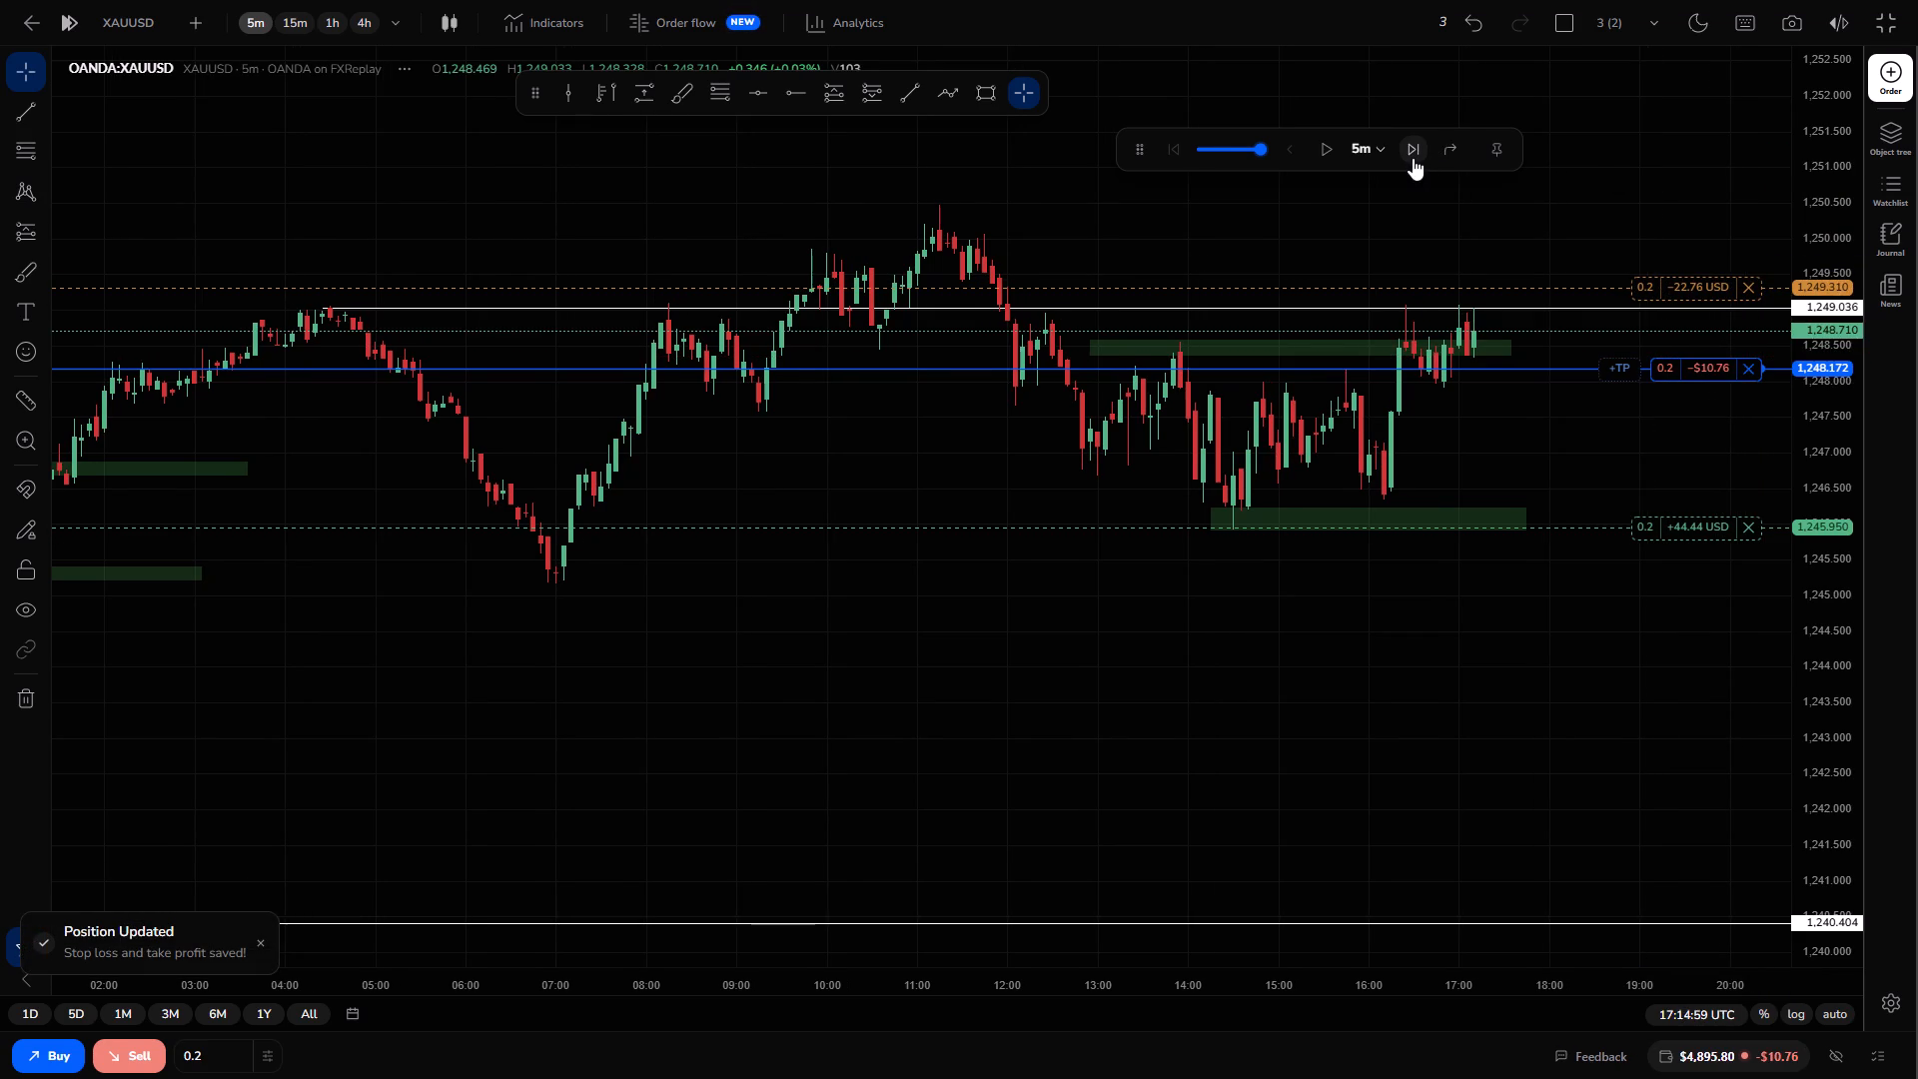
{"action": "left_click", "coordinate": [1413, 158]}
{"action": "double_click", "coordinate": [1413, 158]}
{"action": "left_click", "coordinate": [1413, 163]}
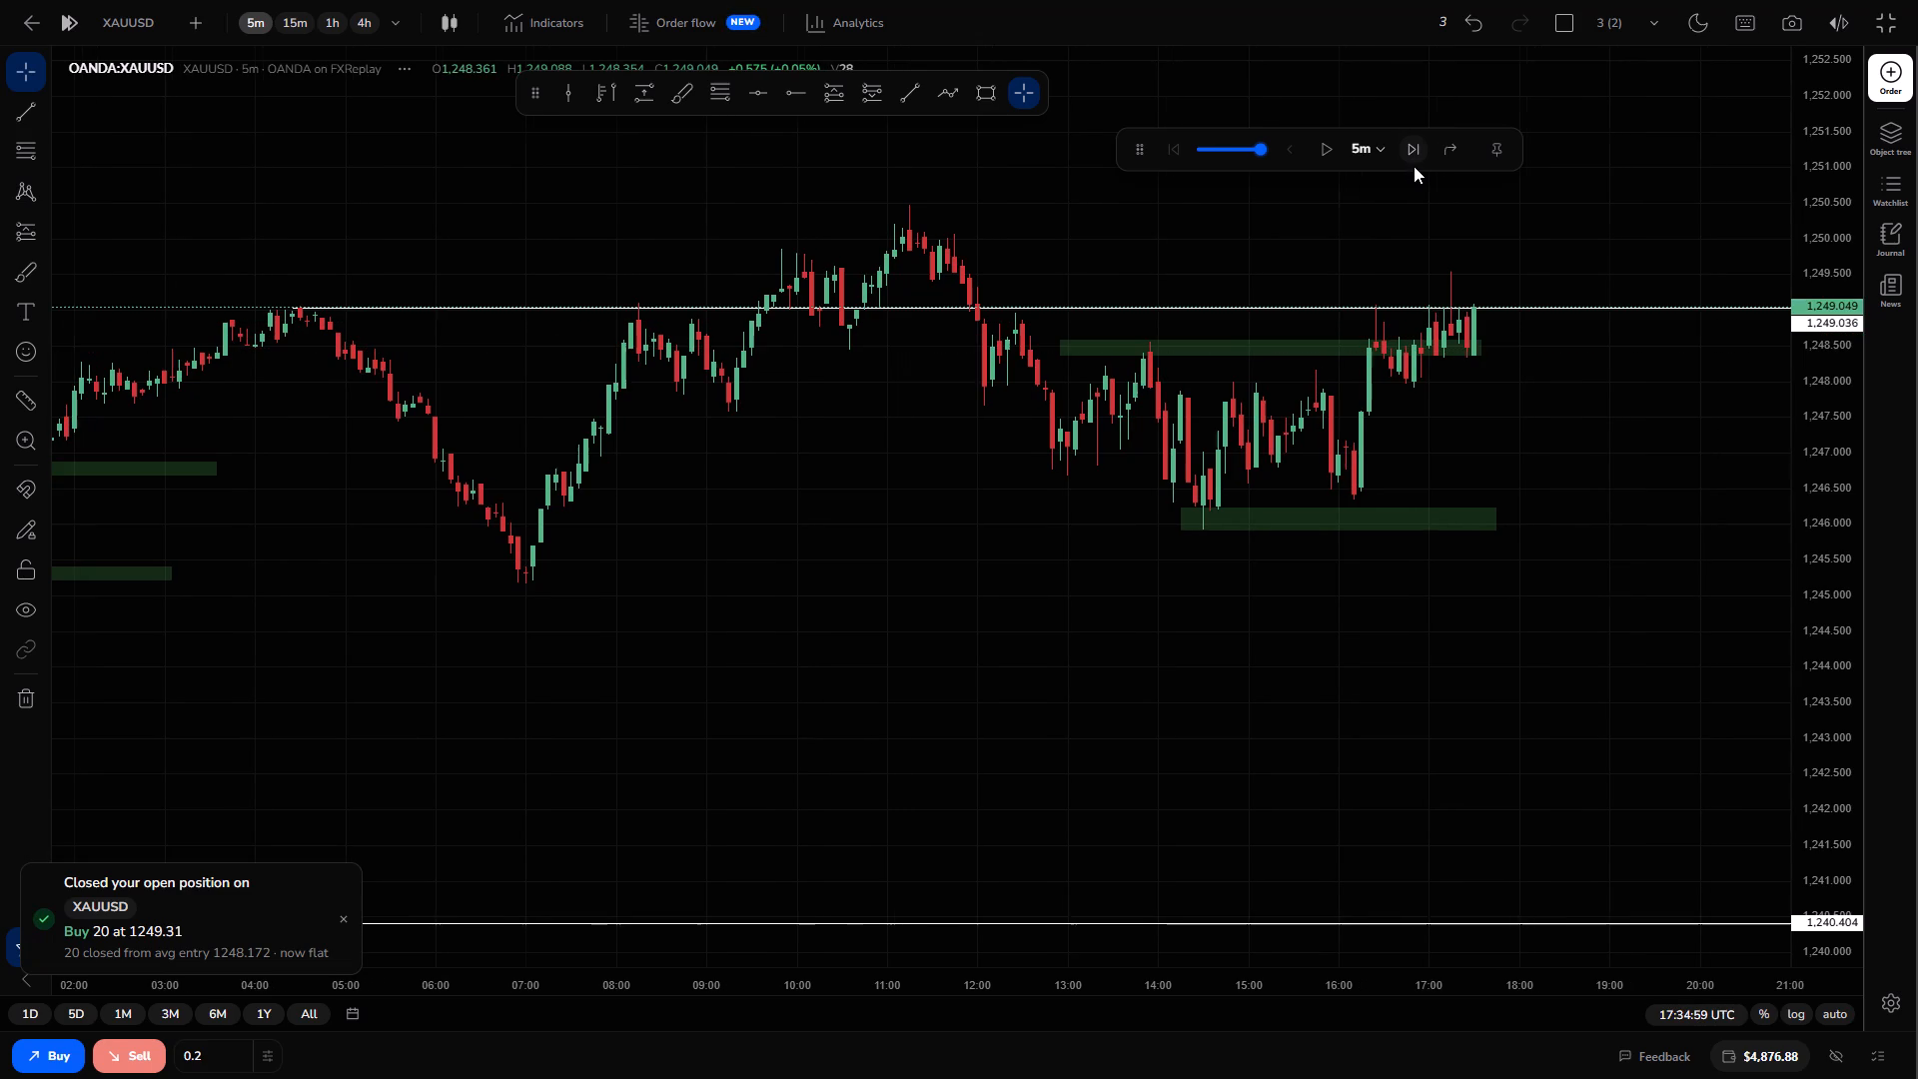
Play the replay automatically and pause it at 23:04:59 UTC.
{"action": "left_click", "coordinate": [1333, 158]}
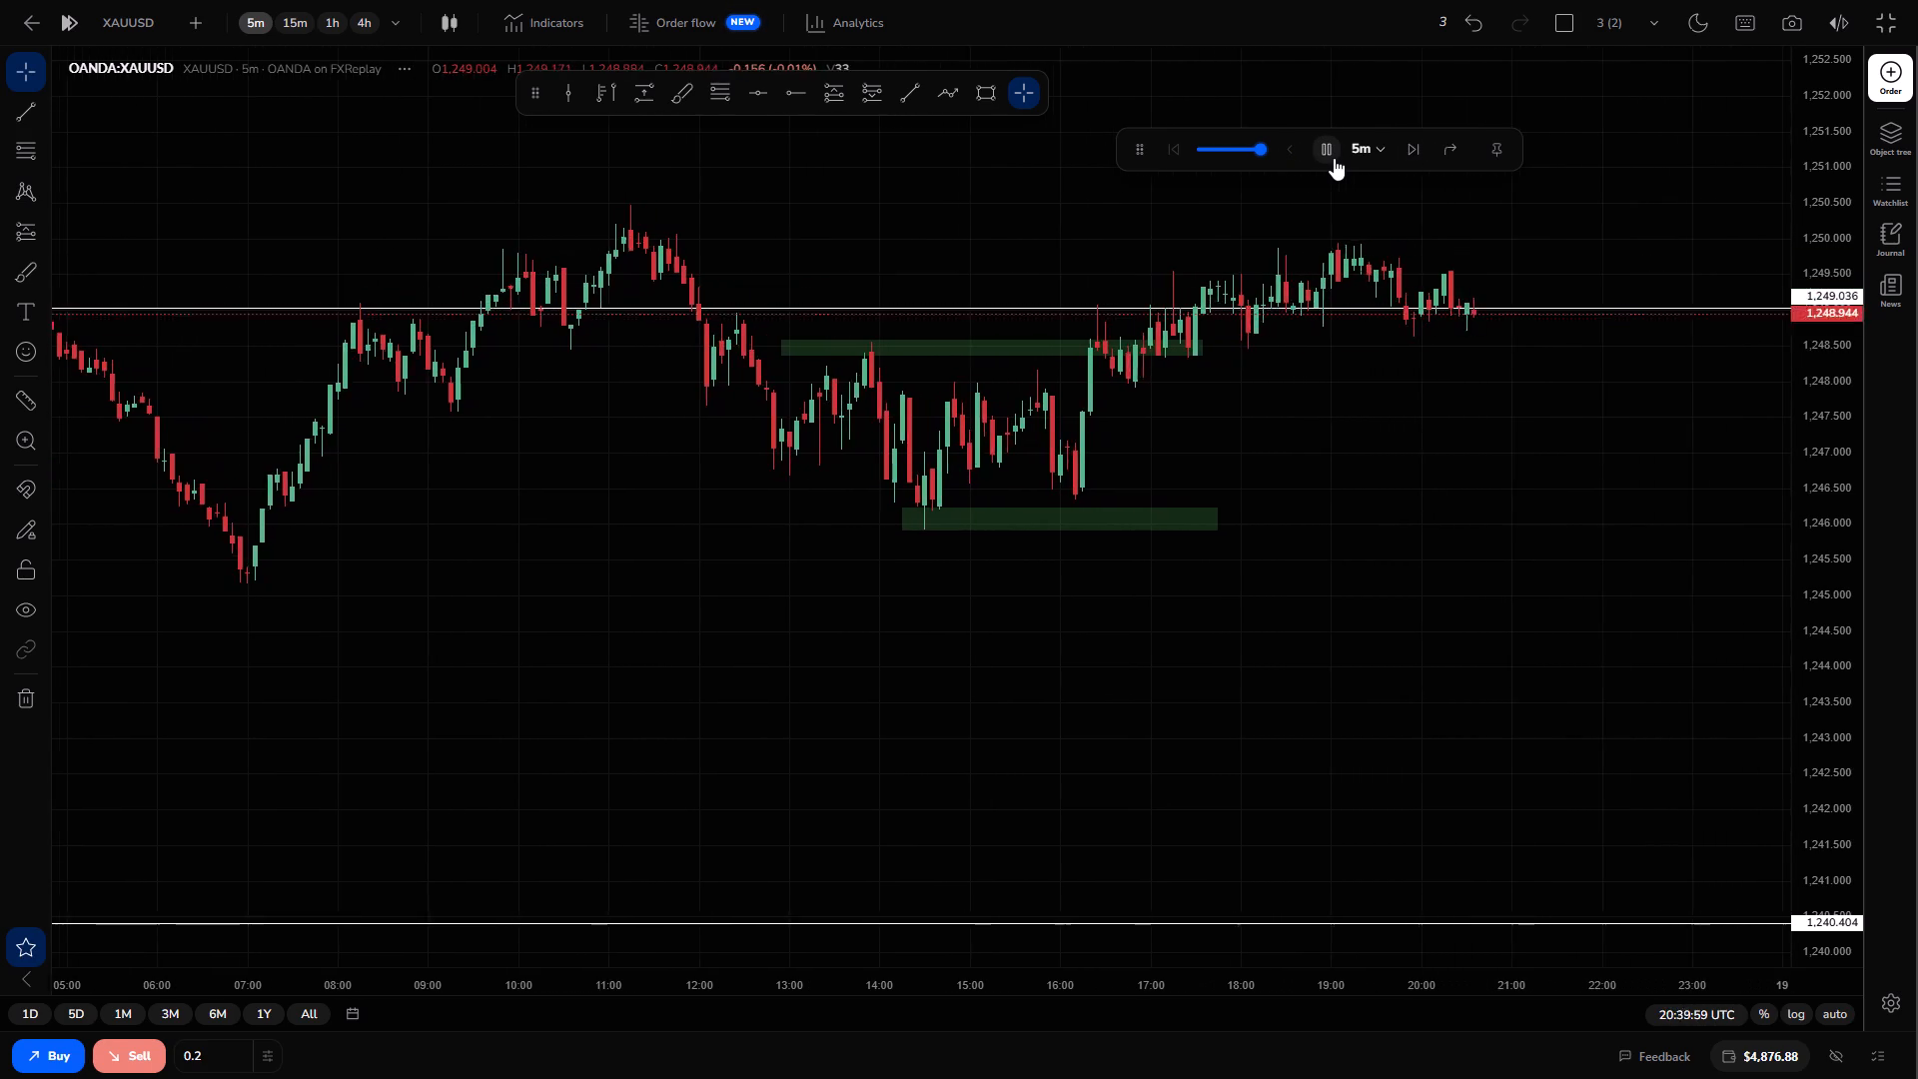
{"action": "left_click", "coordinate": [1334, 158]}
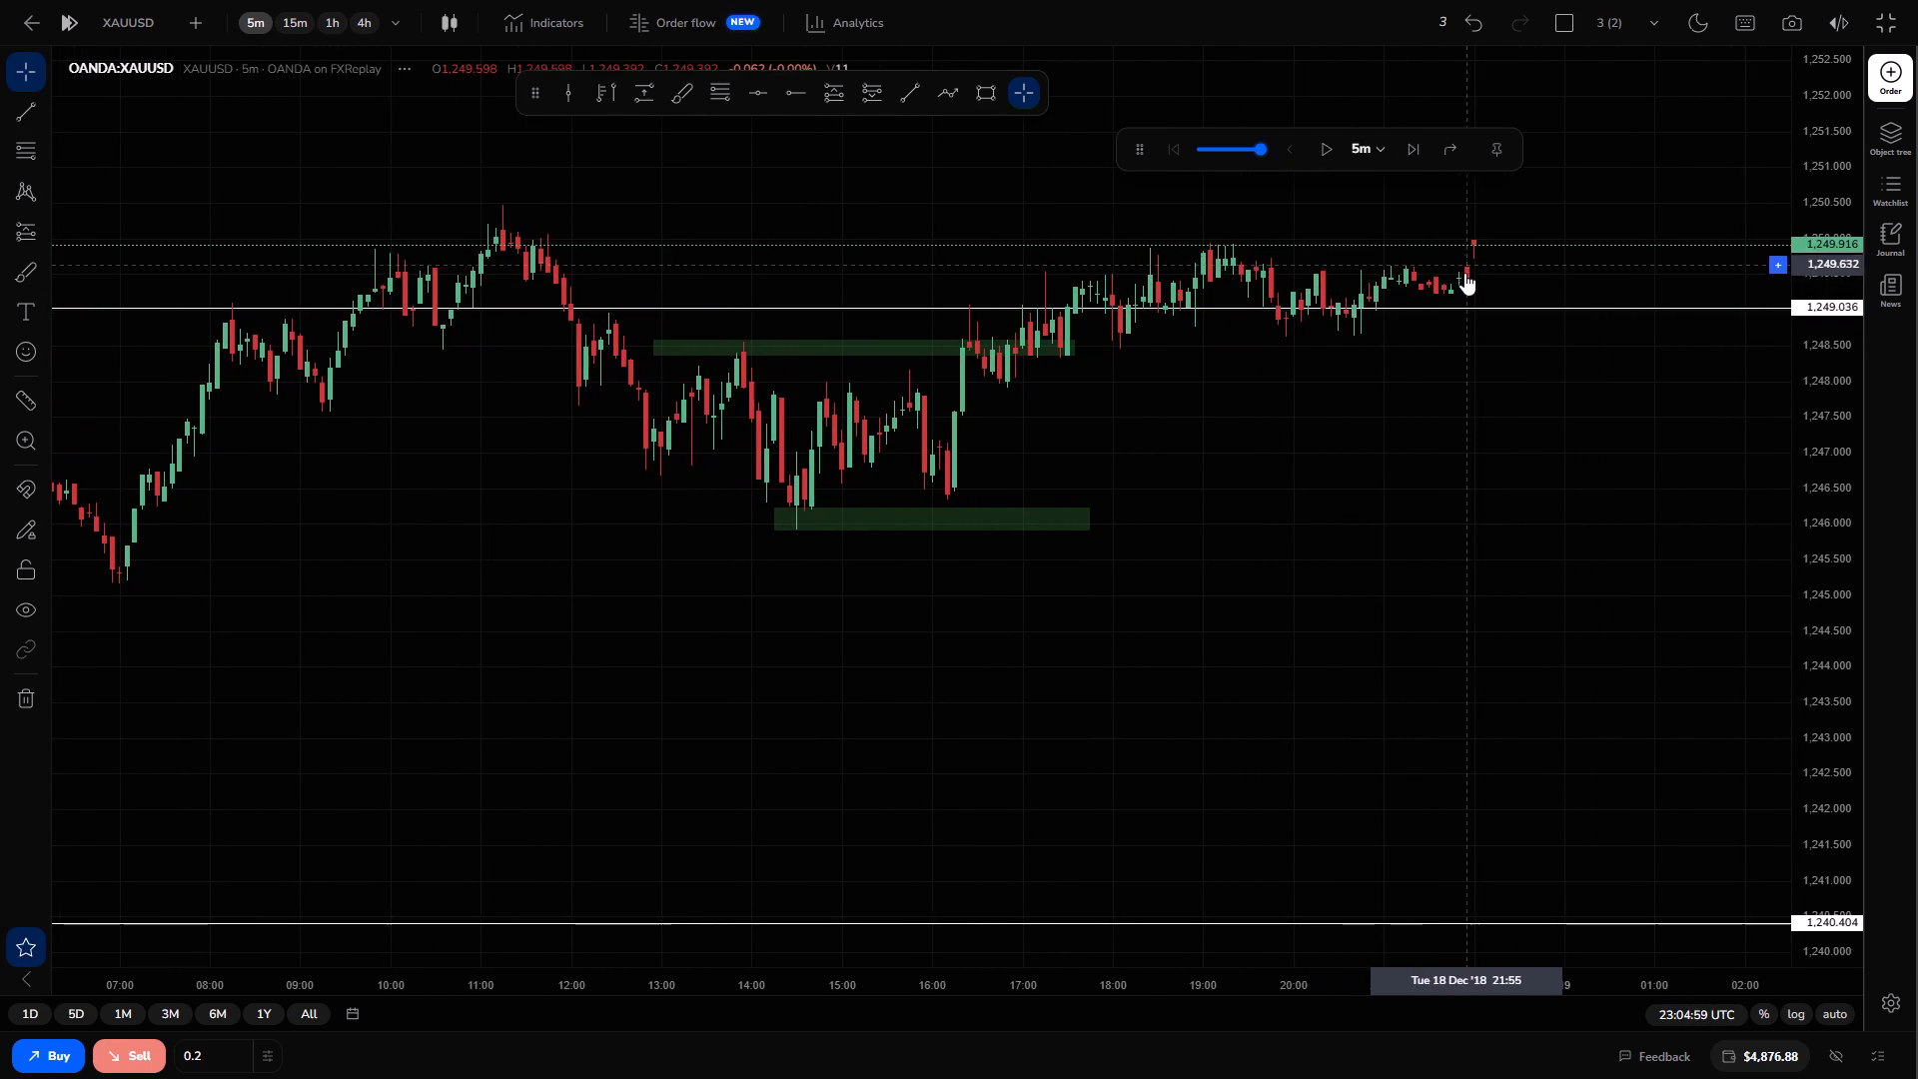
Examine the 18 December price action around the 1,249.036 level line and the existing green zones.
{"action": "scroll", "coordinate": [1464, 282], "scroll_direction": "down", "scroll_amount": 2}
{"action": "scroll", "coordinate": [1482, 306], "scroll_direction": "up", "scroll_amount": 2}
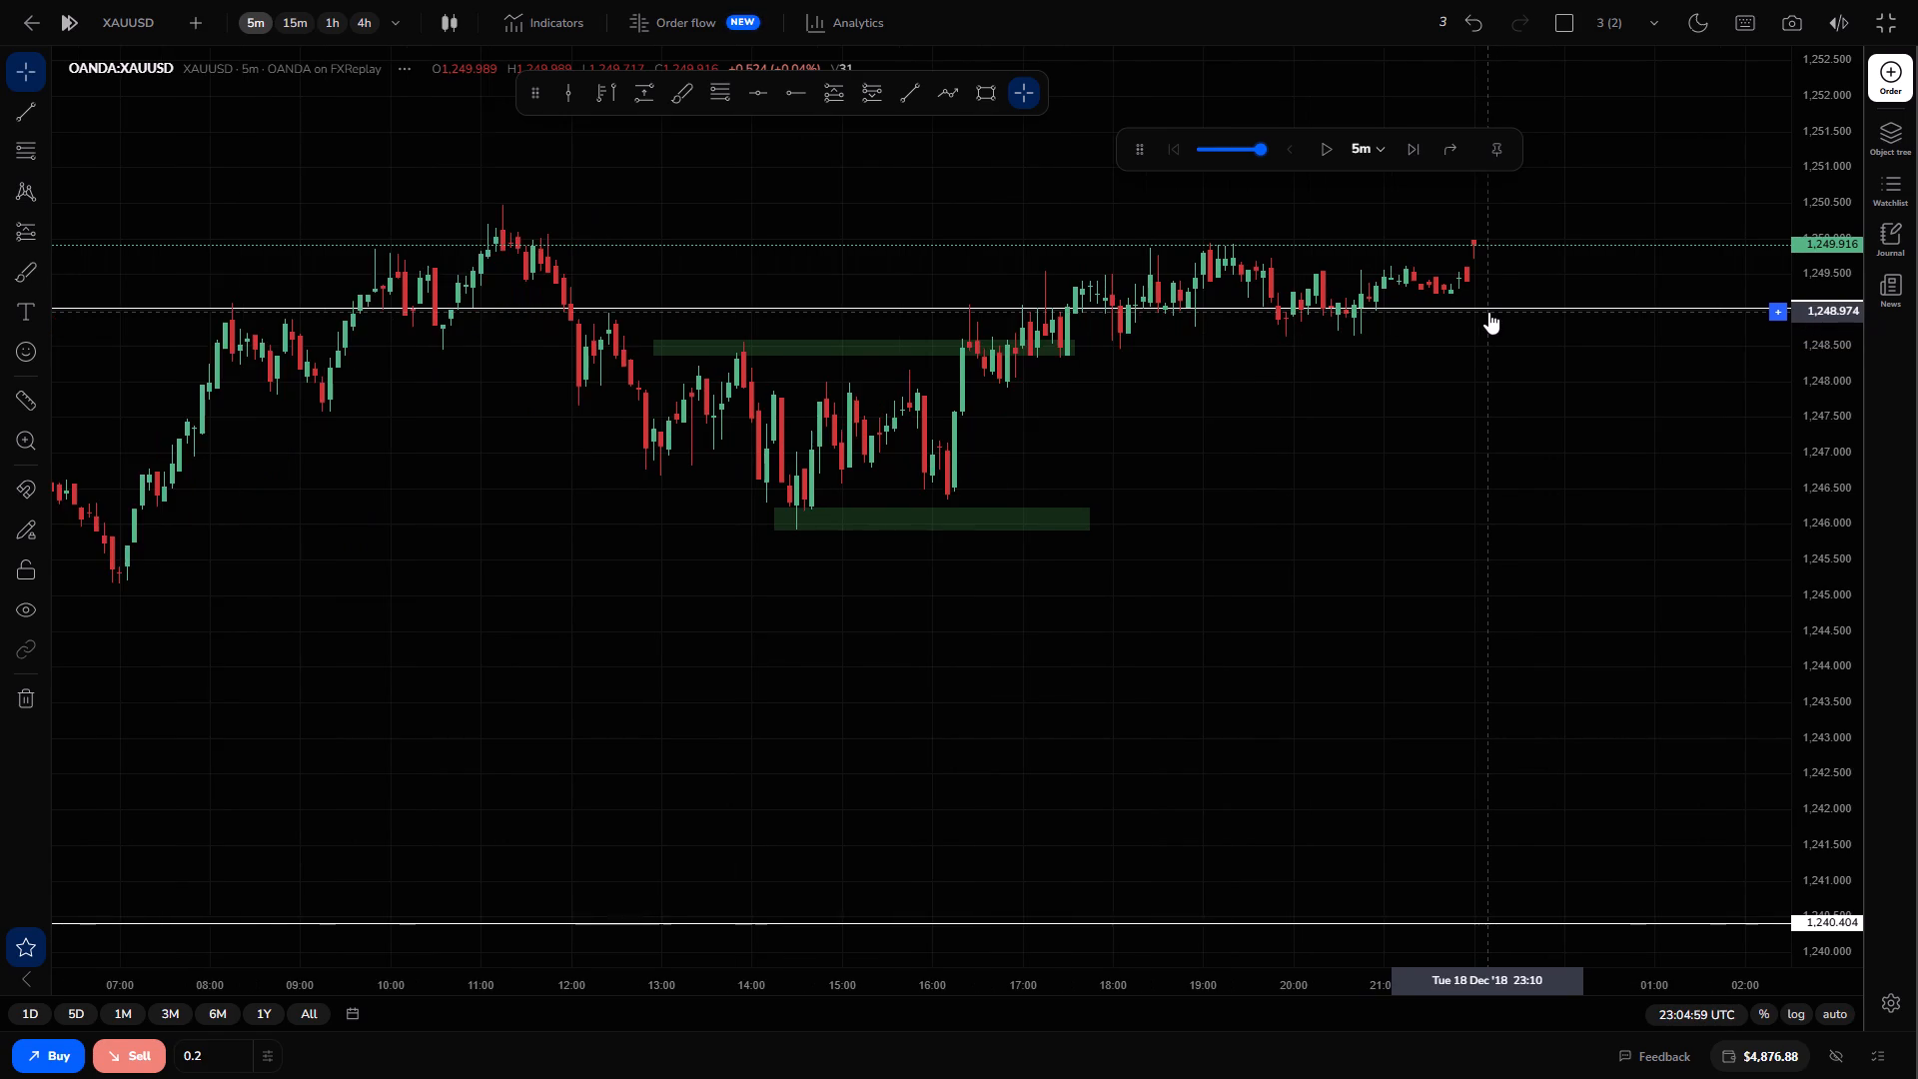
{"action": "scroll", "coordinate": [1499, 311], "scroll_direction": "down", "scroll_amount": 2}
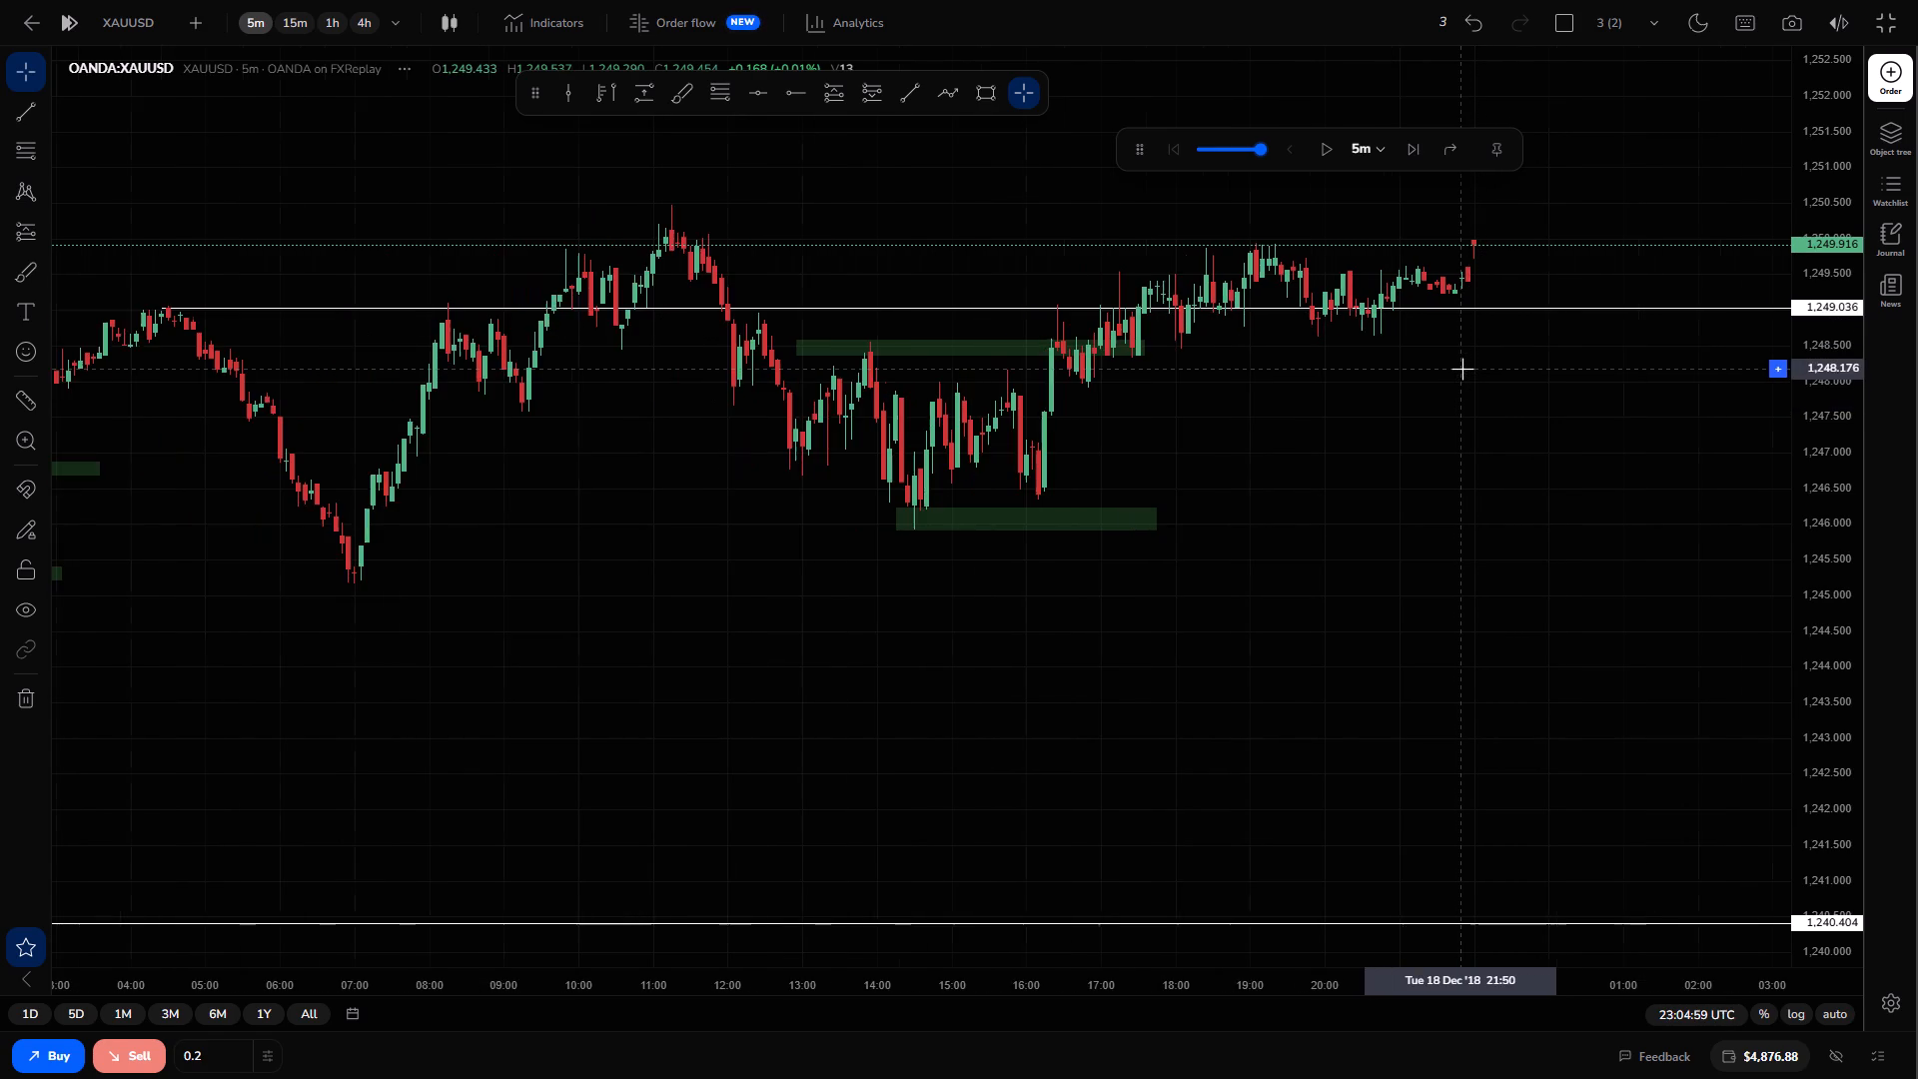
{"action": "scroll", "coordinate": [1476, 397], "scroll_direction": "up", "scroll_amount": 1}
{"action": "left_click_drag", "start_coordinate": [1705, 426], "coordinate": [1696, 475]}
{"action": "scroll", "coordinate": [1300, 454], "scroll_direction": "down", "scroll_amount": 2}
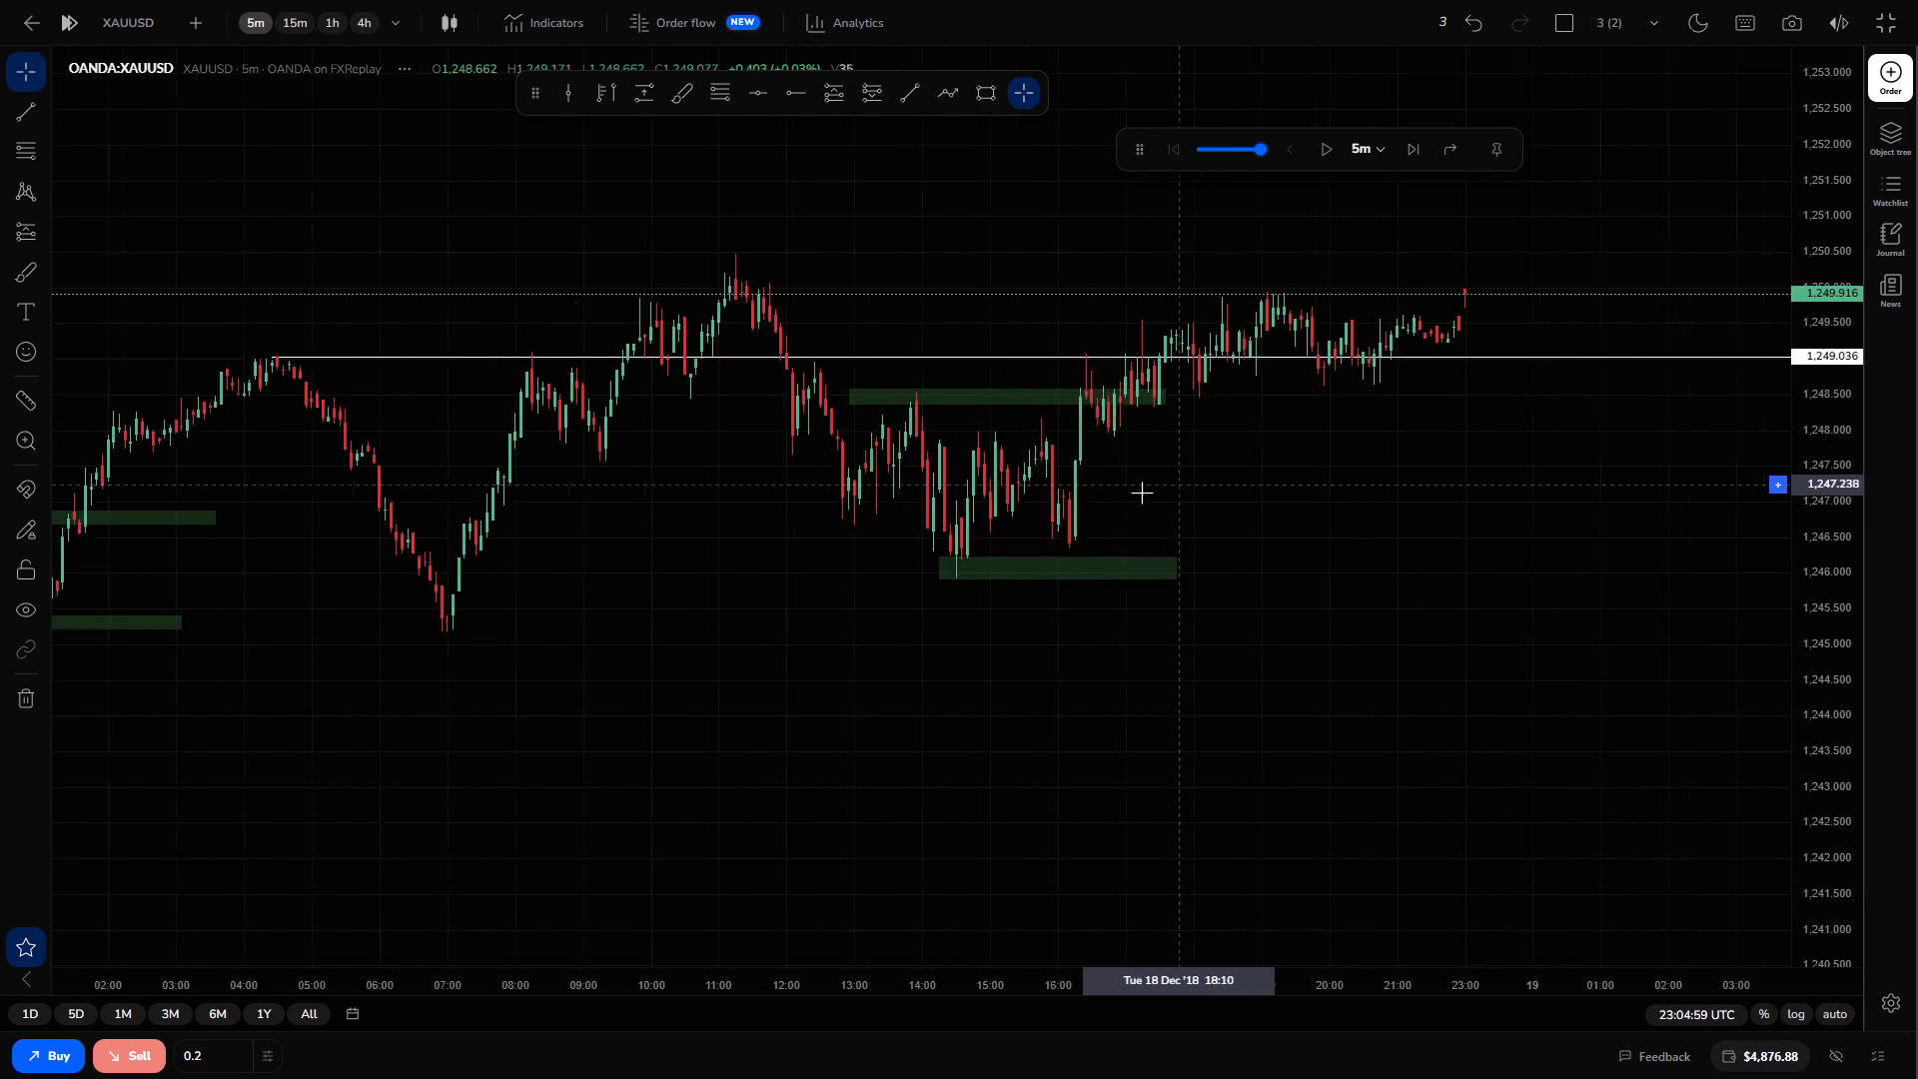
{"action": "scroll", "coordinate": [1142, 493], "scroll_direction": "up", "scroll_amount": 1}
{"action": "scroll", "coordinate": [1188, 470], "scroll_direction": "down", "scroll_amount": 1}
{"action": "left_click_drag", "start_coordinate": [1258, 433], "coordinate": [1339, 480]}
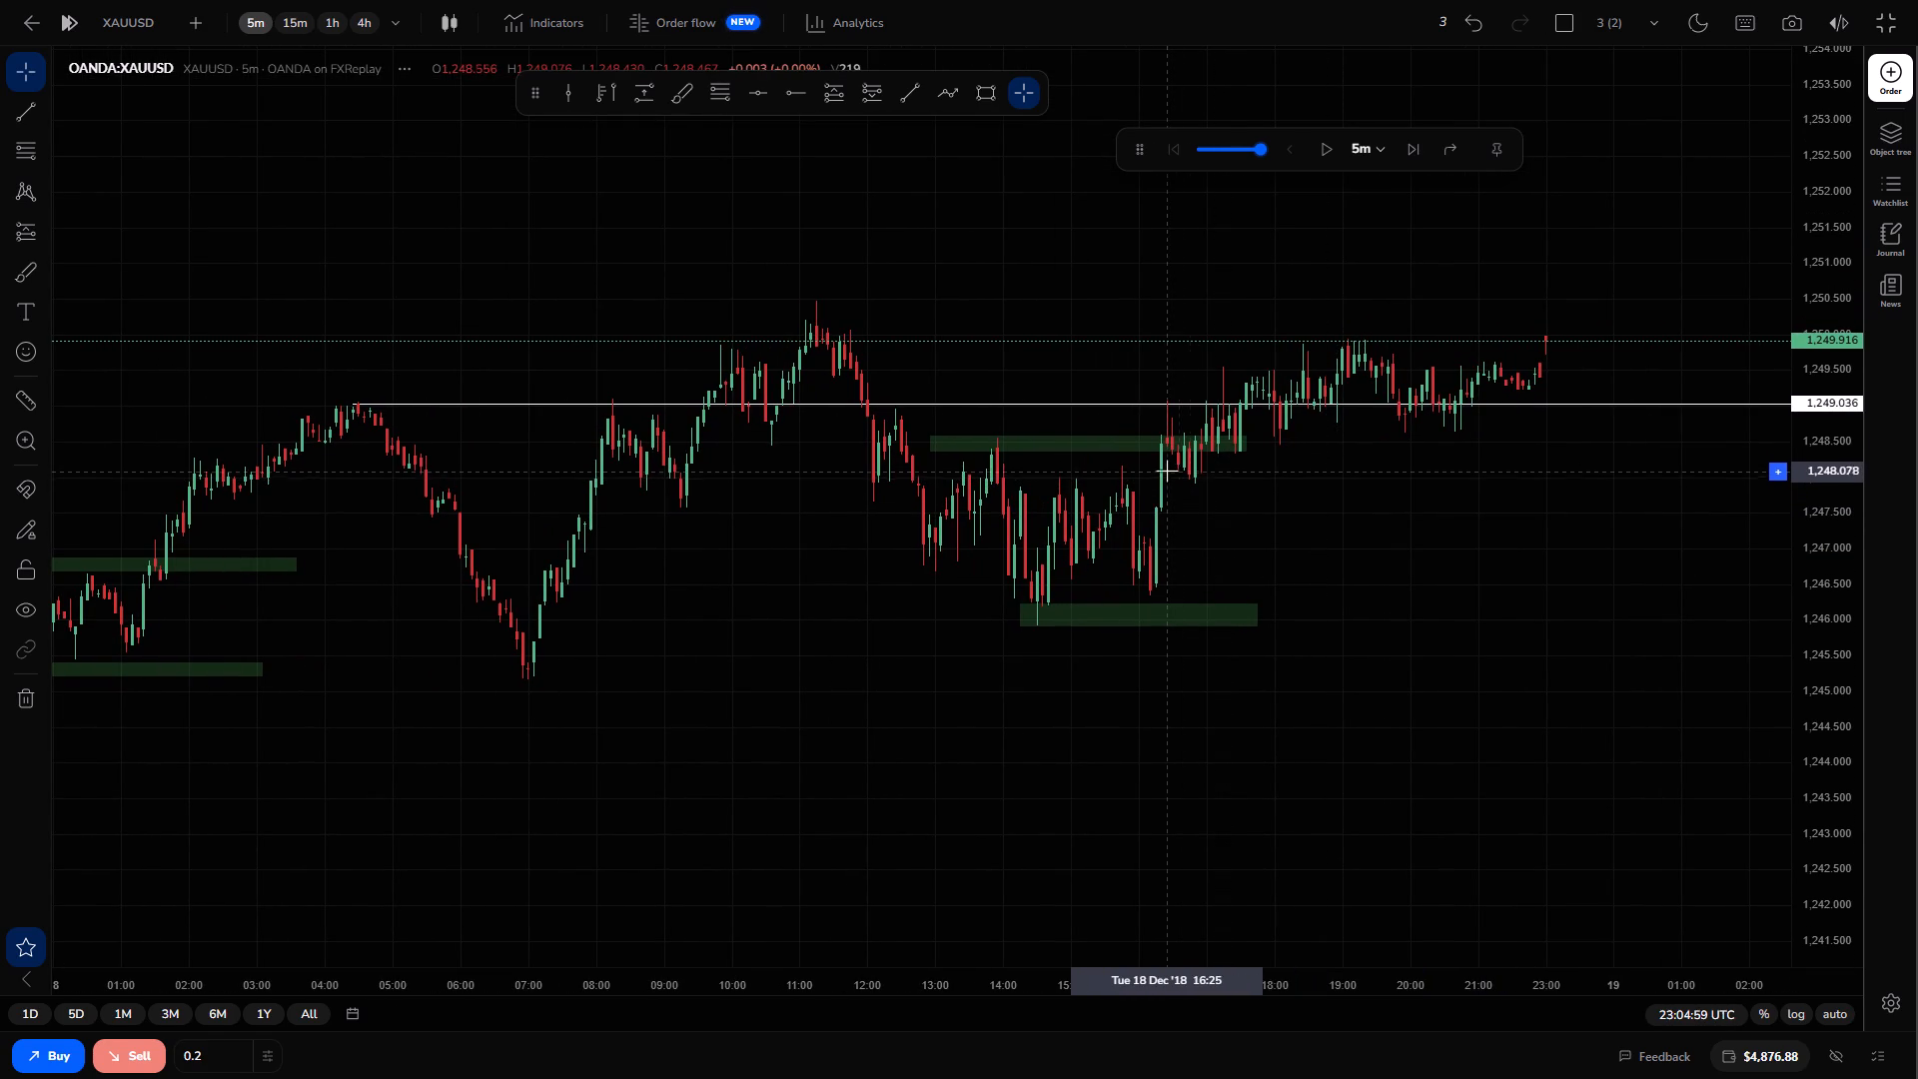
{"action": "left_click_drag", "start_coordinate": [1304, 478], "coordinate": [1353, 500]}
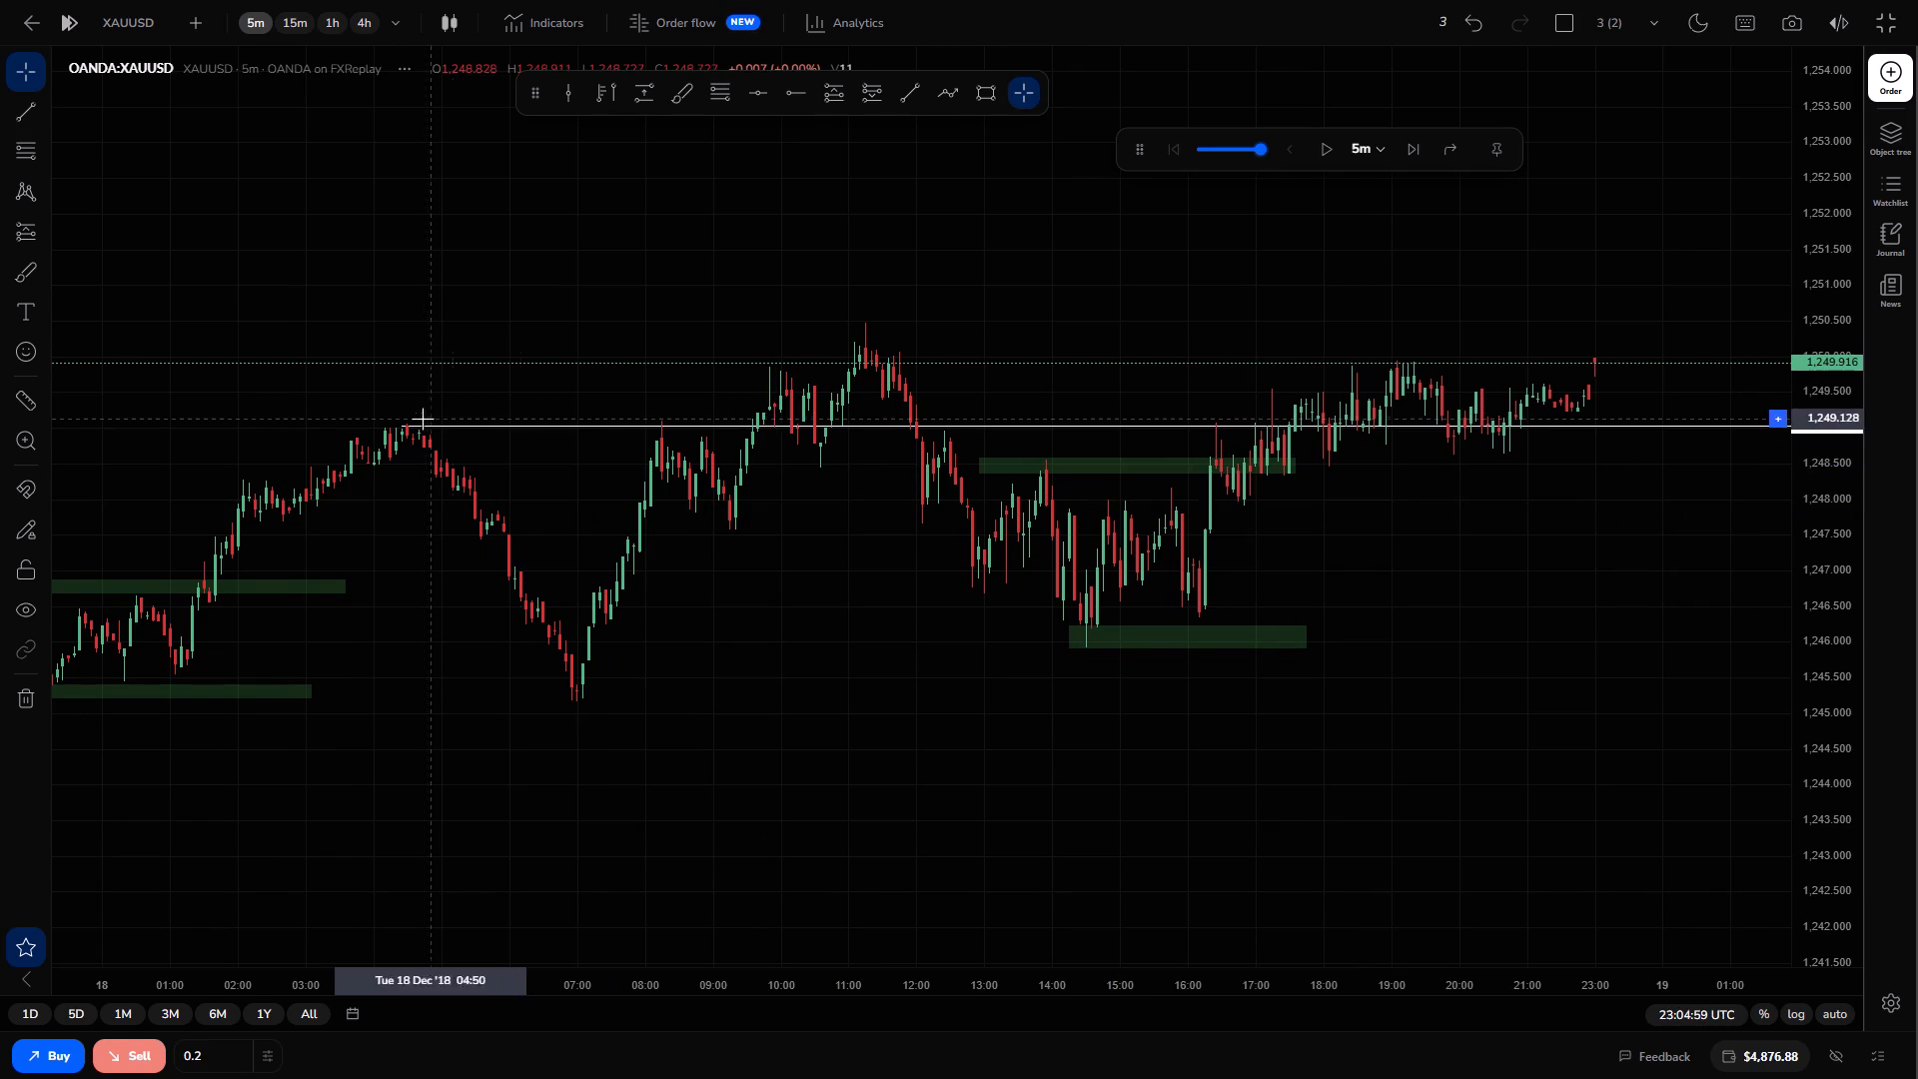
{"action": "left_click_drag", "start_coordinate": [1084, 385], "coordinate": [1038, 383]}
{"action": "scroll", "coordinate": [1207, 351], "scroll_direction": "up", "scroll_amount": 1}
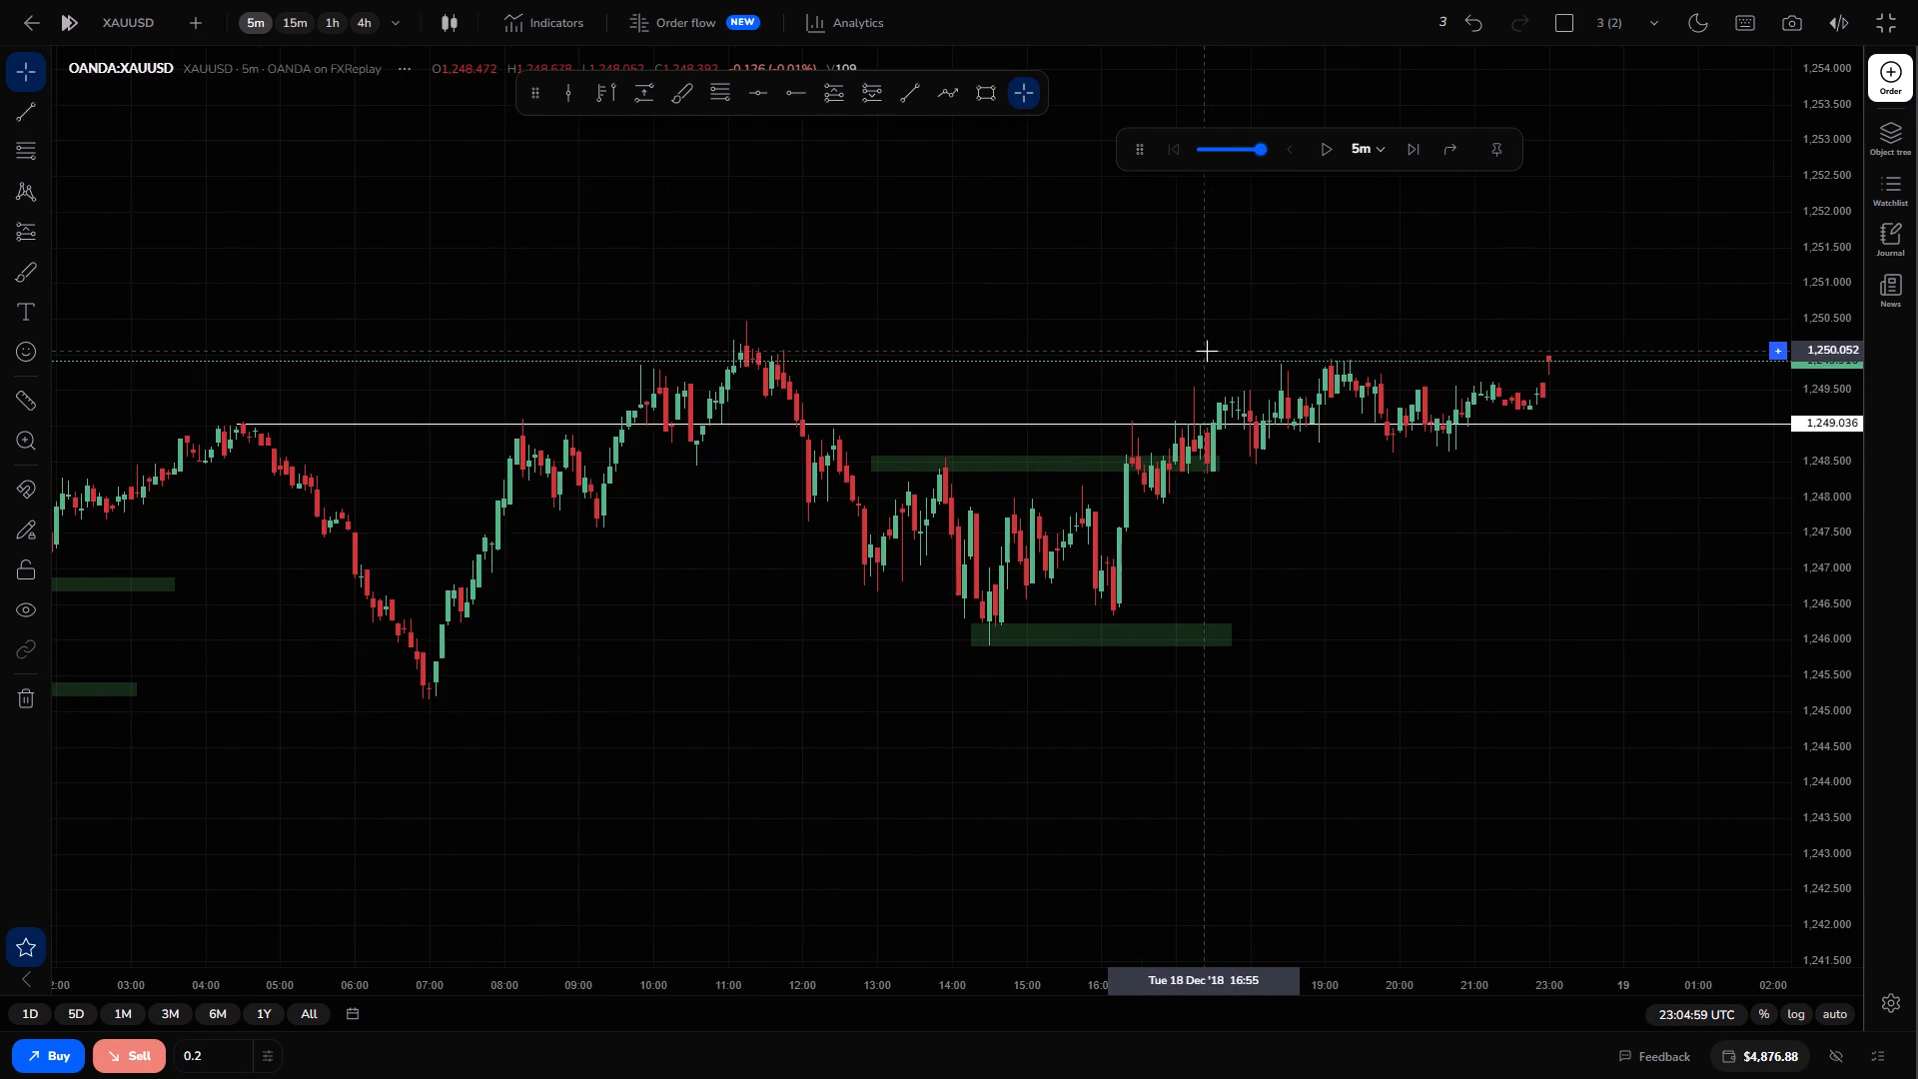
{"action": "scroll", "coordinate": [1207, 349], "scroll_direction": "down", "scroll_amount": 1}
{"action": "left_click_drag", "start_coordinate": [1106, 378], "coordinate": [949, 422]}
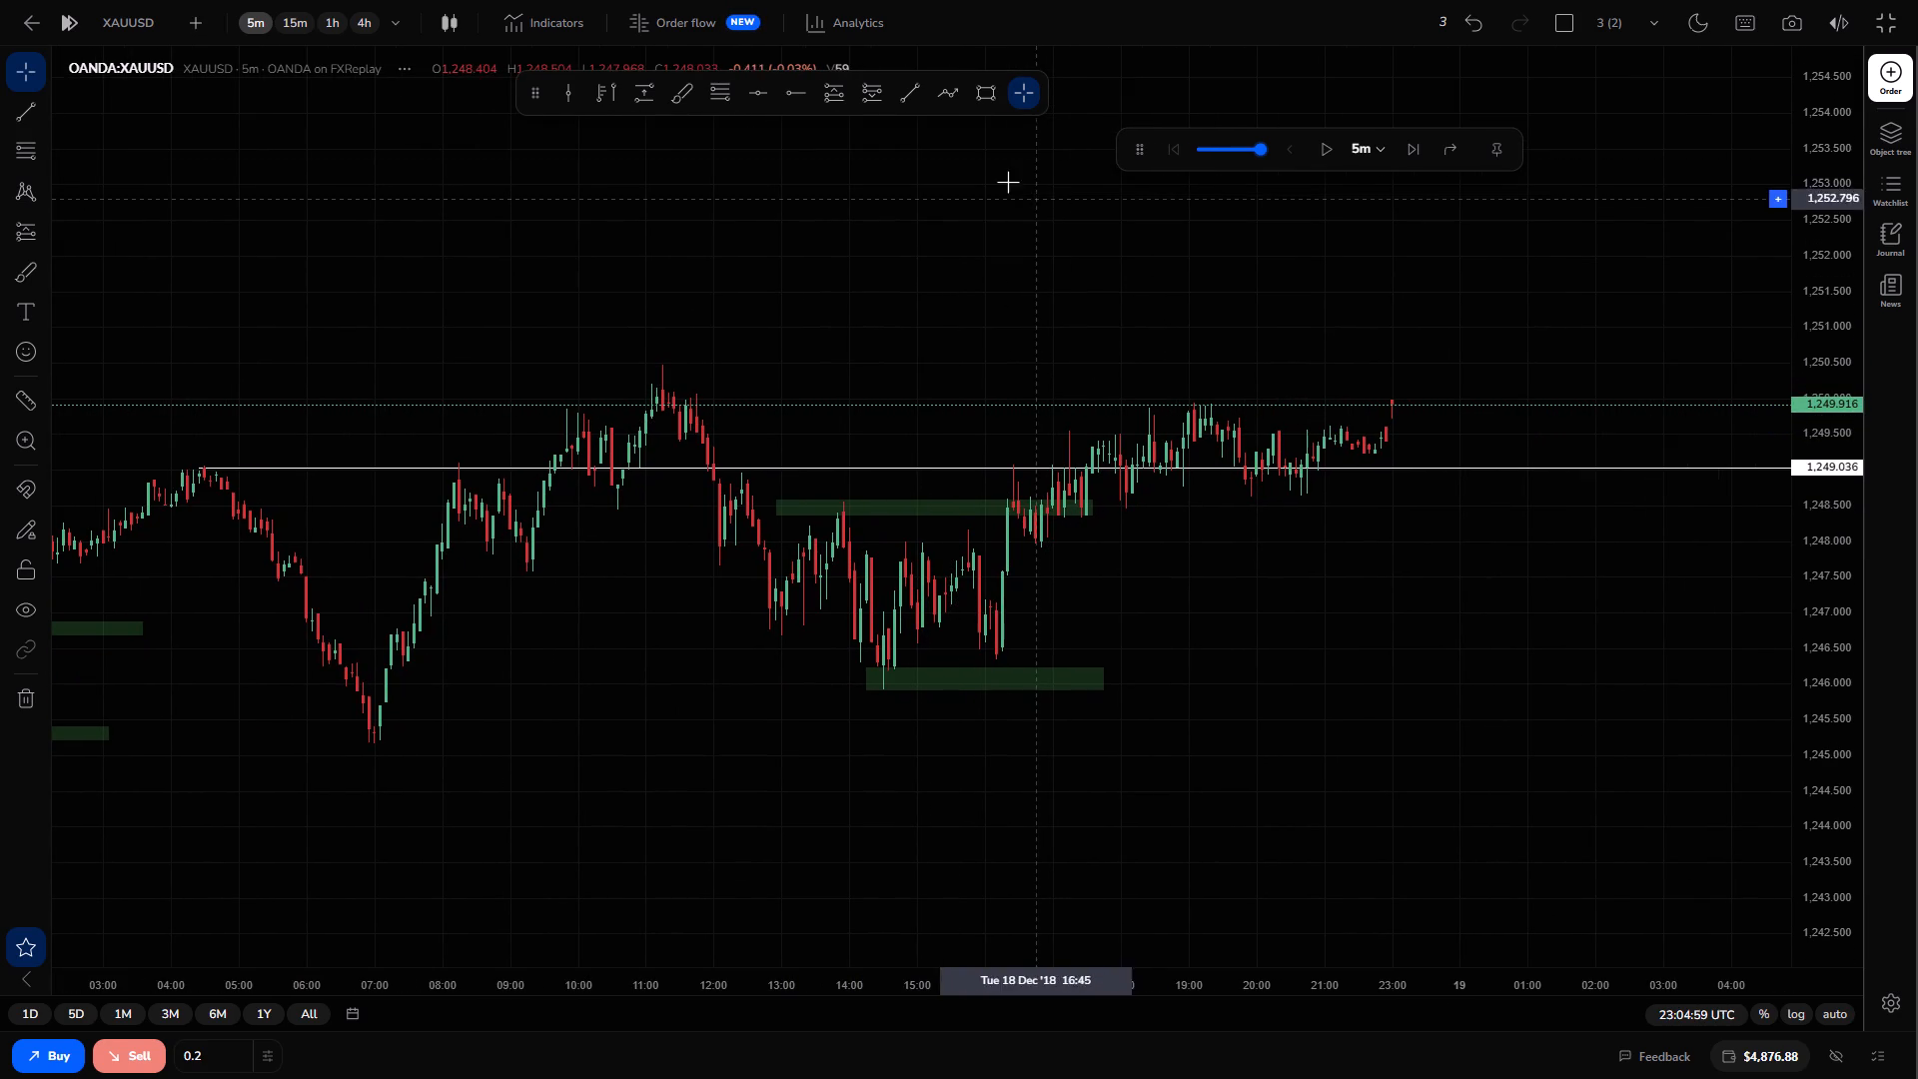
Draw a thin rectangle zone over the evening highs from 18:20 to 23:35, between 1,250.010 and 1,249.842.
{"action": "left_click_drag", "start_coordinate": [985, 91], "coordinate": [986, 107]}
{"action": "left_click", "coordinate": [1134, 401]}
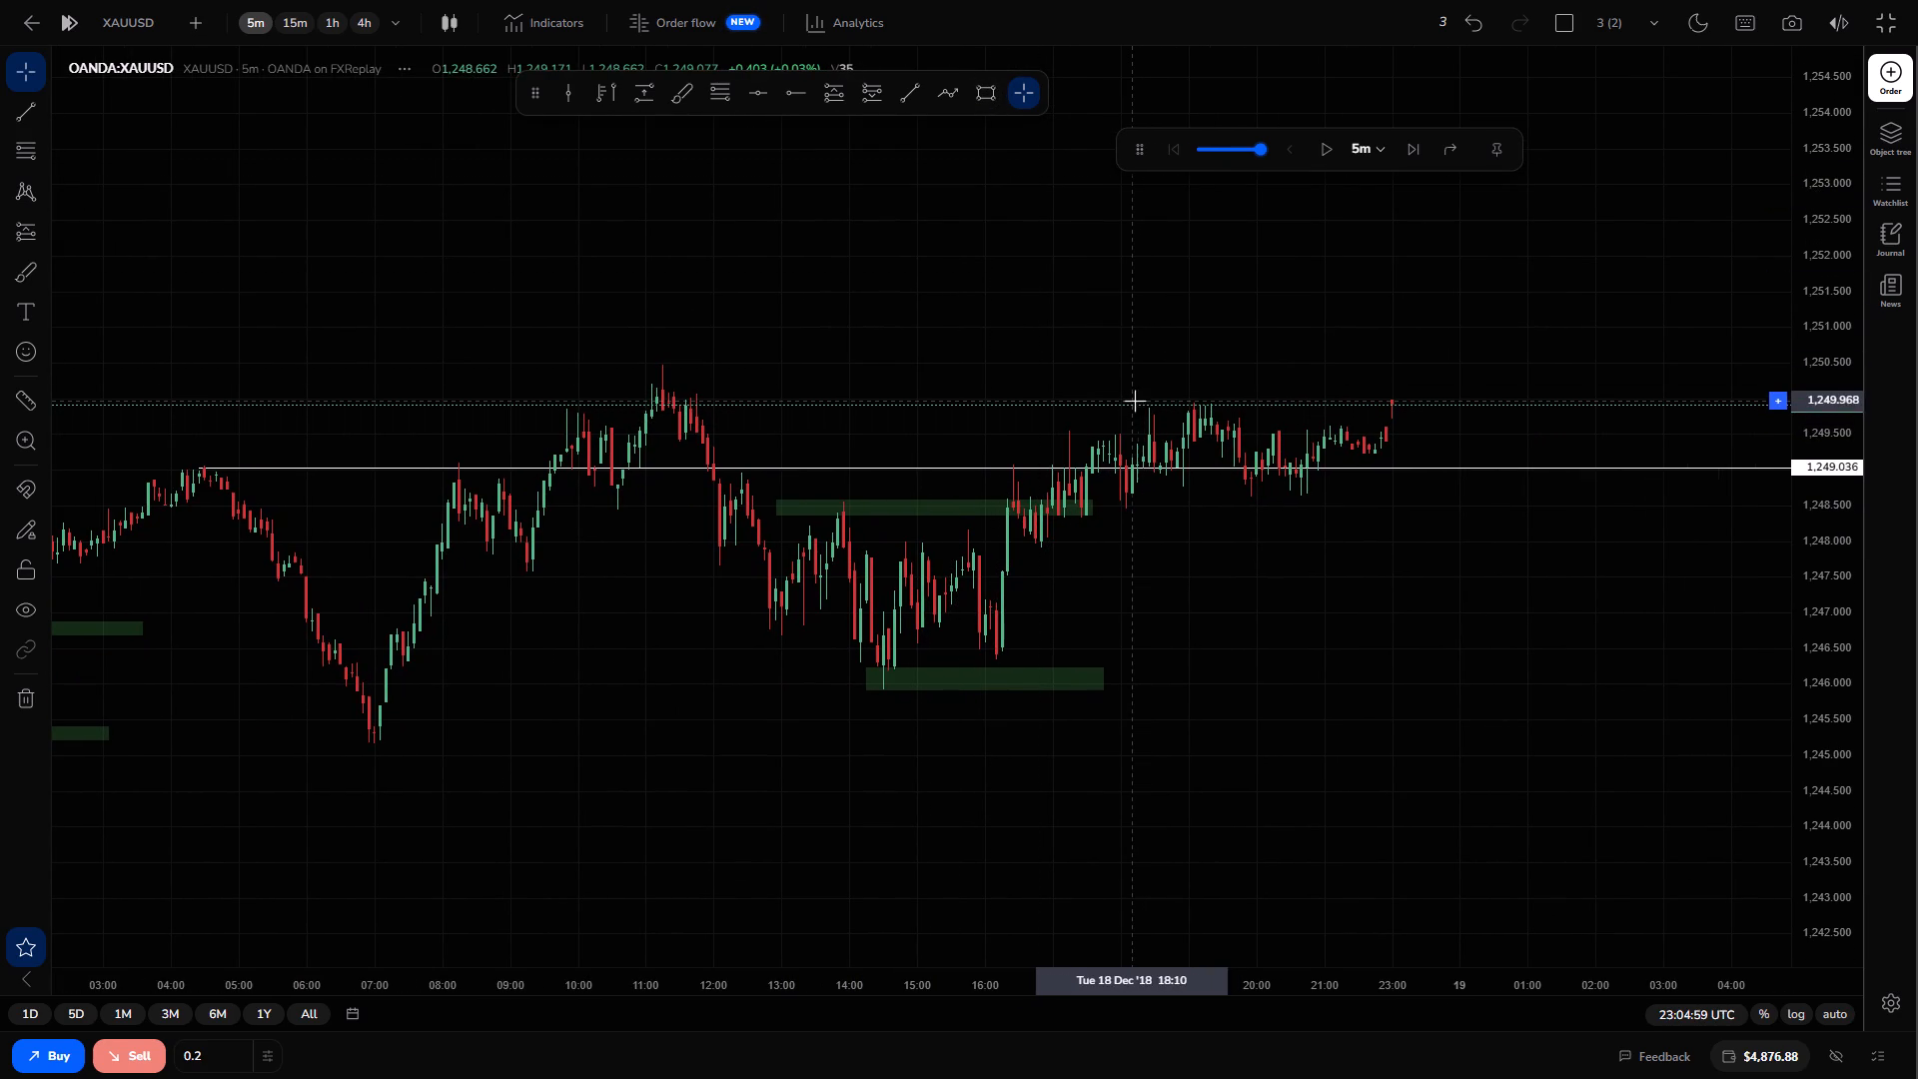
{"action": "left_click", "coordinate": [994, 91]}
{"action": "left_click", "coordinate": [986, 101]}
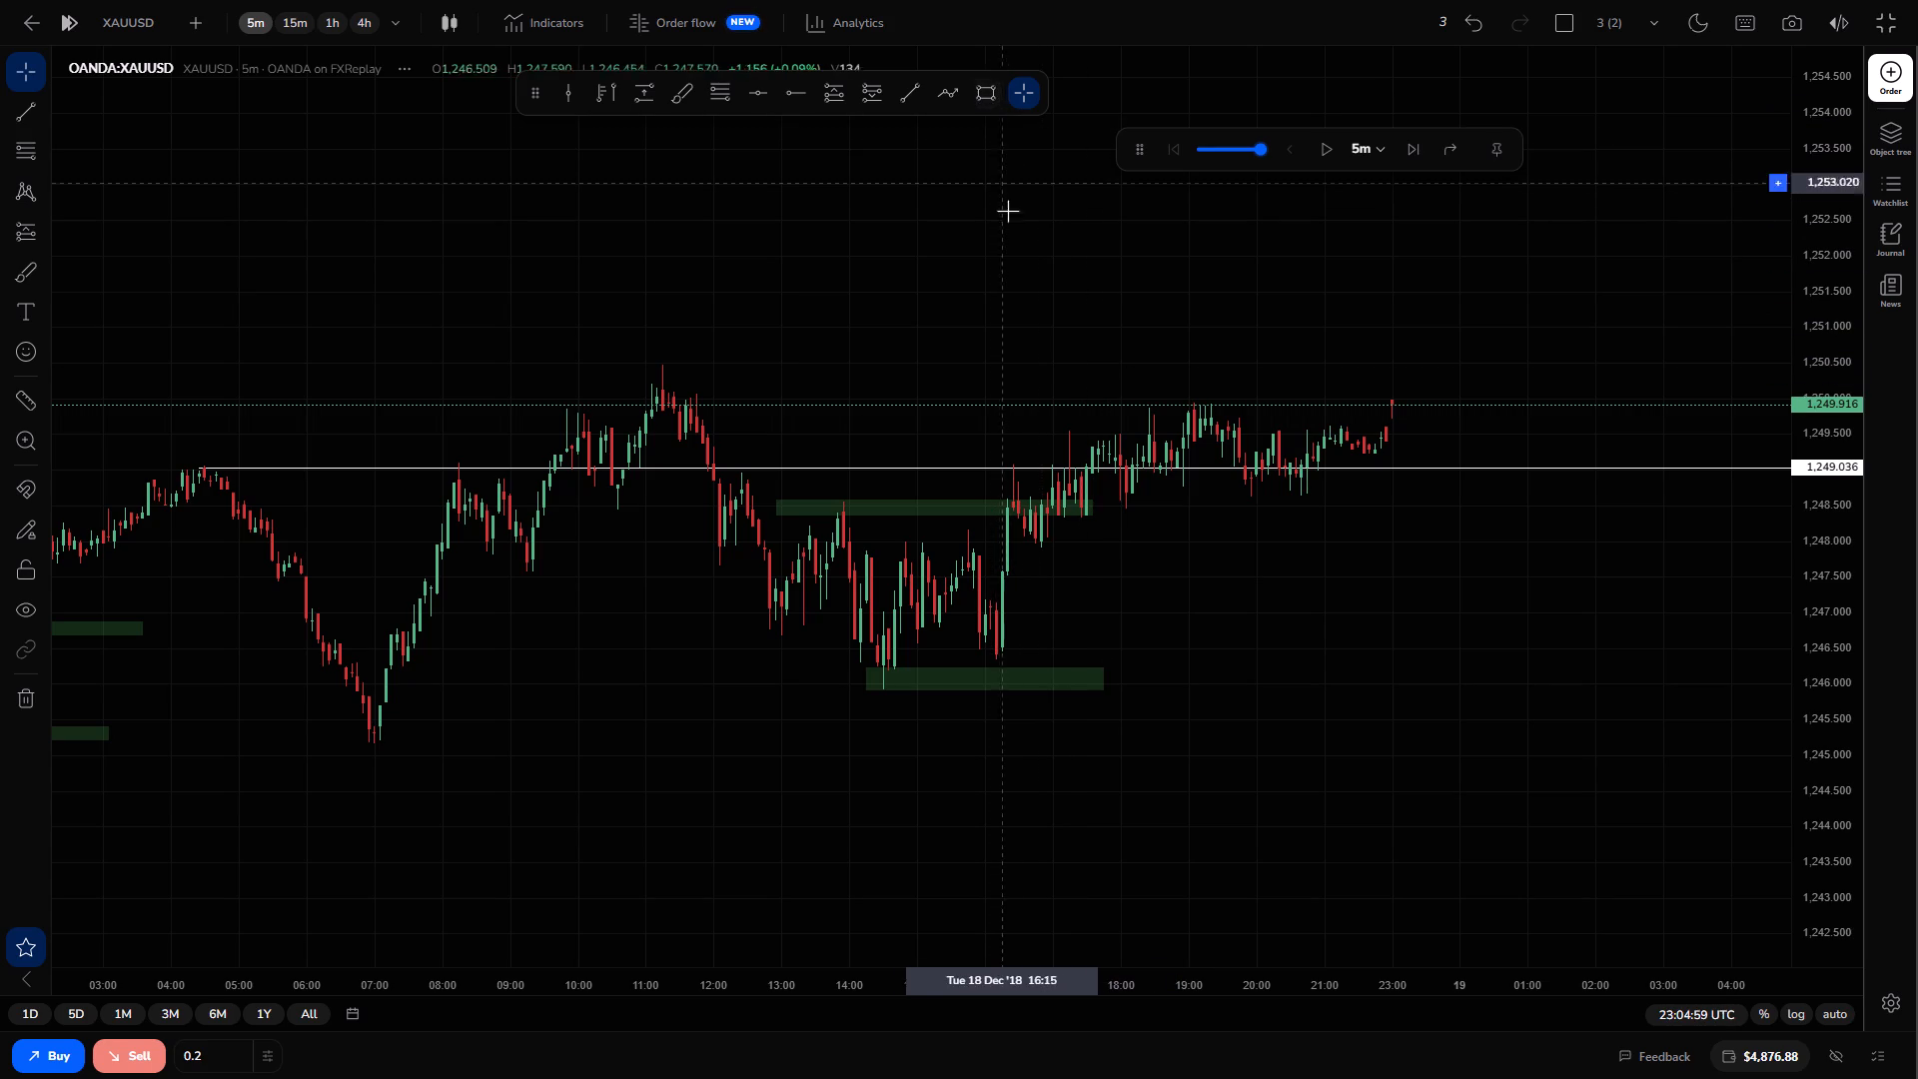
{"action": "left_click", "coordinate": [986, 92]}
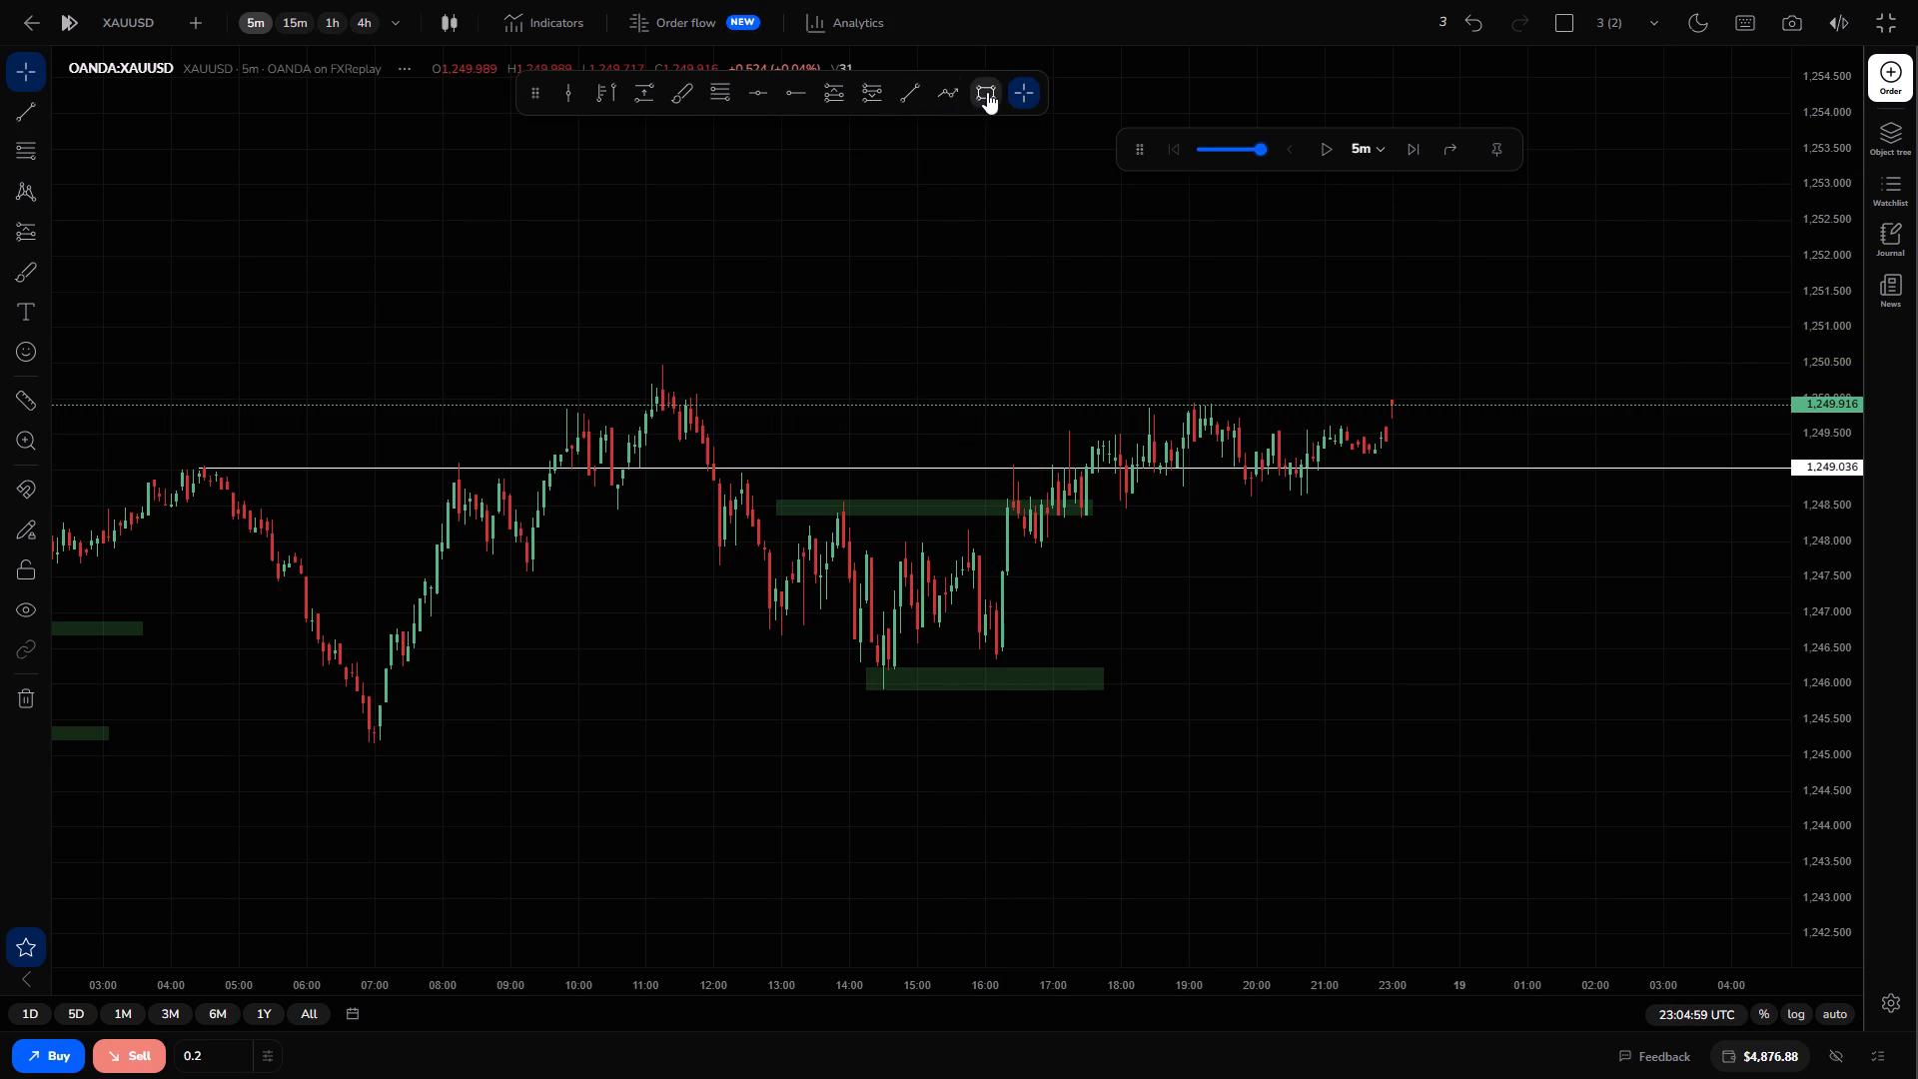
{"action": "left_click", "coordinate": [1143, 398]}
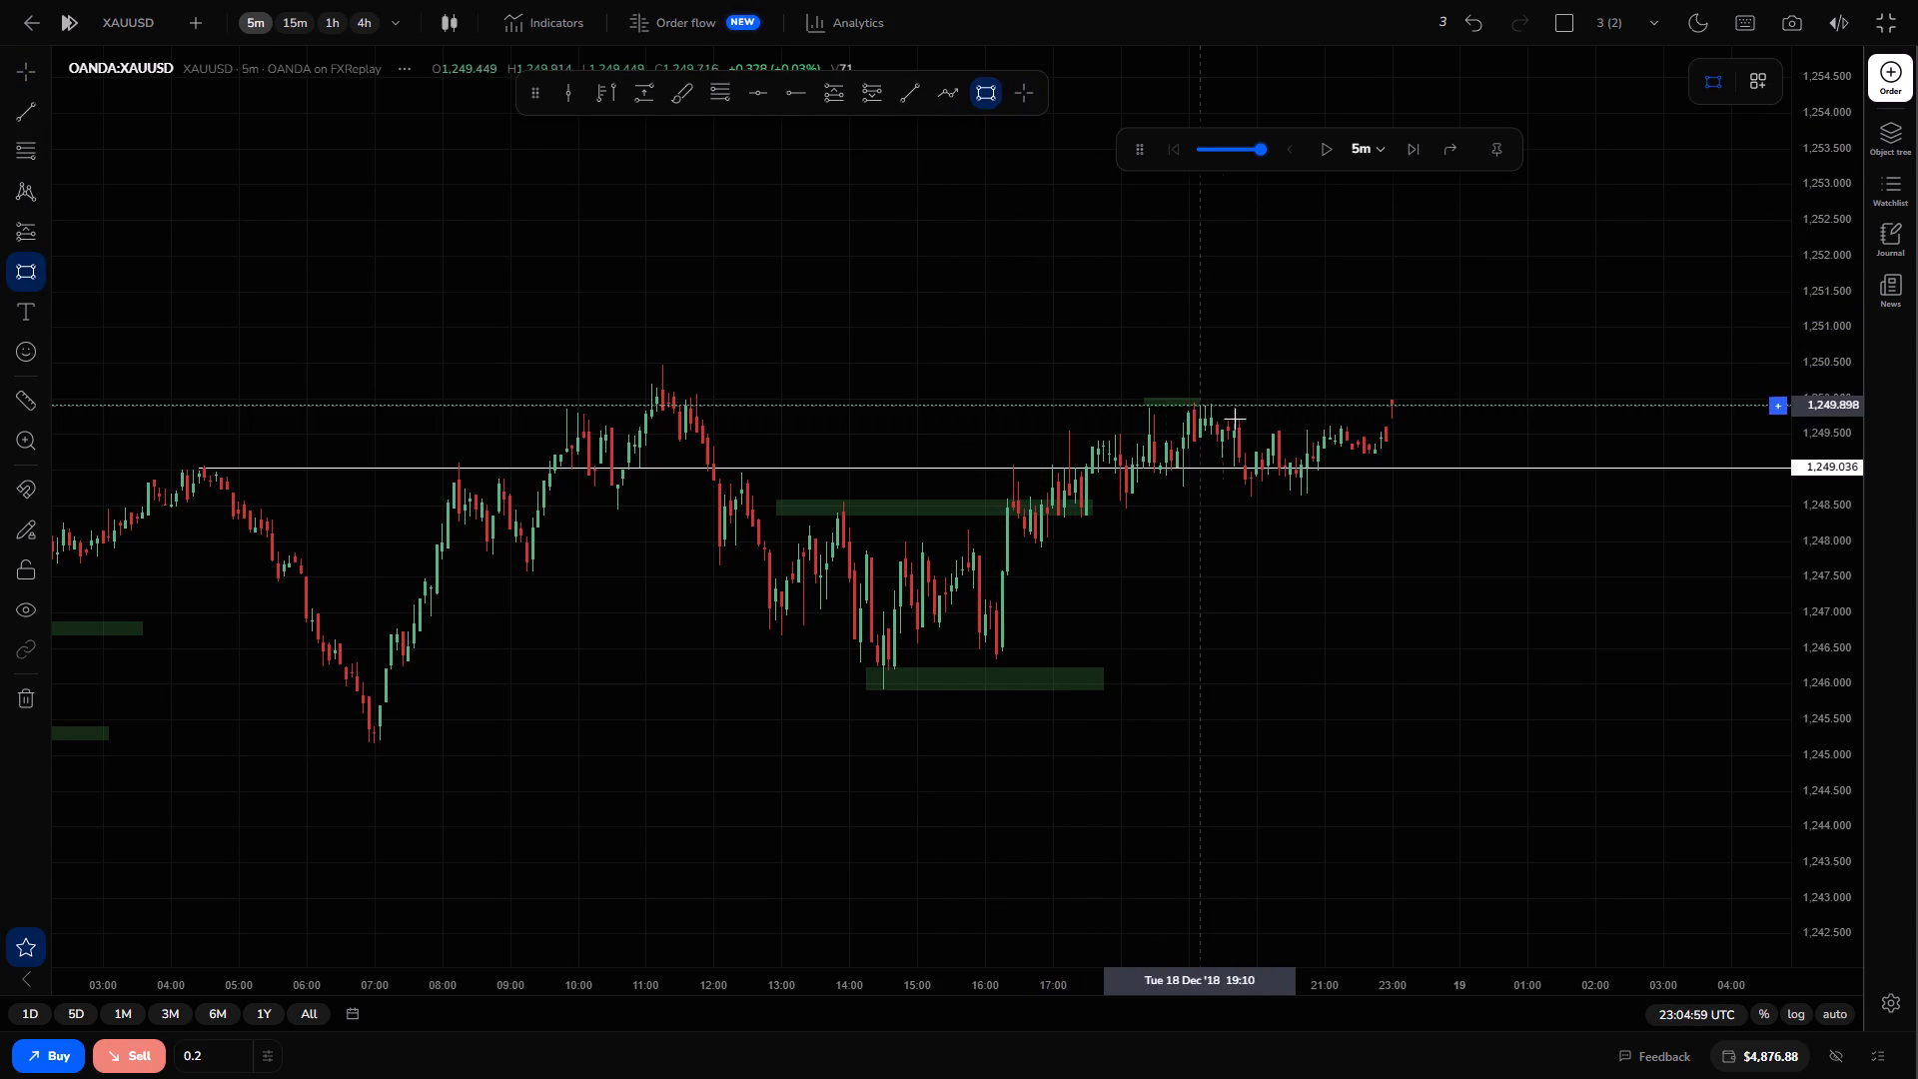
{"action": "left_click", "coordinate": [1430, 410]}
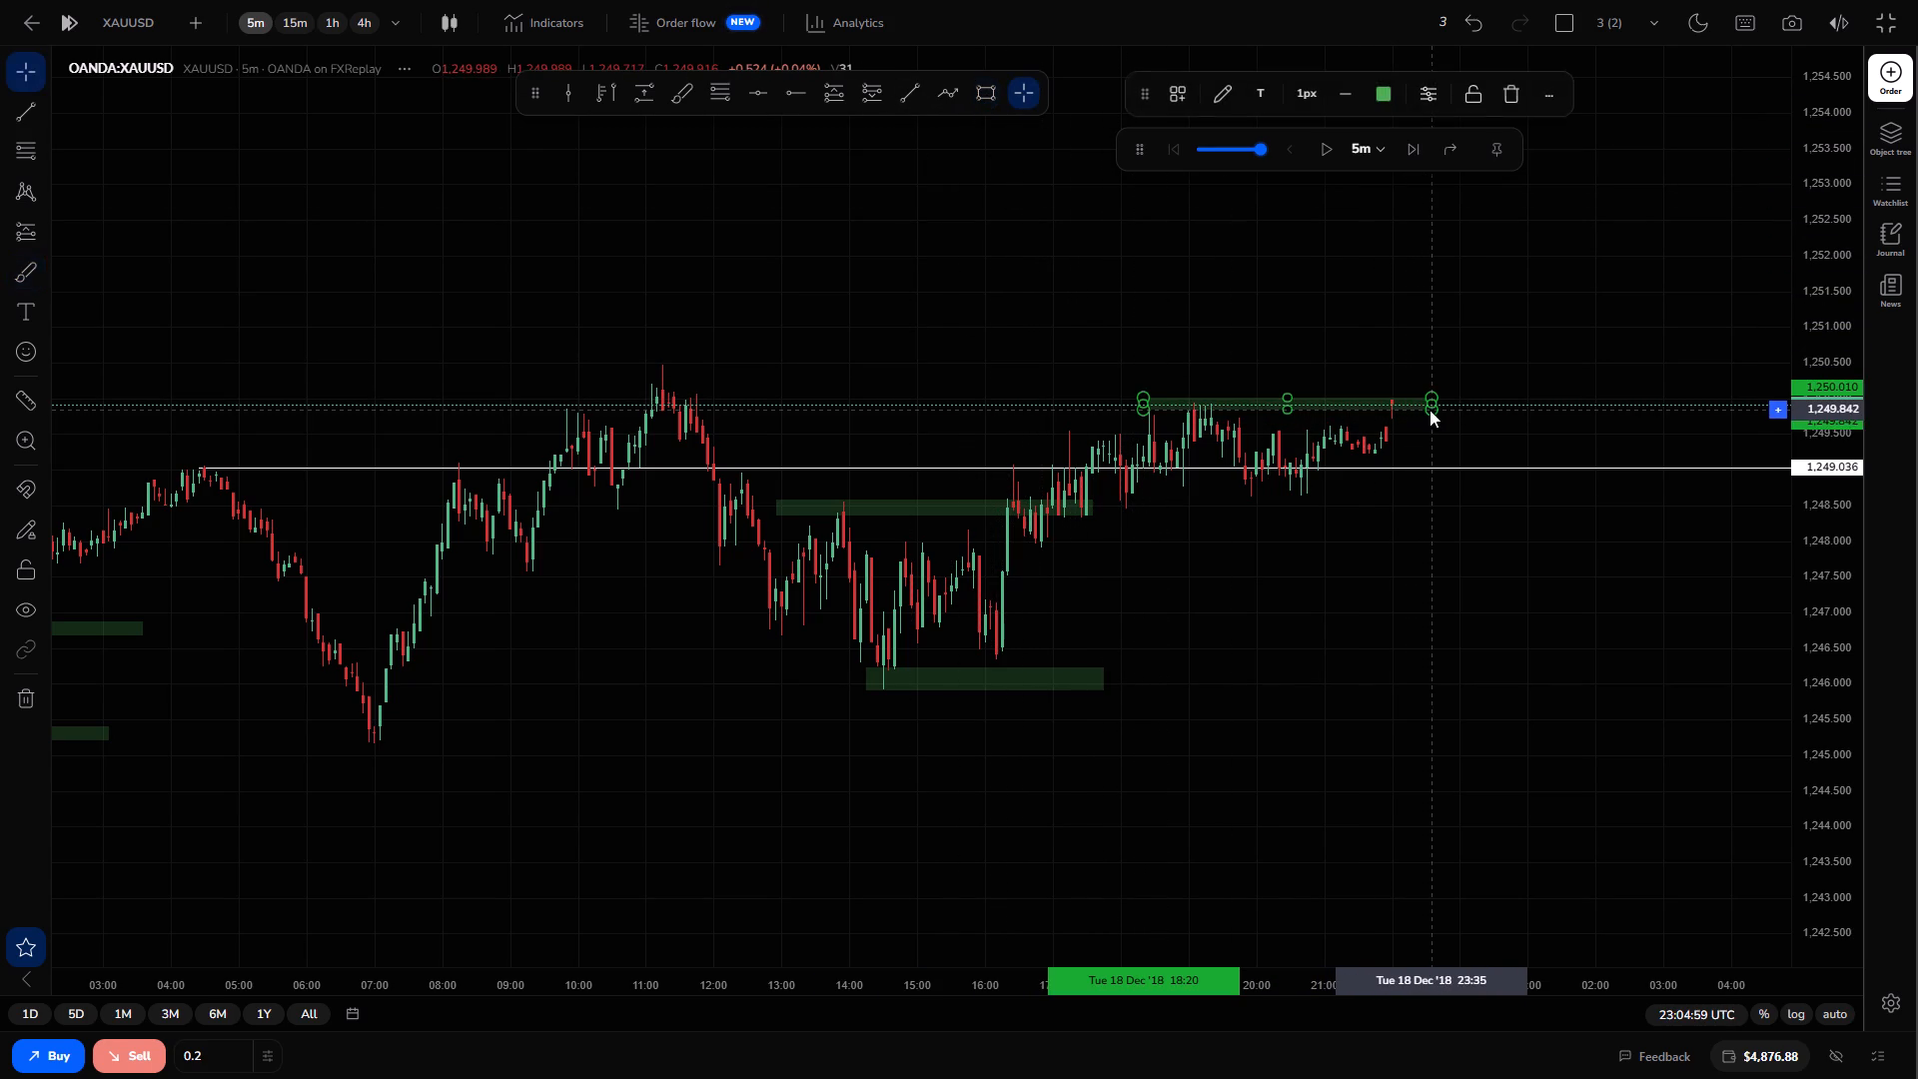
{"action": "left_click", "coordinate": [1403, 431]}
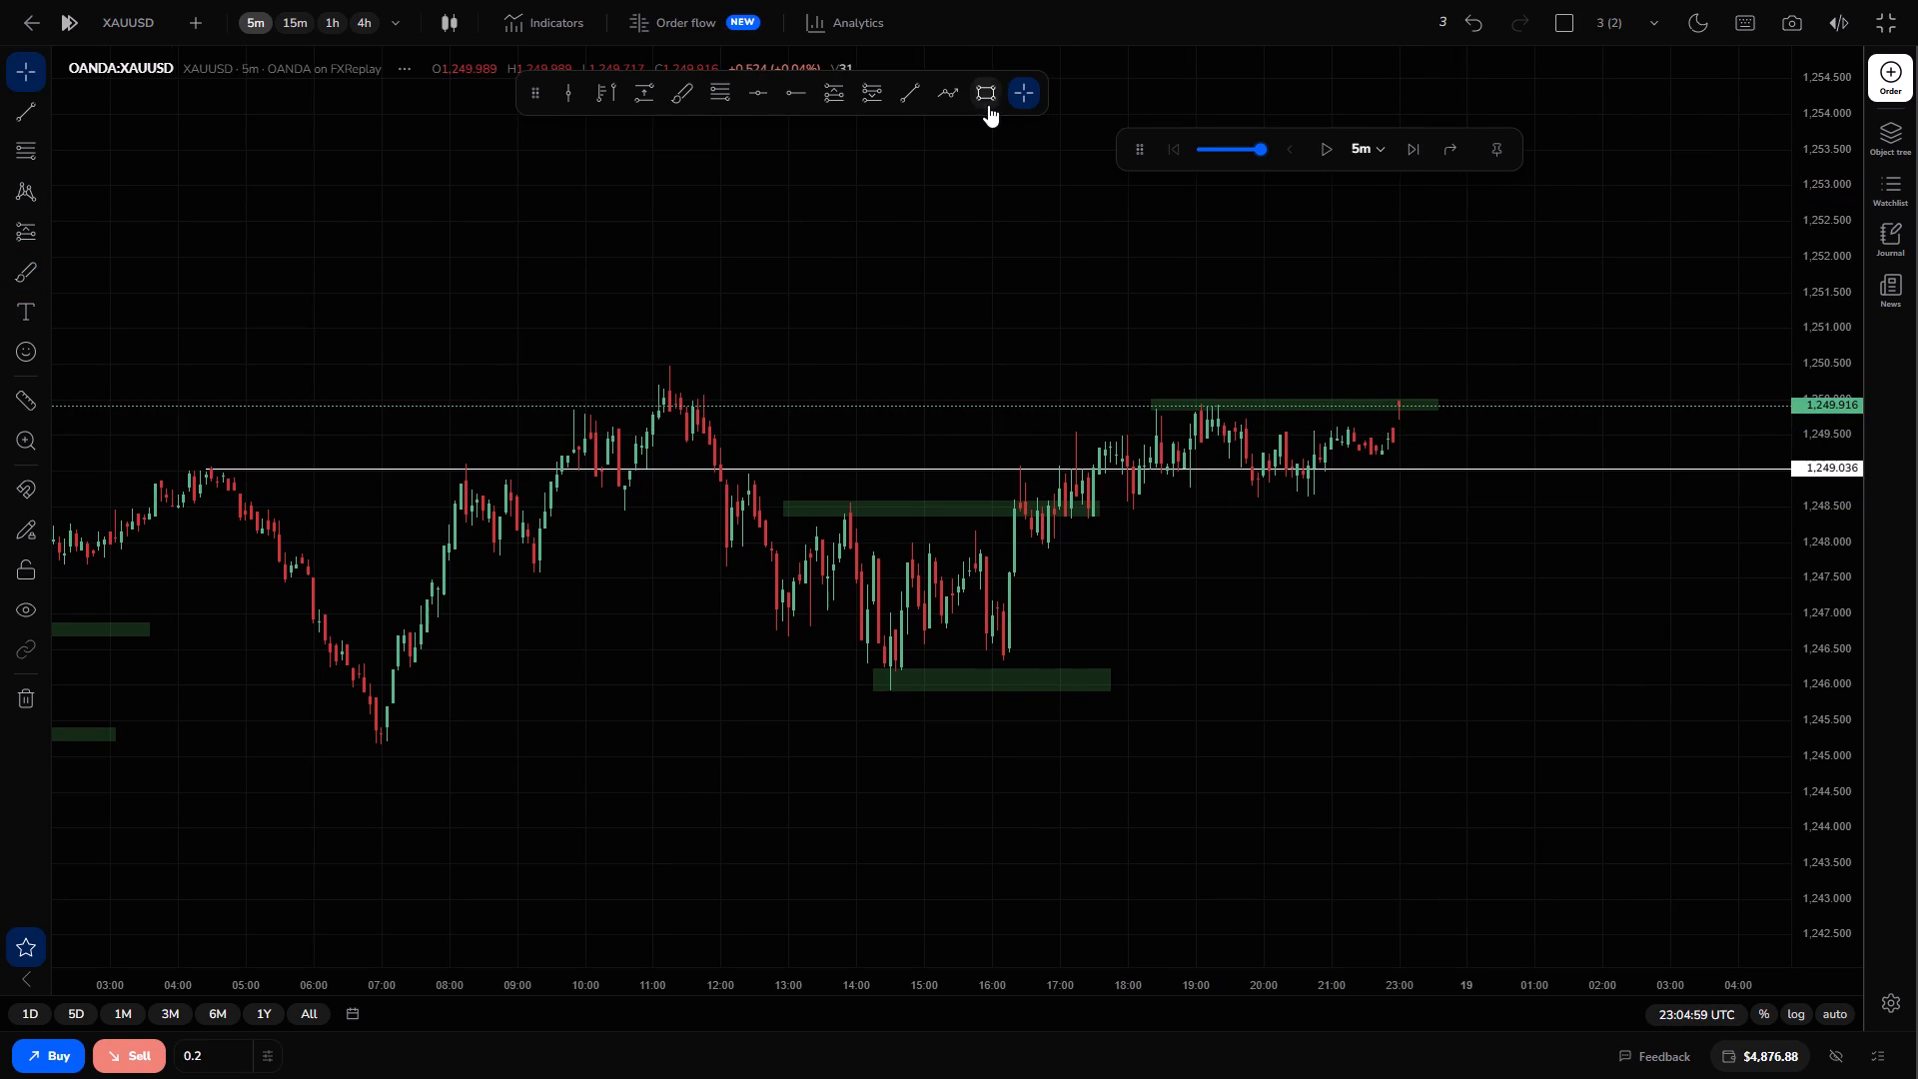
Draw a rectangle zone under the evening lows from about 18:30 to 23:30, between about 1,248.8 and 1,248.5.
{"action": "left_click", "coordinate": [988, 105]}
{"action": "left_click", "coordinate": [1139, 494]}
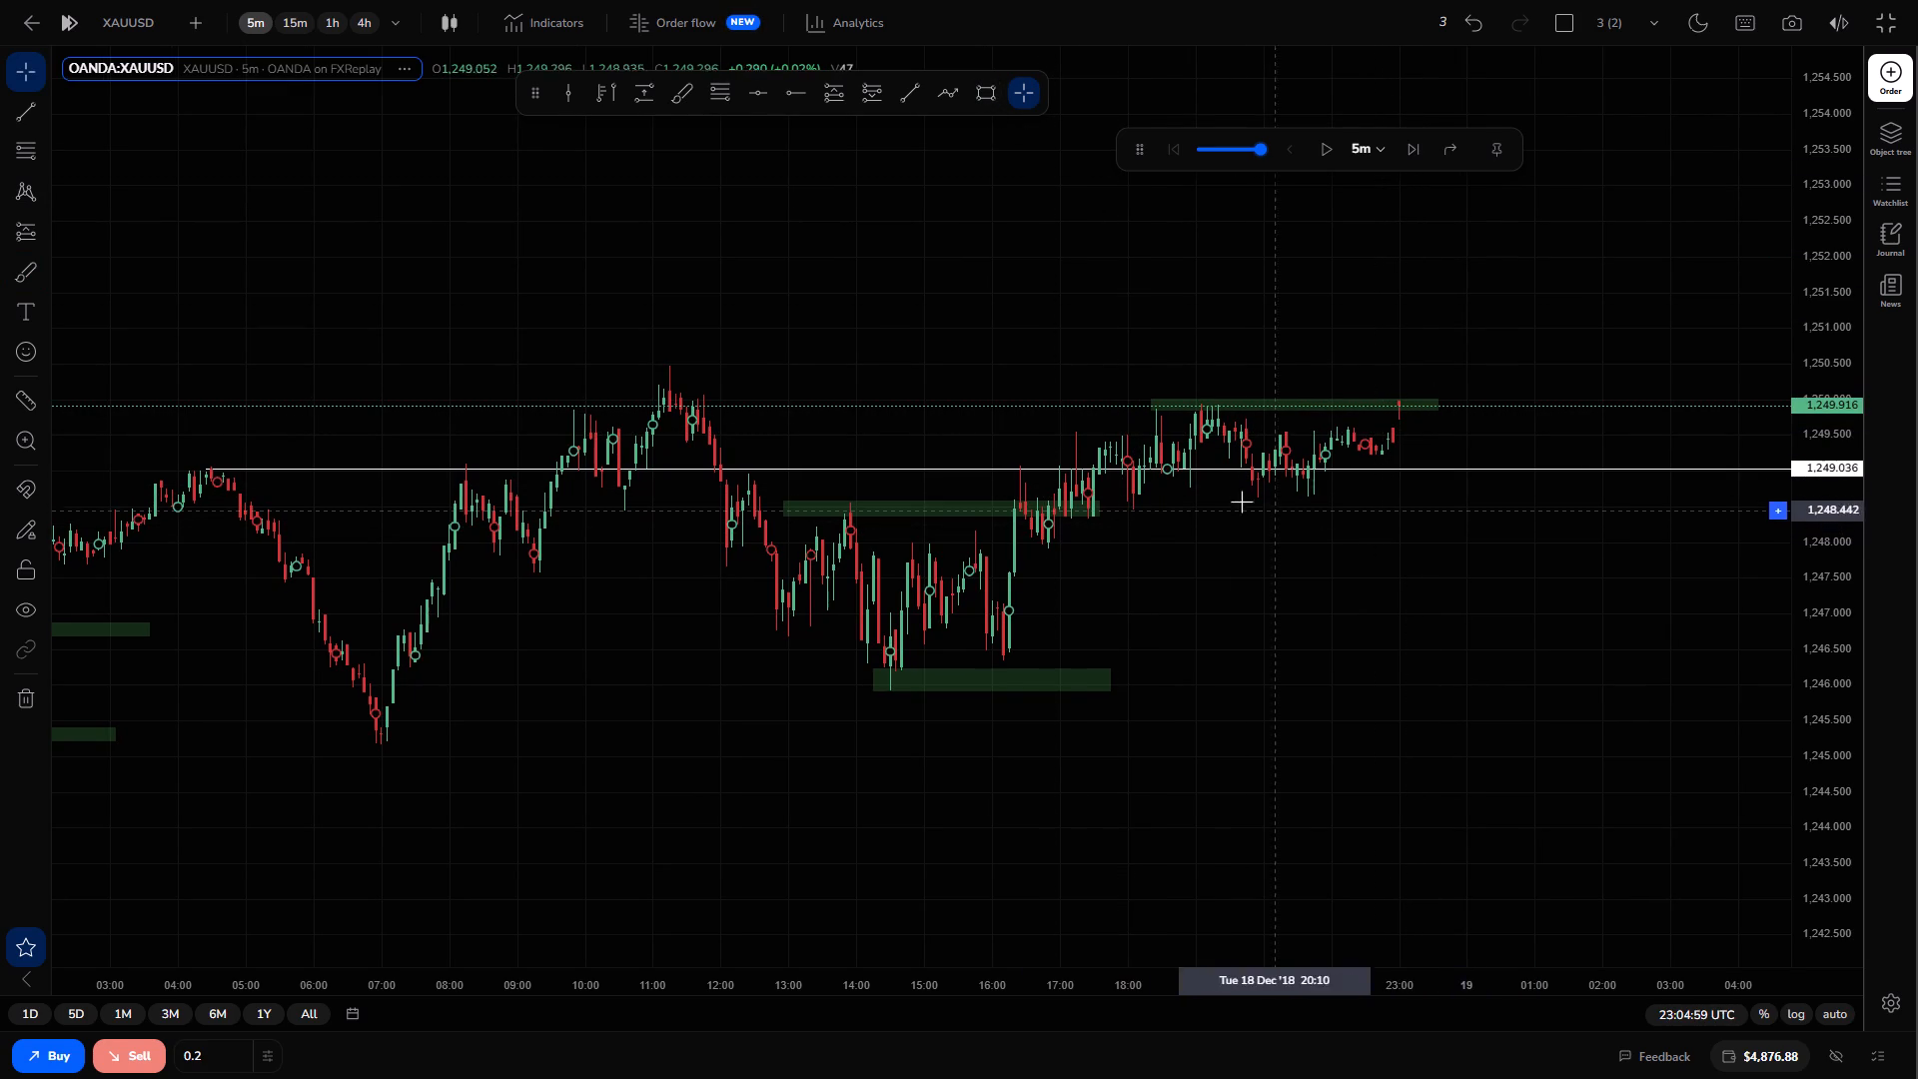
{"action": "left_click", "coordinate": [1234, 554]}
{"action": "left_click", "coordinate": [990, 99]}
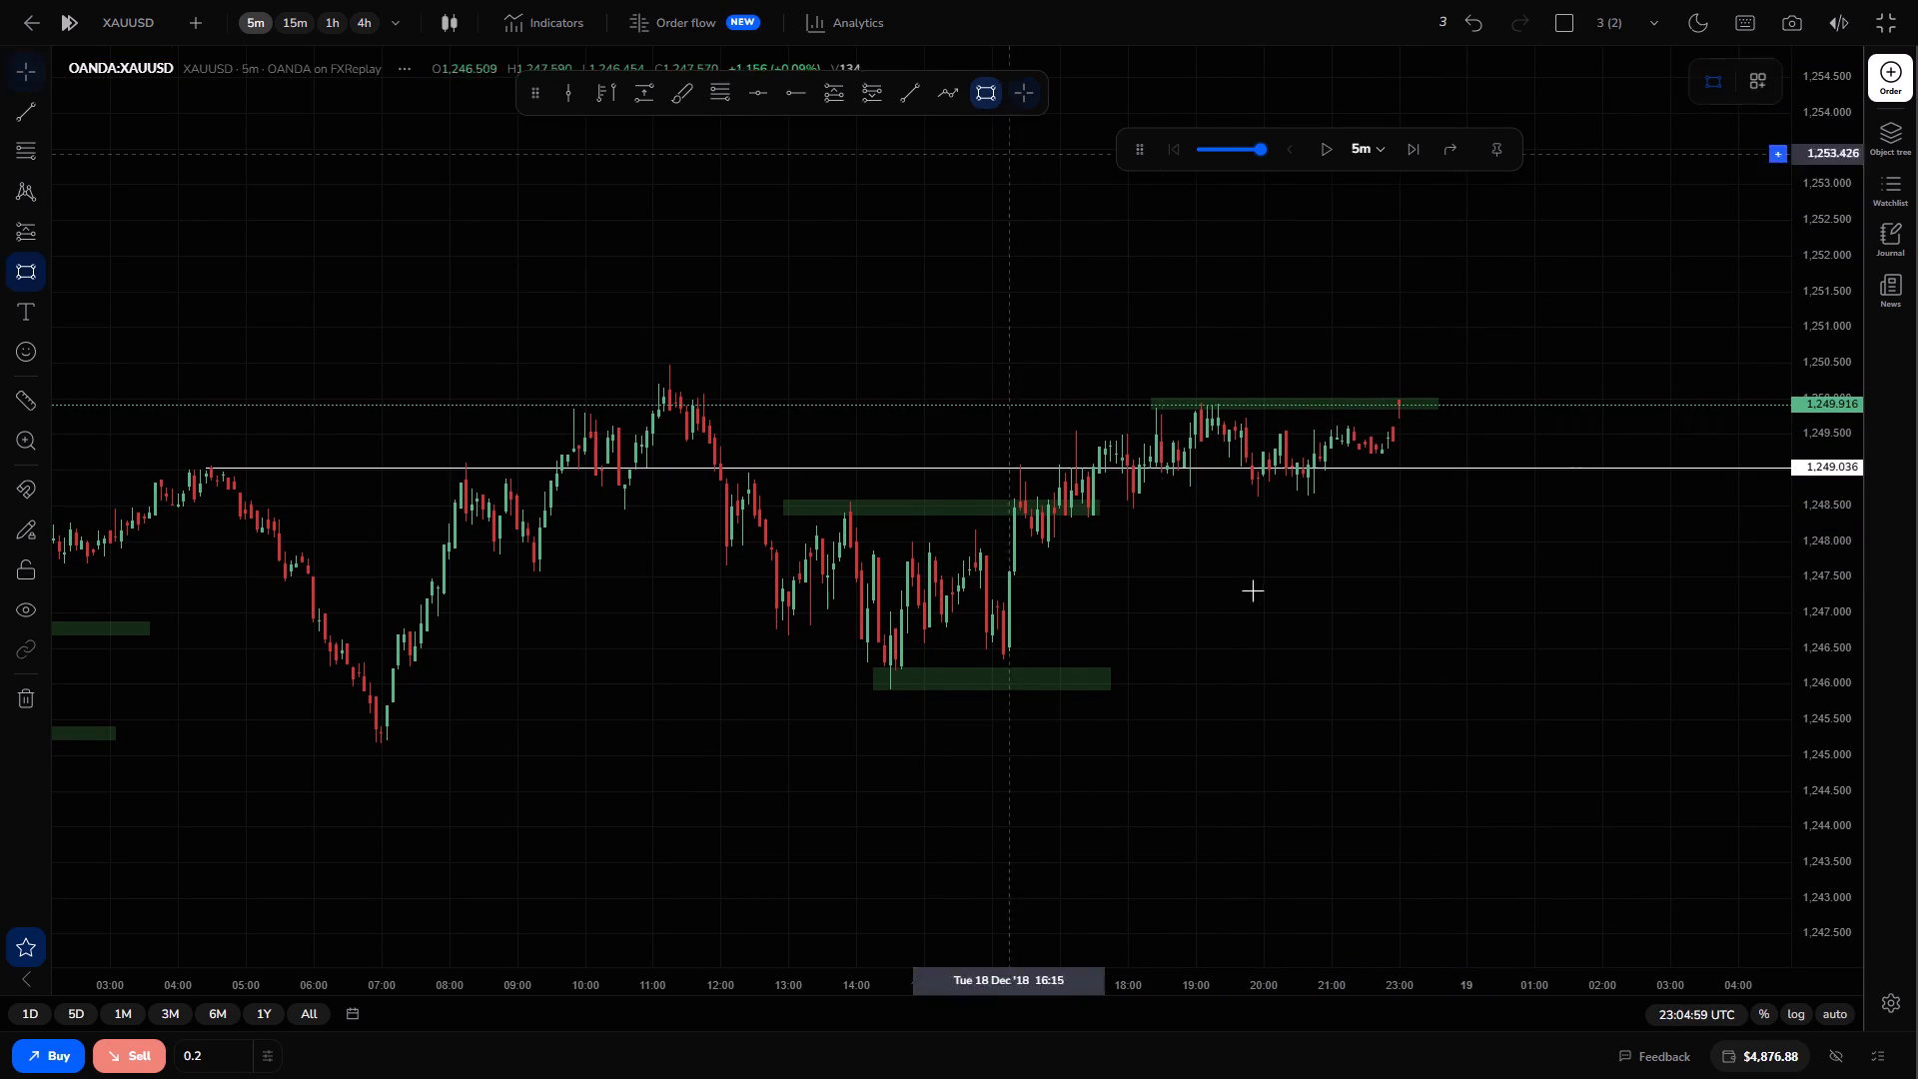
{"action": "left_click", "coordinate": [1160, 484]}
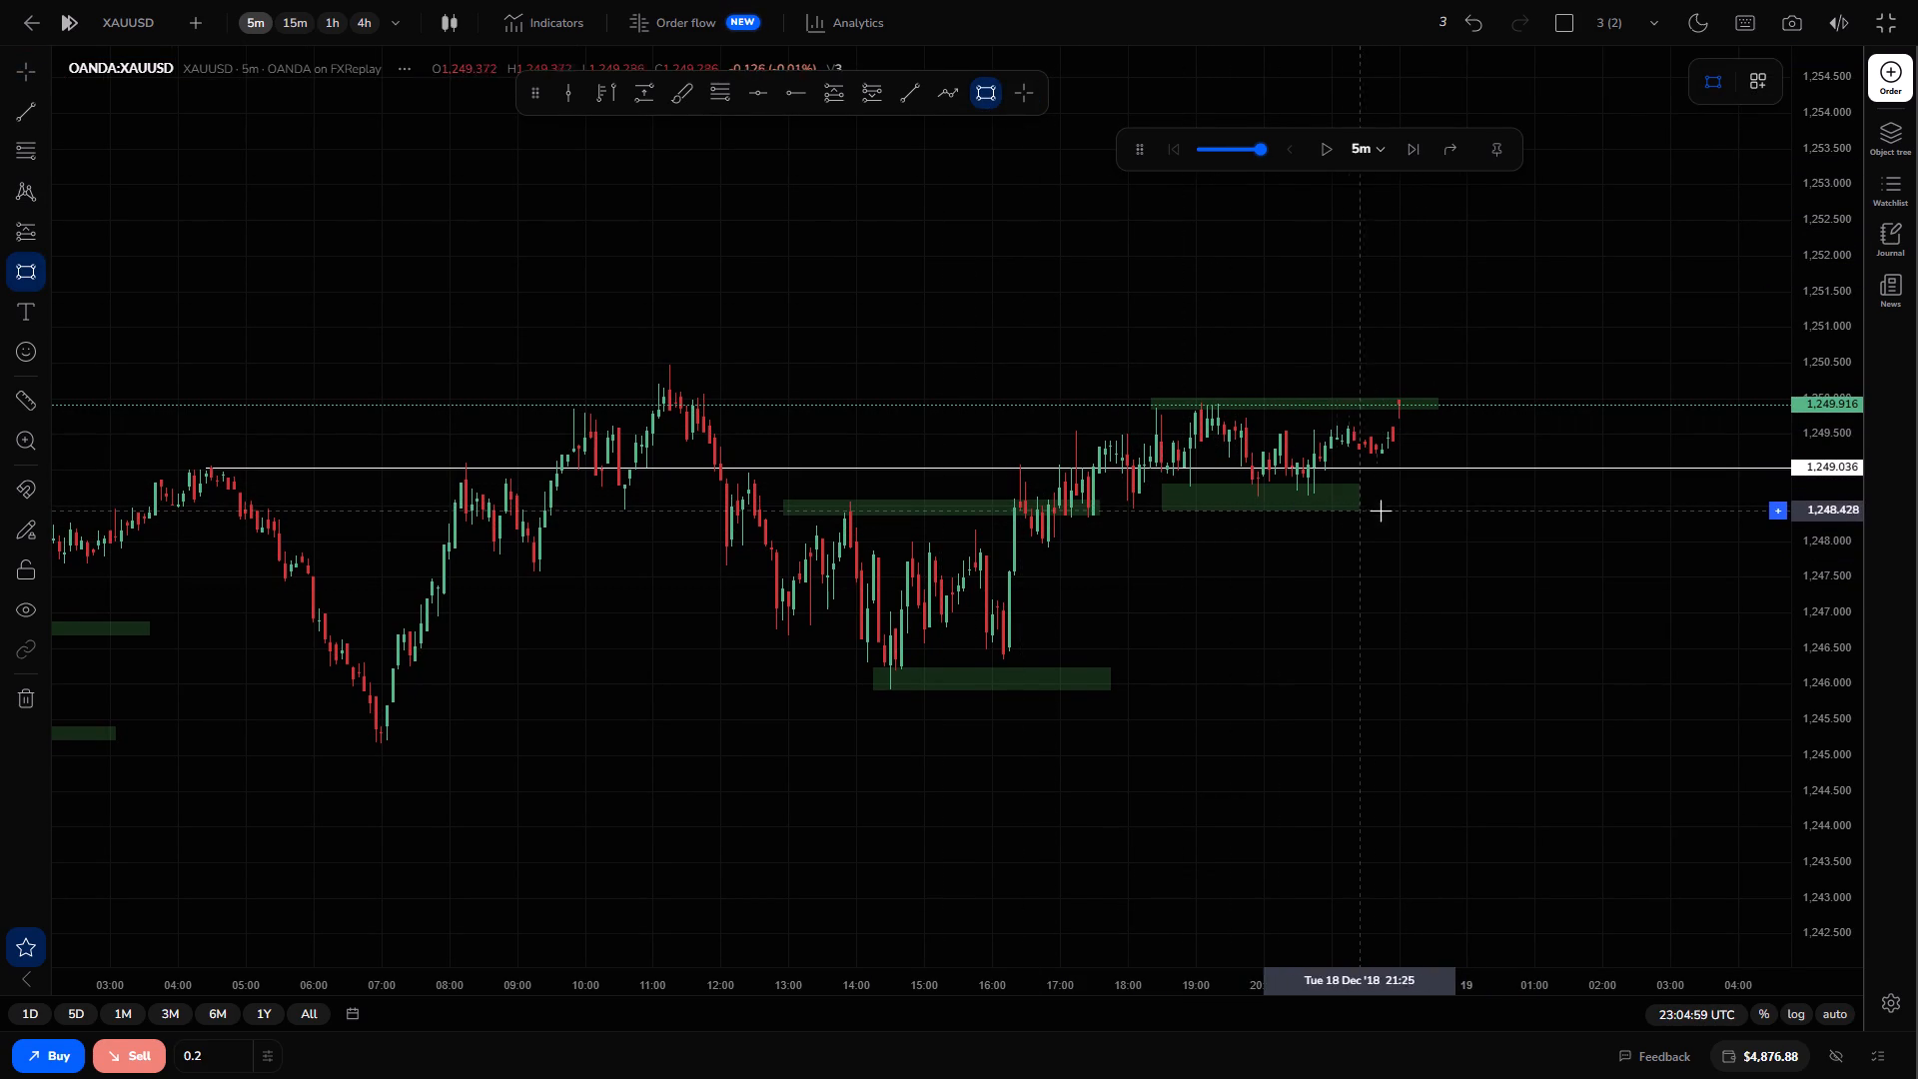
{"action": "left_click", "coordinate": [1431, 502]}
{"action": "left_click", "coordinate": [1383, 580]}
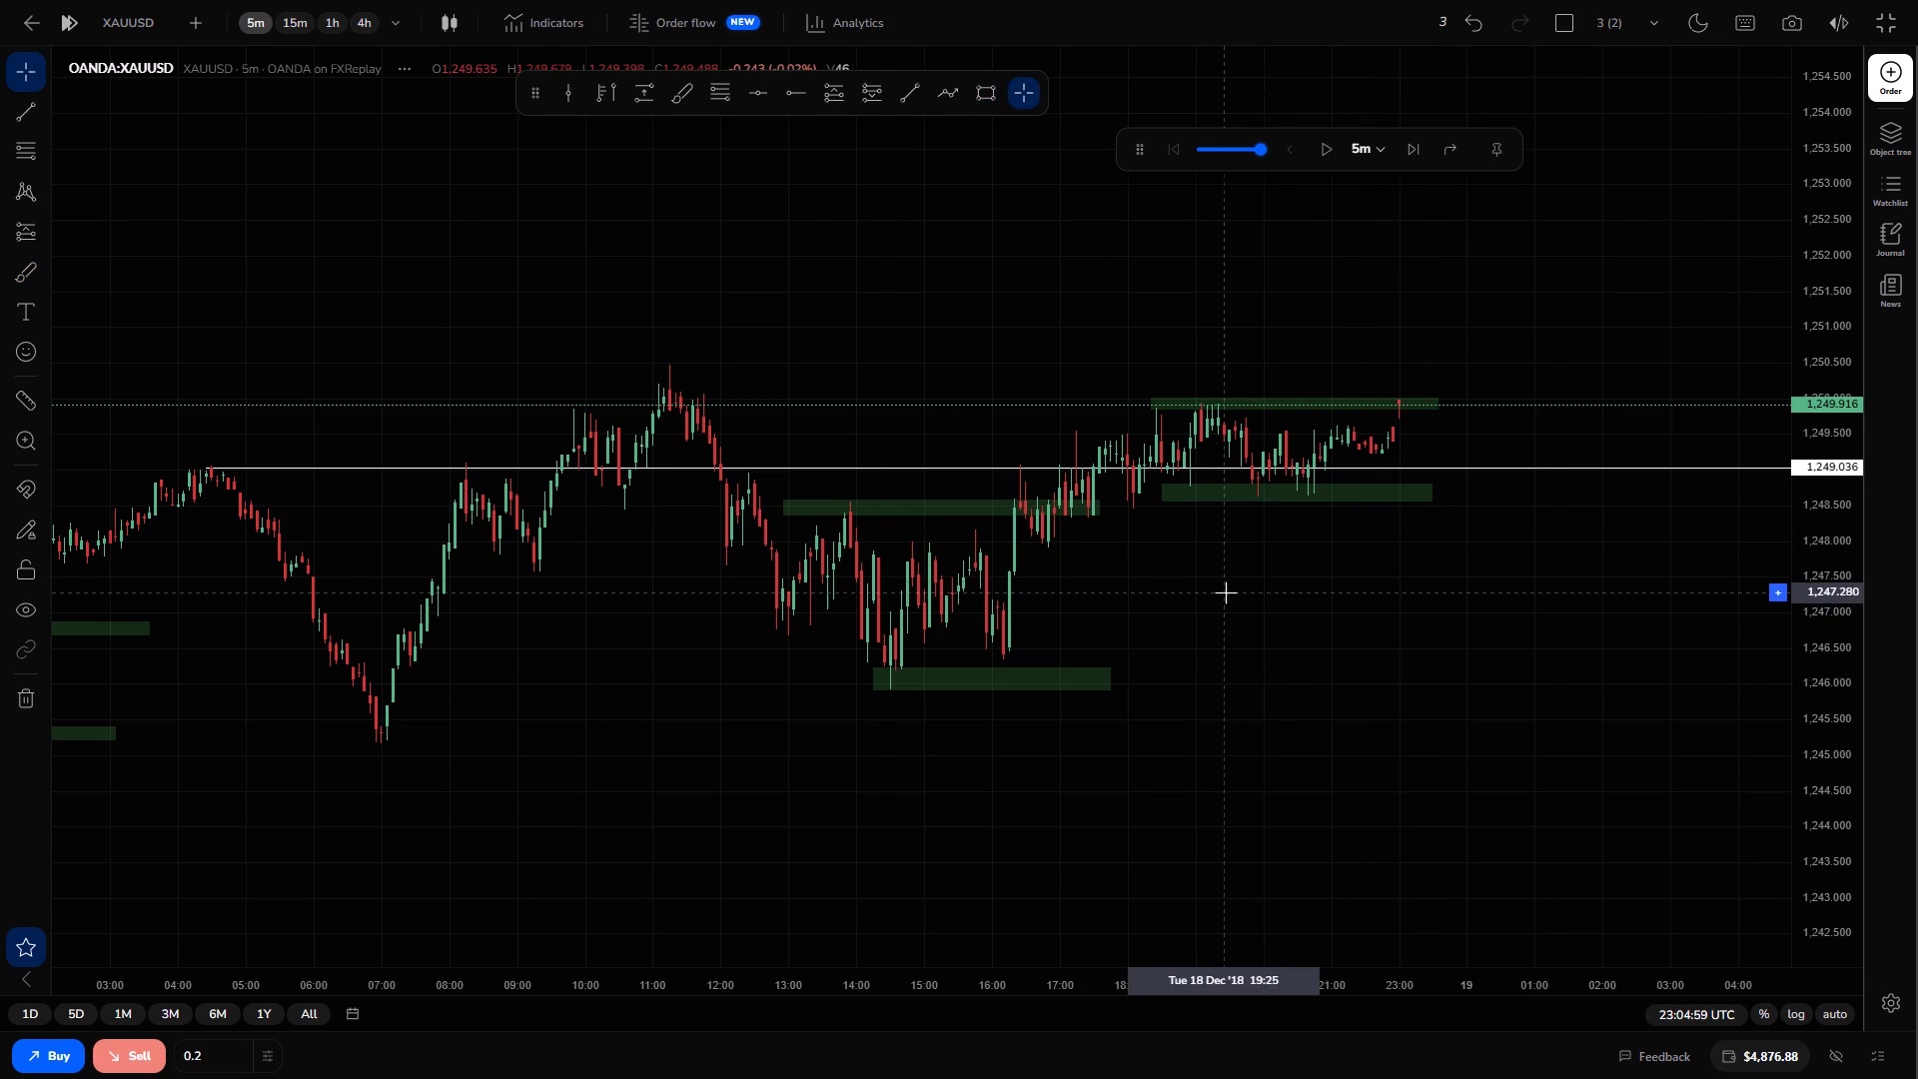
Advance the 5-minute replay past midnight to 00:29:59 UTC on 19 December.
{"action": "scroll", "coordinate": [1226, 592], "scroll_direction": "up", "scroll_amount": 1}
{"action": "left_click_drag", "start_coordinate": [1204, 616], "coordinate": [1210, 628]}
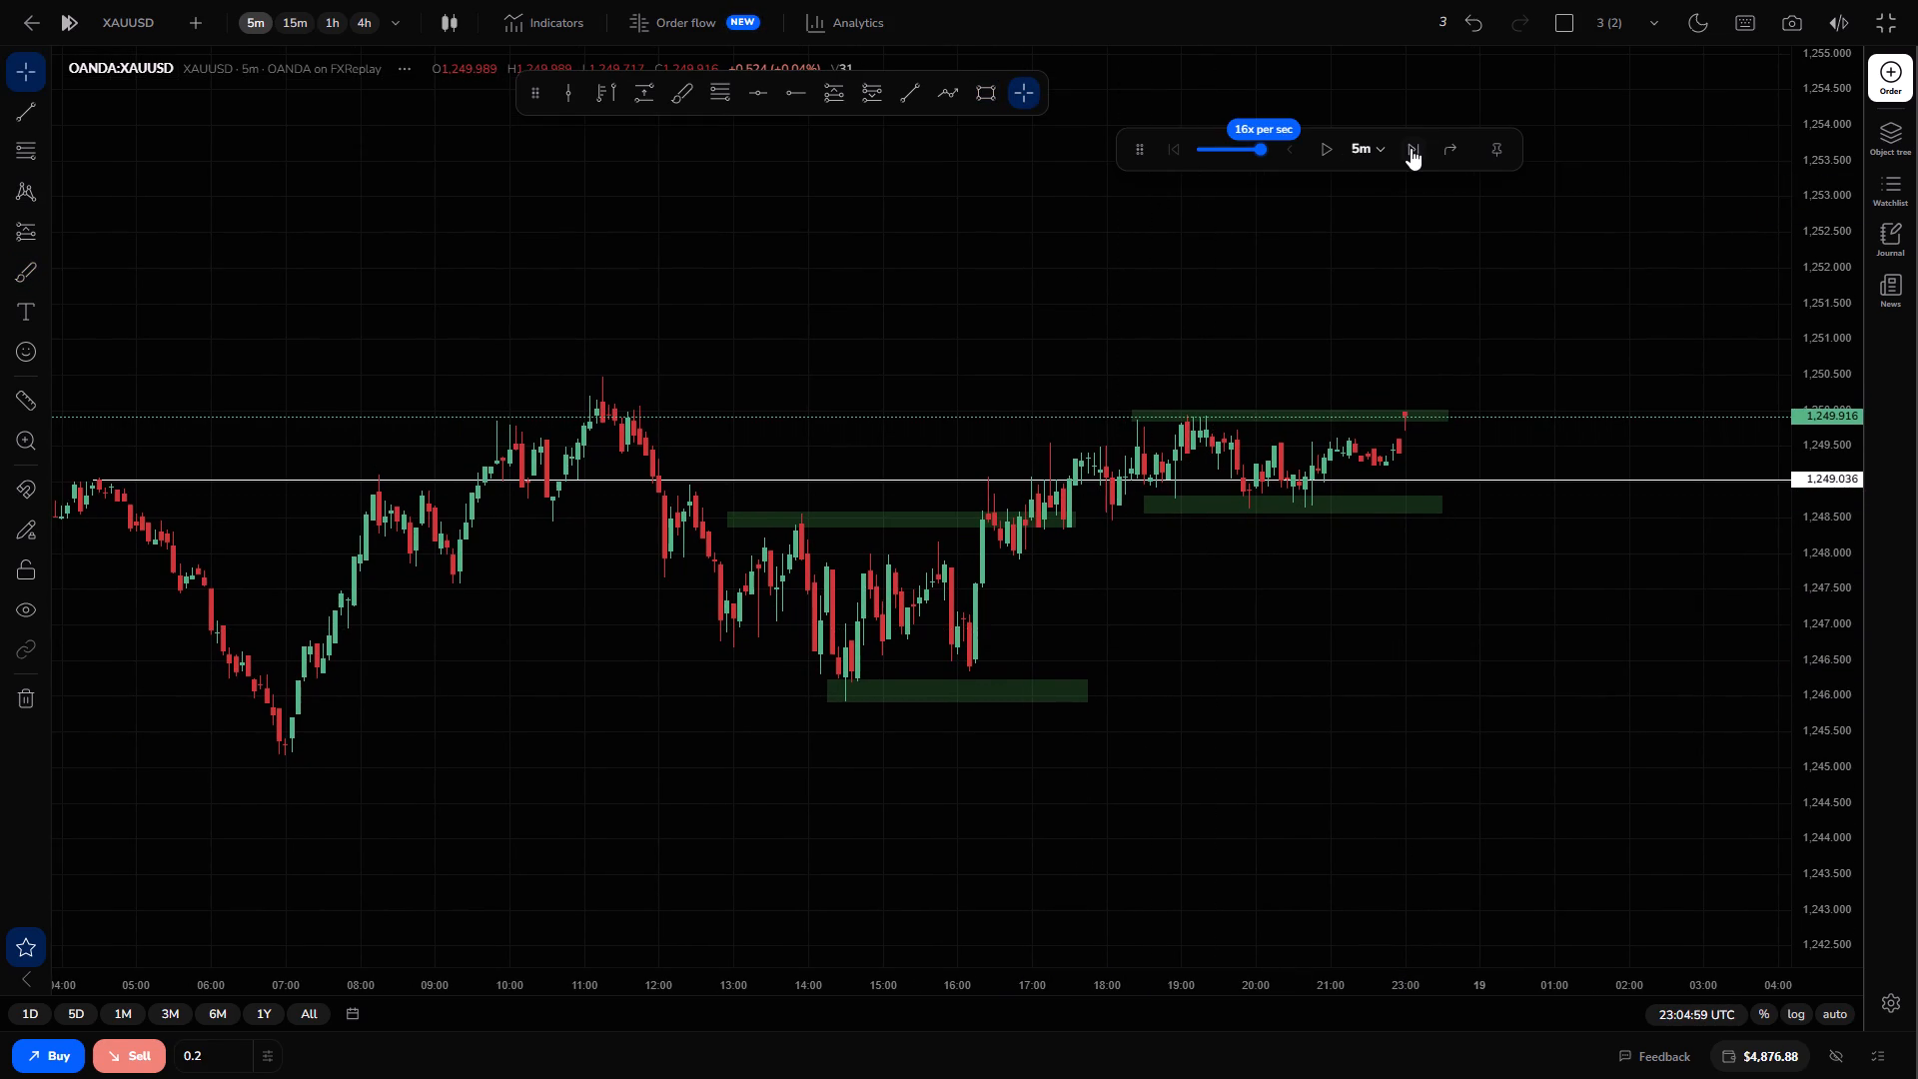
{"action": "left_click", "coordinate": [1411, 148]}
{"action": "left_click", "coordinate": [1413, 151]}
{"action": "double_click", "coordinate": [1413, 153]}
{"action": "left_click_drag", "start_coordinate": [1413, 159], "coordinate": [1413, 161]}
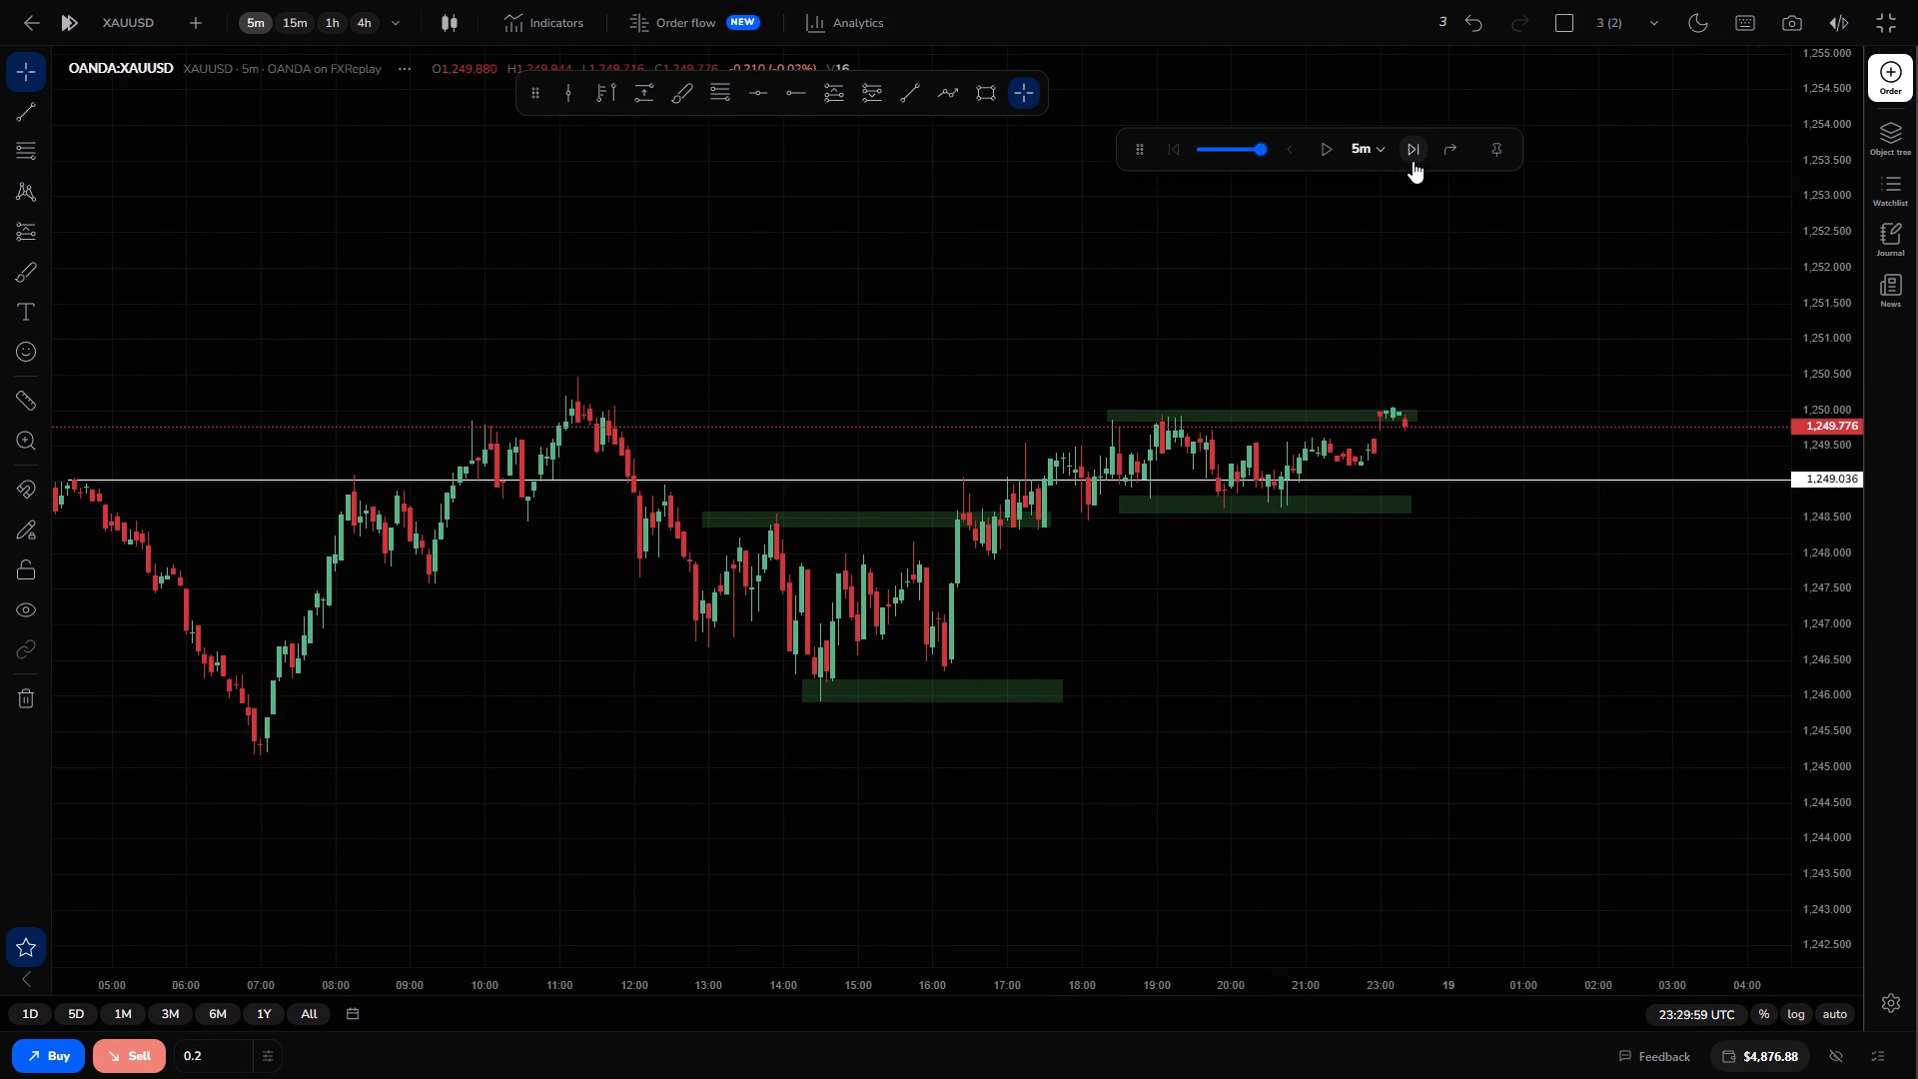
{"action": "left_click_drag", "start_coordinate": [1413, 161], "coordinate": [1413, 175]}
{"action": "left_click", "coordinate": [1414, 154]}
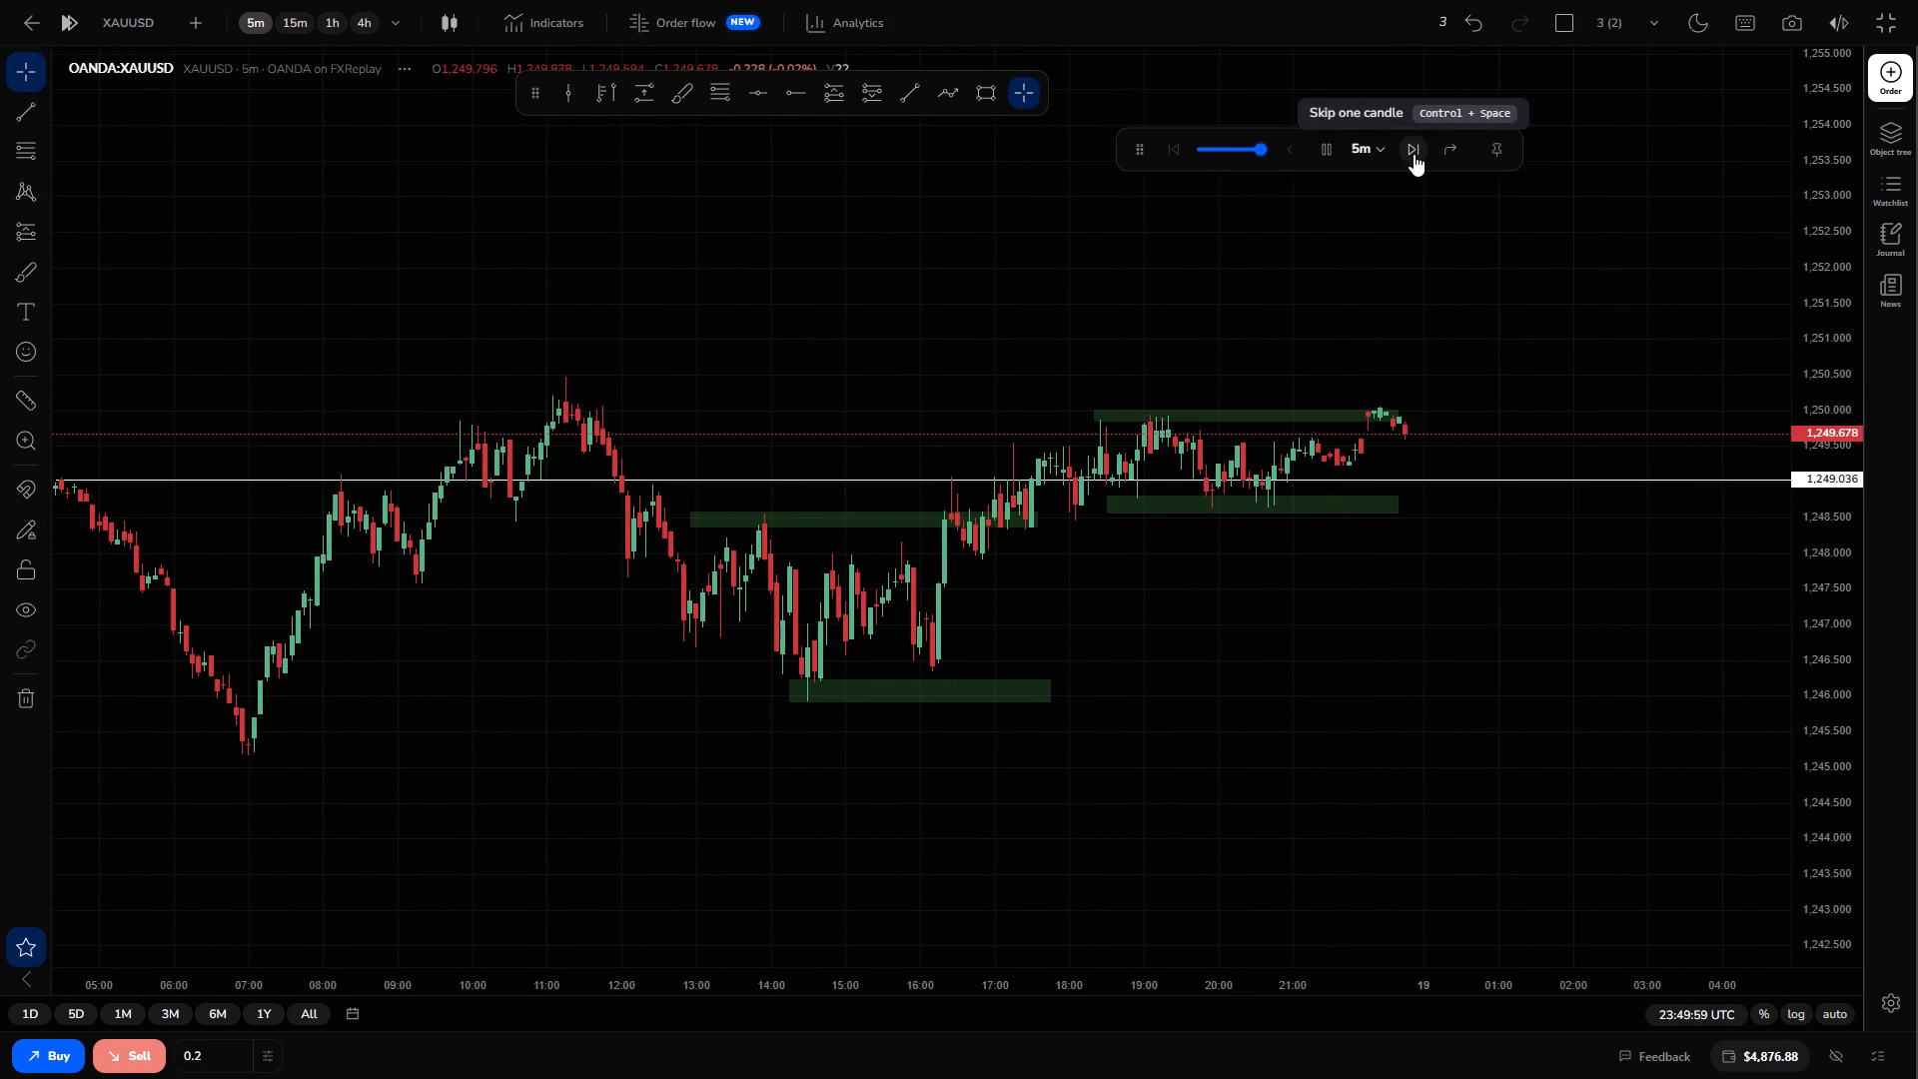
{"action": "left_click_drag", "start_coordinate": [1435, 408], "coordinate": [1455, 391]}
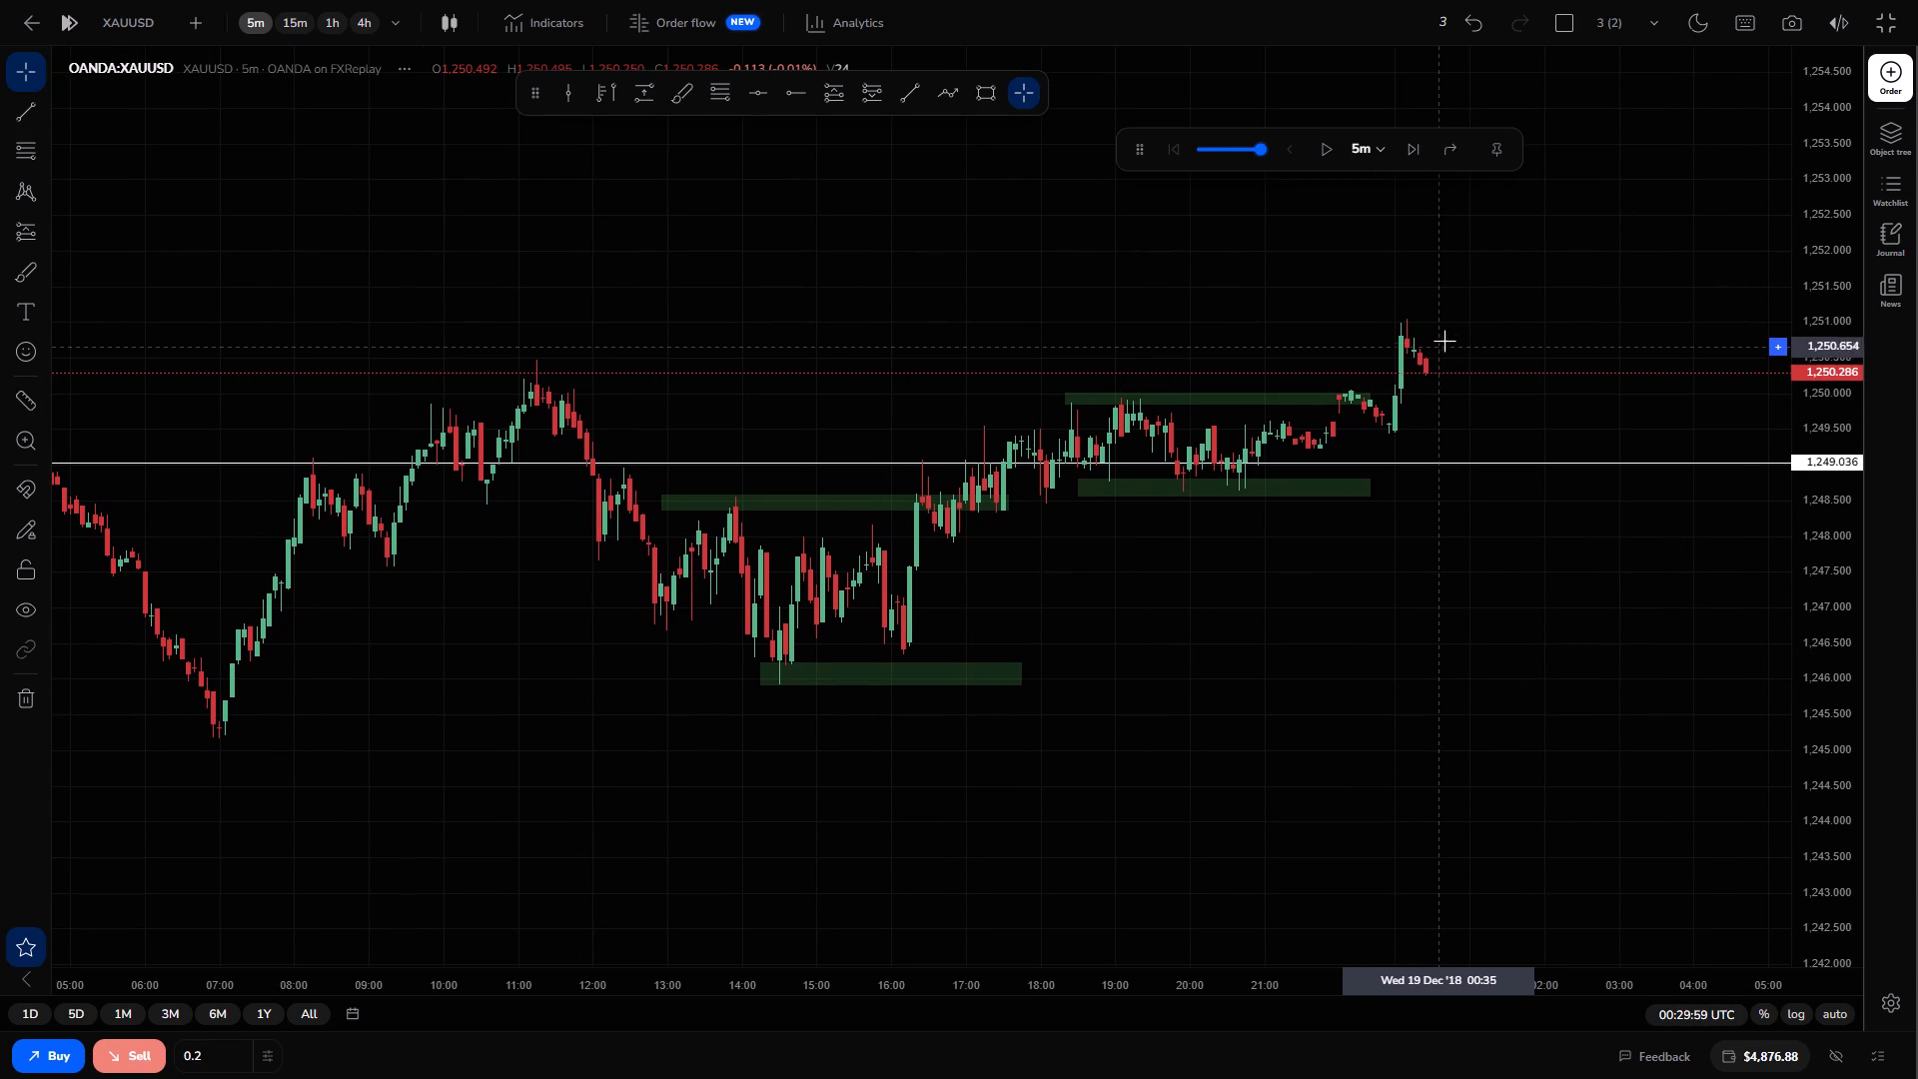
{"action": "left_click_drag", "start_coordinate": [1468, 581], "coordinate": [1486, 531]}
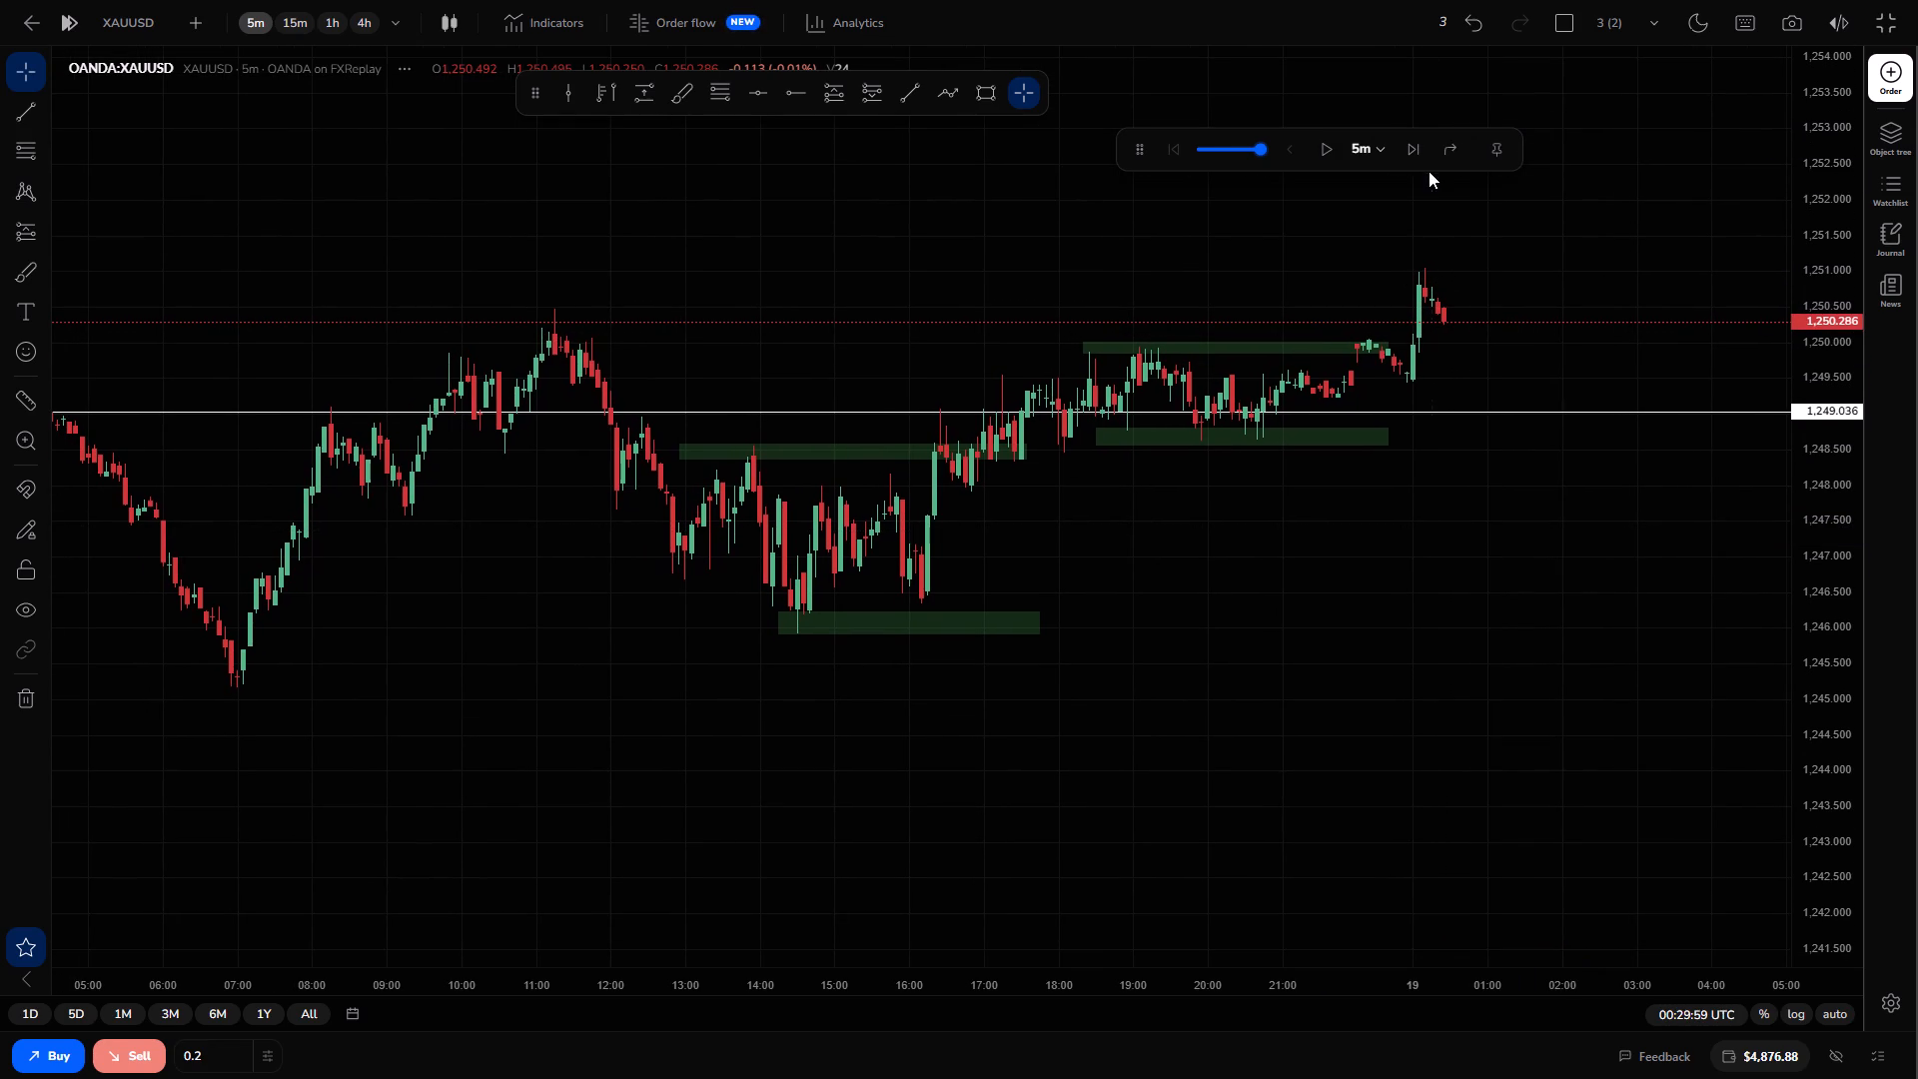
Advance the 5-minute replay to 00:39:59 UTC on 19 December and sell 0.2 XAUUSD at market.
{"action": "left_click", "coordinate": [1406, 148]}
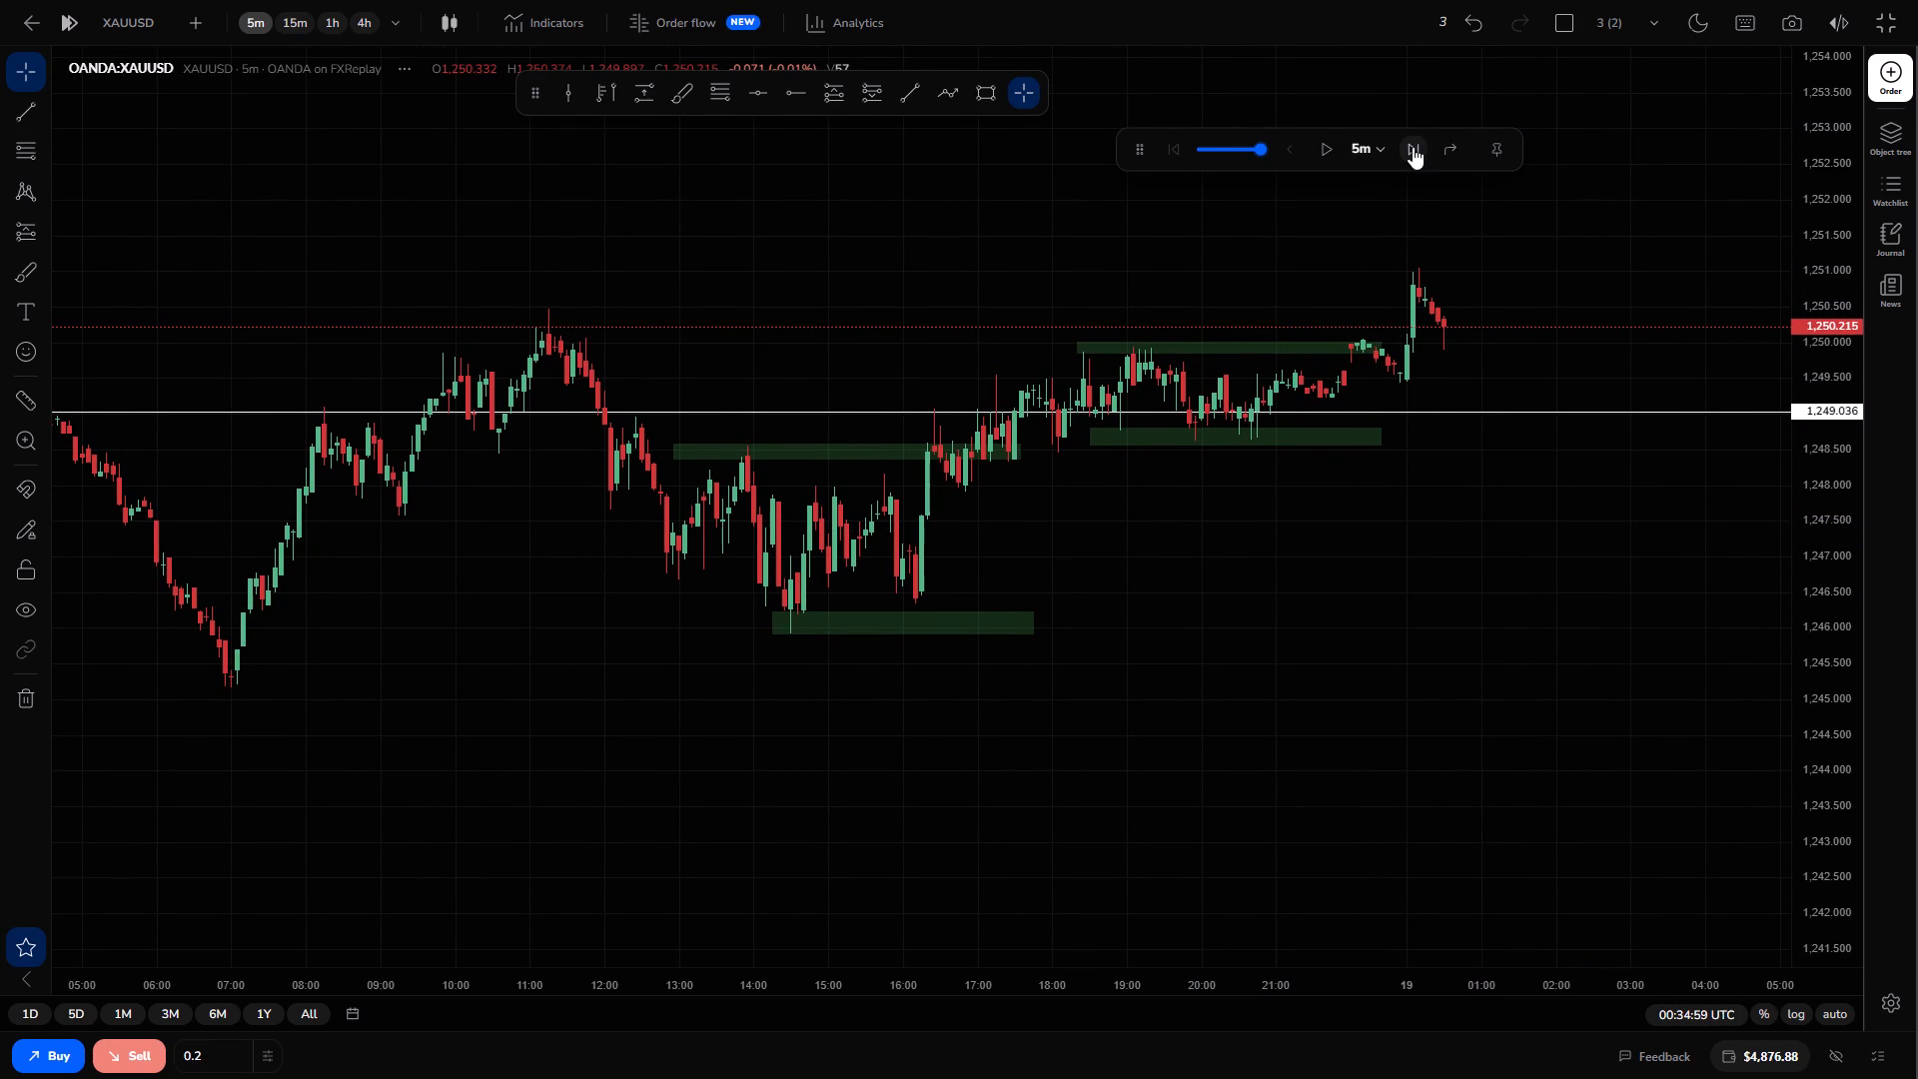
{"action": "left_click", "coordinate": [1413, 147]}
{"action": "left_click", "coordinate": [101, 1053]}
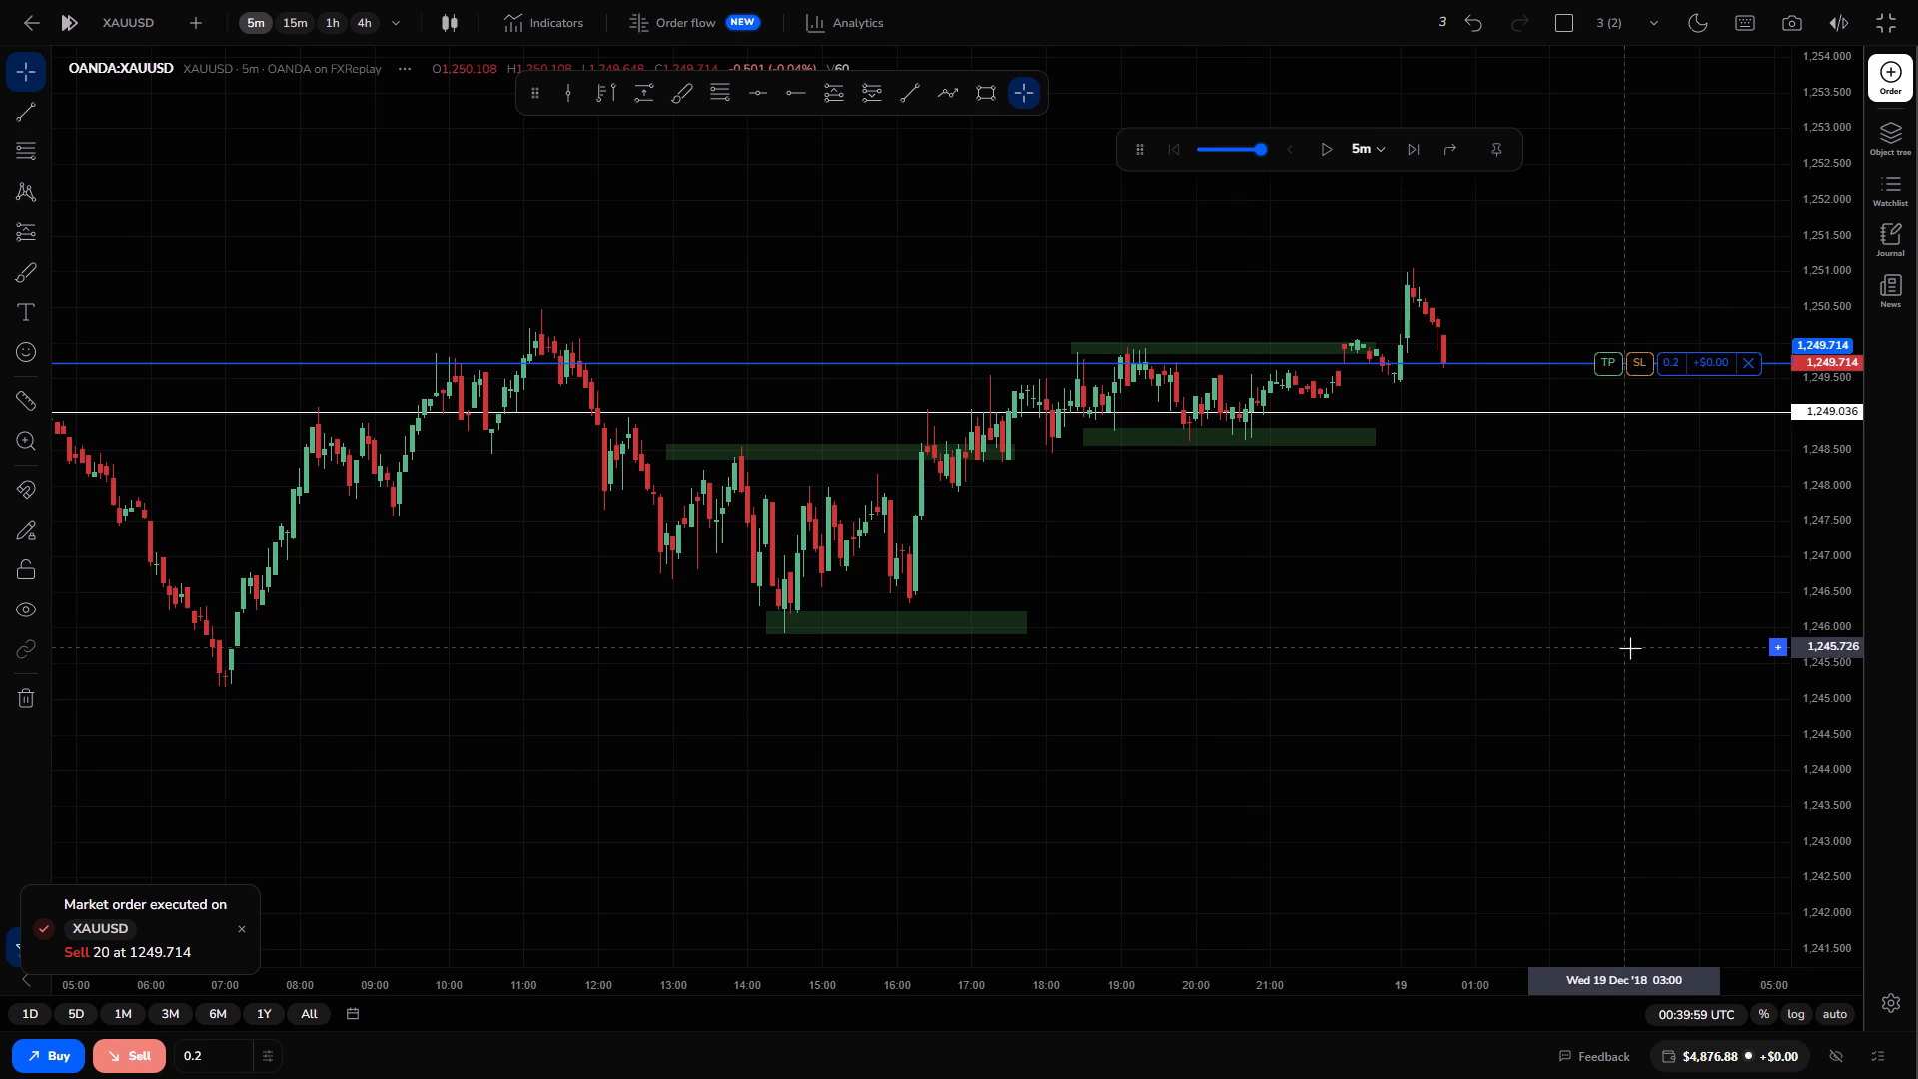
Set the short position's take profit to 1,247.938, below the evening lows zone.
{"action": "left_click_drag", "start_coordinate": [1602, 357], "coordinate": [1627, 438]}
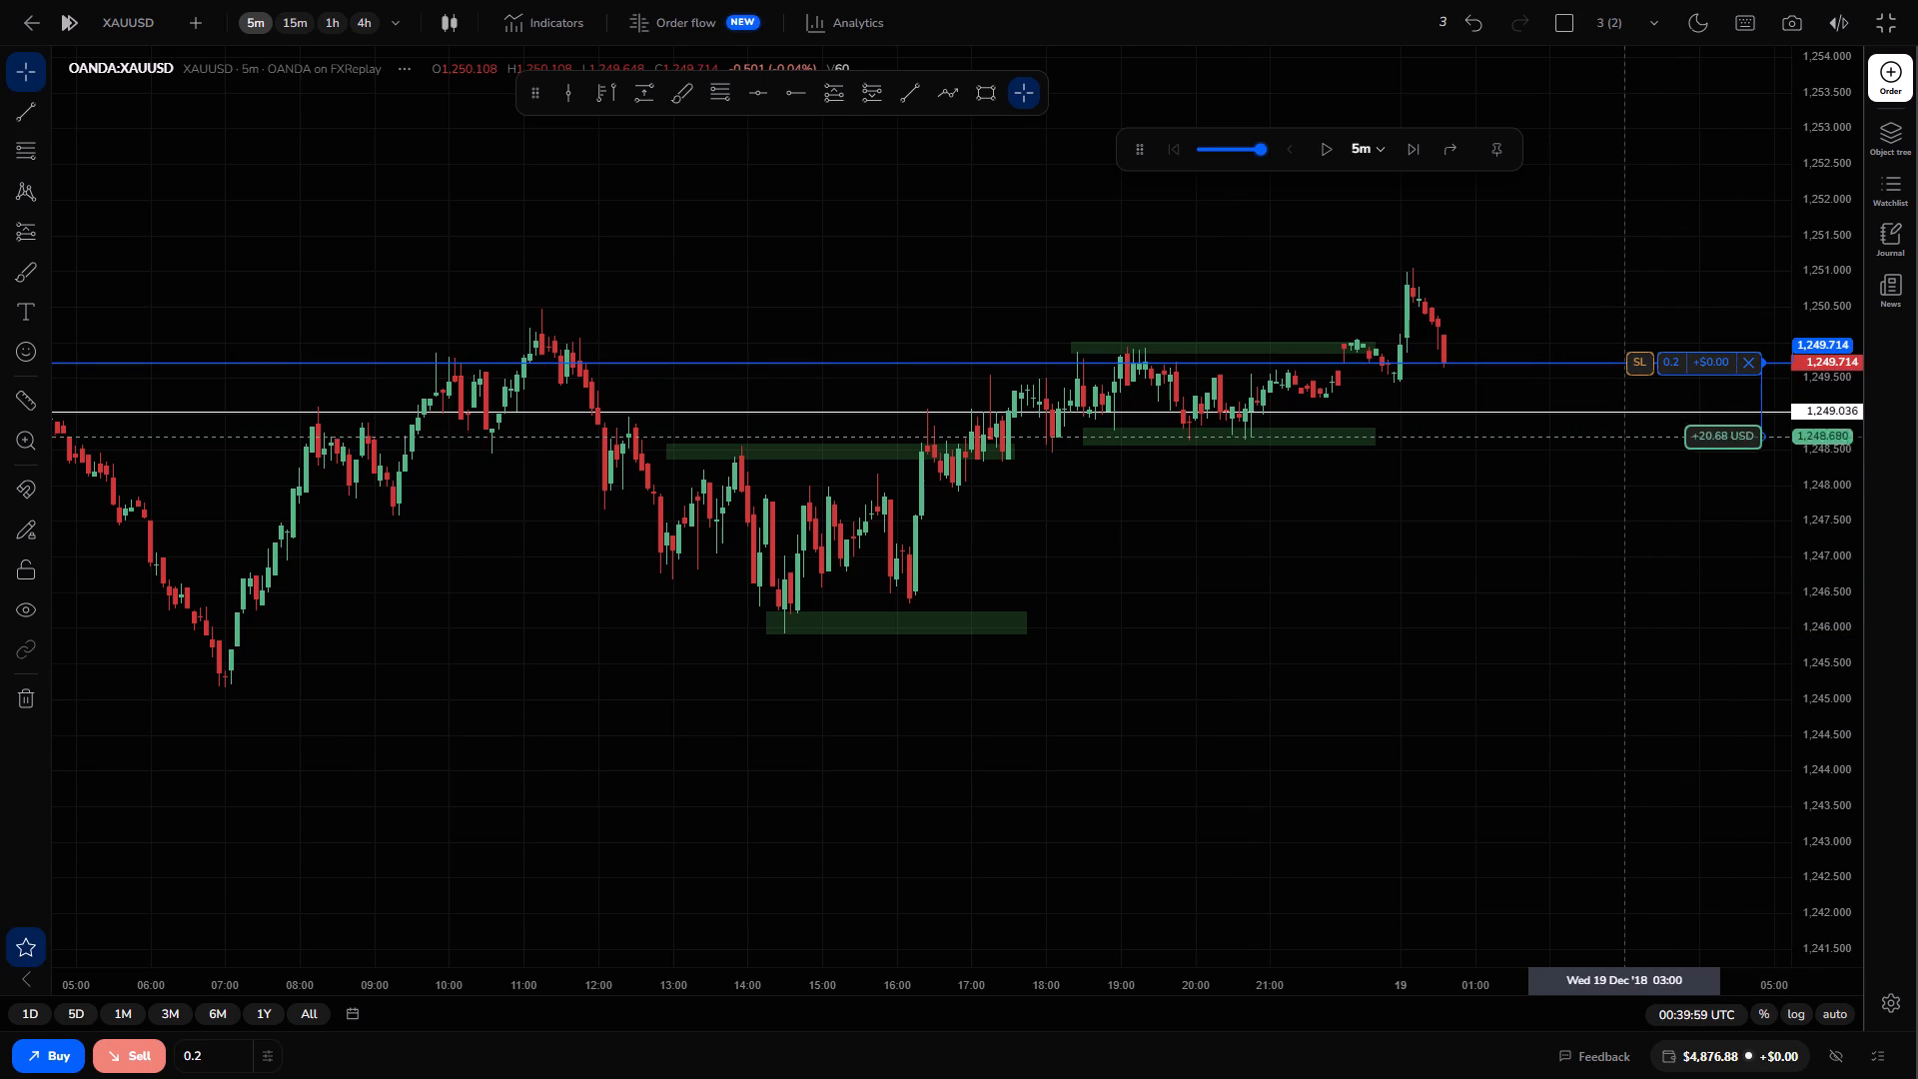
{"action": "left_click_drag", "start_coordinate": [1627, 438], "coordinate": [1640, 475]}
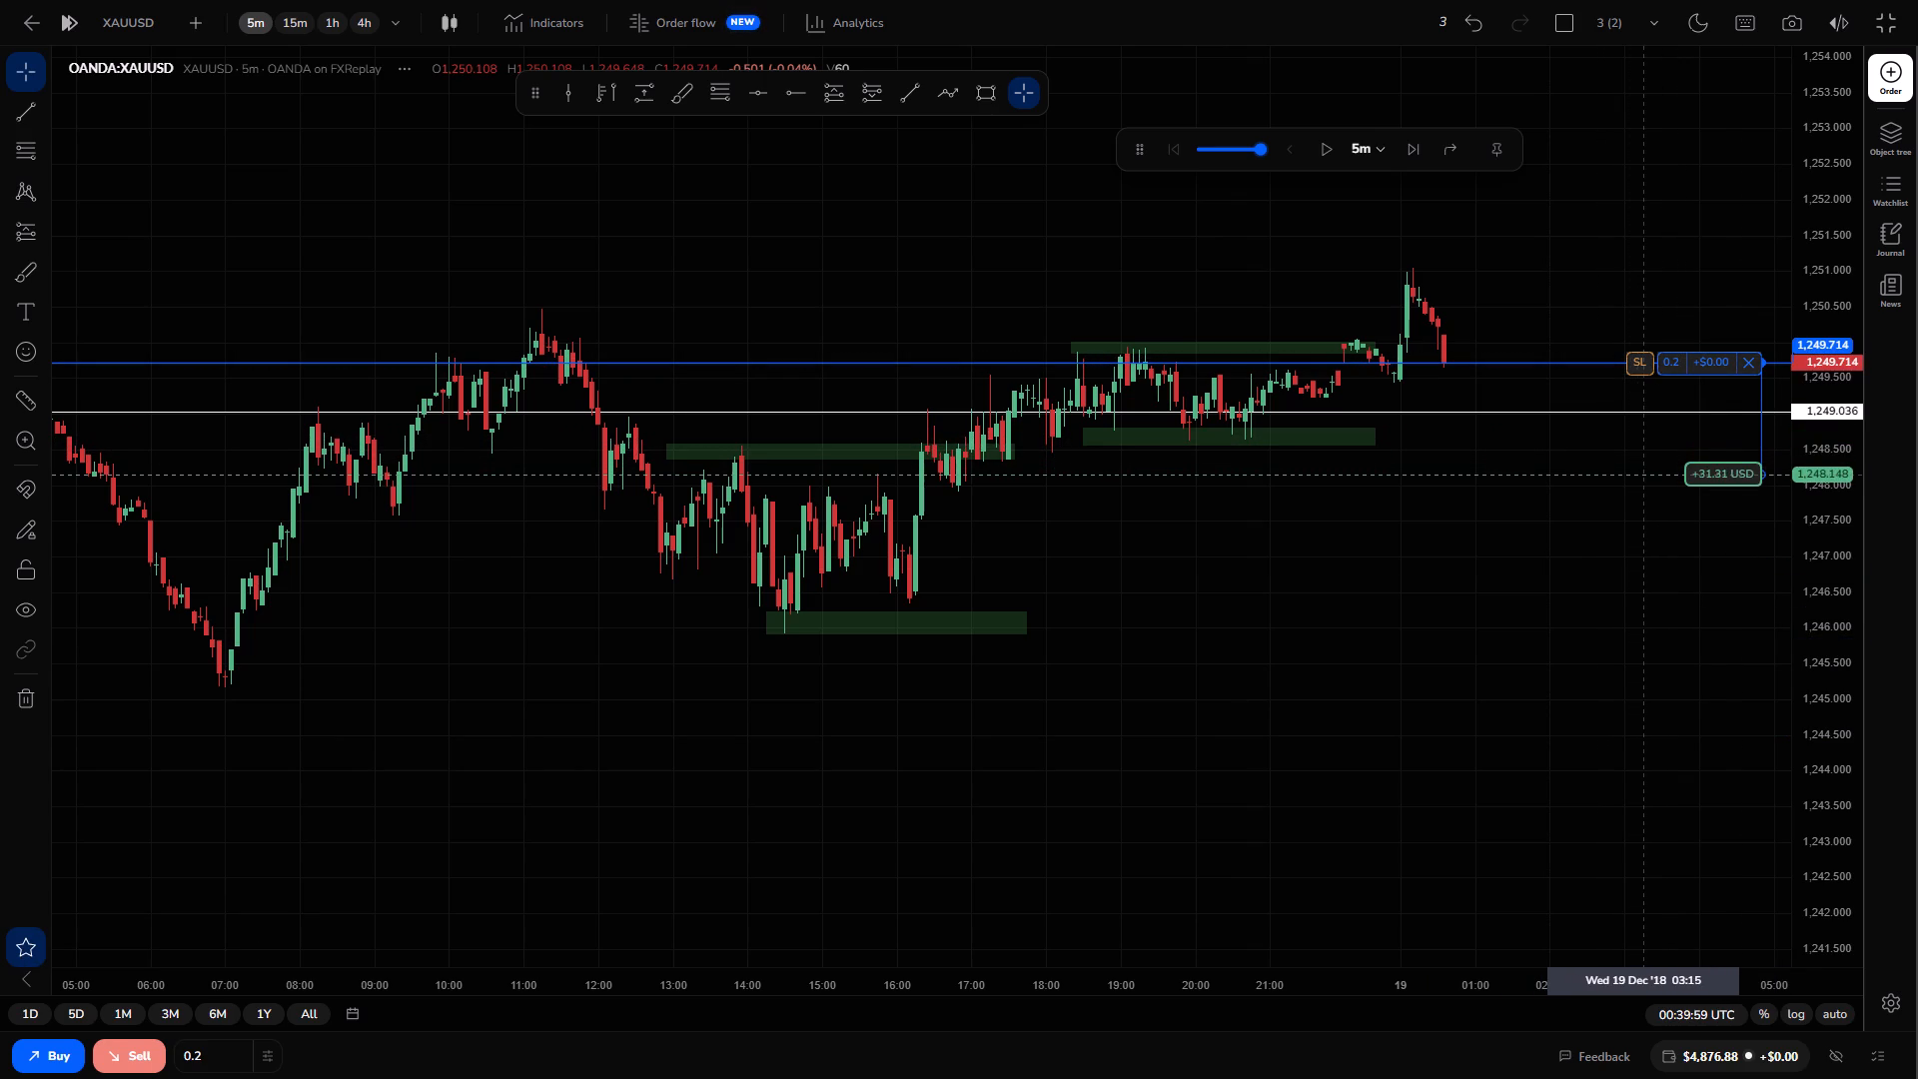
{"action": "left_click_drag", "start_coordinate": [1640, 475], "coordinate": [1641, 488]}
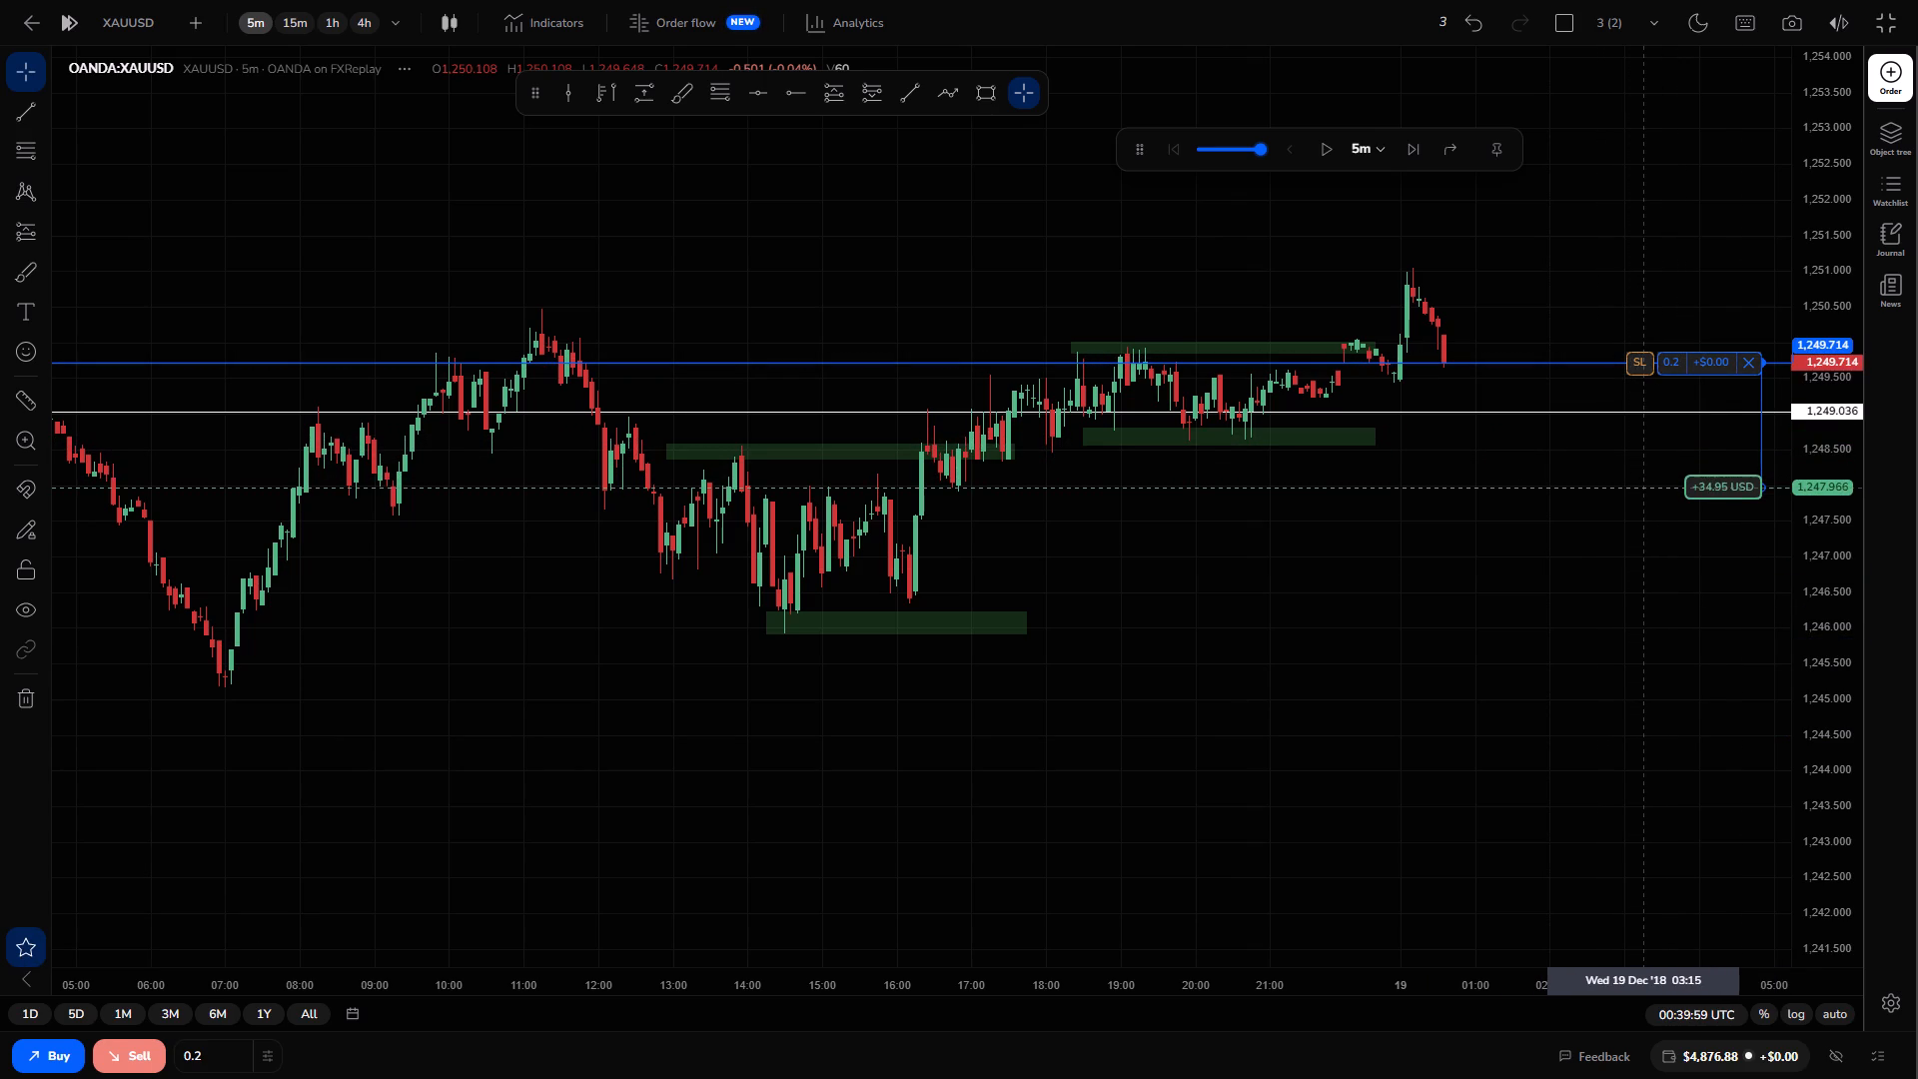
{"action": "left_click_drag", "start_coordinate": [1641, 488], "coordinate": [1641, 490]}
Set the short position's stop loss to 1,250.556.
{"action": "left_click_drag", "start_coordinate": [1630, 462], "coordinate": [1632, 484]}
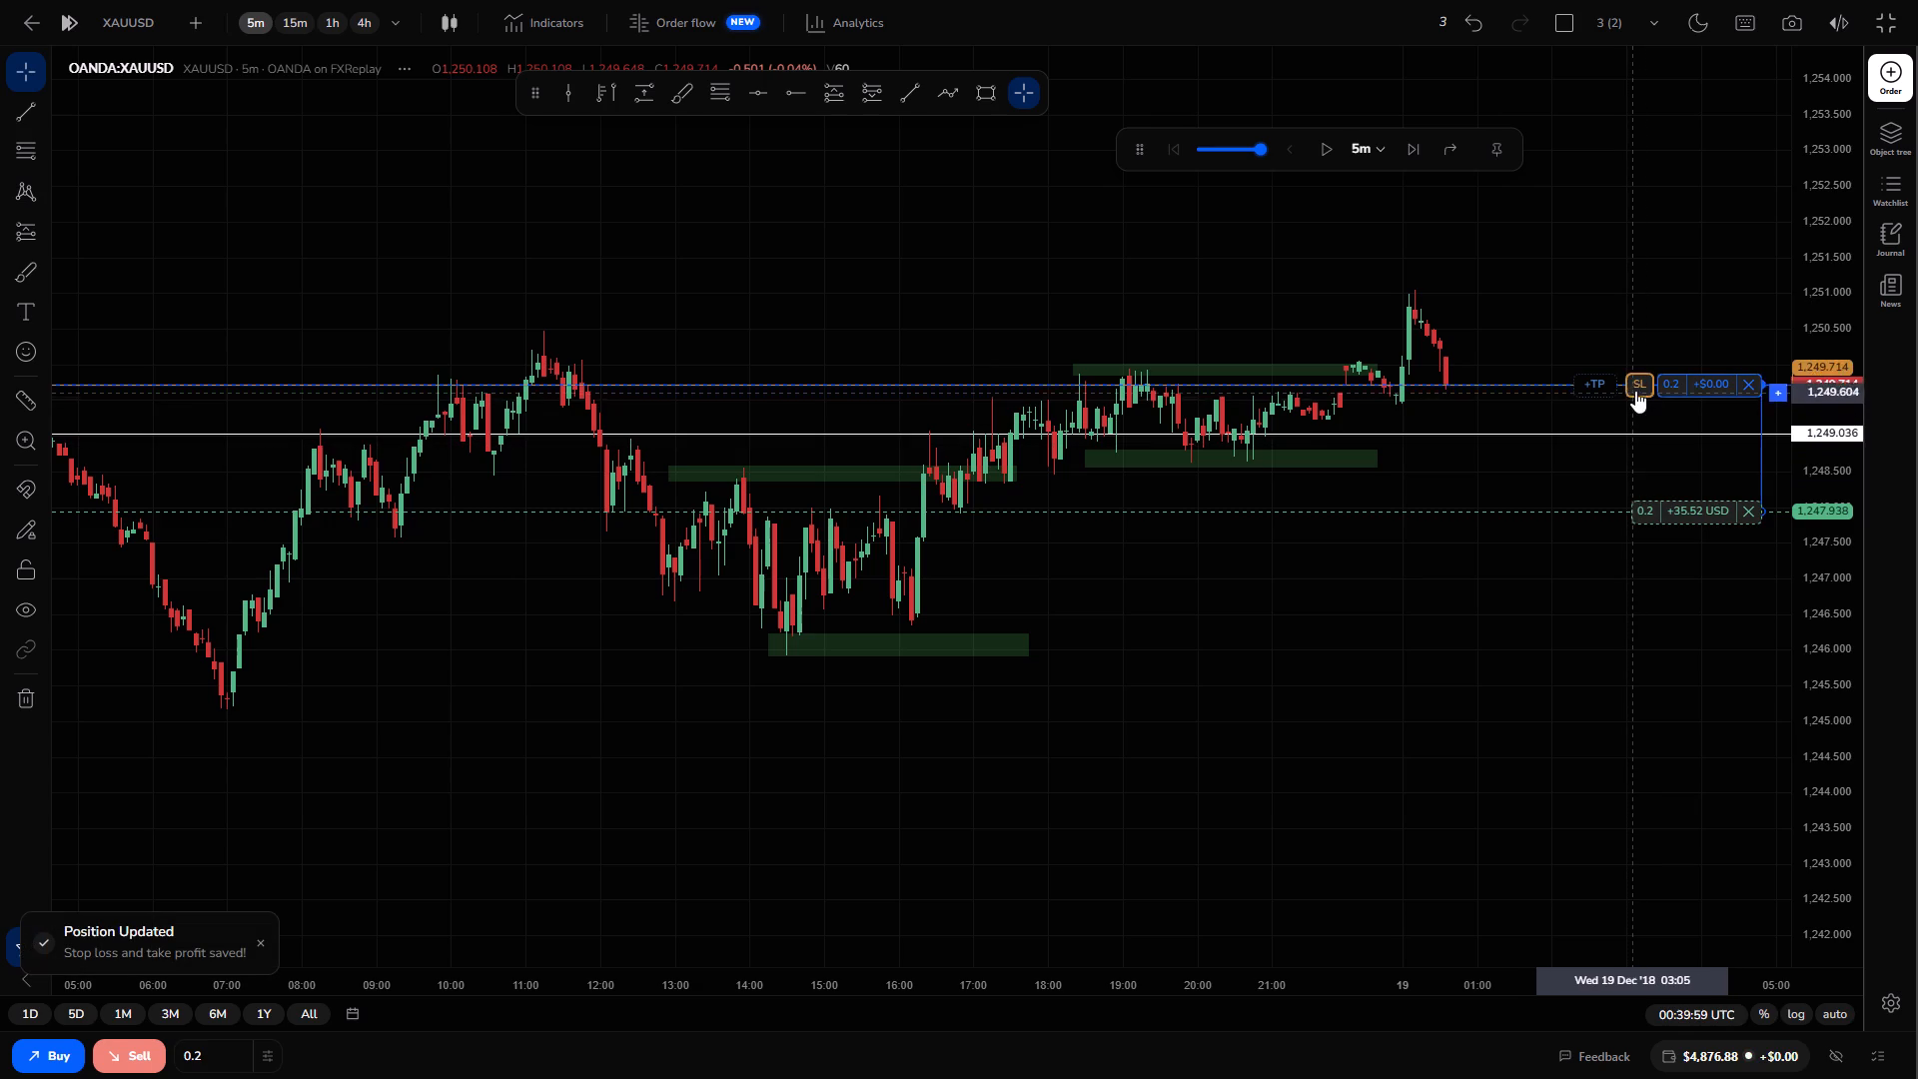
{"action": "left_click_drag", "start_coordinate": [1635, 391], "coordinate": [1672, 334]}
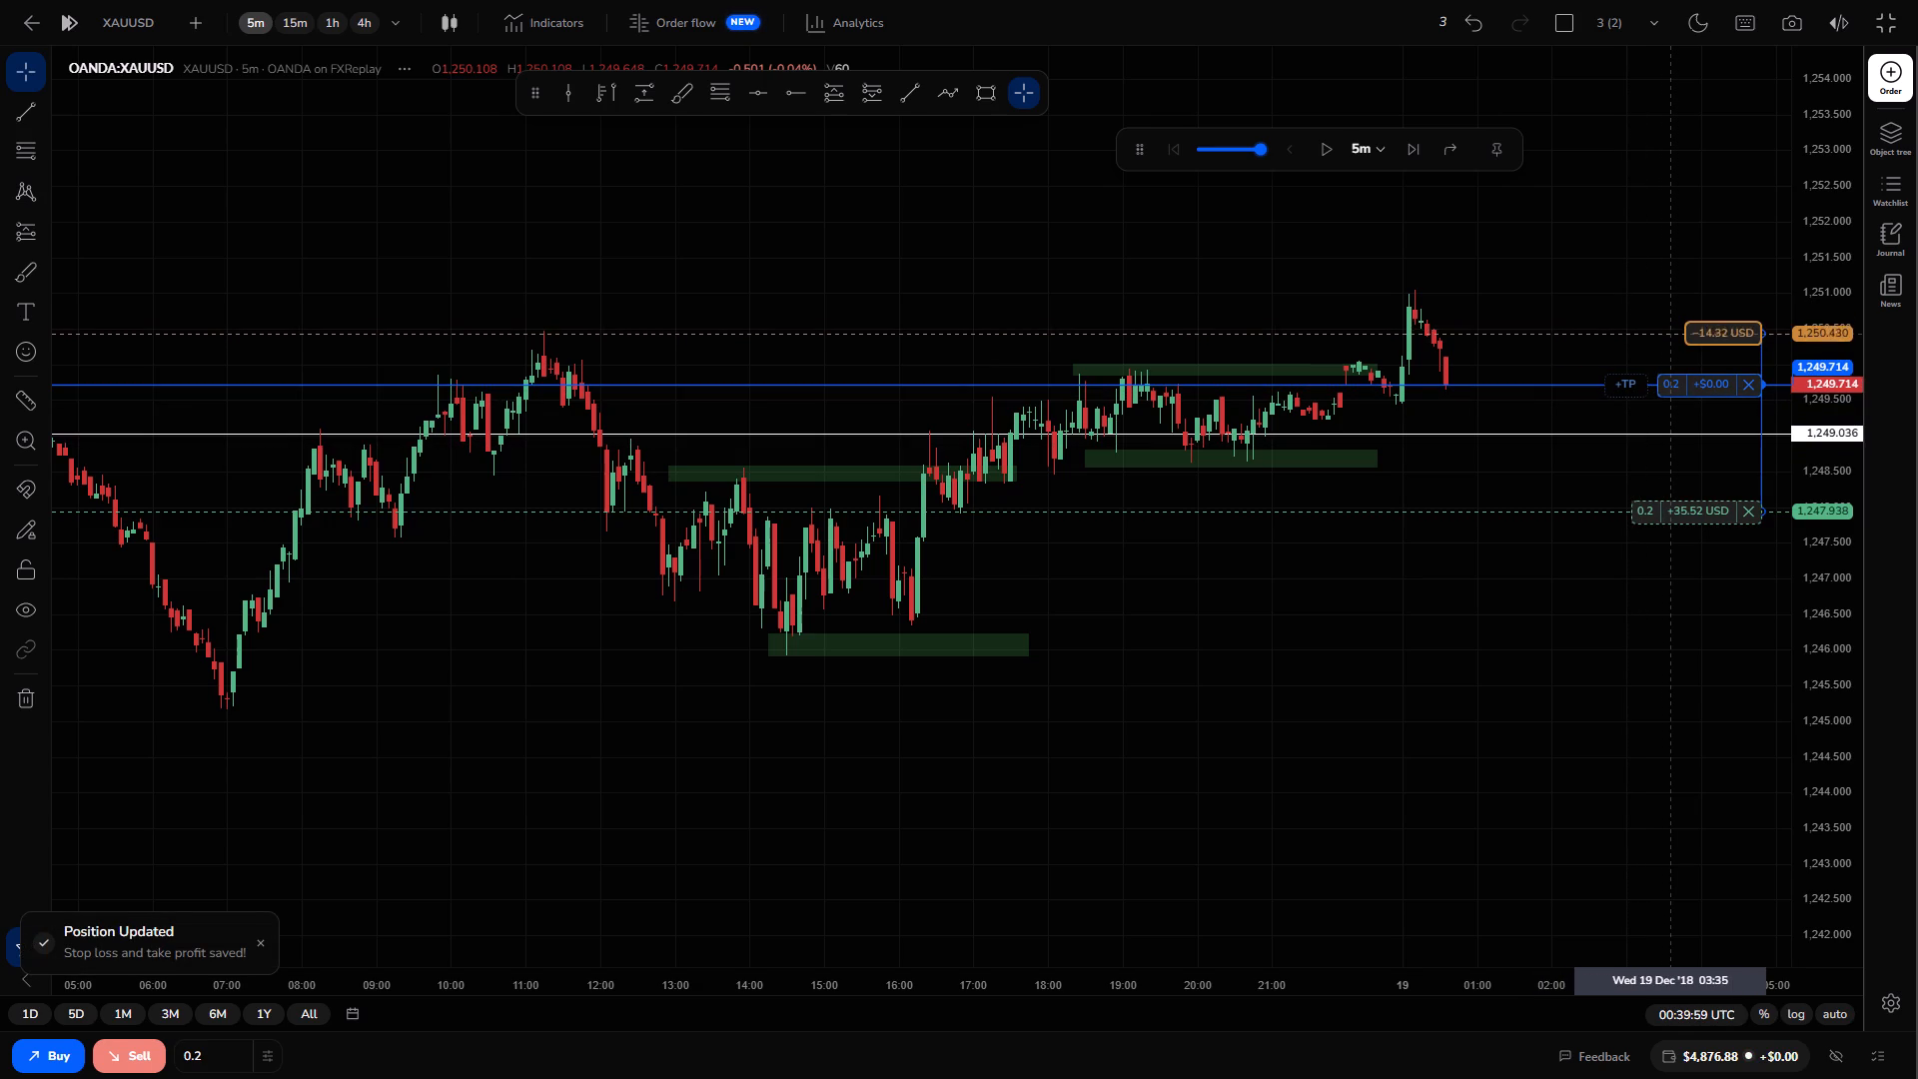
{"action": "left_click_drag", "start_coordinate": [1672, 334], "coordinate": [1675, 325]}
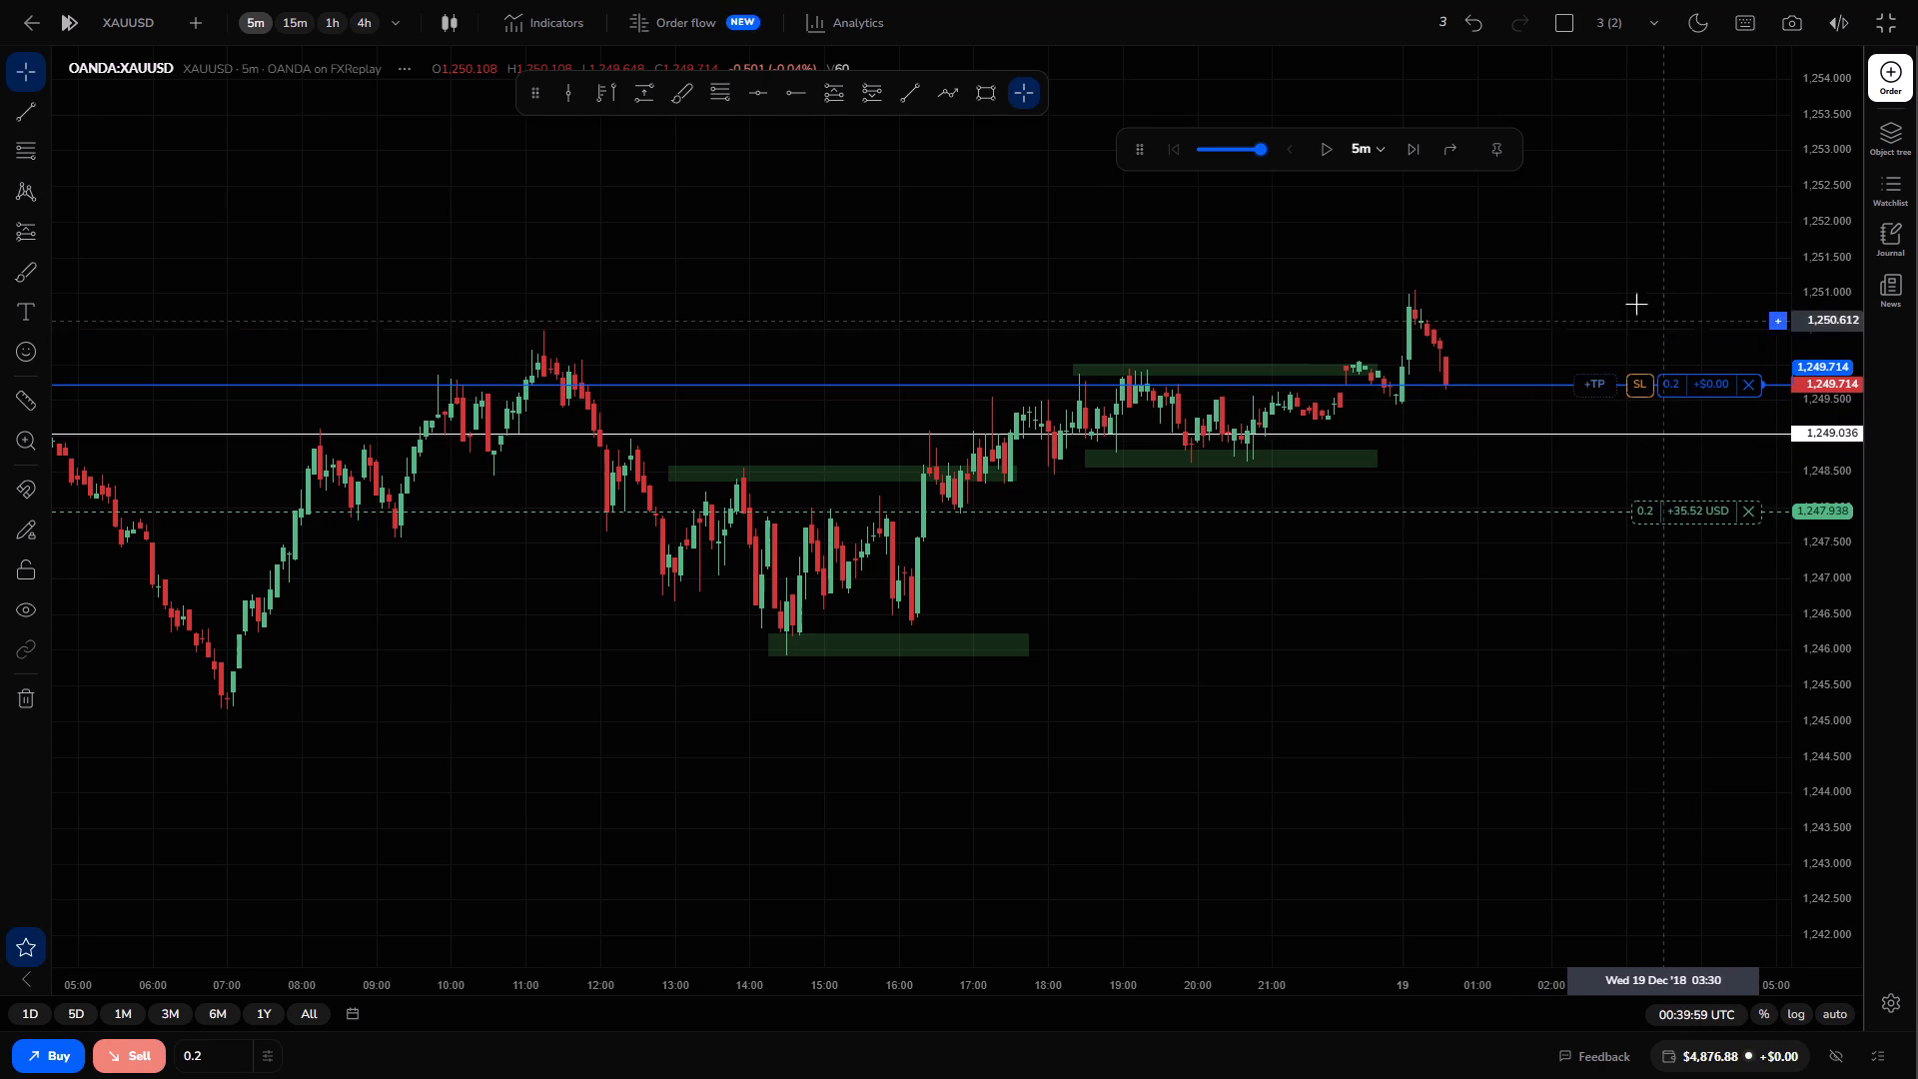
Advance the 5-minute replay candle by candle to 01:34:59 UTC with the short position open.
{"action": "left_click", "coordinate": [1401, 139]}
{"action": "left_click", "coordinate": [1407, 148]}
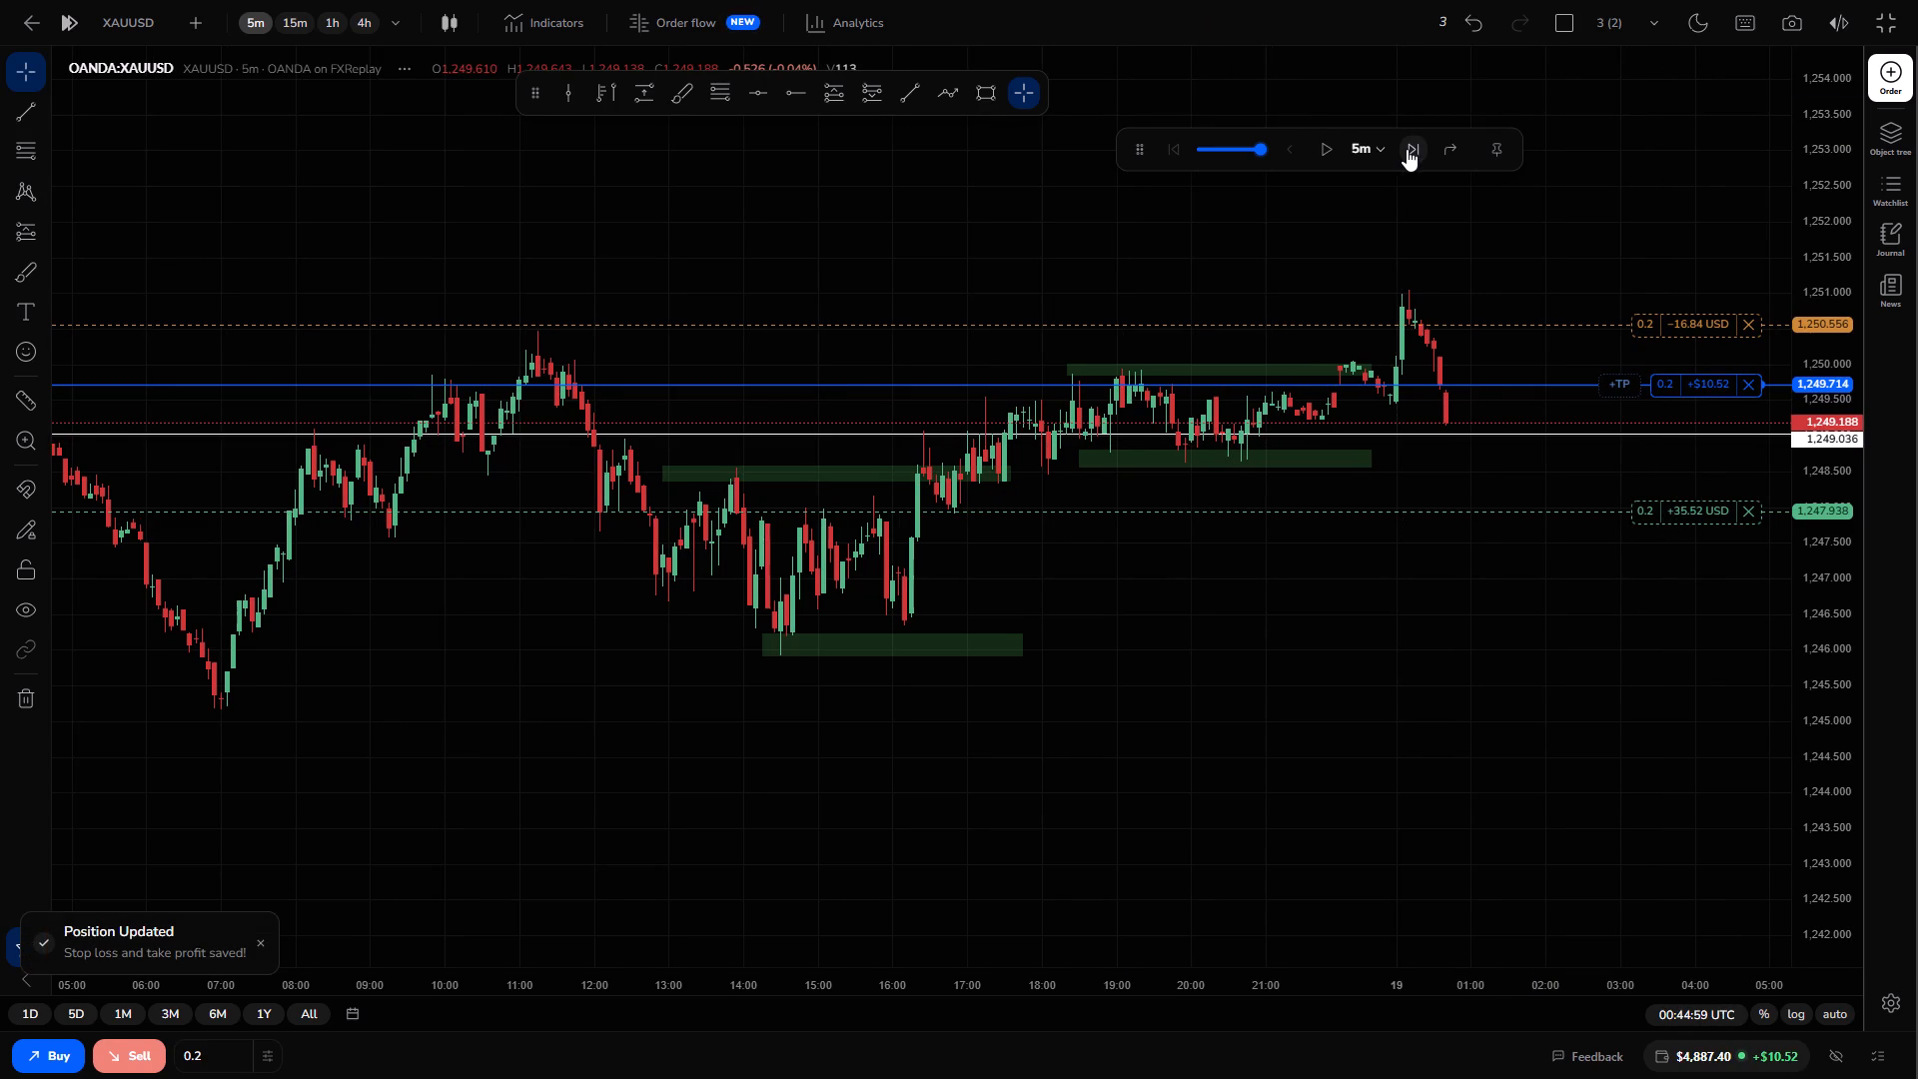
{"action": "left_click", "coordinate": [1407, 150]}
{"action": "left_click", "coordinate": [1407, 152]}
{"action": "left_click", "coordinate": [1407, 152]}
{"action": "left_click", "coordinate": [1407, 152]}
{"action": "double_click", "coordinate": [1407, 152]}
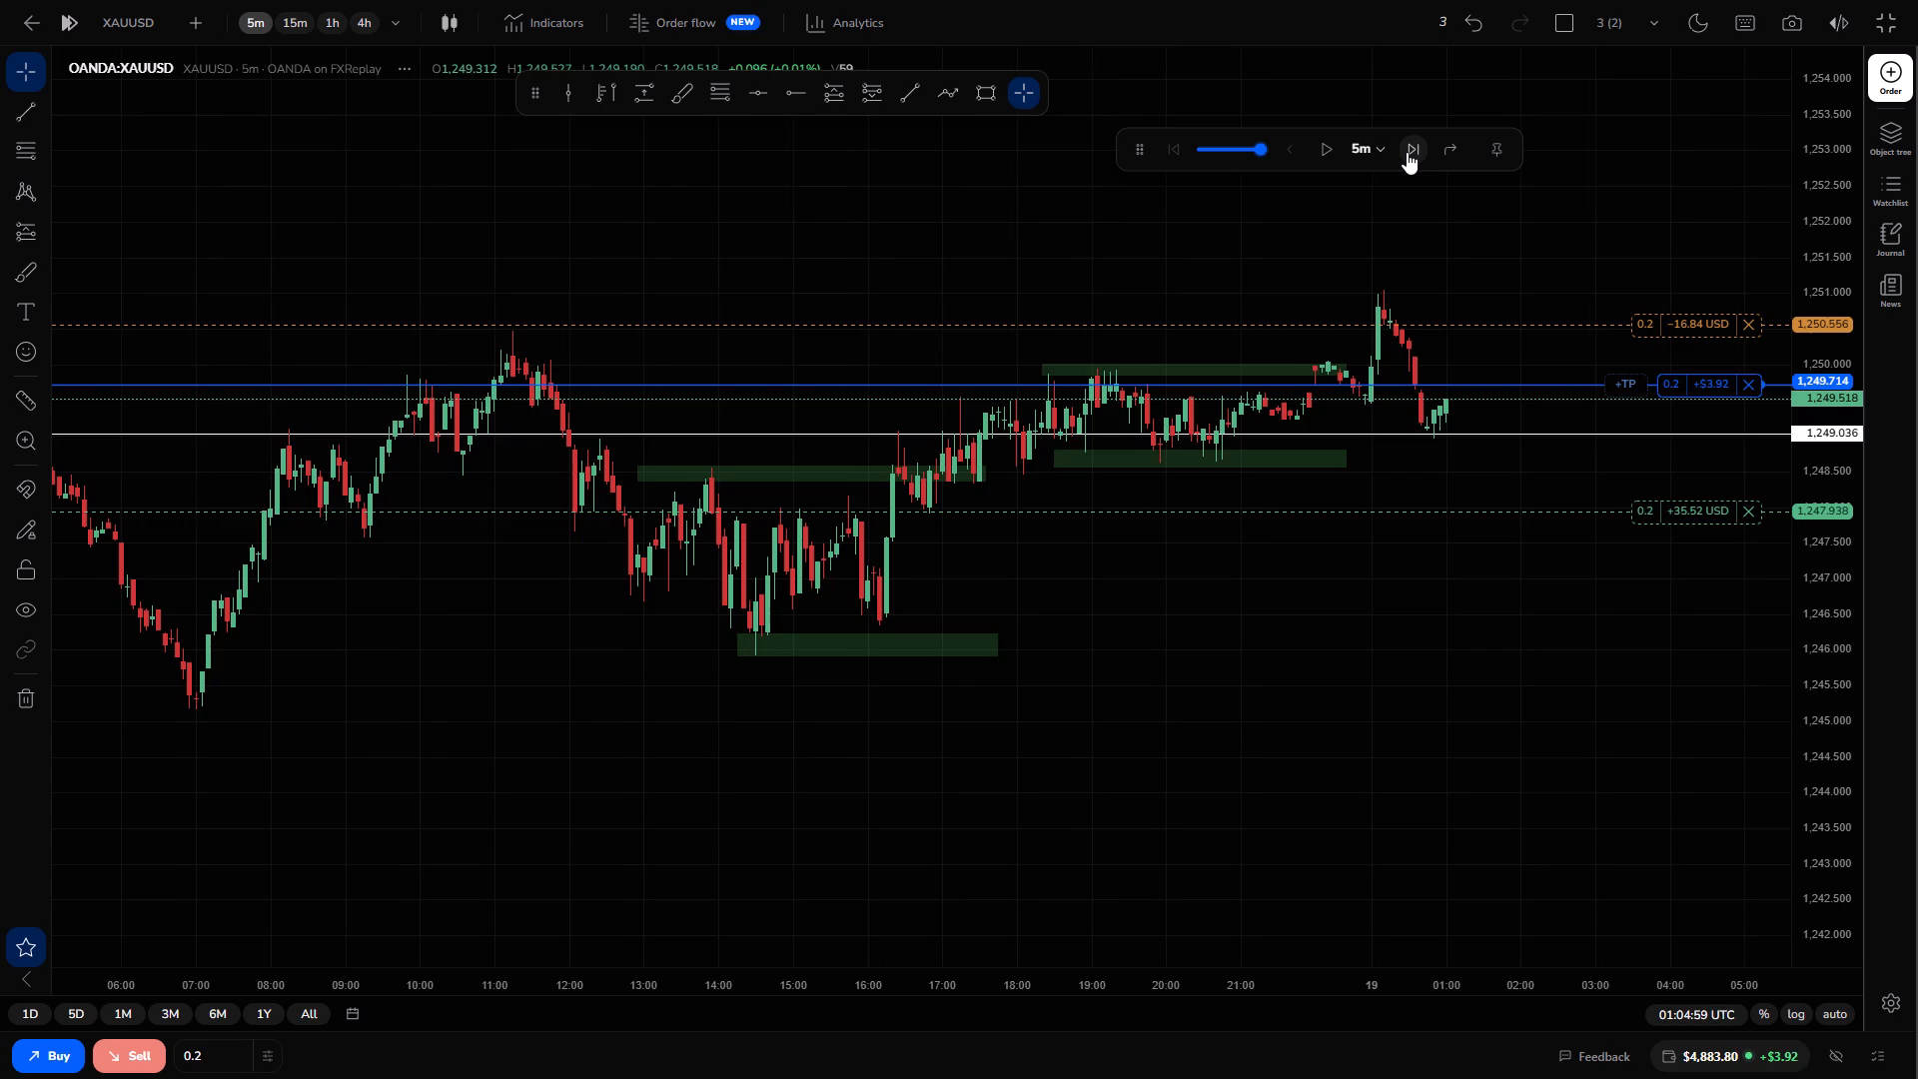
{"action": "left_click", "coordinate": [1407, 152]}
{"action": "left_click", "coordinate": [1407, 152]}
{"action": "left_click", "coordinate": [1407, 152]}
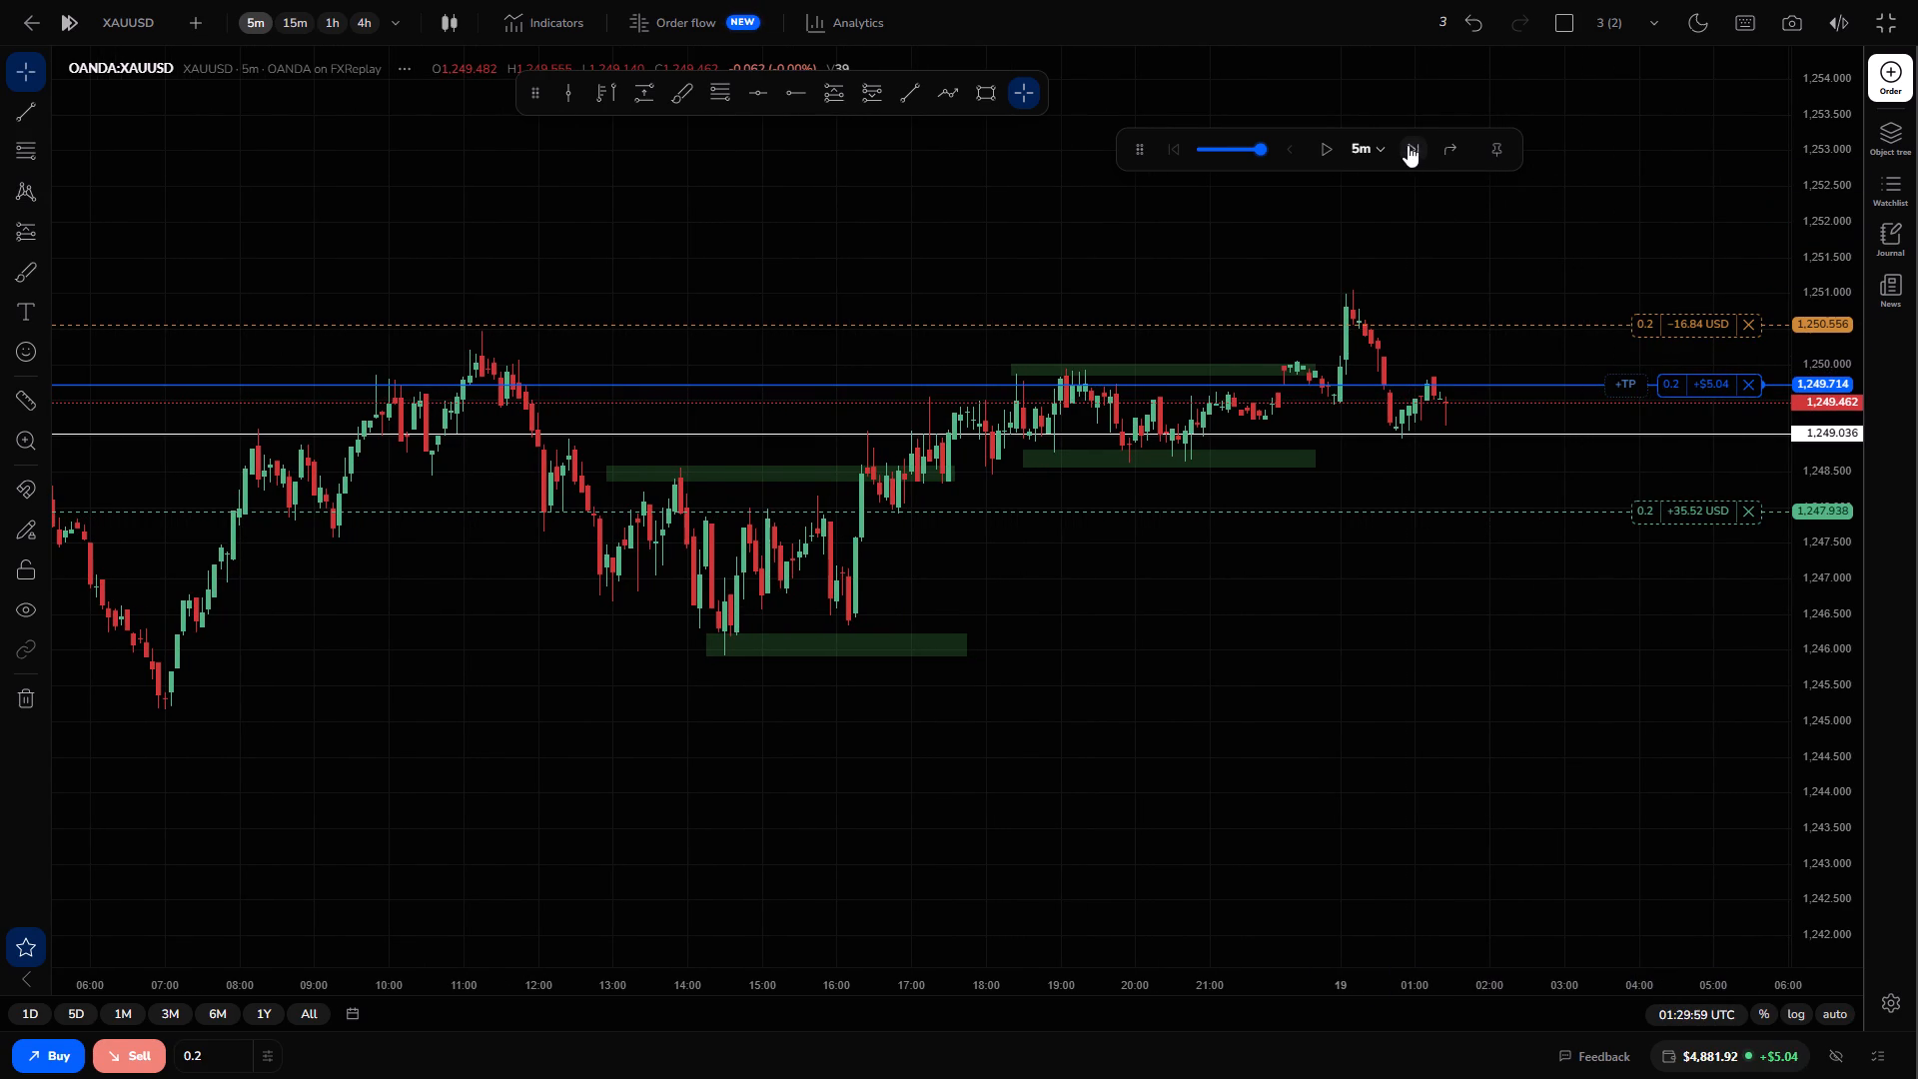
{"action": "left_click", "coordinate": [1409, 150]}
Move the short position's stop loss below its entry, to 1,249.562.
{"action": "left_click_drag", "start_coordinate": [1678, 334], "coordinate": [1685, 385]}
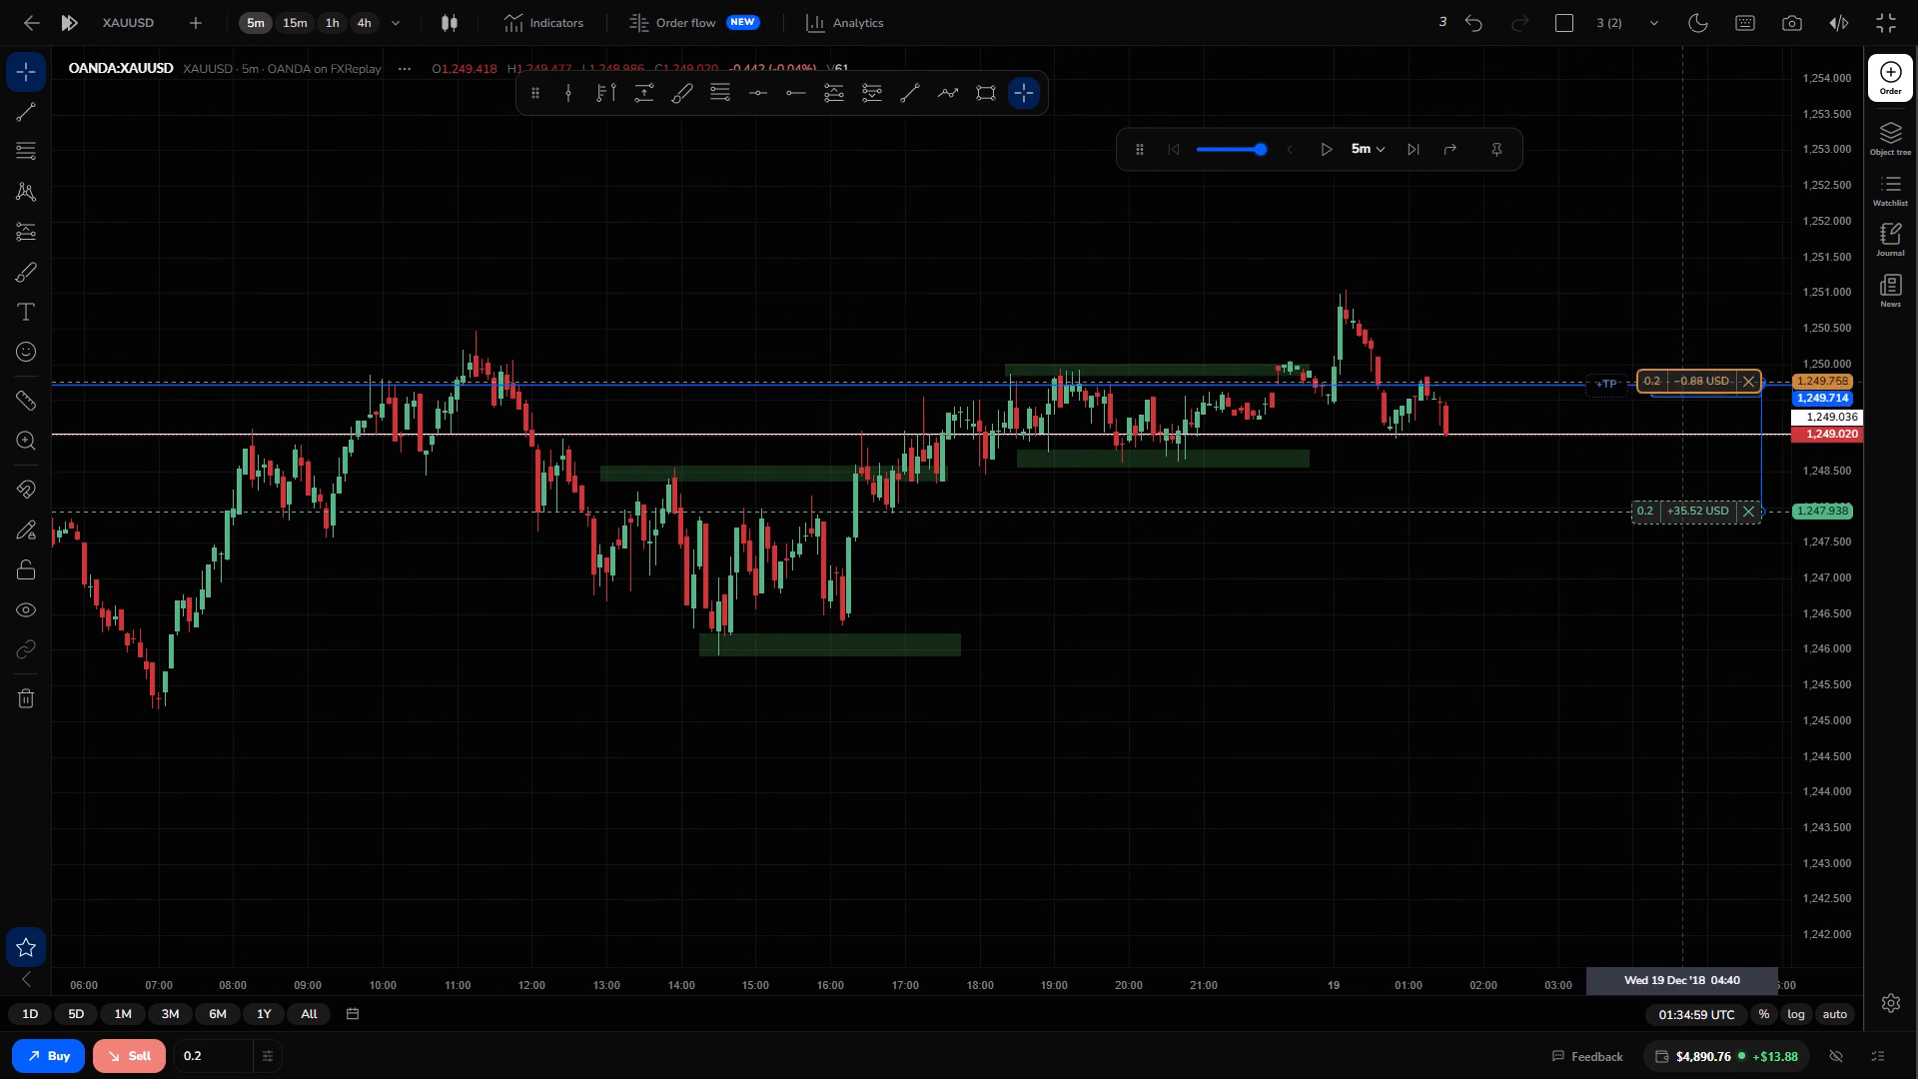
{"action": "left_click_drag", "start_coordinate": [1685, 385], "coordinate": [1686, 396]}
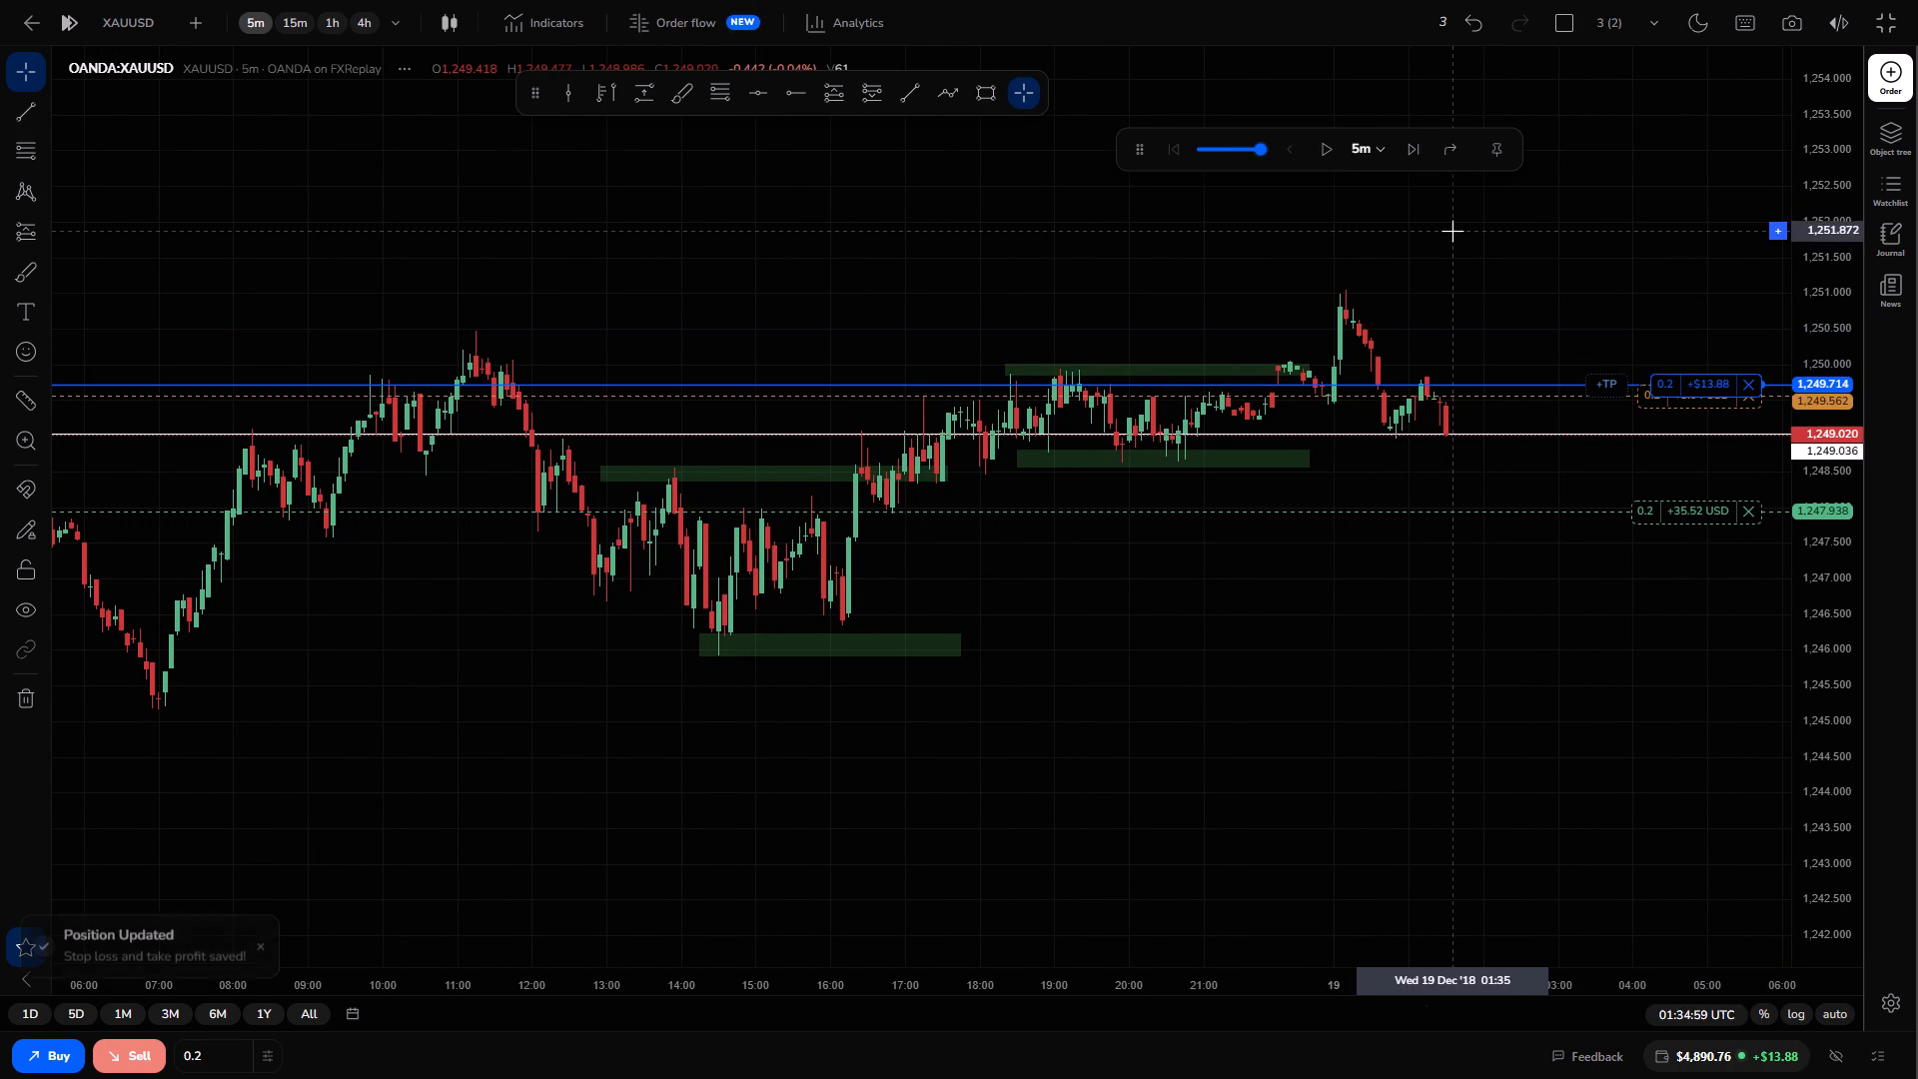
Play the replay automatically and pause it at 04:59:59 UTC.
{"action": "left_click", "coordinate": [1331, 148]}
{"action": "left_click", "coordinate": [1334, 155]}
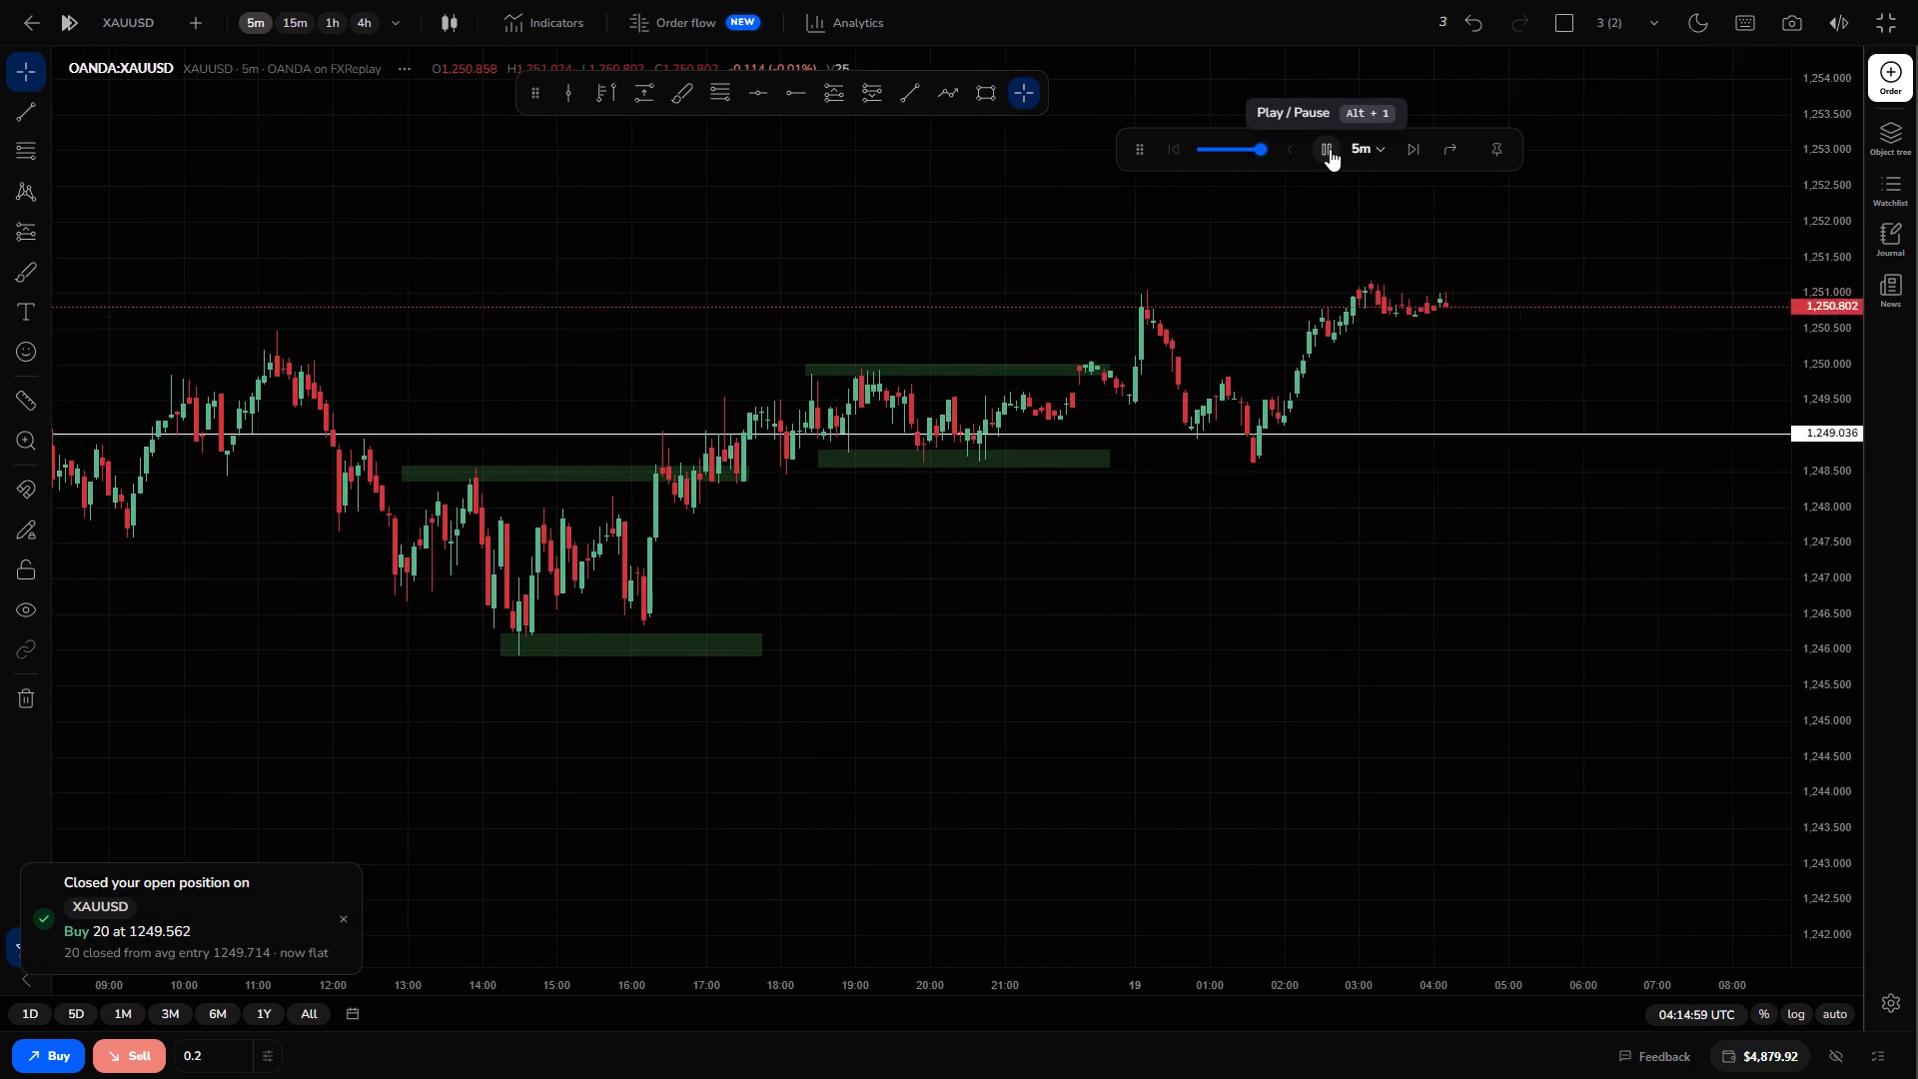
{"action": "left_click", "coordinate": [1330, 149]}
Examine the 18 and 19 December price action around the green zones, the 1,249.036 level line and the latest highs.
{"action": "left_click_drag", "start_coordinate": [1228, 353], "coordinate": [1346, 370]}
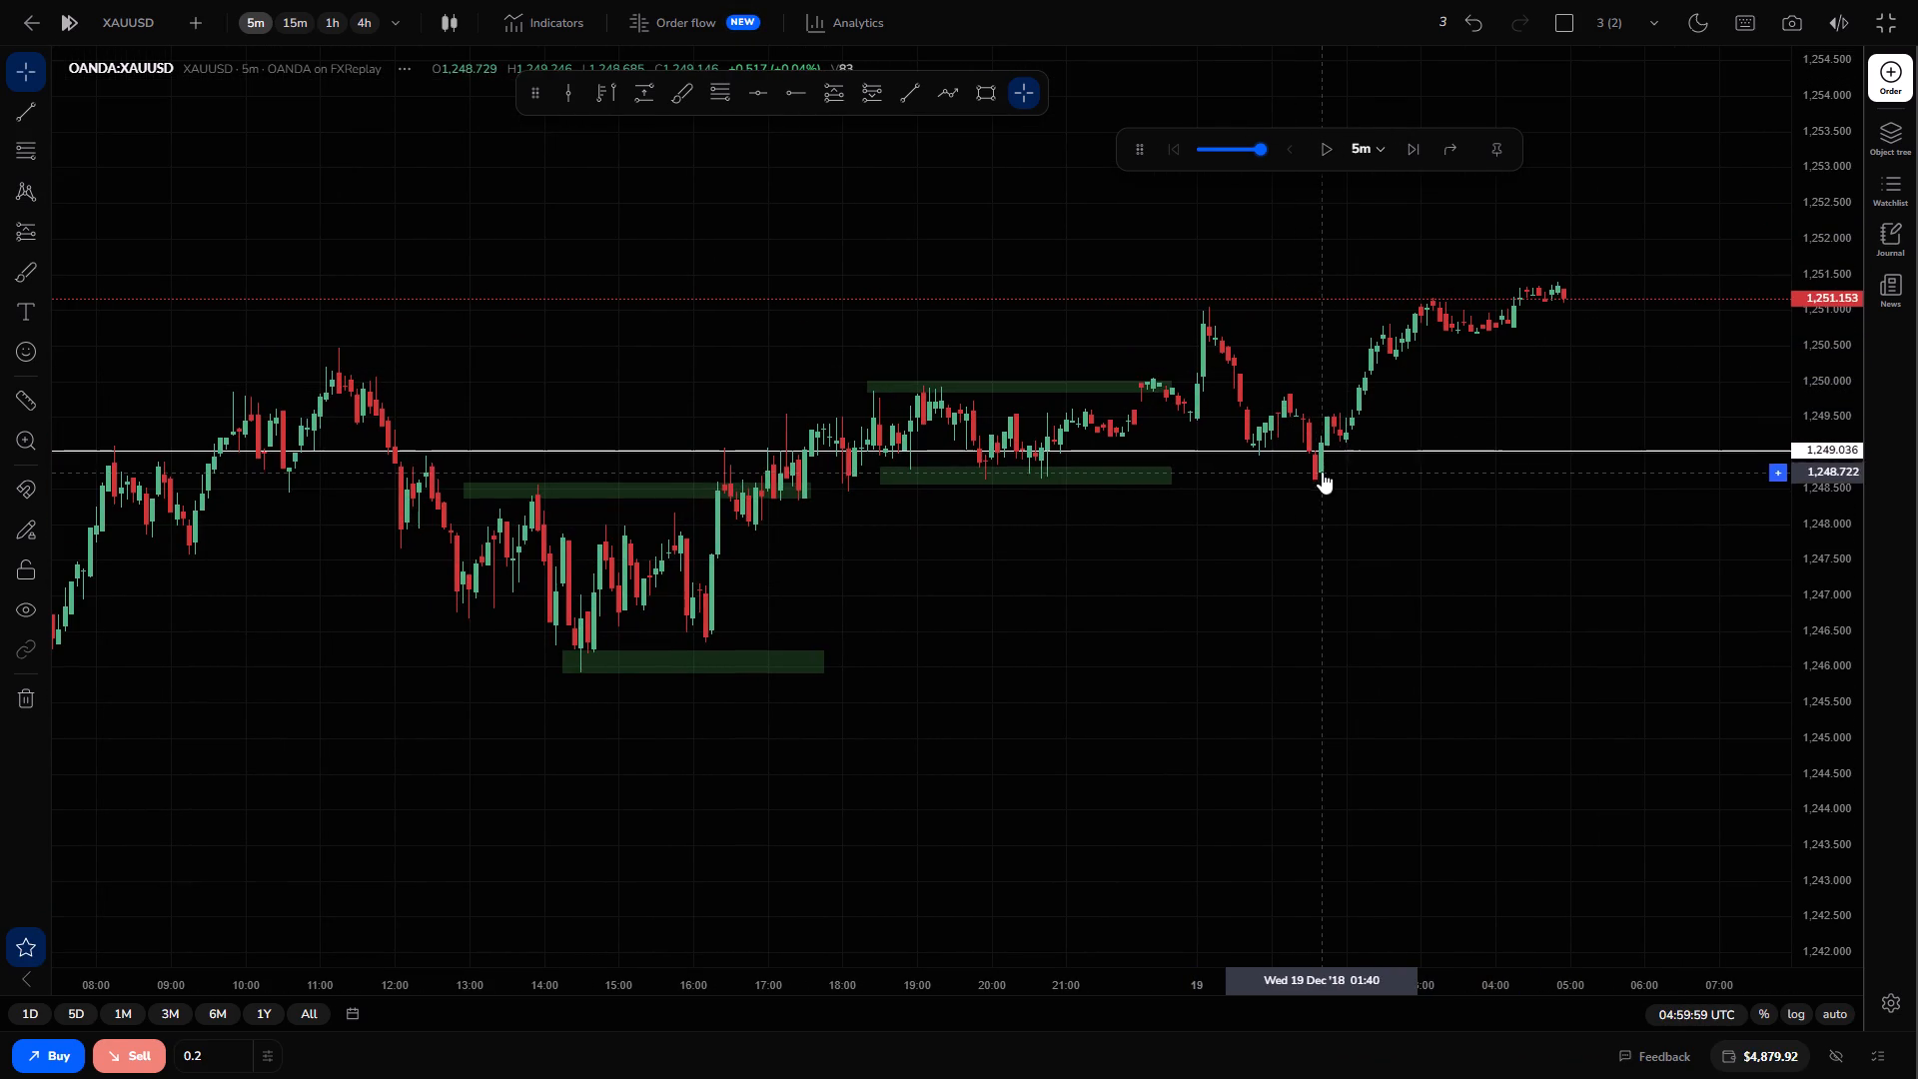
{"action": "scroll", "coordinate": [952, 303], "scroll_direction": "down", "scroll_amount": 1}
{"action": "scroll", "coordinate": [959, 316], "scroll_direction": "up", "scroll_amount": 1}
{"action": "scroll", "coordinate": [985, 342], "scroll_direction": "down", "scroll_amount": 3}
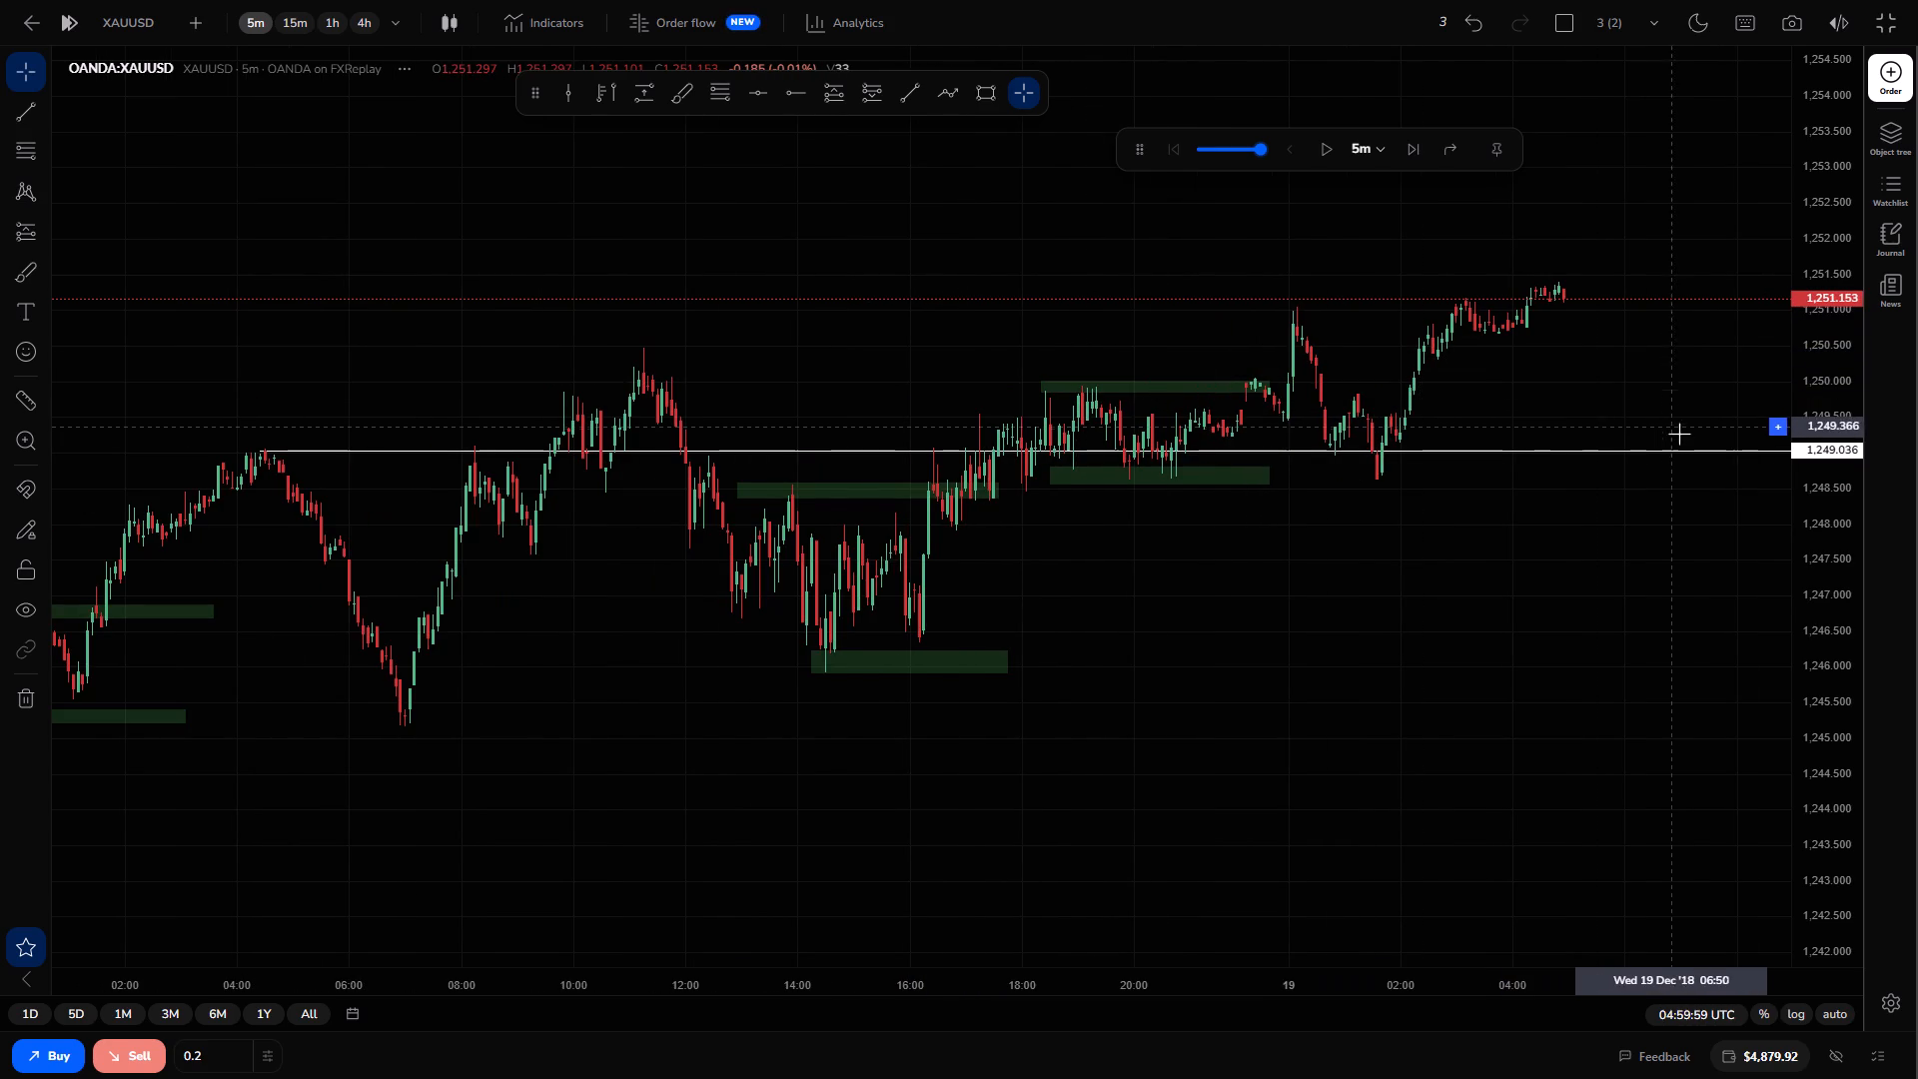
{"action": "left_click_drag", "start_coordinate": [1839, 412], "coordinate": [1798, 202]}
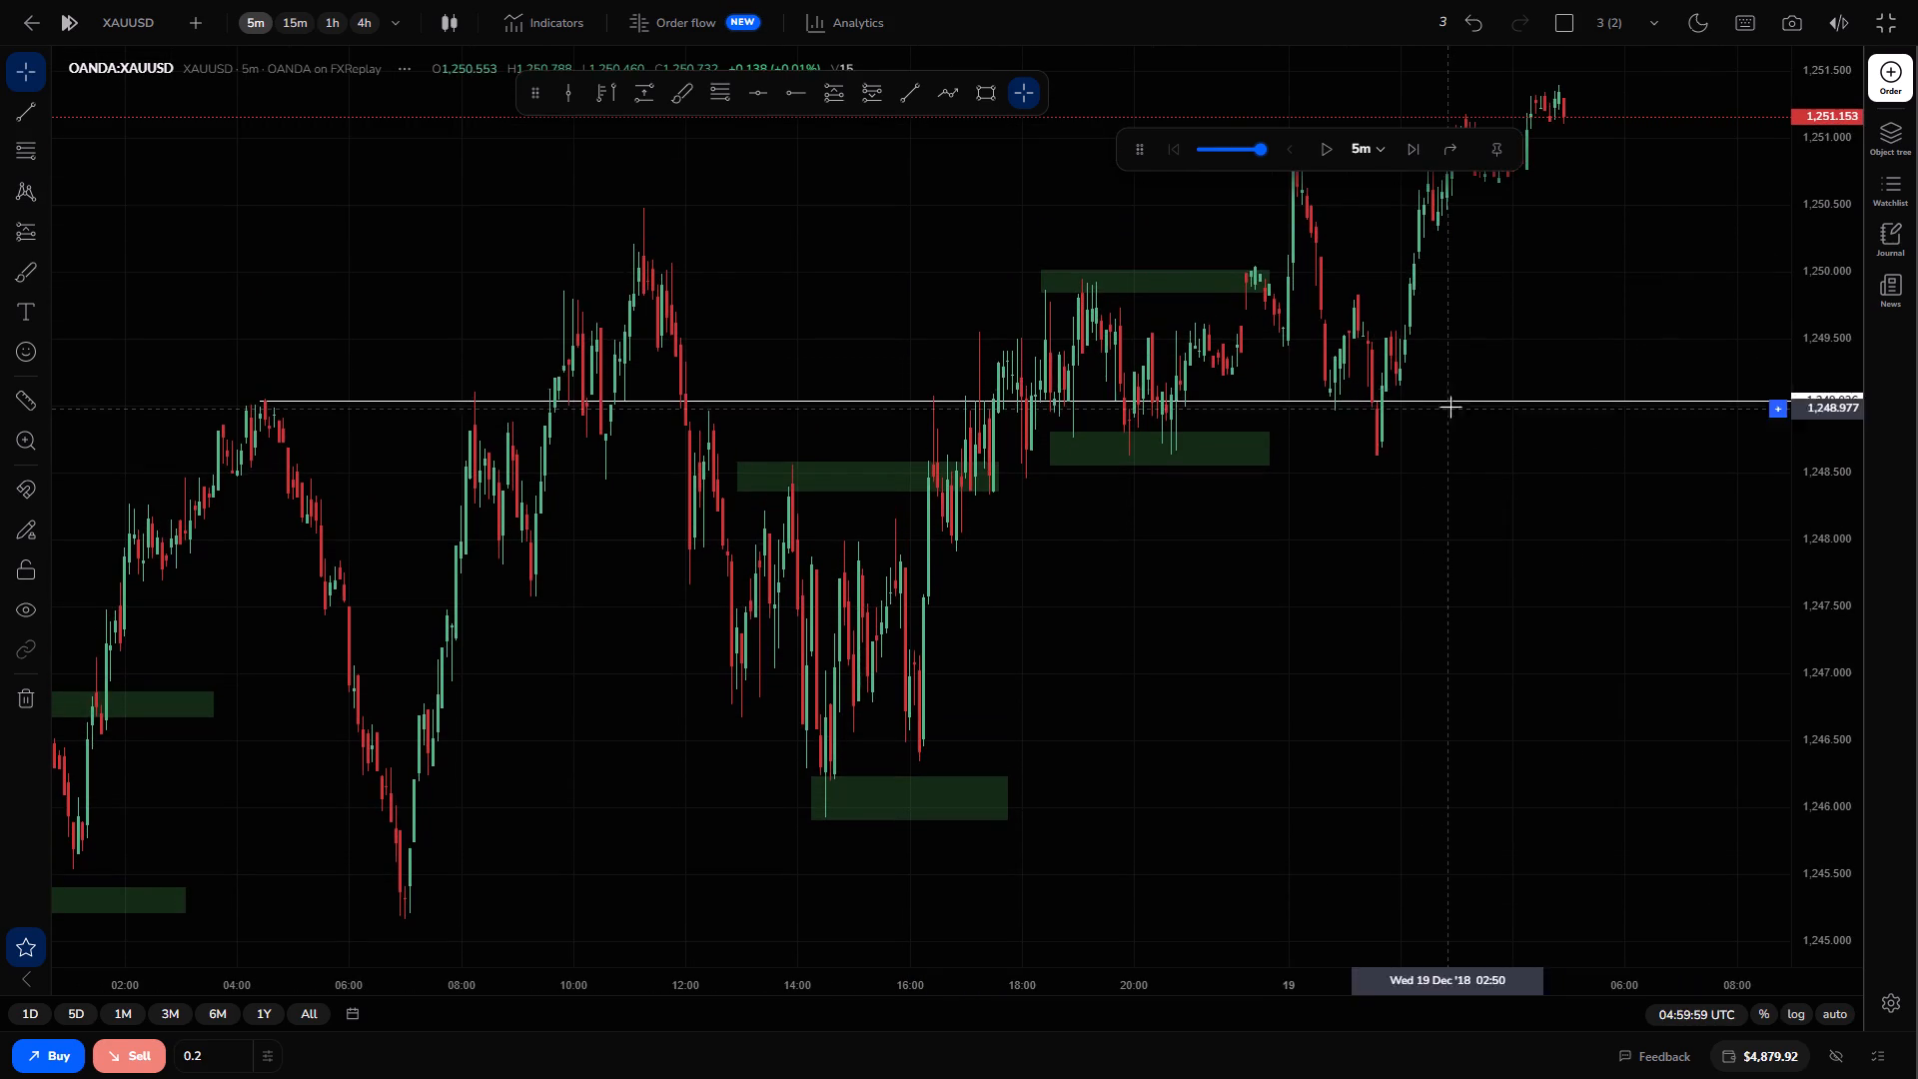
{"action": "scroll", "coordinate": [1480, 392], "scroll_direction": "up", "scroll_amount": 5}
{"action": "left_click_drag", "start_coordinate": [1464, 337], "coordinate": [1527, 474]}
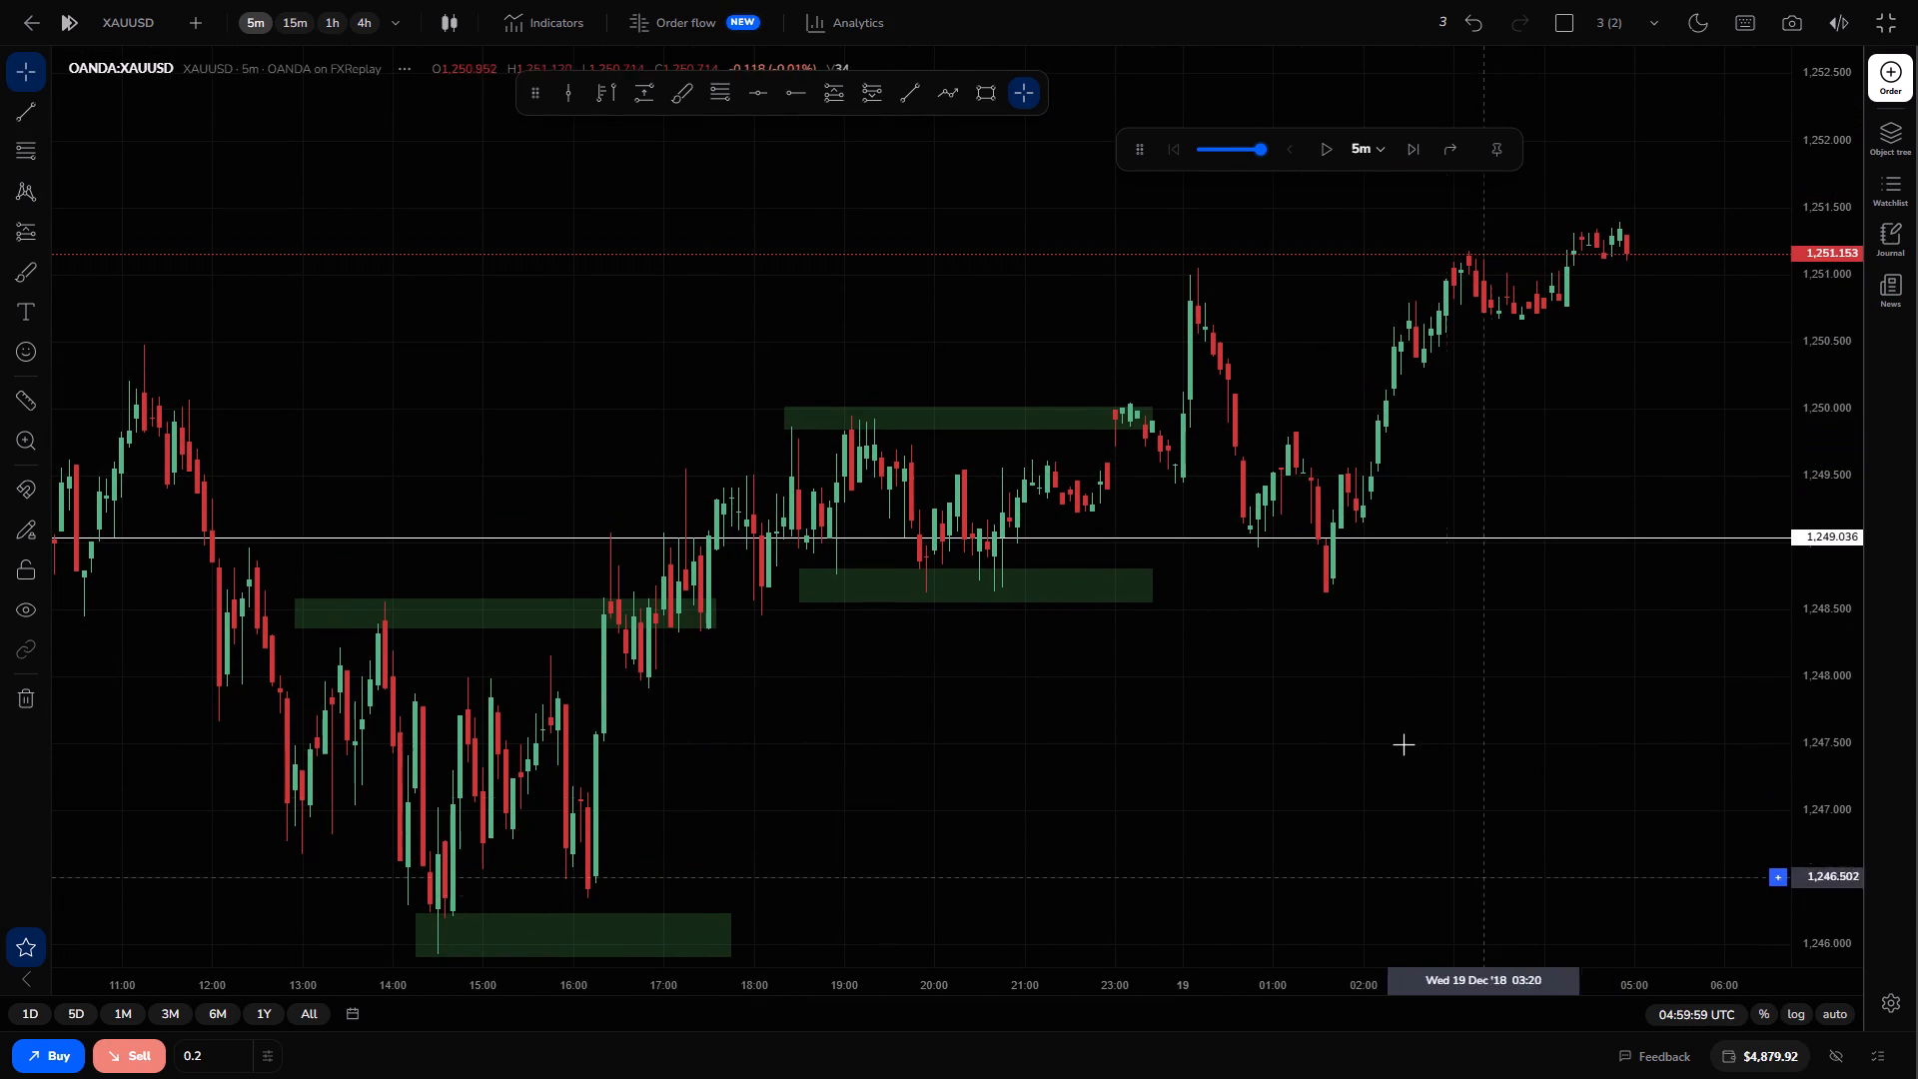
{"action": "left_click_drag", "start_coordinate": [1260, 402], "coordinate": [1344, 476]}
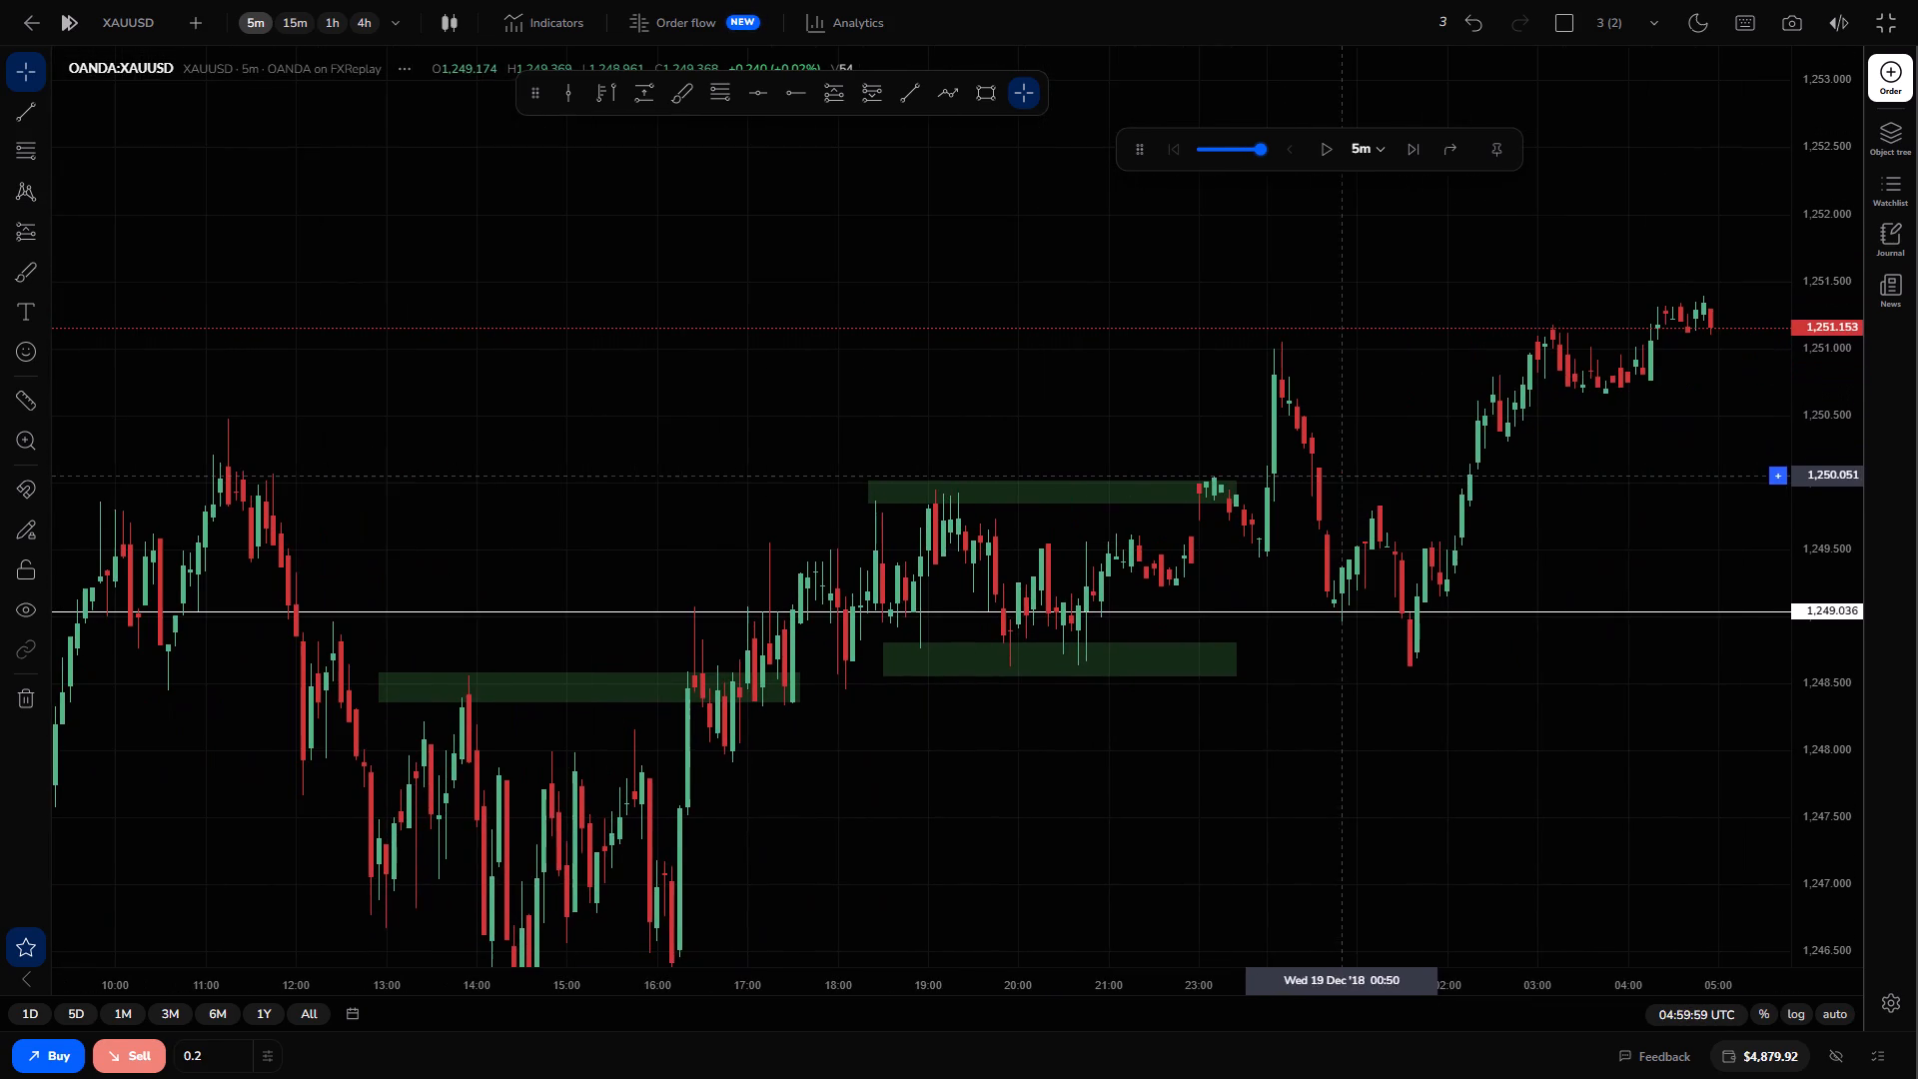
{"action": "left_click_drag", "start_coordinate": [1344, 476], "coordinate": [1344, 478]}
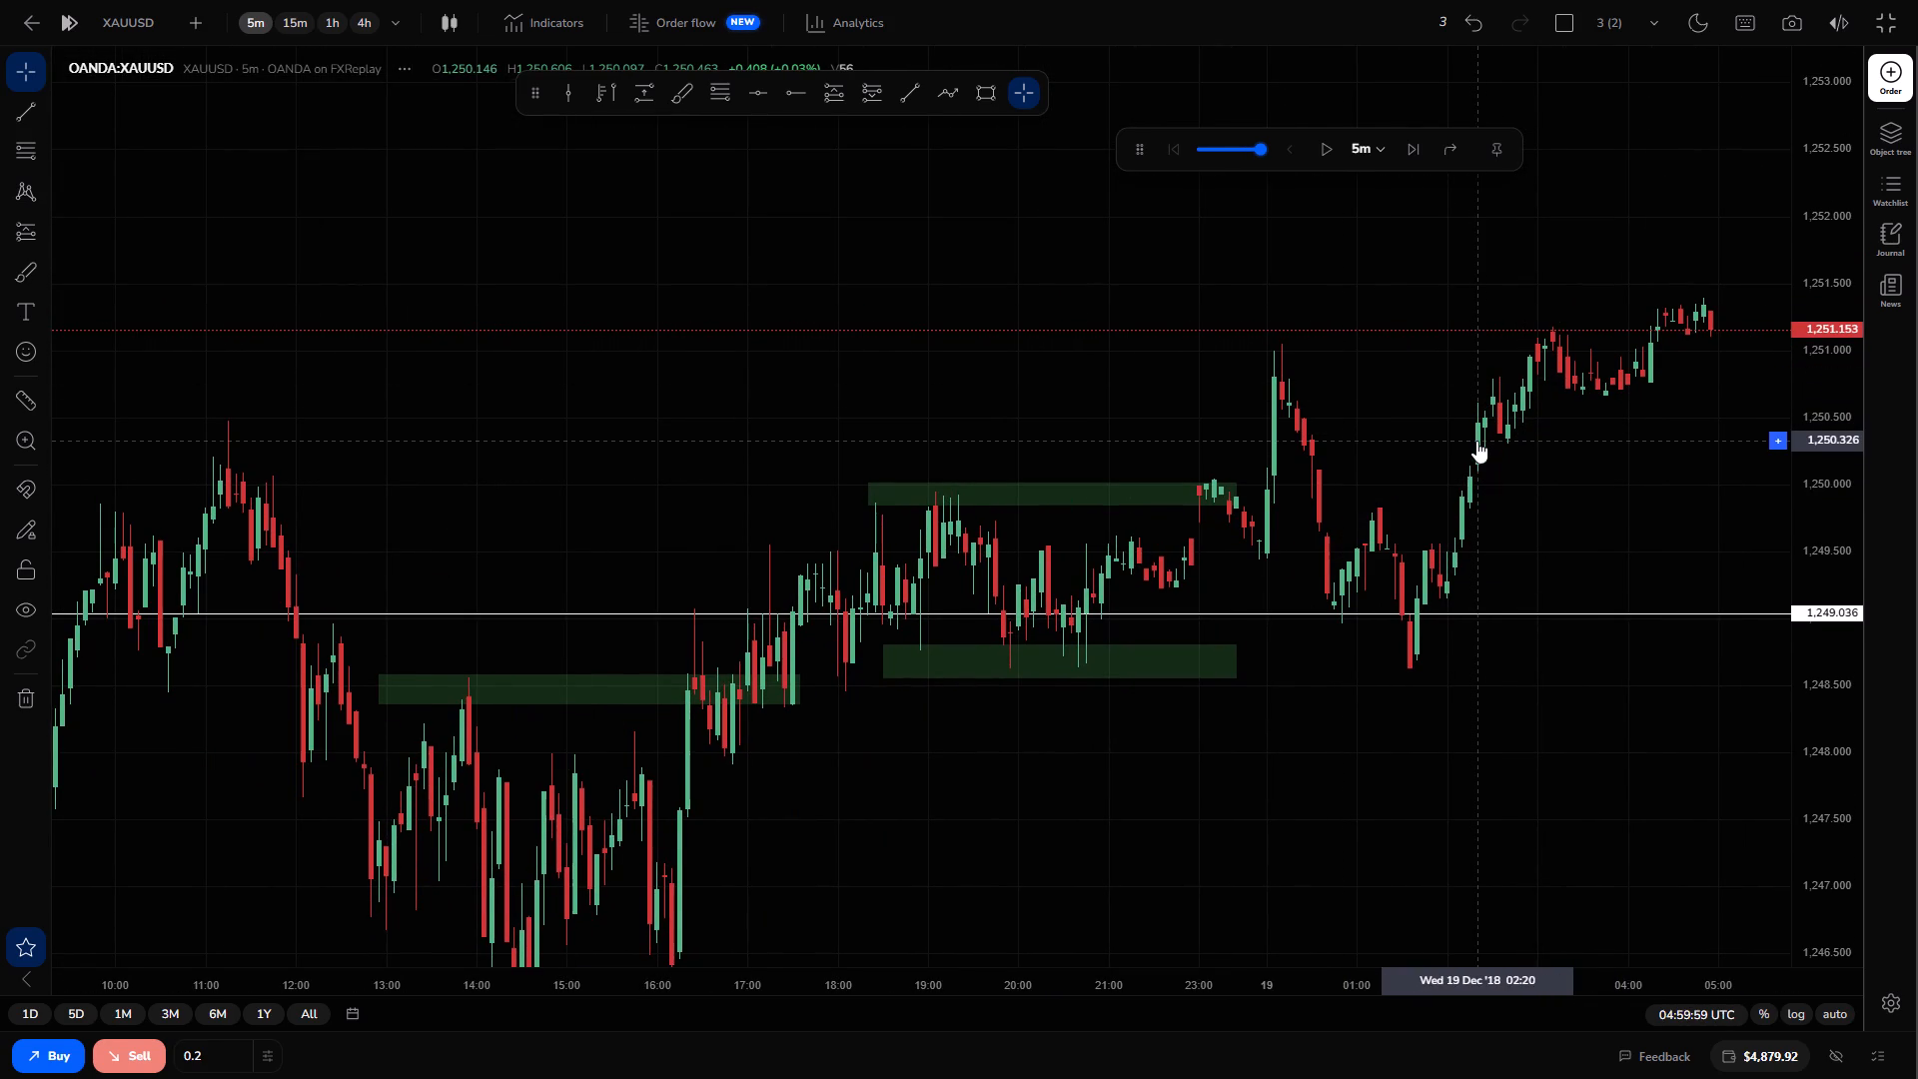
{"action": "left_click_drag", "start_coordinate": [1496, 551], "coordinate": [1618, 566]}
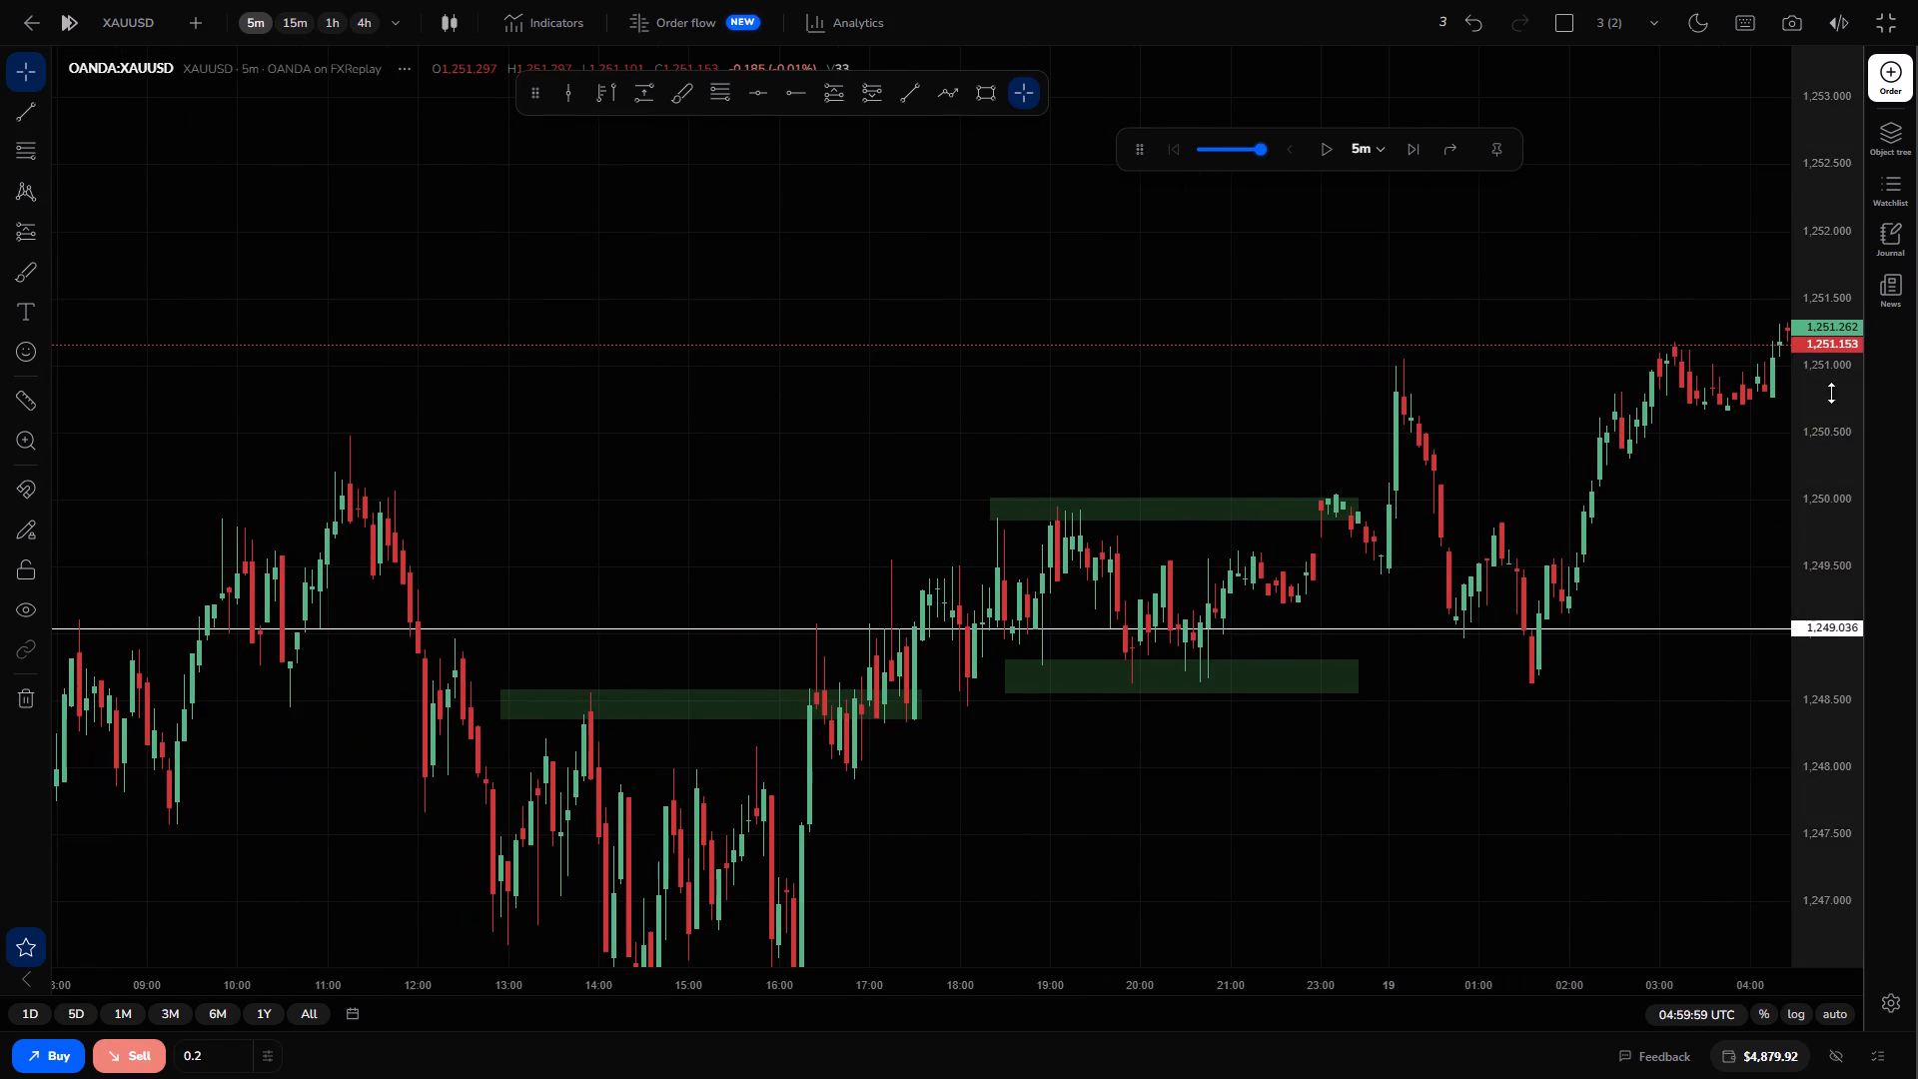
{"action": "left_click_drag", "start_coordinate": [1775, 388], "coordinate": [1820, 483]}
{"action": "left_click", "coordinate": [1770, 339]}
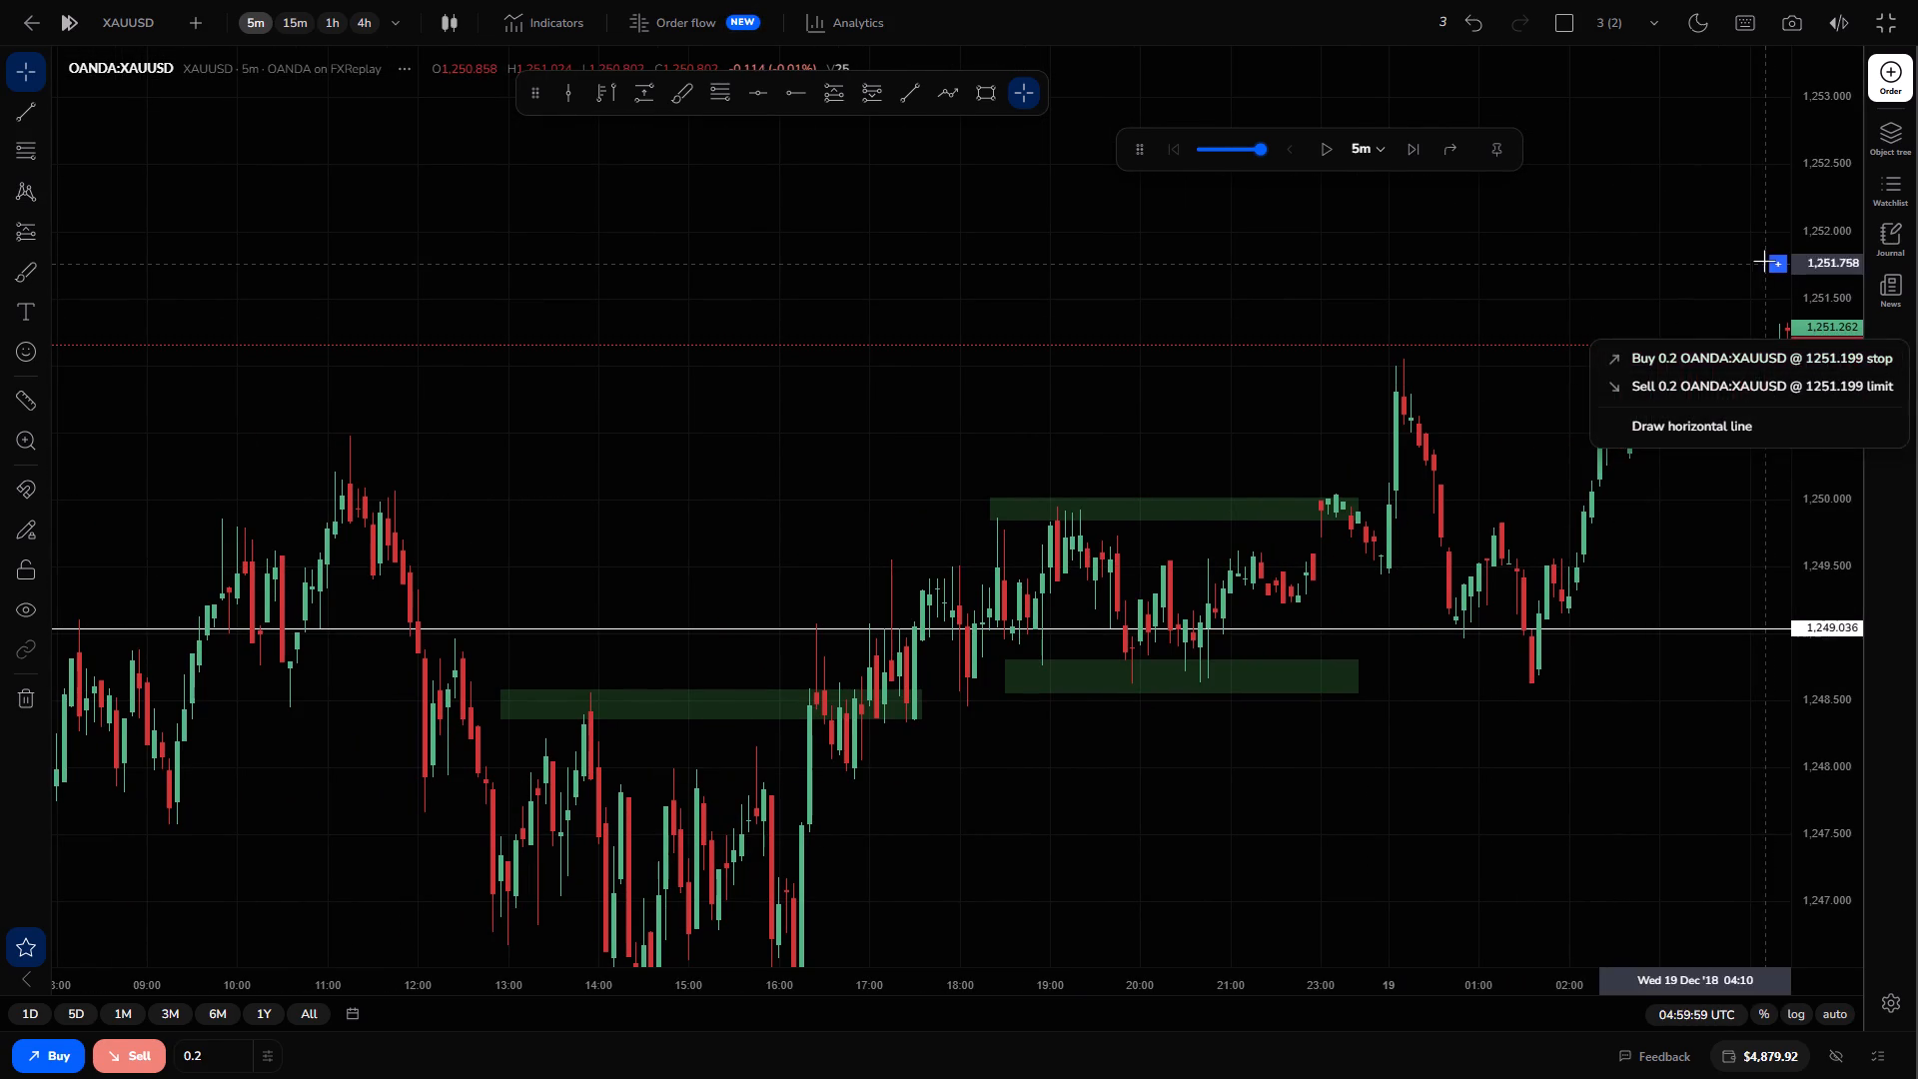
{"action": "left_click", "coordinate": [1762, 259]}
{"action": "left_click_drag", "start_coordinate": [1845, 292], "coordinate": [1790, 402]}
{"action": "scroll", "coordinate": [1538, 290], "scroll_direction": "down", "scroll_amount": 1}
{"action": "scroll", "coordinate": [1538, 301], "scroll_direction": "up", "scroll_amount": 1}
{"action": "scroll", "coordinate": [1543, 314], "scroll_direction": "down", "scroll_amount": 2}
{"action": "left_click_drag", "start_coordinate": [1661, 436], "coordinate": [1613, 452]}
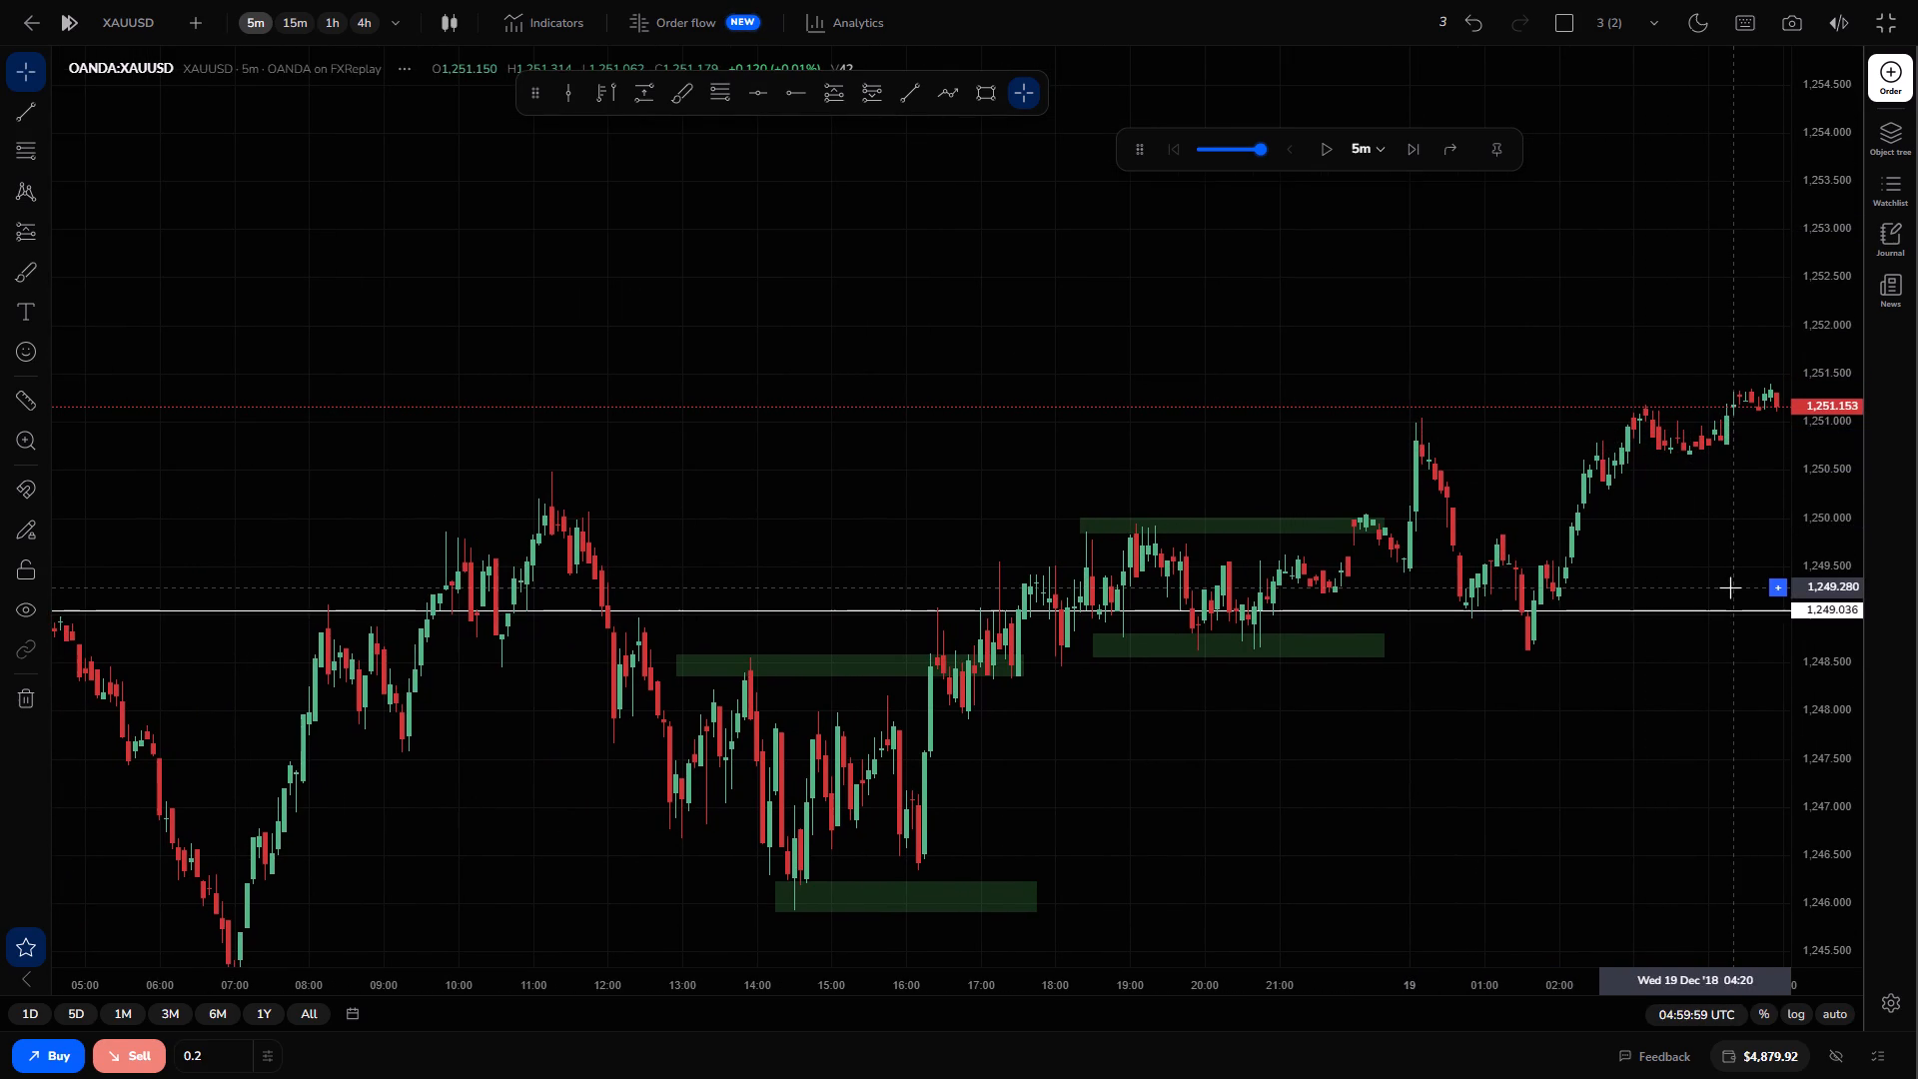
{"action": "left_click_drag", "start_coordinate": [1709, 571], "coordinate": [1556, 580]}
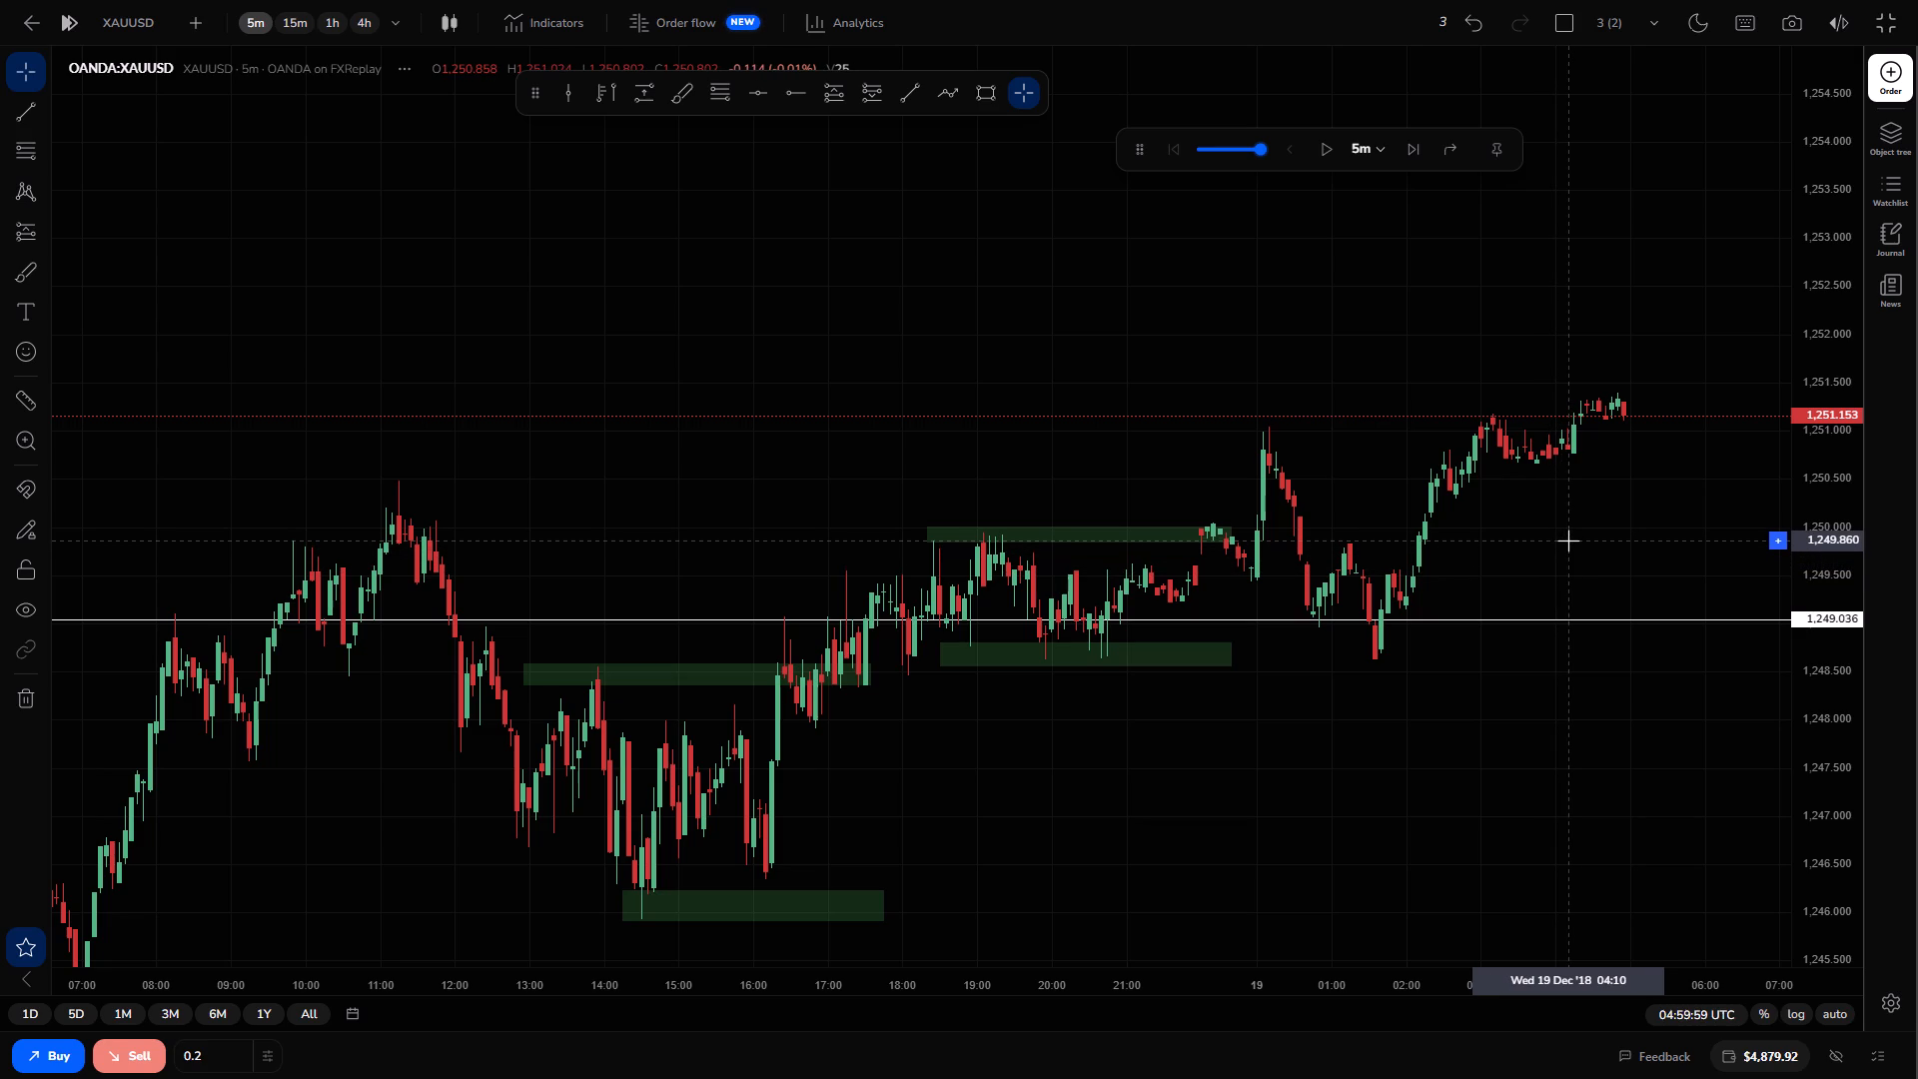
Advance the 5-minute replay to 05:24:59 UTC.
{"action": "left_click", "coordinate": [1410, 157]}
{"action": "double_click", "coordinate": [1420, 155]}
{"action": "double_click", "coordinate": [1427, 154]}
{"action": "left_click", "coordinate": [1428, 160]}
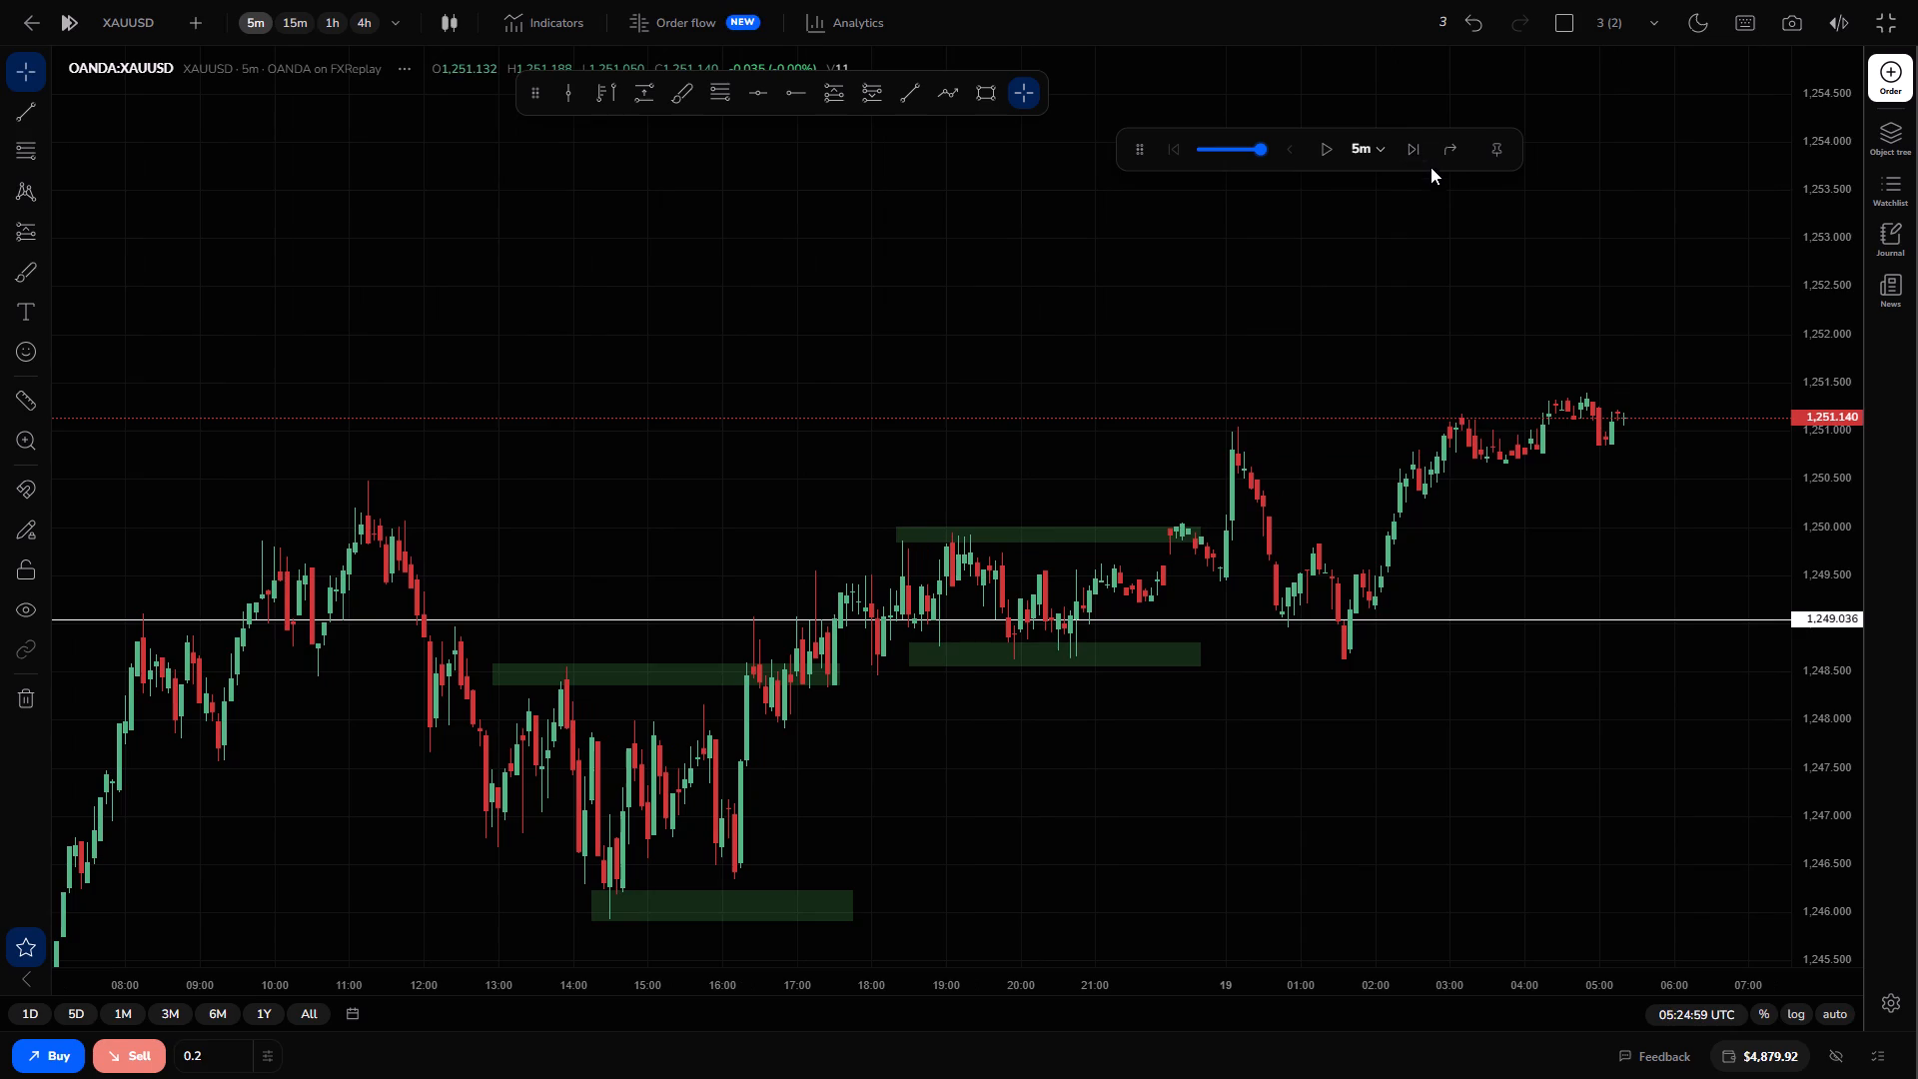
Draw a rectangle zone over the early-morning highs from about 02:45 to 06:25, between about 1,251.37 and 1,251.49.
{"action": "left_click", "coordinate": [985, 89]}
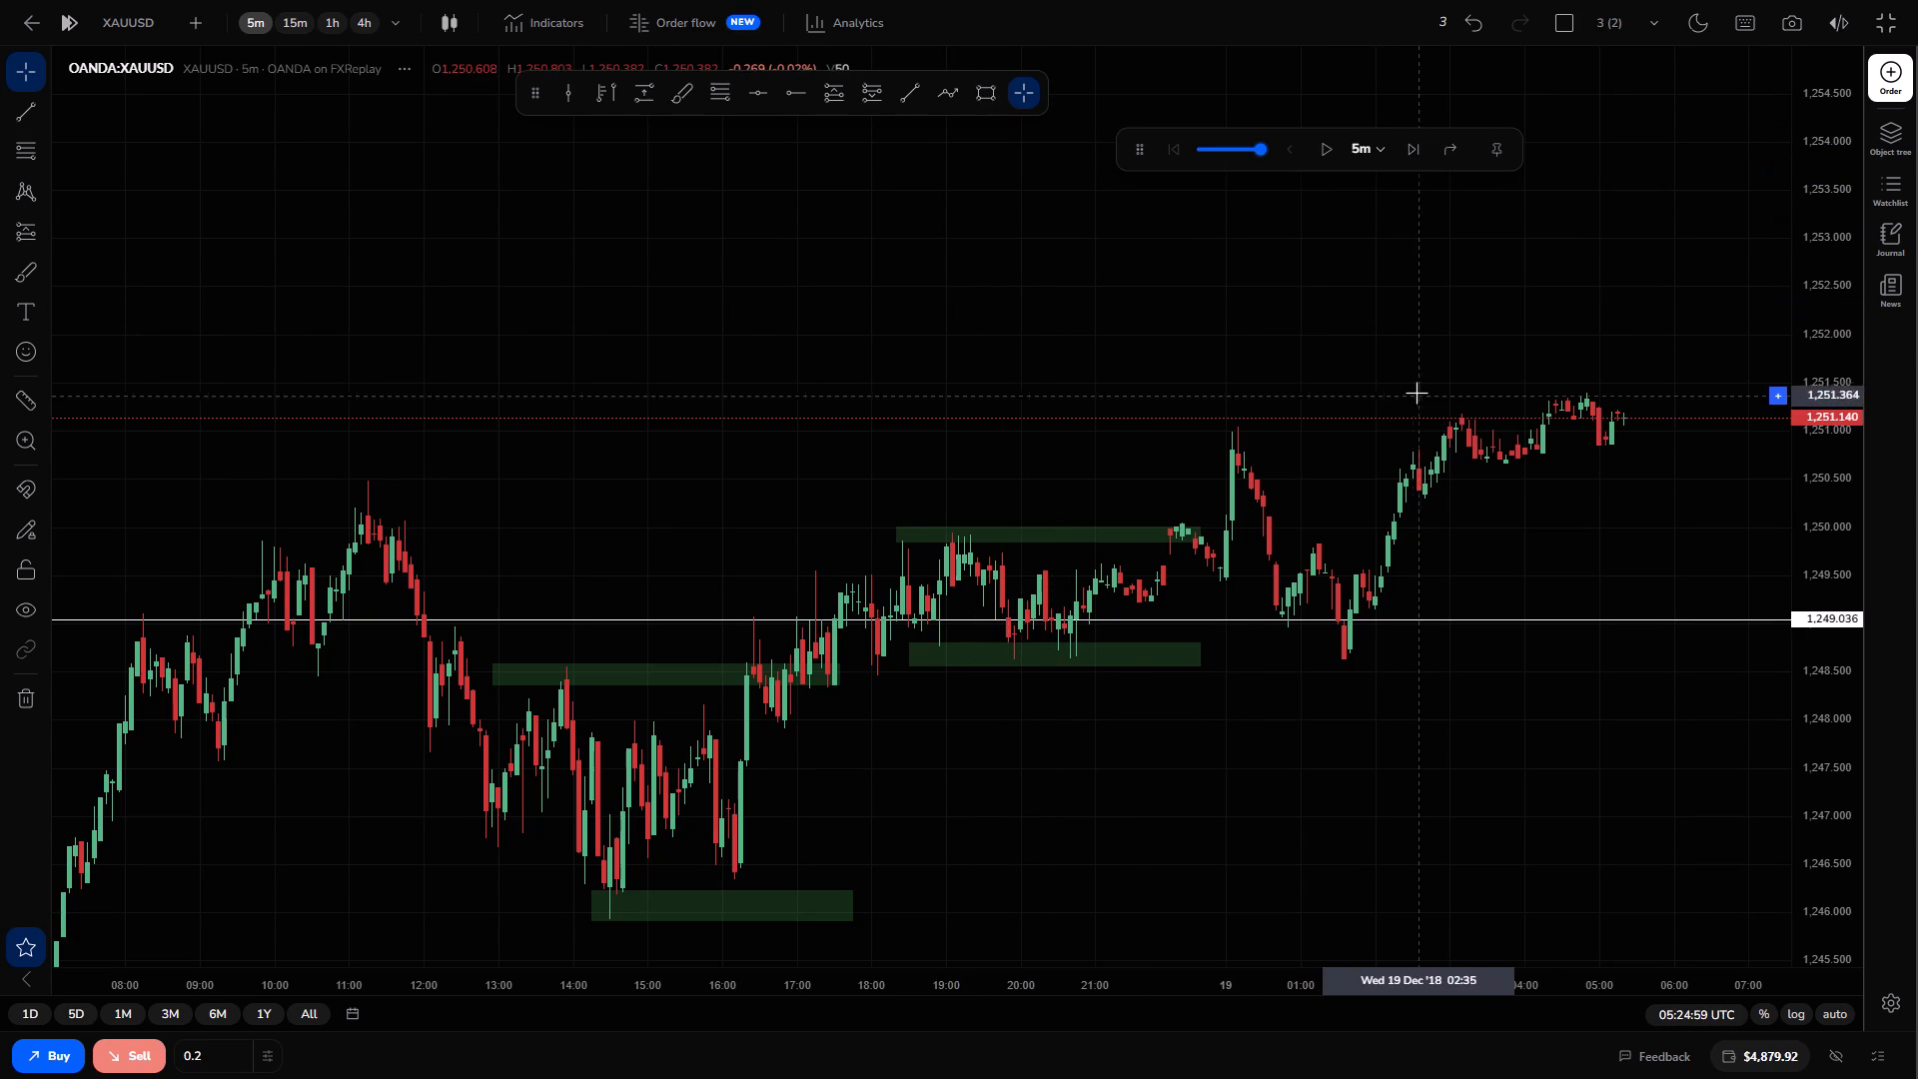
{"action": "left_click", "coordinate": [988, 100]}
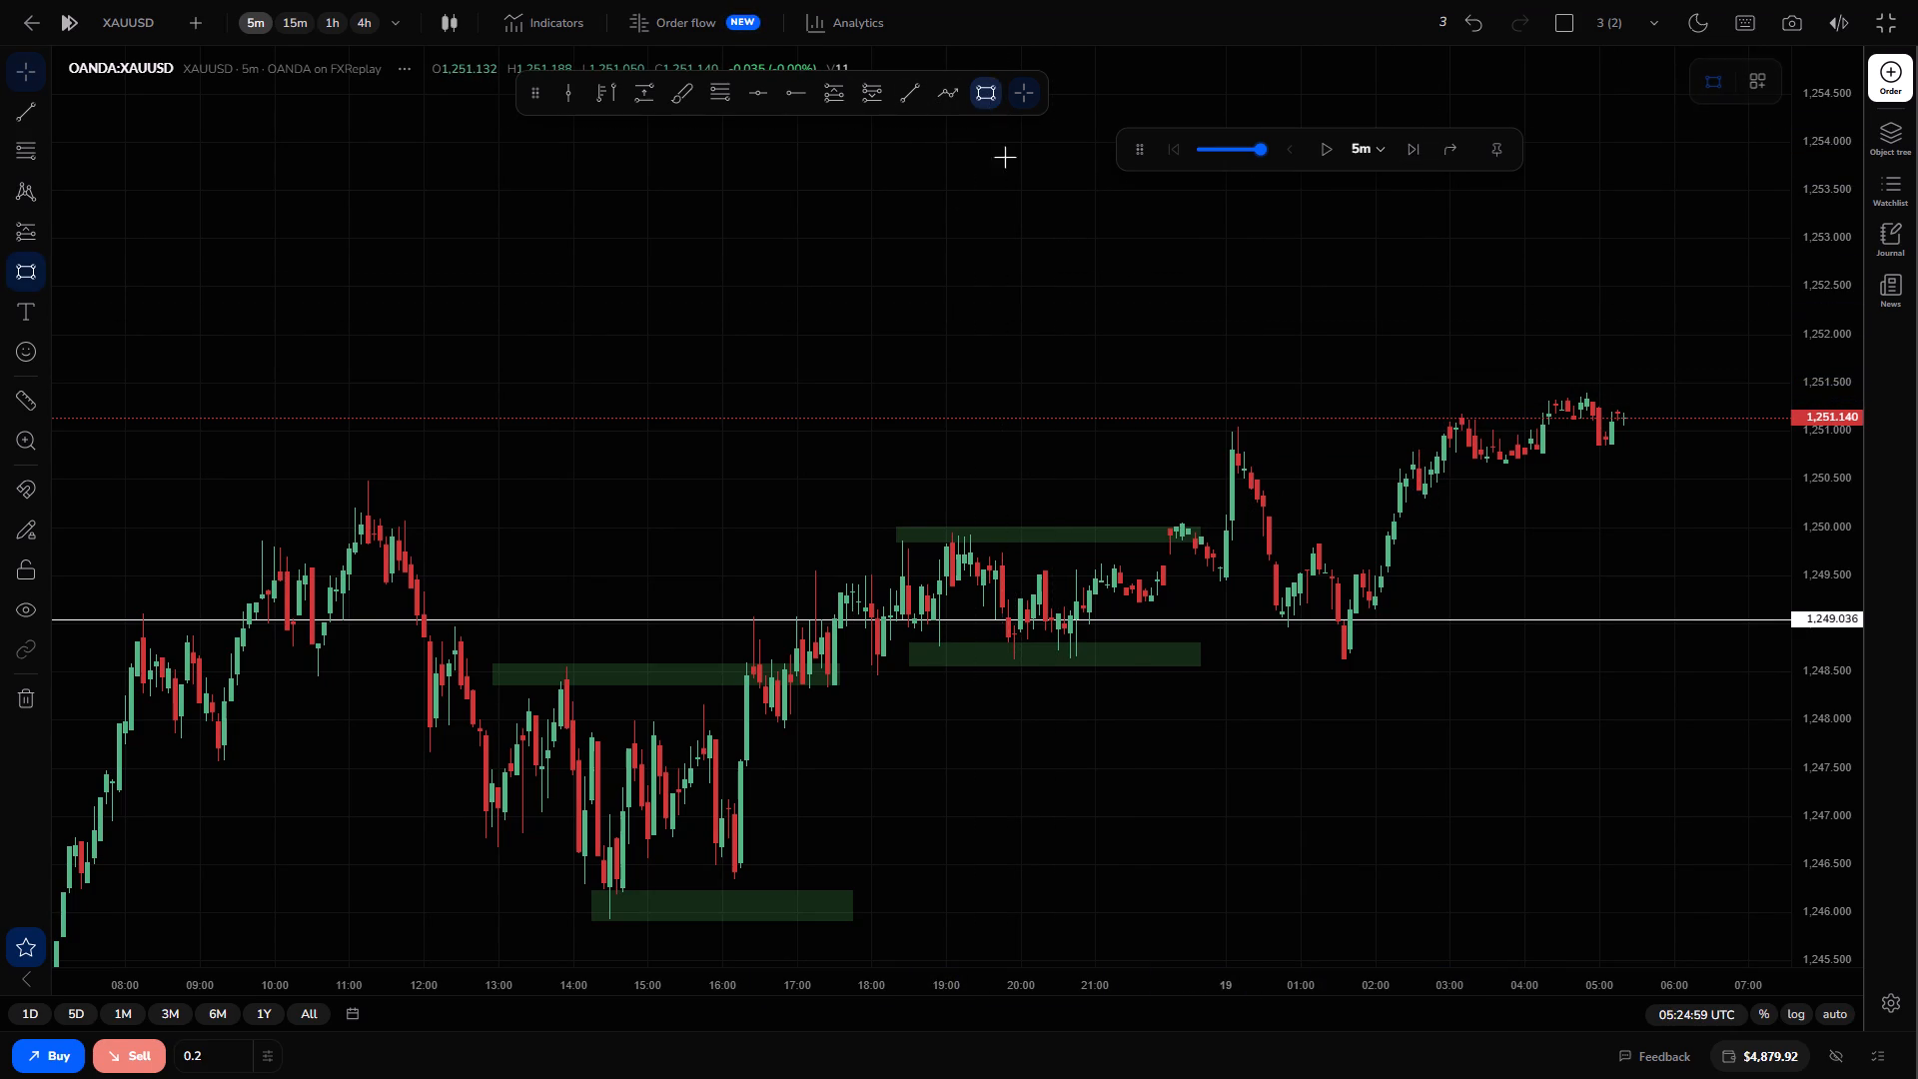
{"action": "left_click", "coordinate": [1430, 396]}
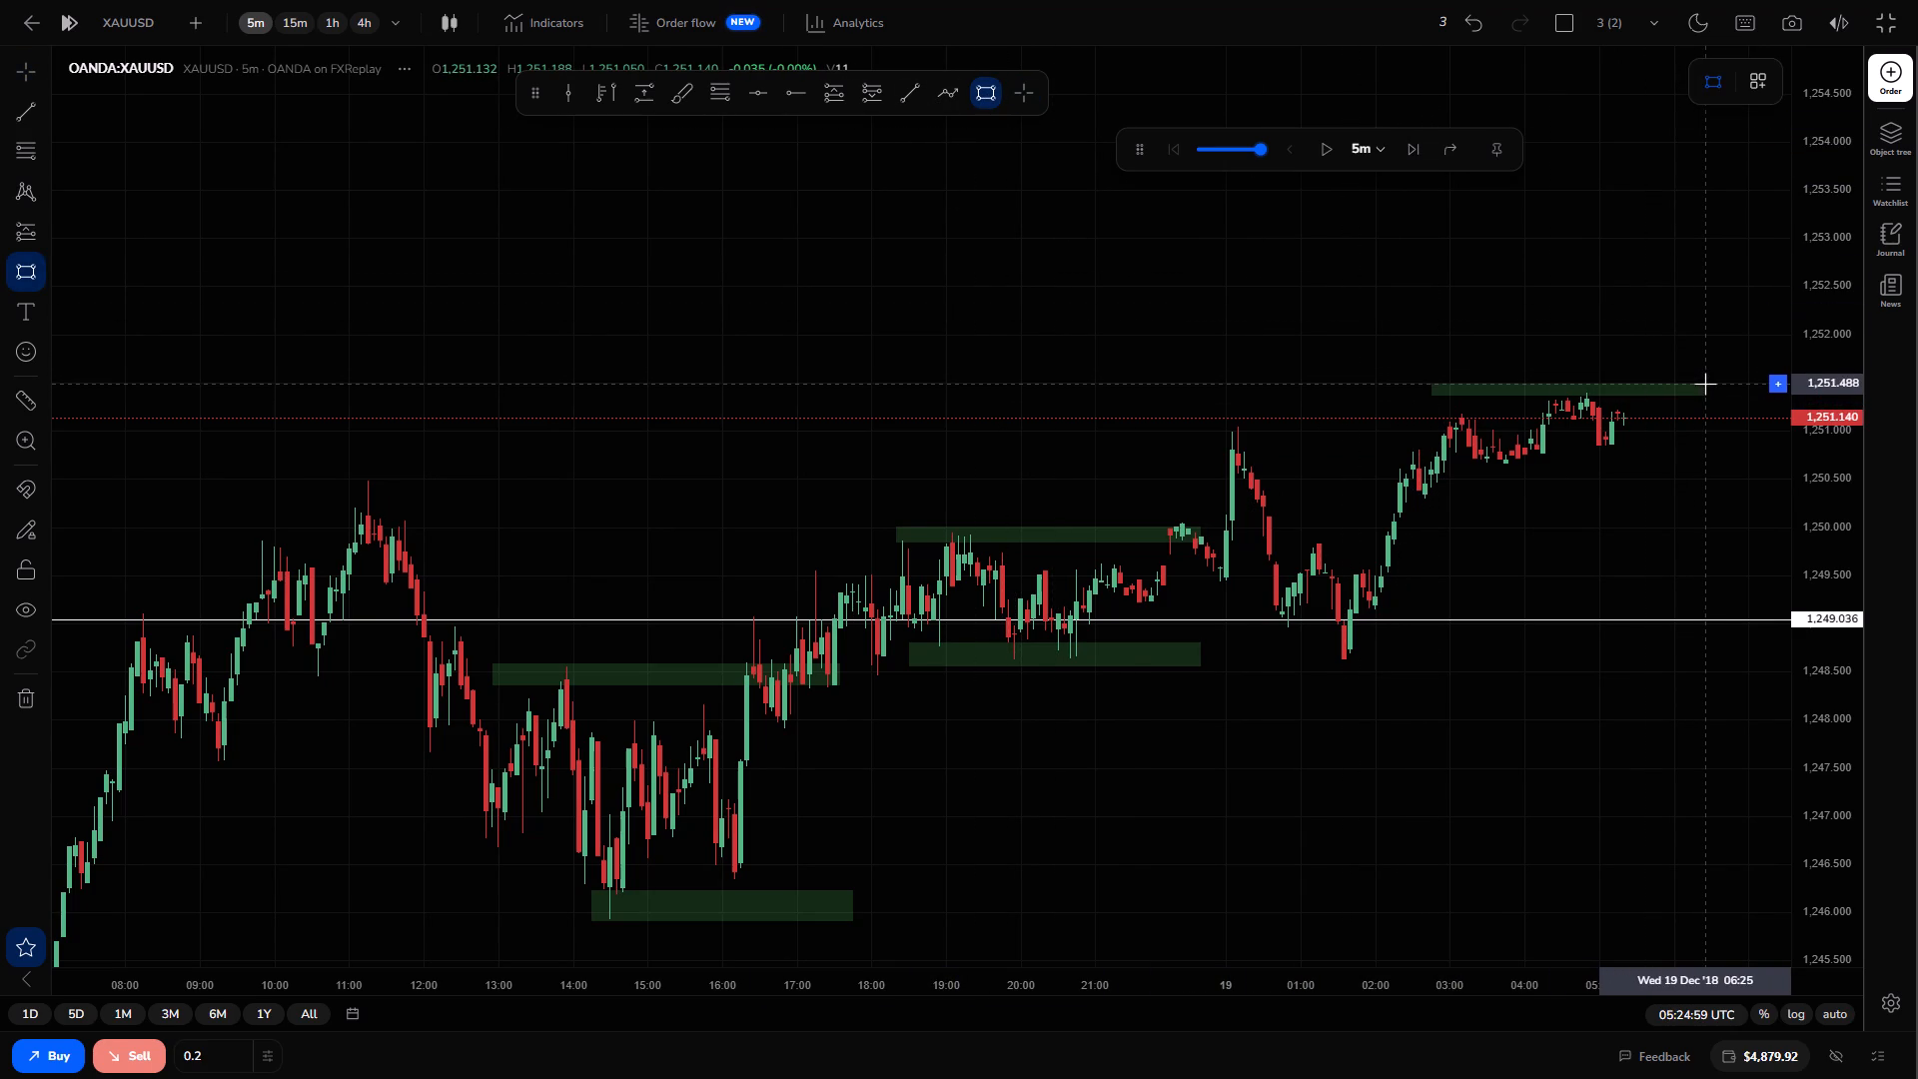
{"action": "left_click", "coordinate": [1705, 384]}
{"action": "left_click", "coordinate": [1705, 422]}
Draw a thin rectangle zone under the early-morning lows from about 03:15 to 05:55, with its bottom edge near 1,250.62.
{"action": "left_click", "coordinate": [993, 102]}
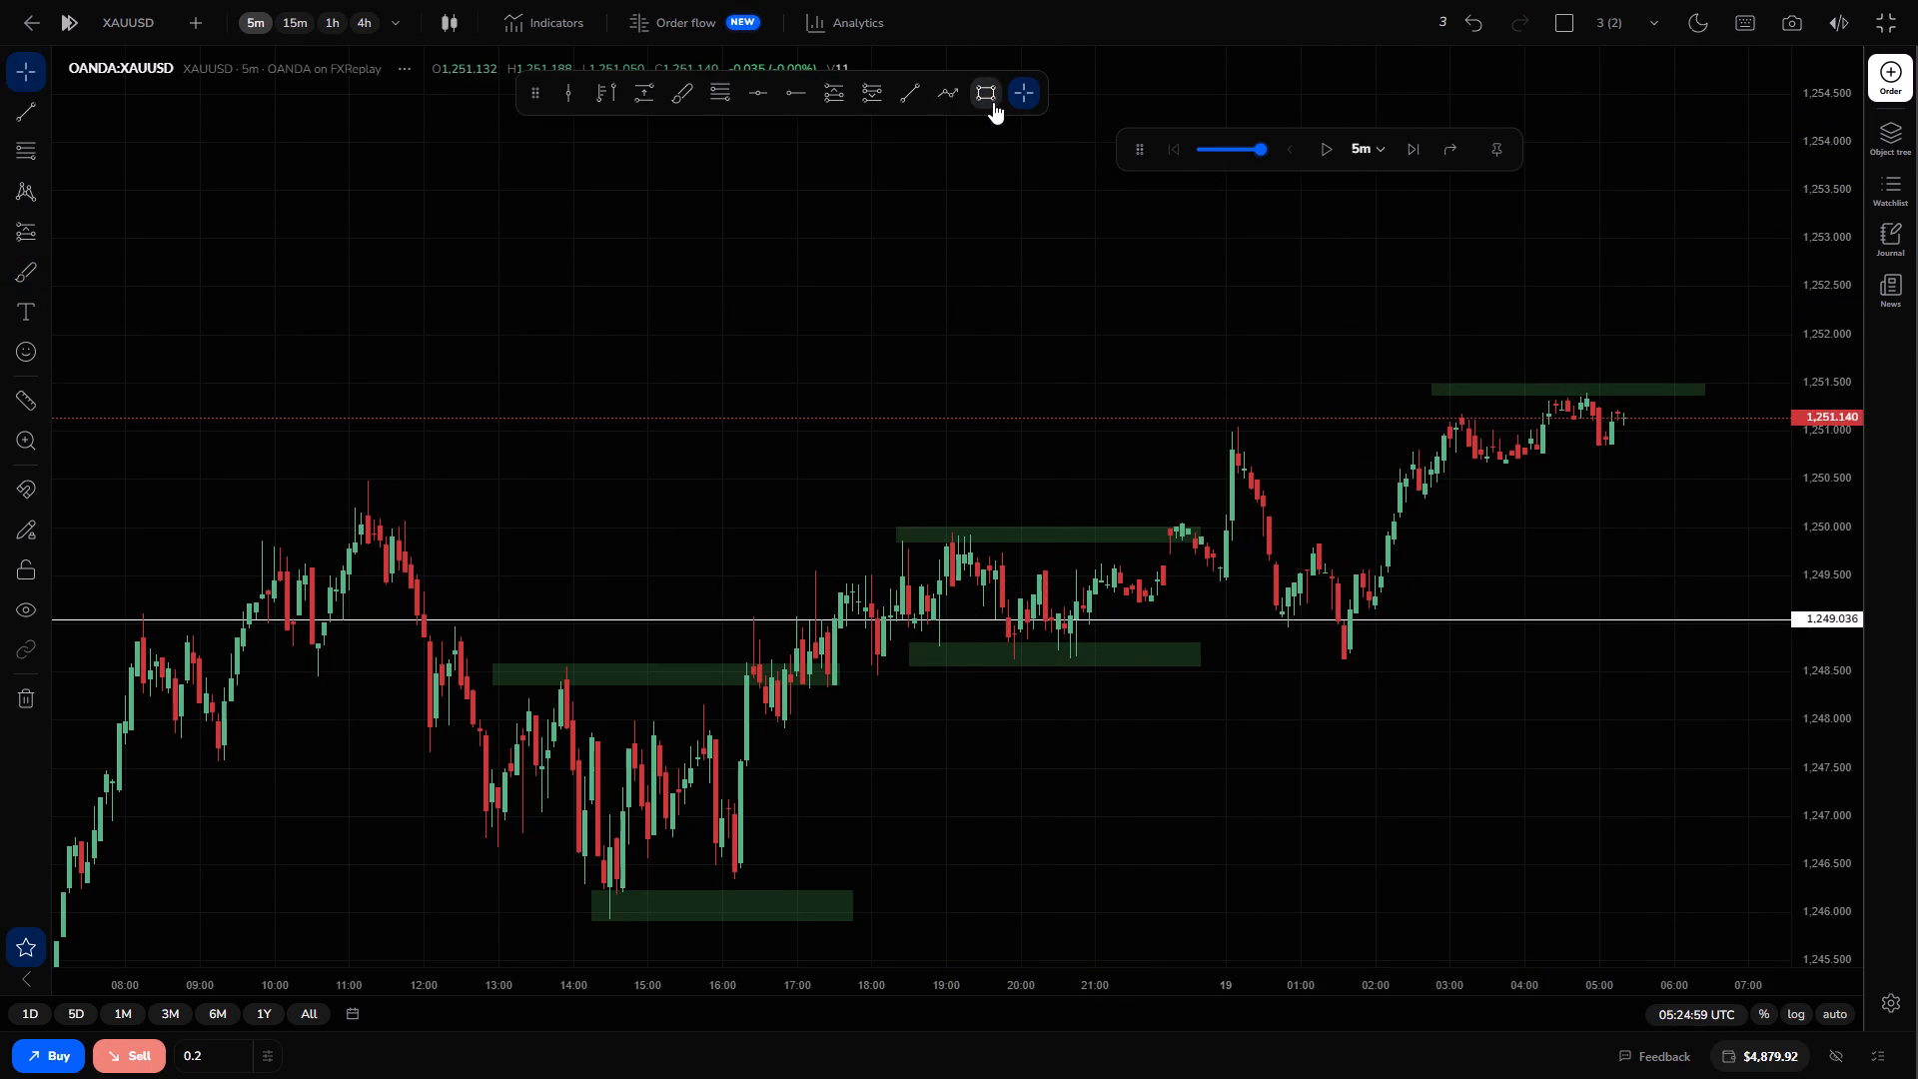
{"action": "left_click", "coordinate": [1468, 464]}
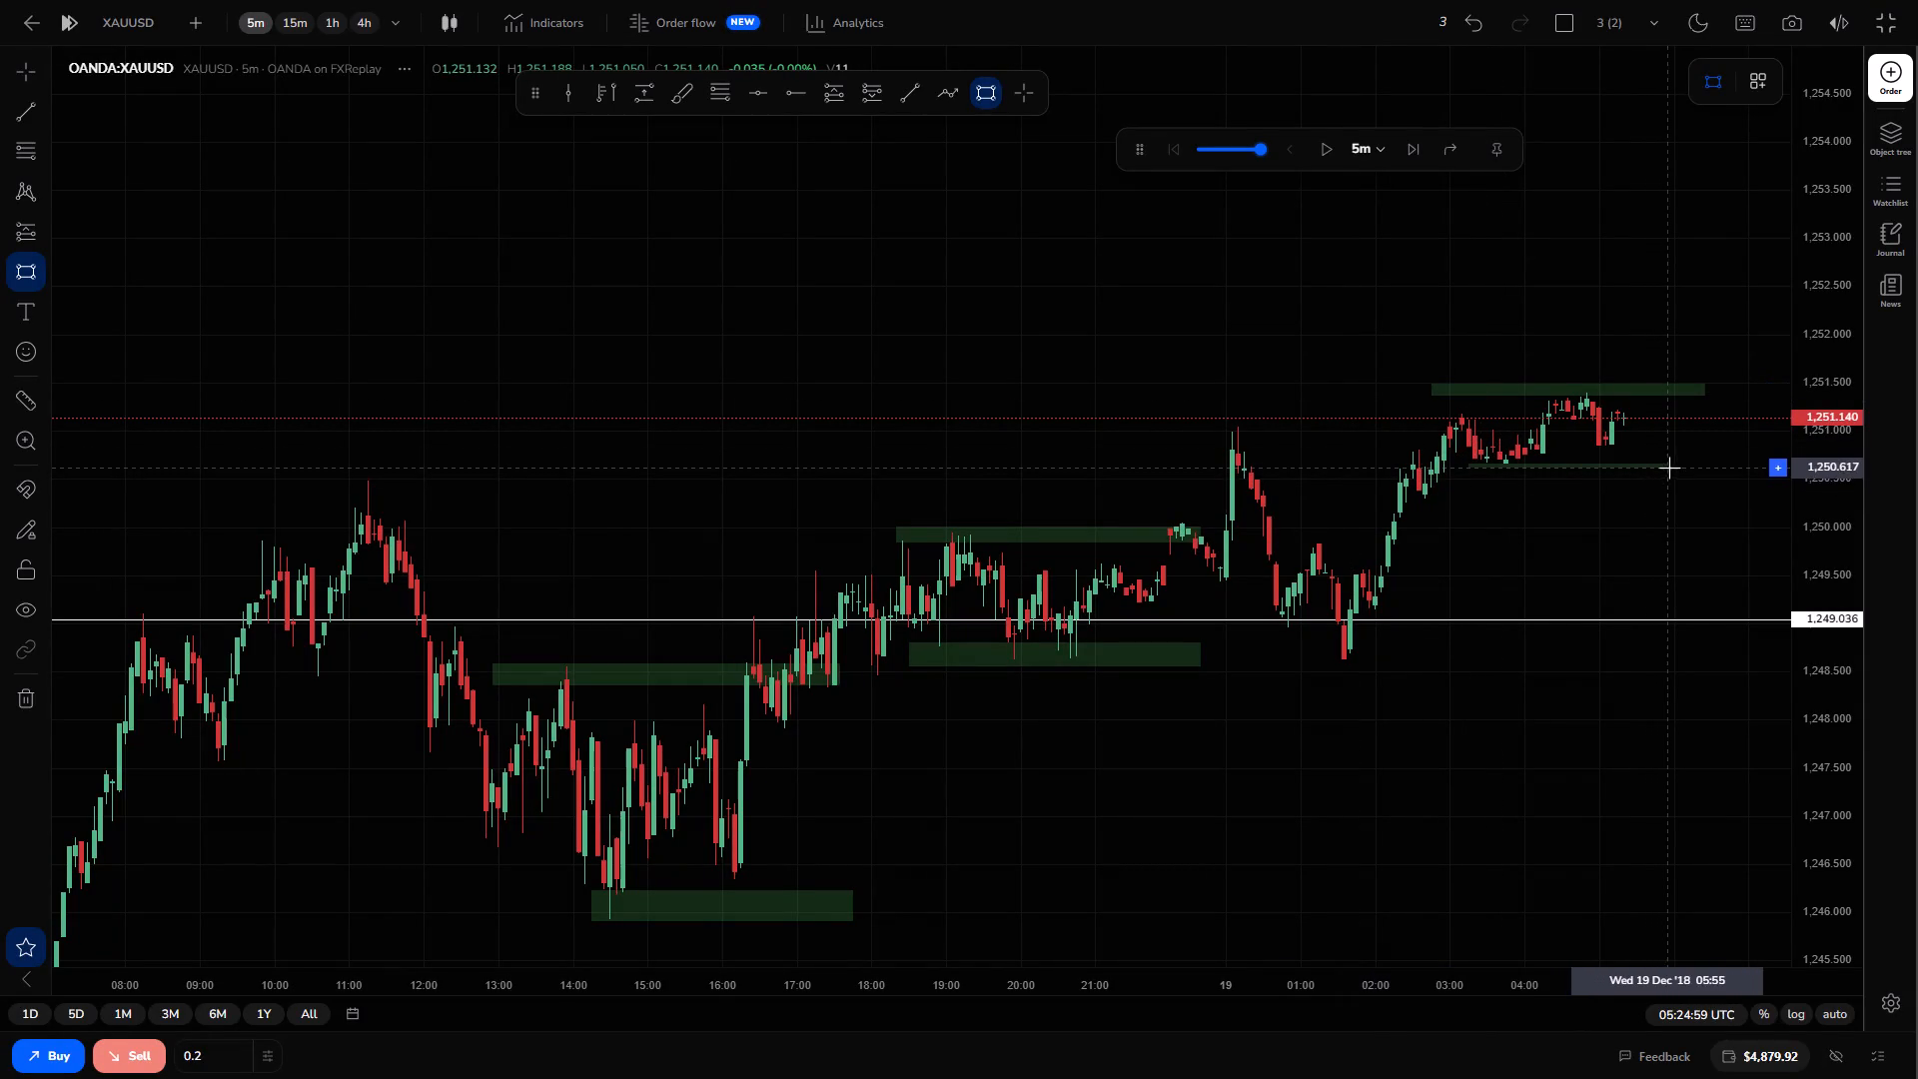
{"action": "left_click", "coordinate": [1670, 468]}
{"action": "left_click", "coordinate": [1684, 535]}
Thin the zone over the early-morning highs by lowering its top edge to about 1,251.4.
{"action": "left_click_drag", "start_coordinate": [1821, 503], "coordinate": [1827, 327]}
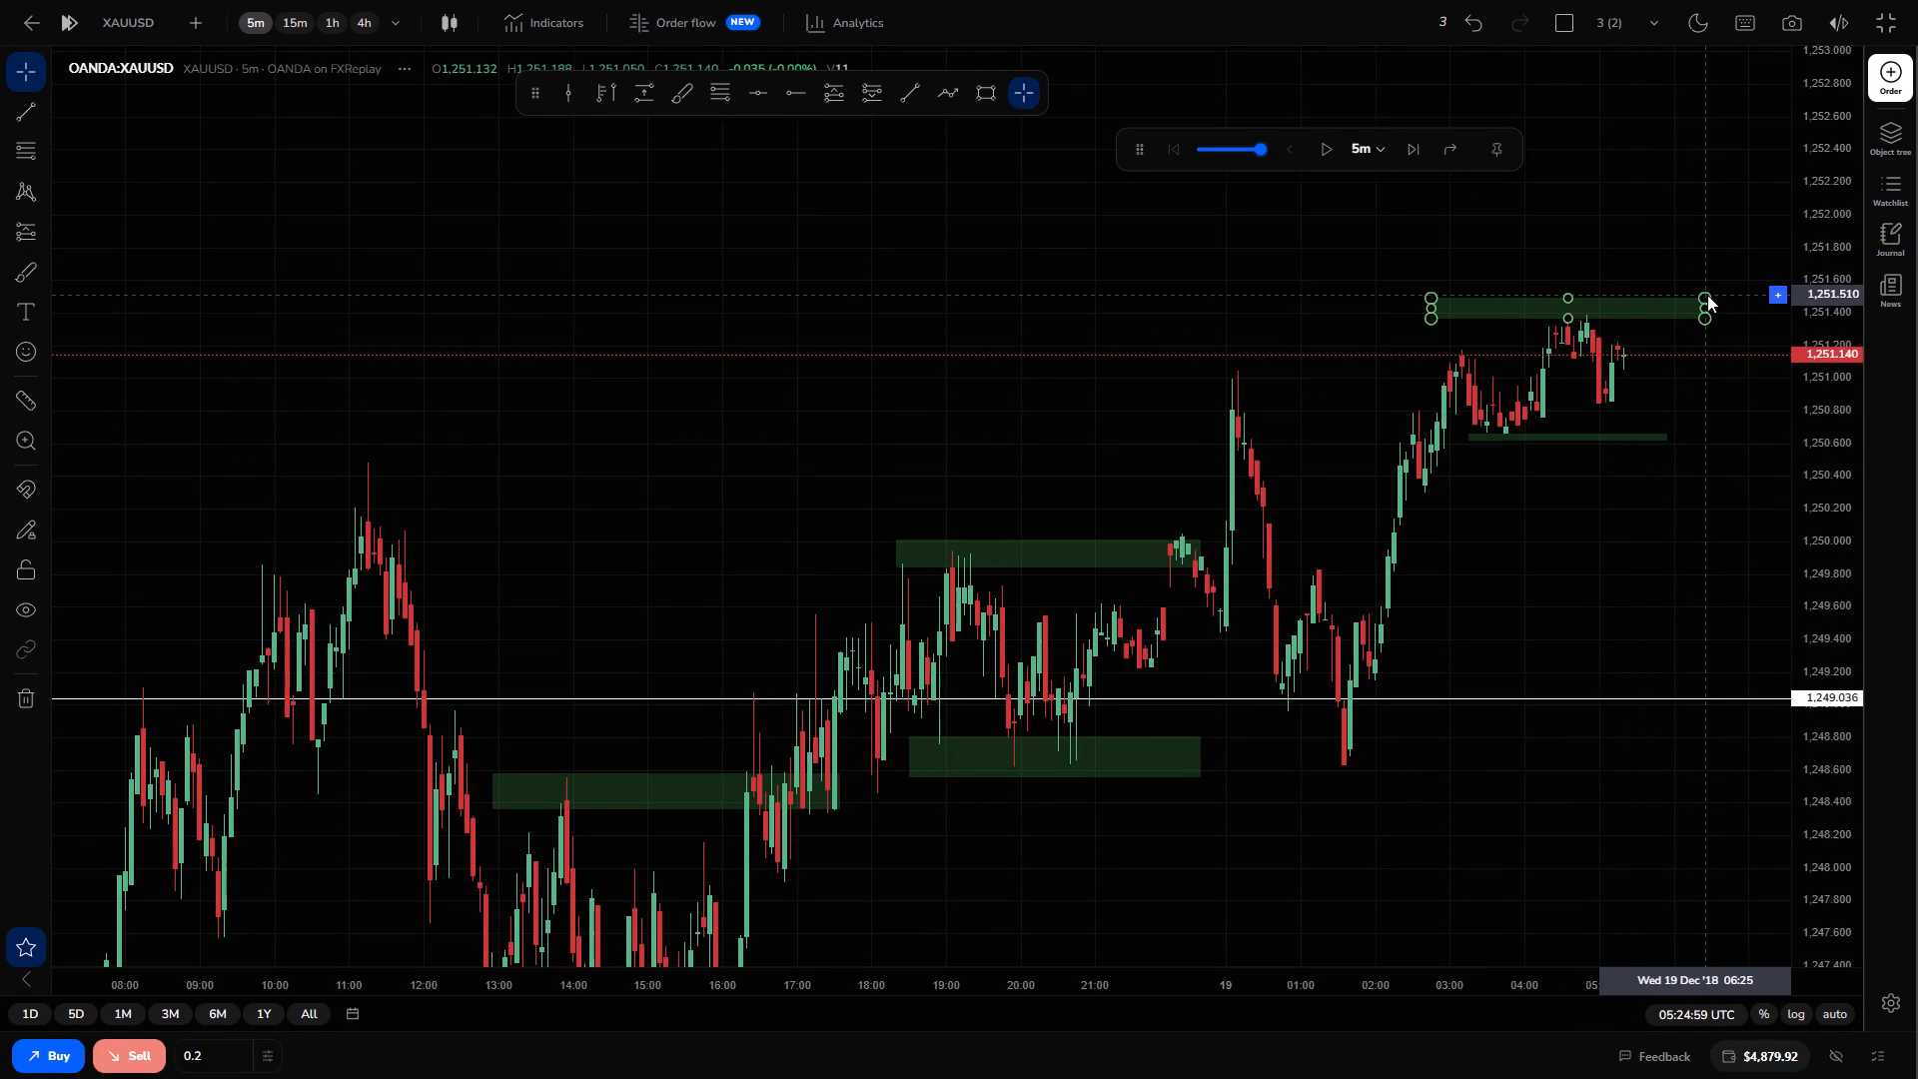
{"action": "left_click_drag", "start_coordinate": [1707, 295], "coordinate": [1711, 309]}
{"action": "left_click", "coordinate": [1725, 370]}
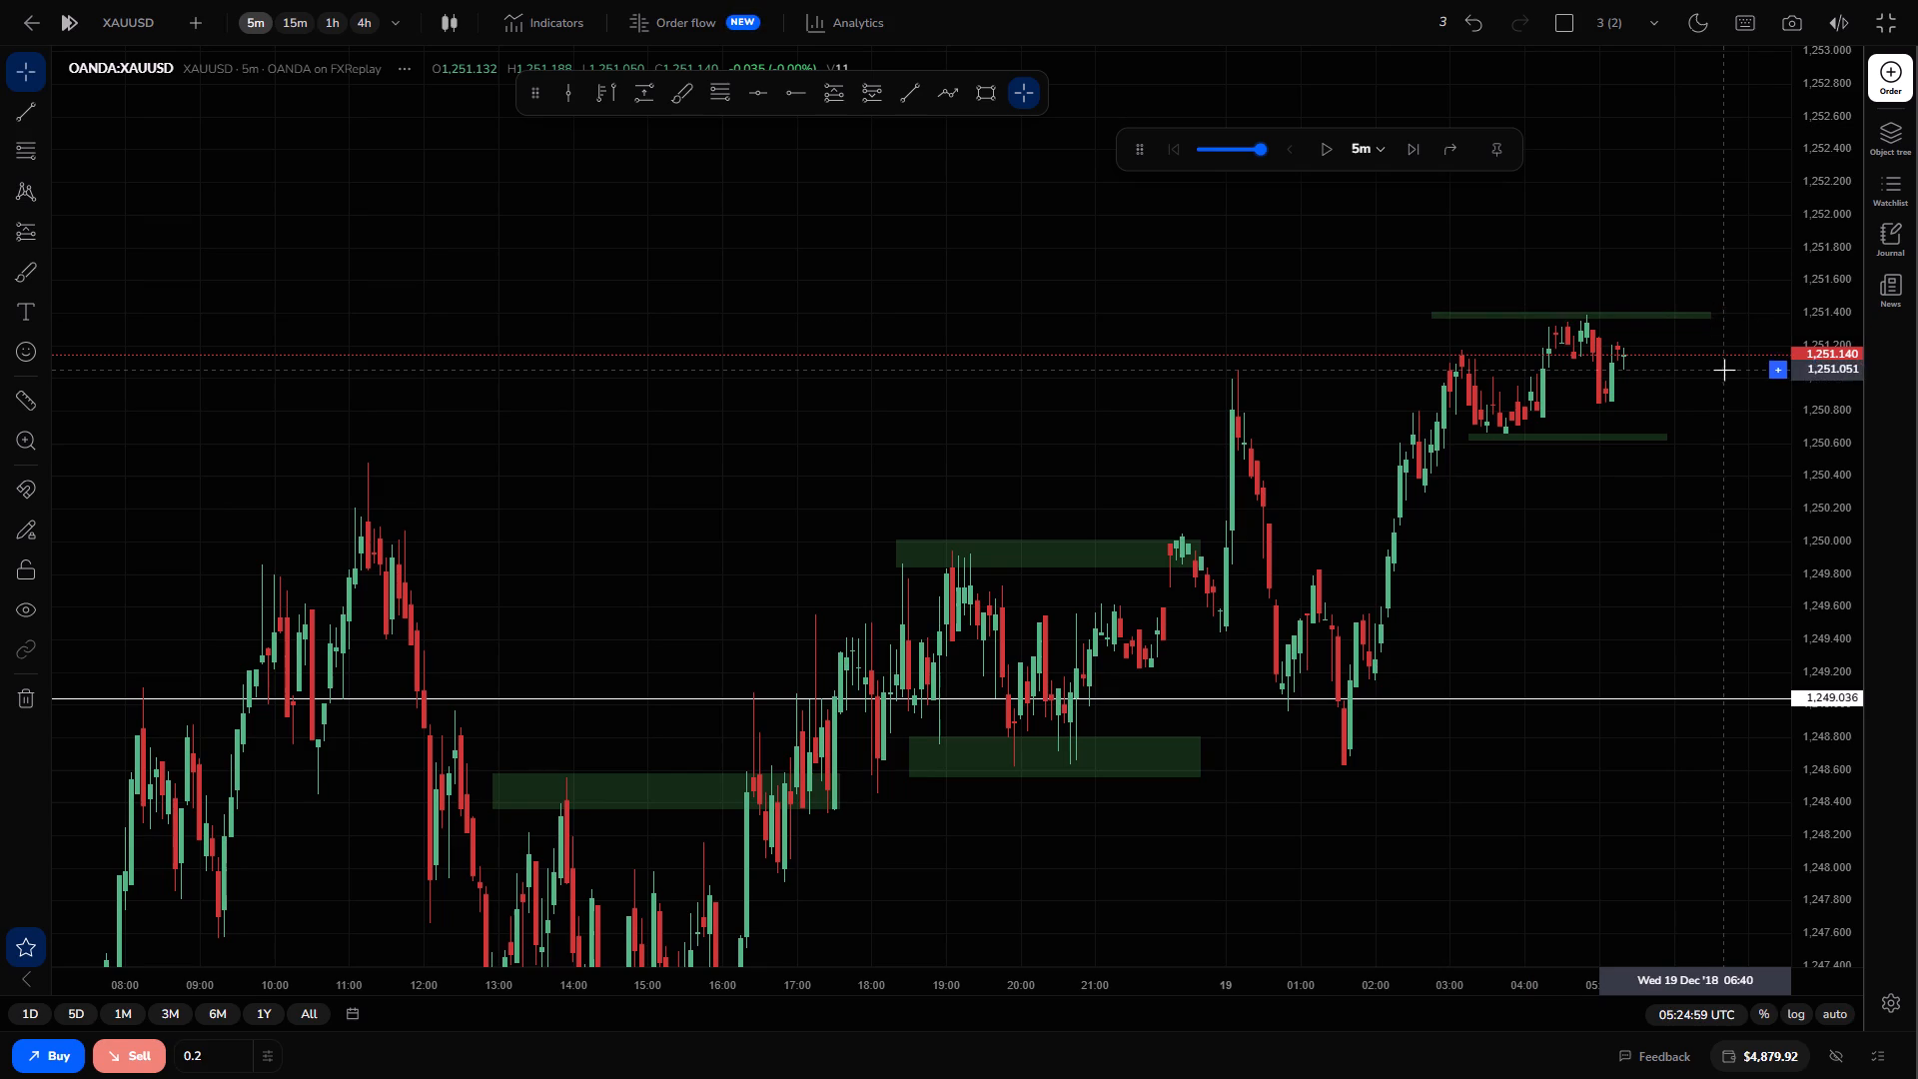
Advance the 5-minute replay two candles to 05:34:59 UTC.
{"action": "double_click", "coordinate": [1422, 152]}
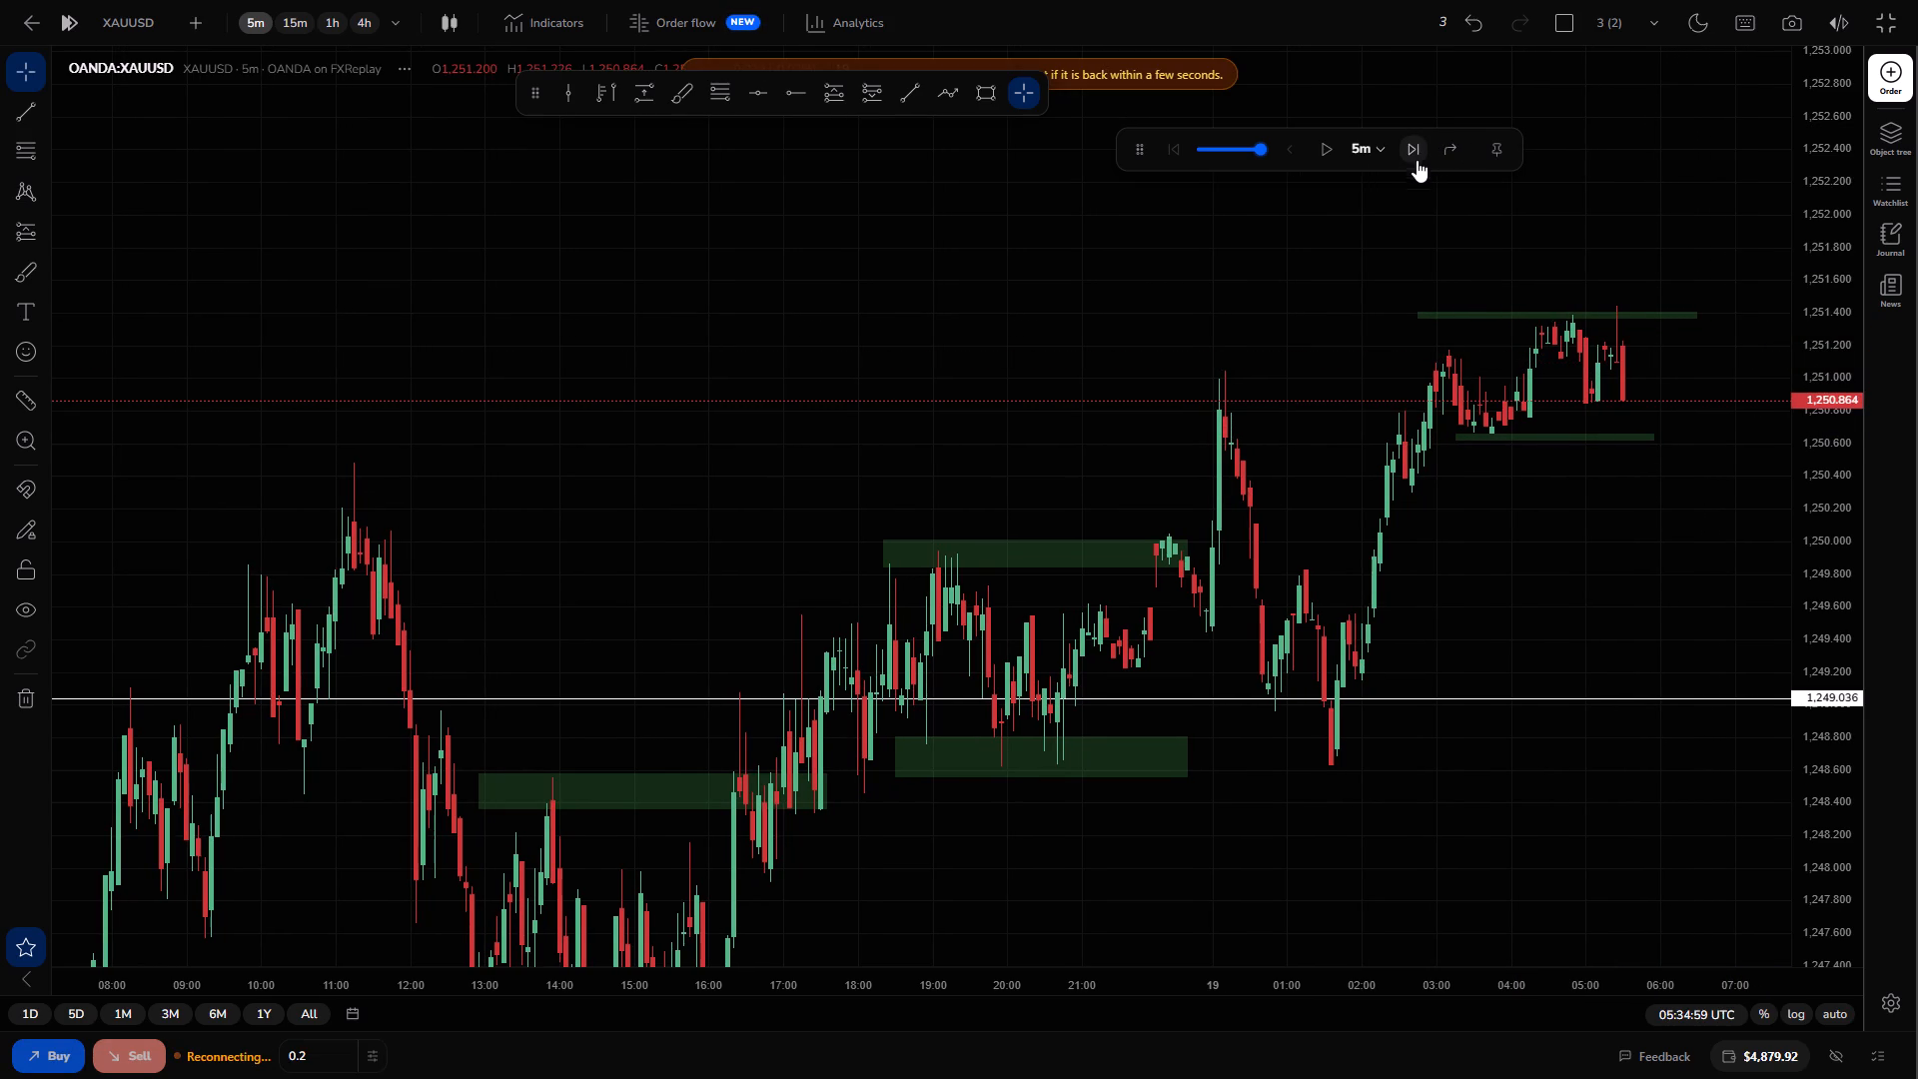
Move the floating drawing toolbar clear of the connection banner.
{"action": "left_click_drag", "start_coordinate": [536, 95], "coordinate": [477, 145]}
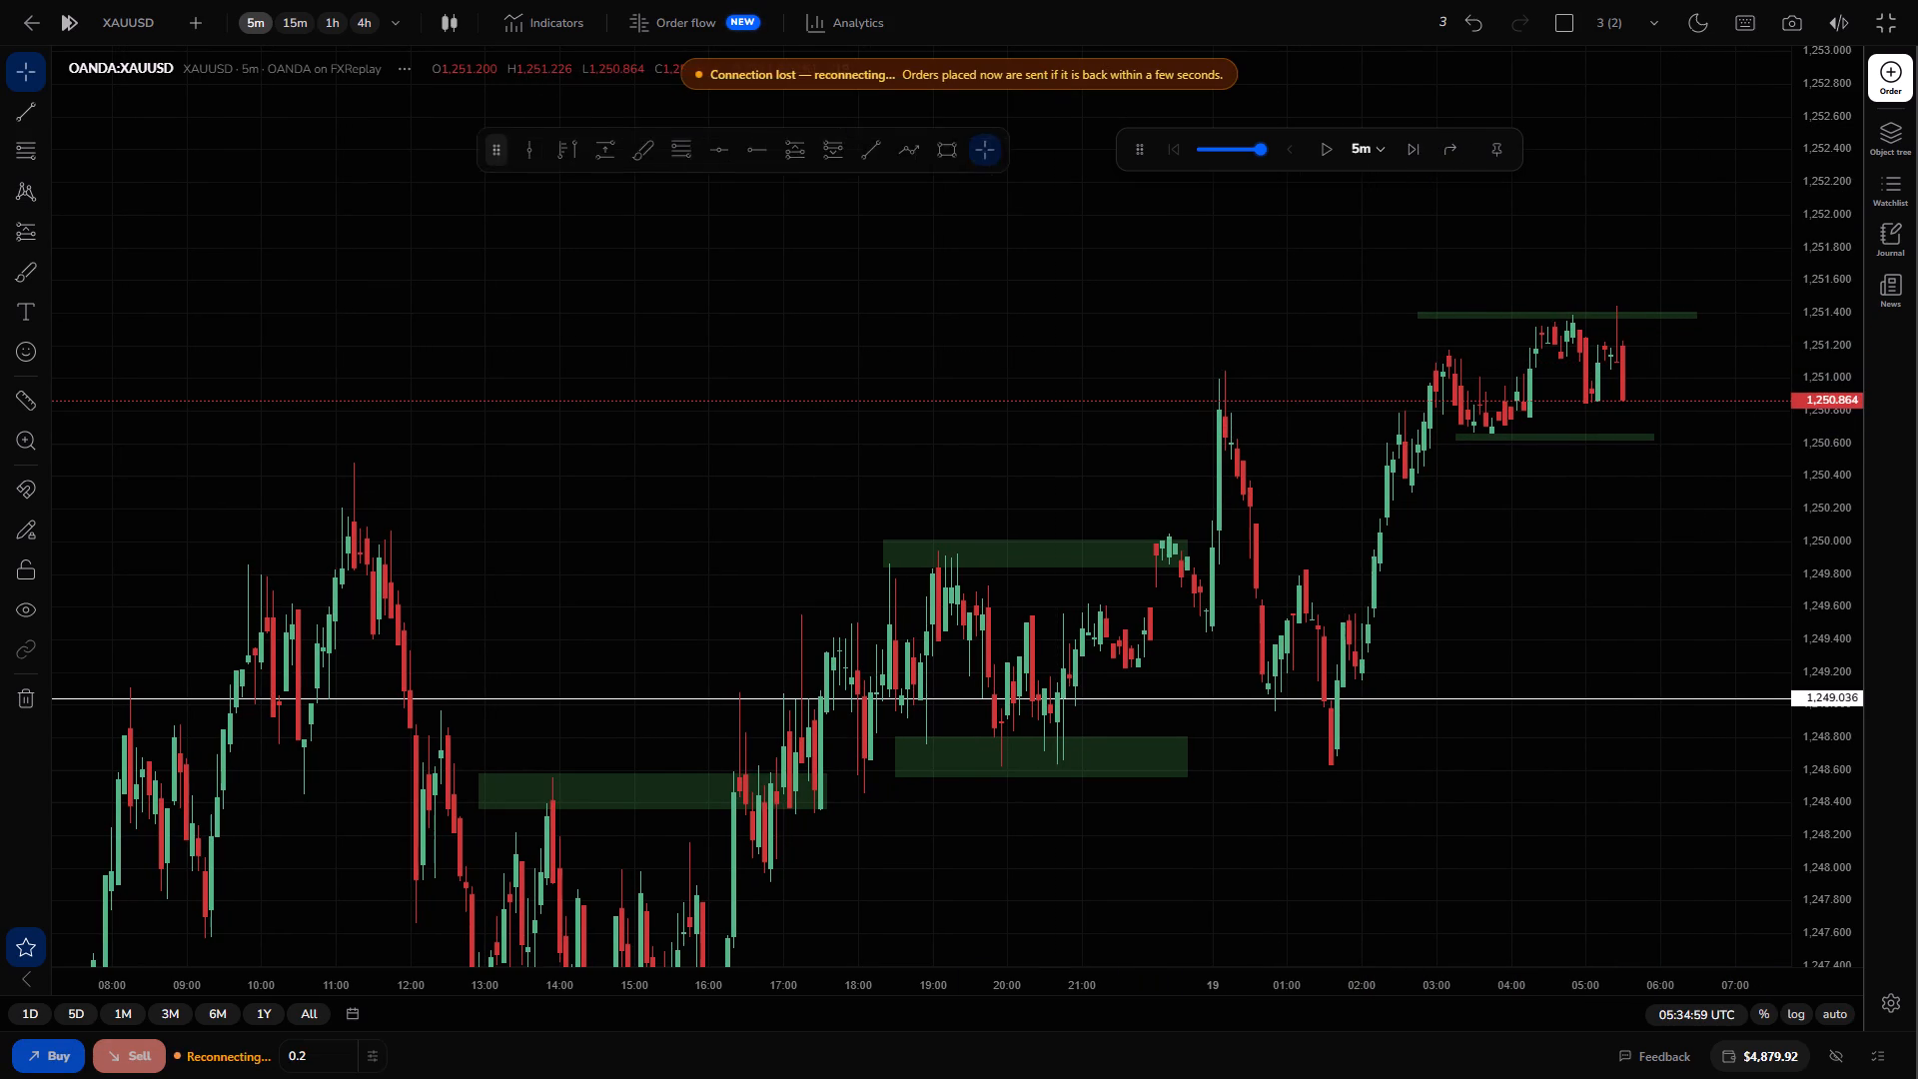
{"action": "left_click_drag", "start_coordinate": [477, 145], "coordinate": [434, 136]}
Advance the 5-minute replay to 05:54:59 UTC.
{"action": "left_click", "coordinate": [1420, 141]}
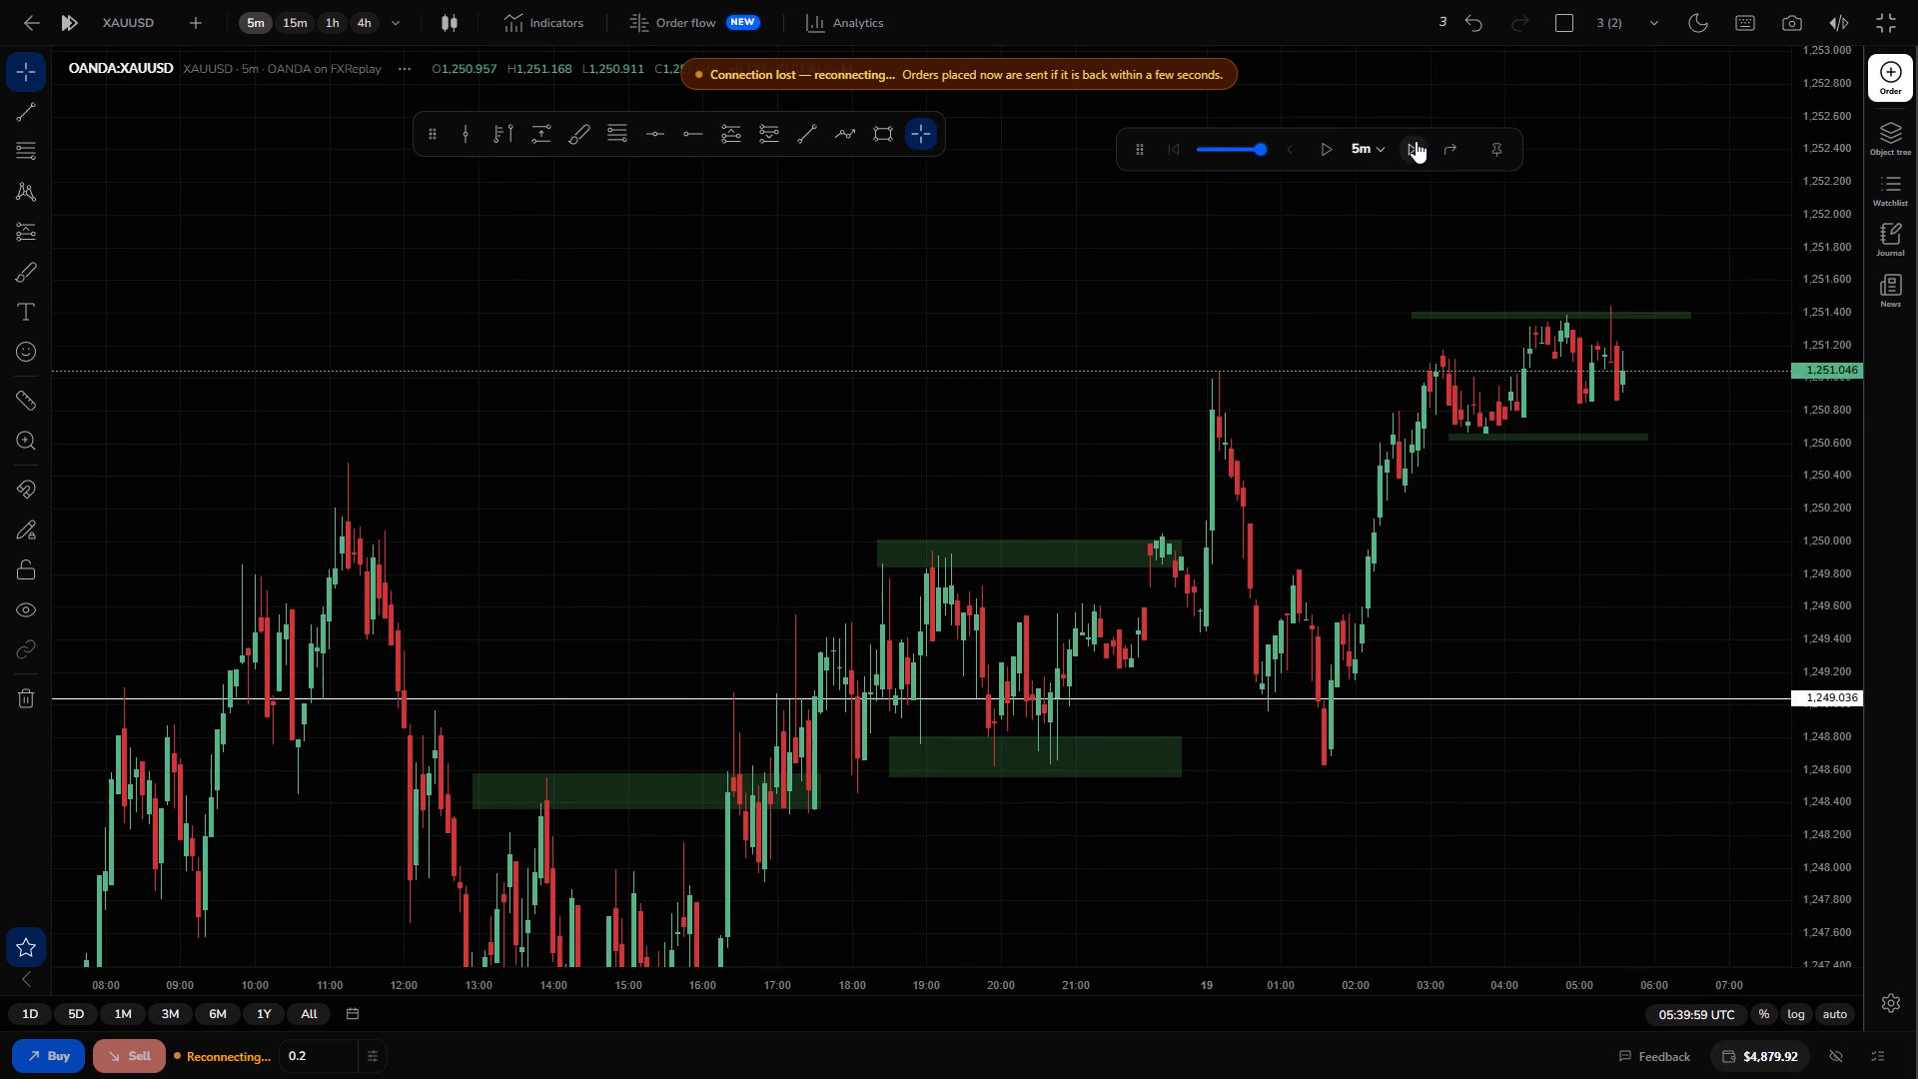
{"action": "double_click", "coordinate": [1416, 141]}
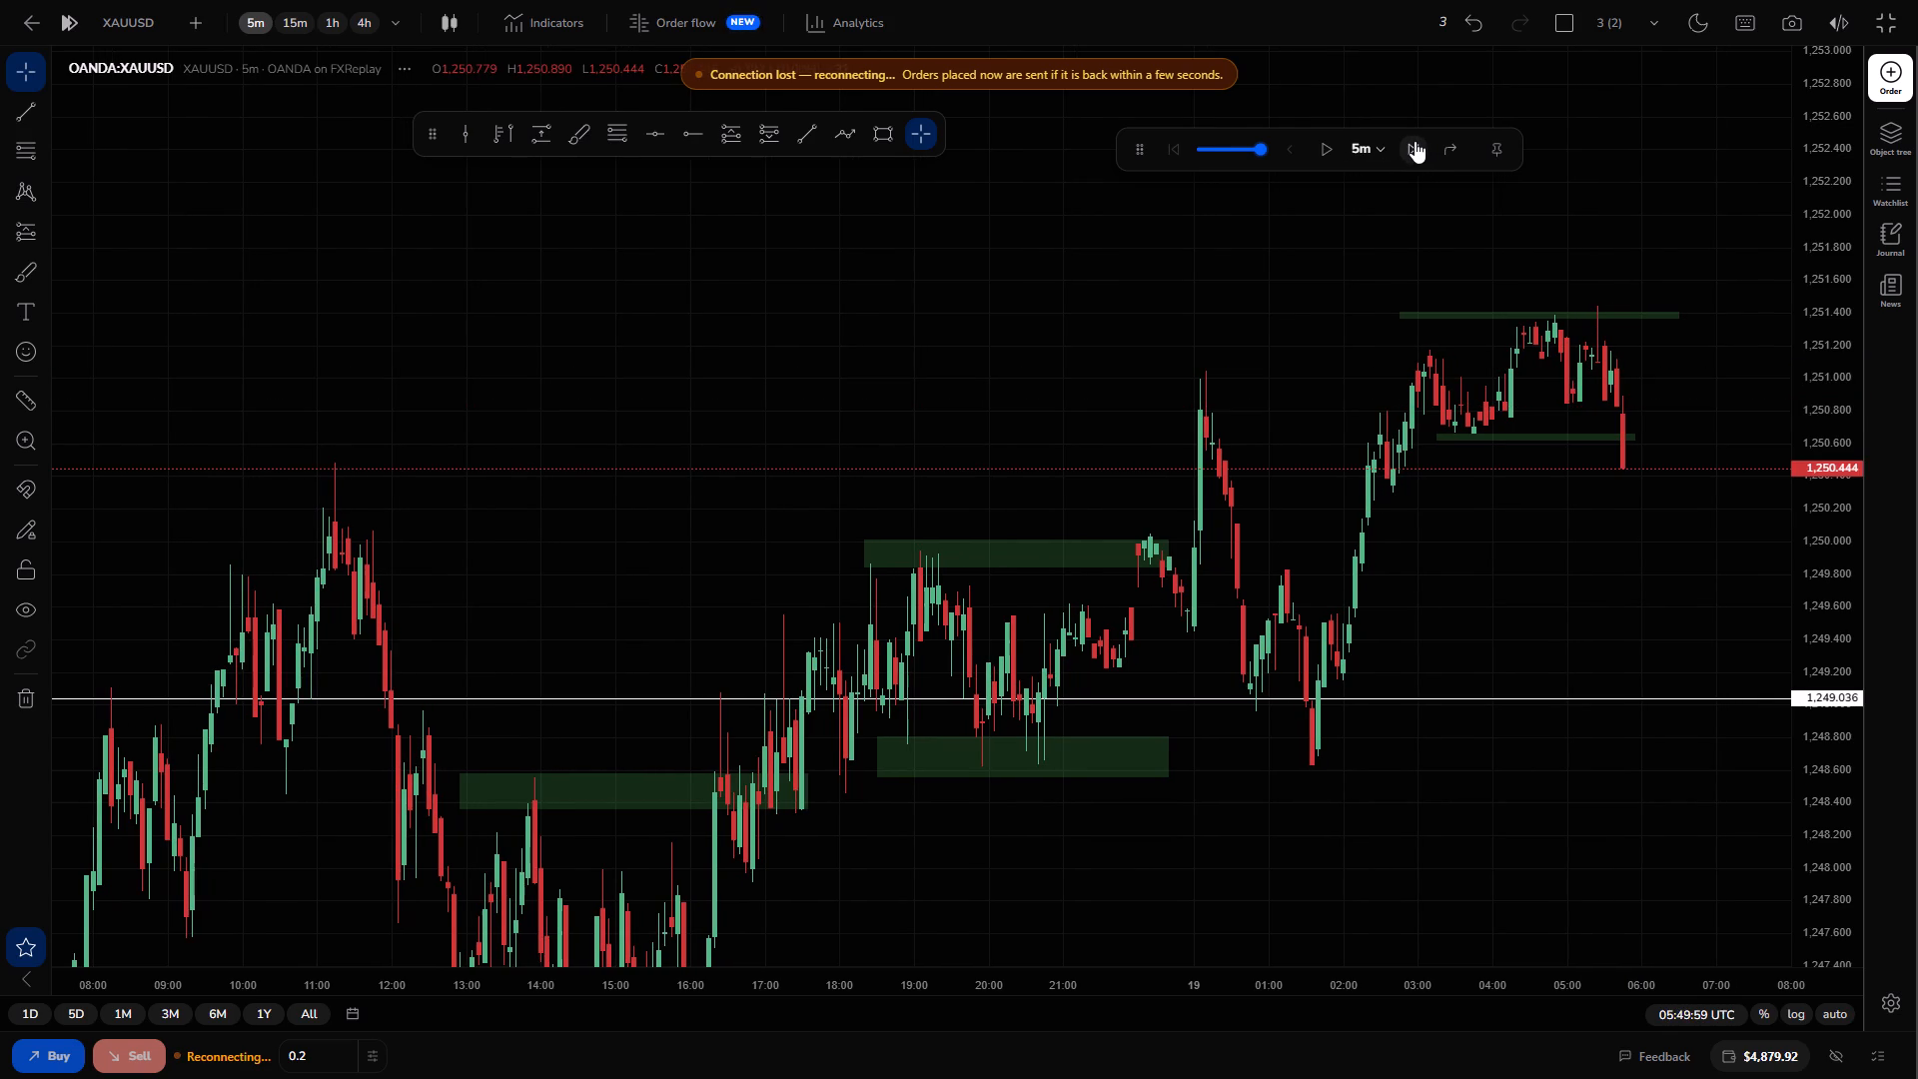
{"action": "left_click", "coordinate": [1415, 143]}
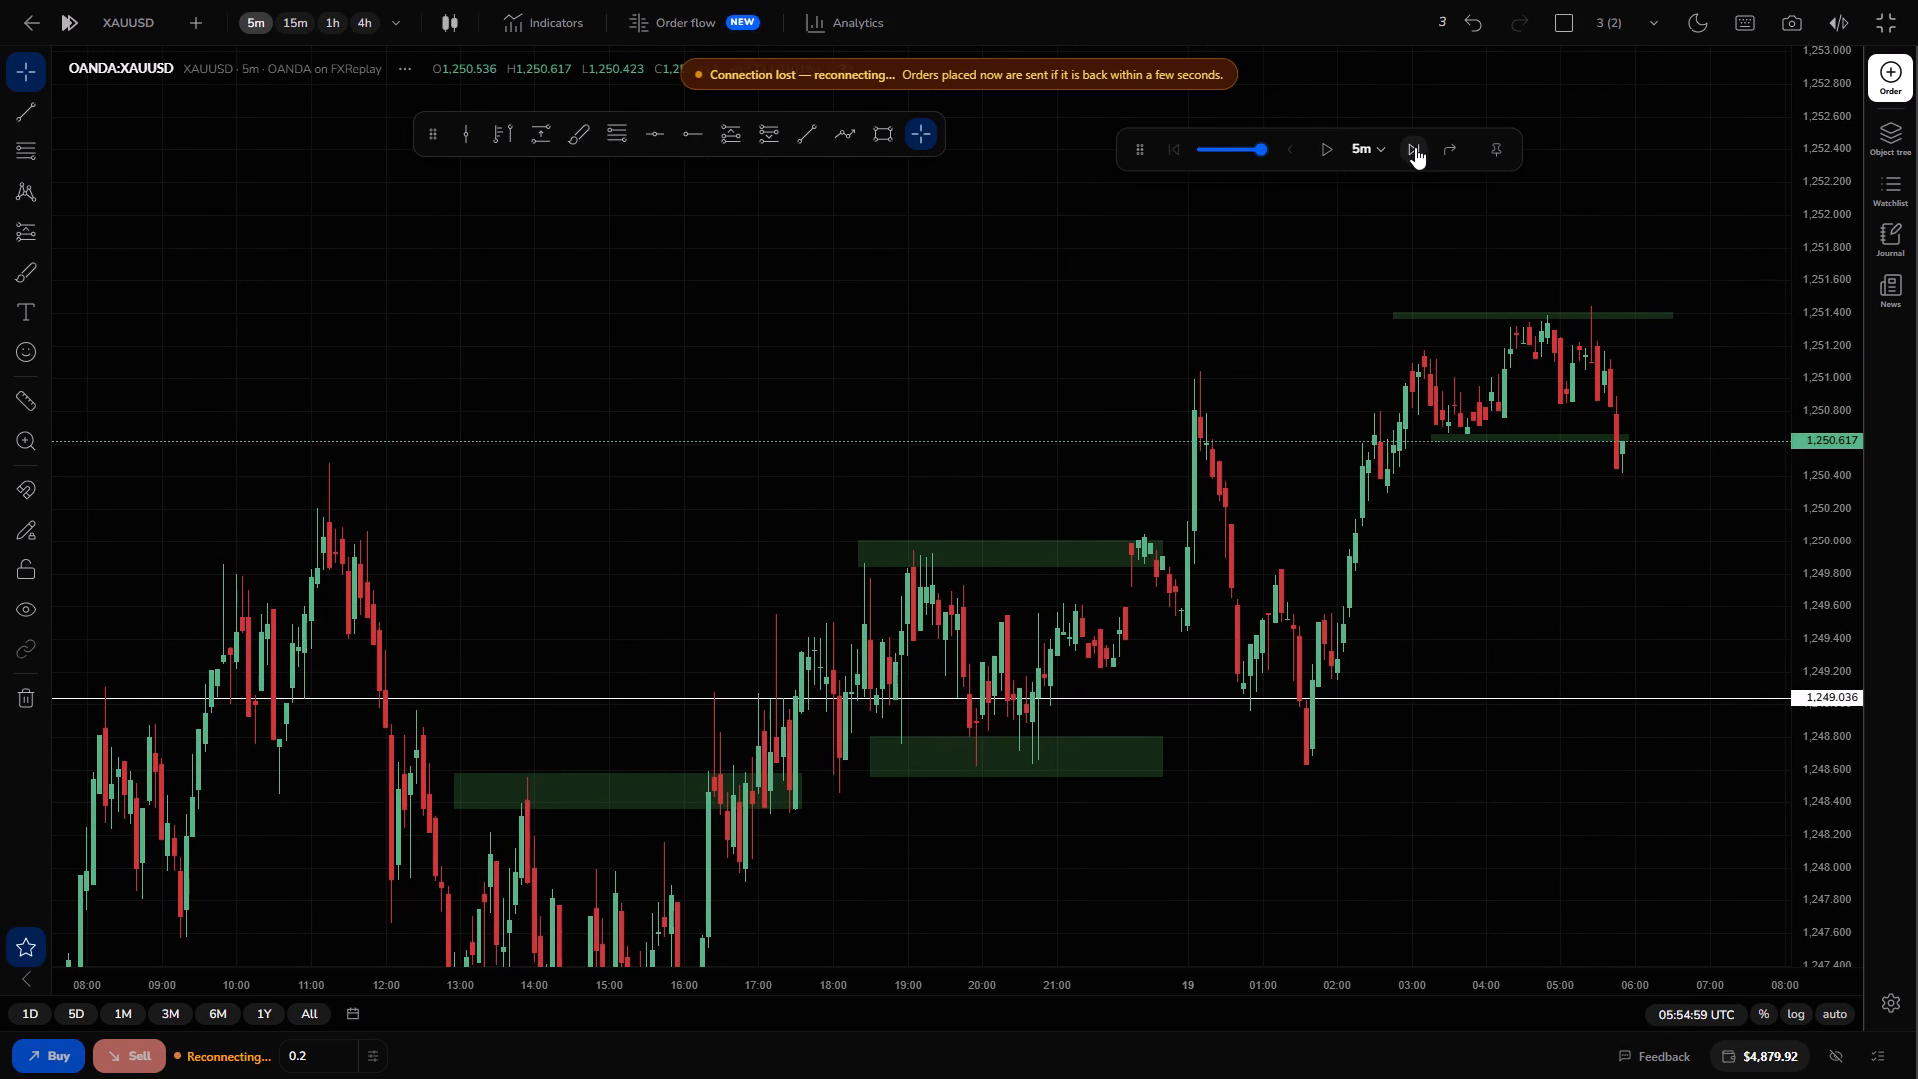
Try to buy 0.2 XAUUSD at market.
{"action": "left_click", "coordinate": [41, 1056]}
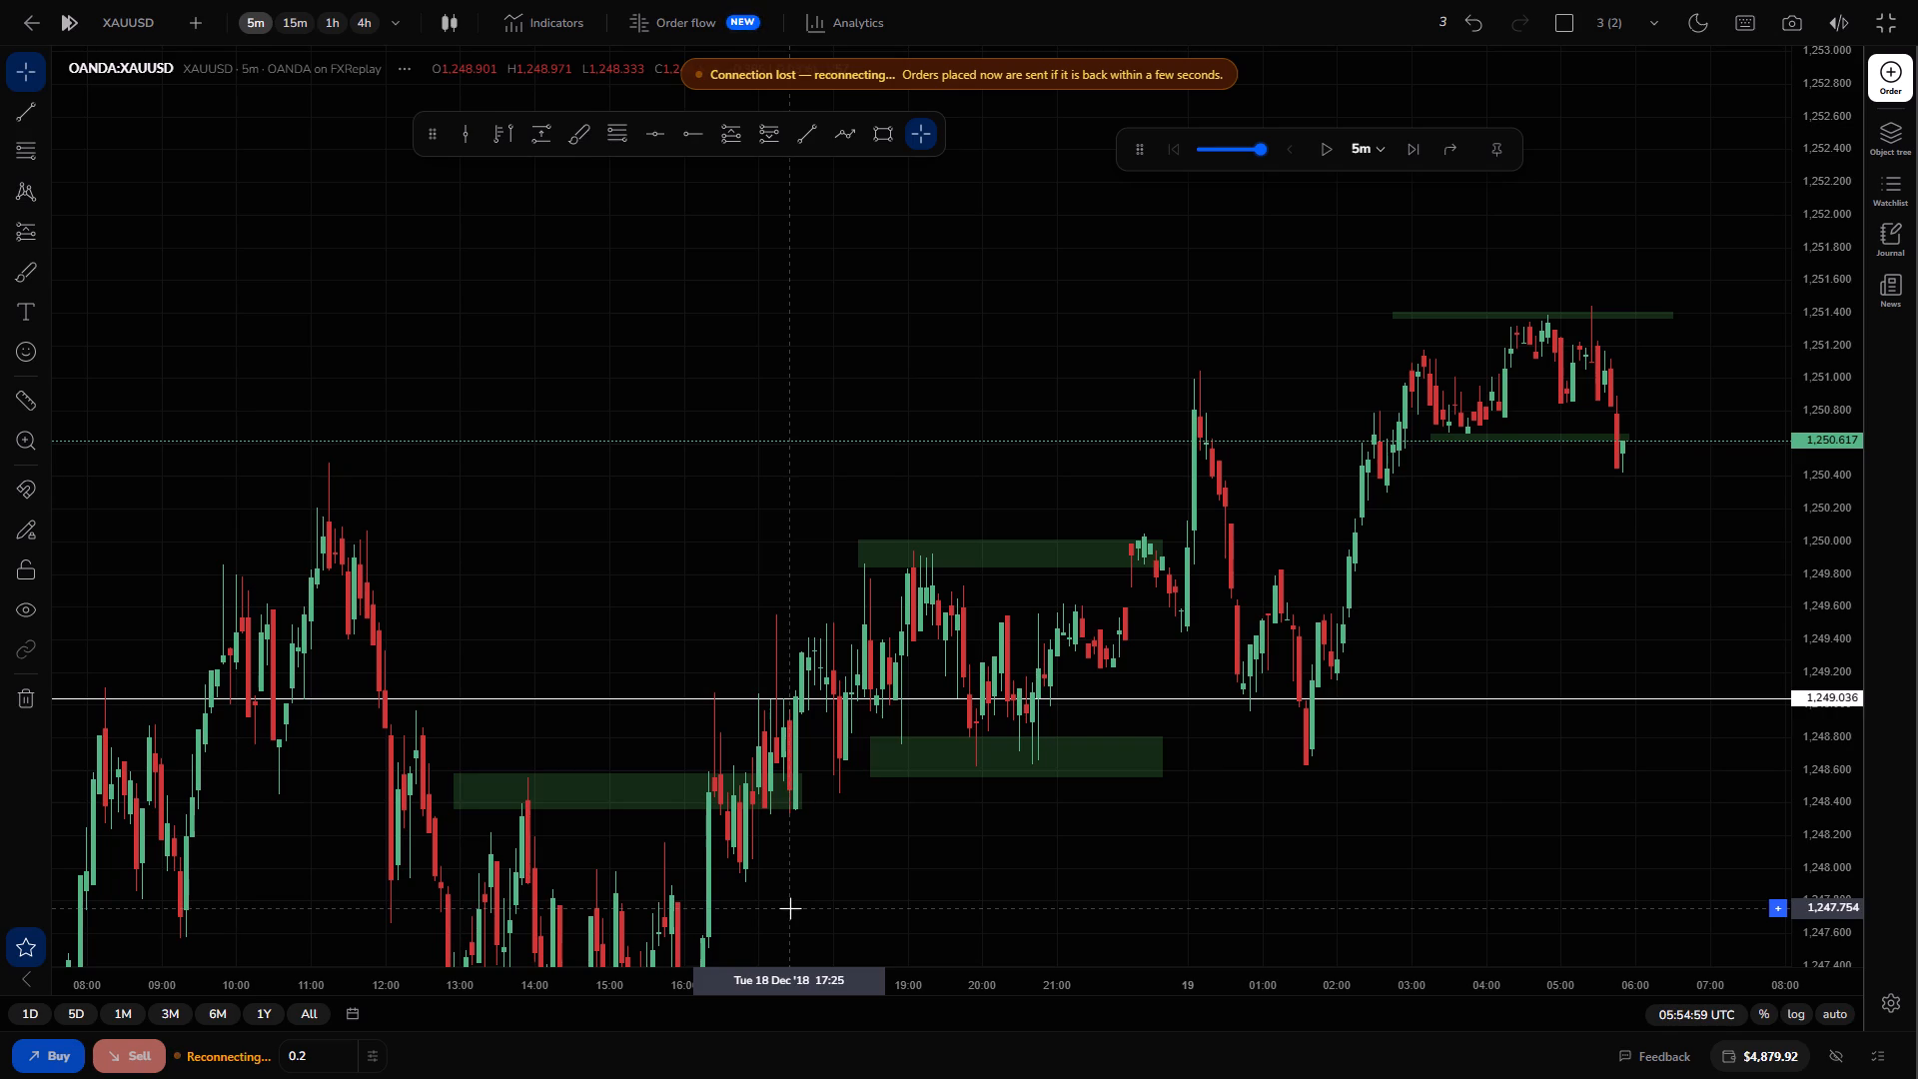
Exit the full-screen view of the replay session.
{"action": "key", "text": "Escape"}
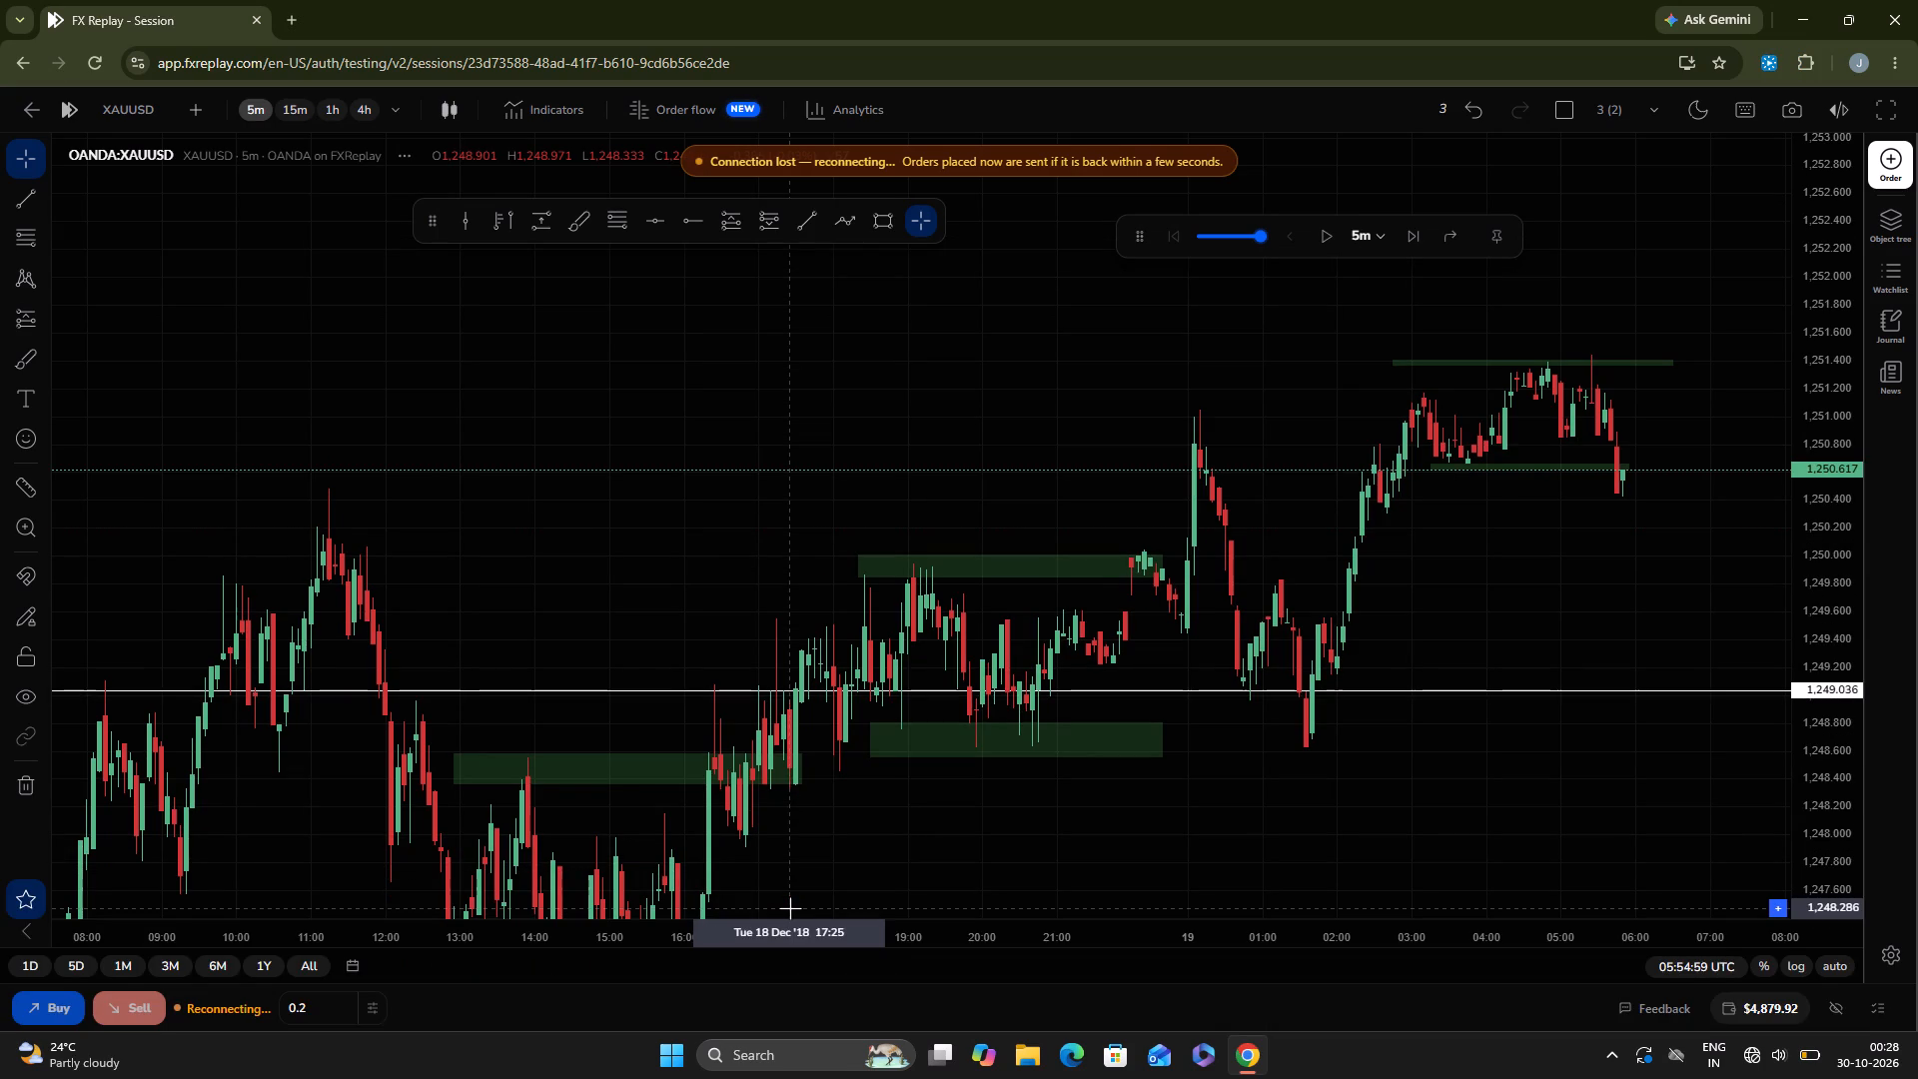
{"action": "key", "text": "space"}
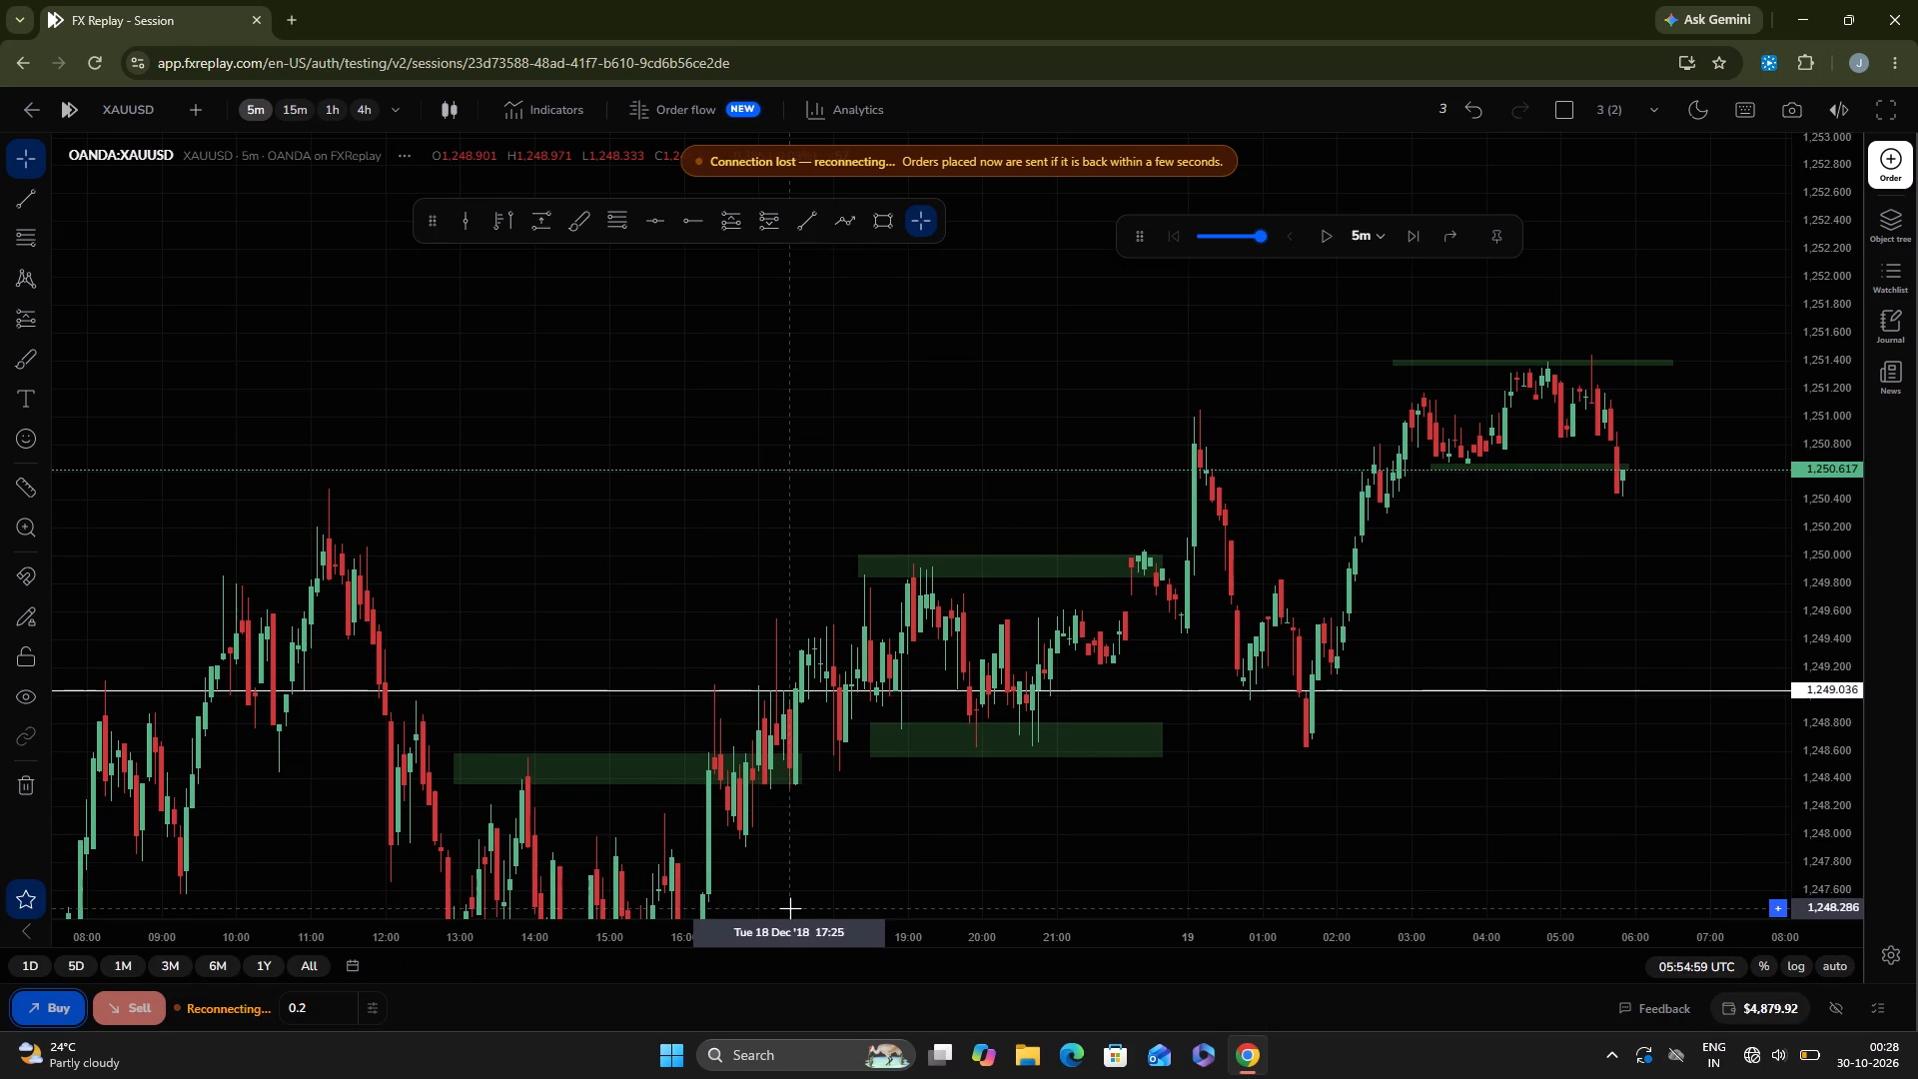
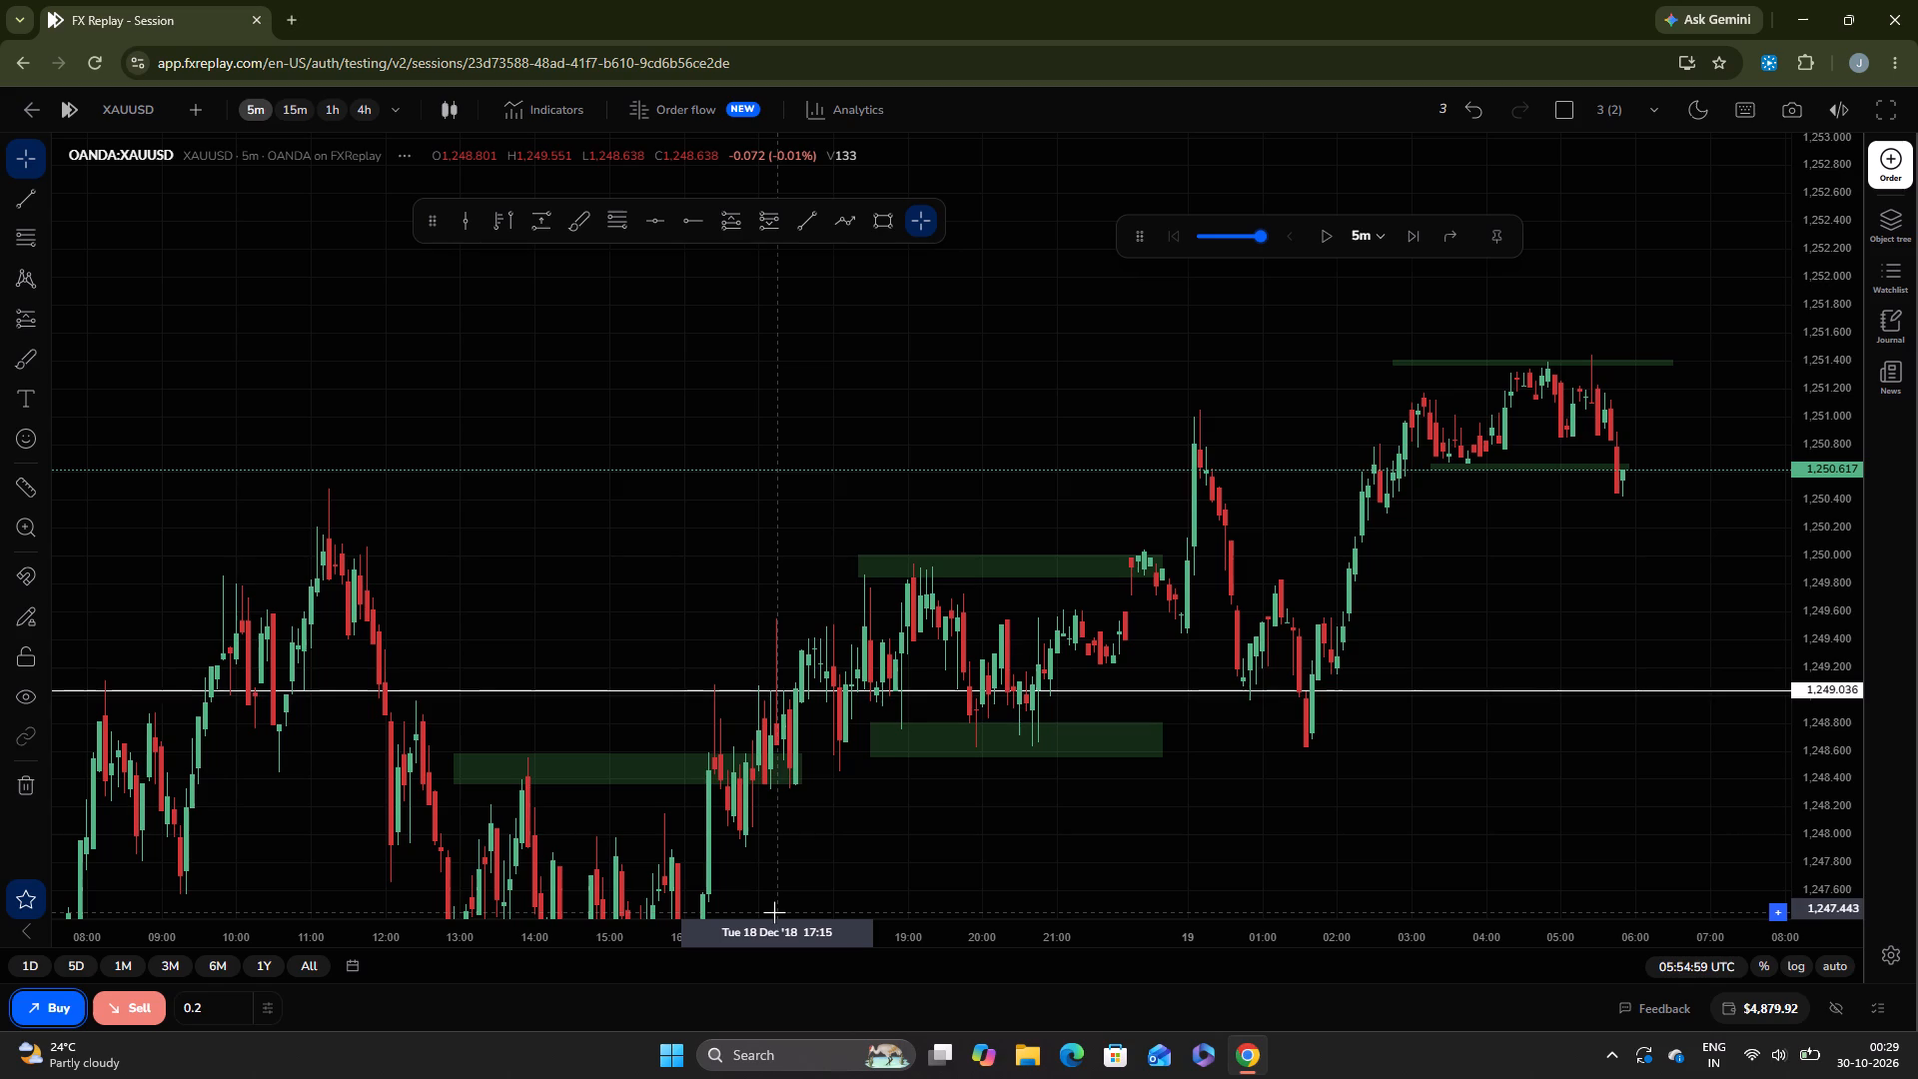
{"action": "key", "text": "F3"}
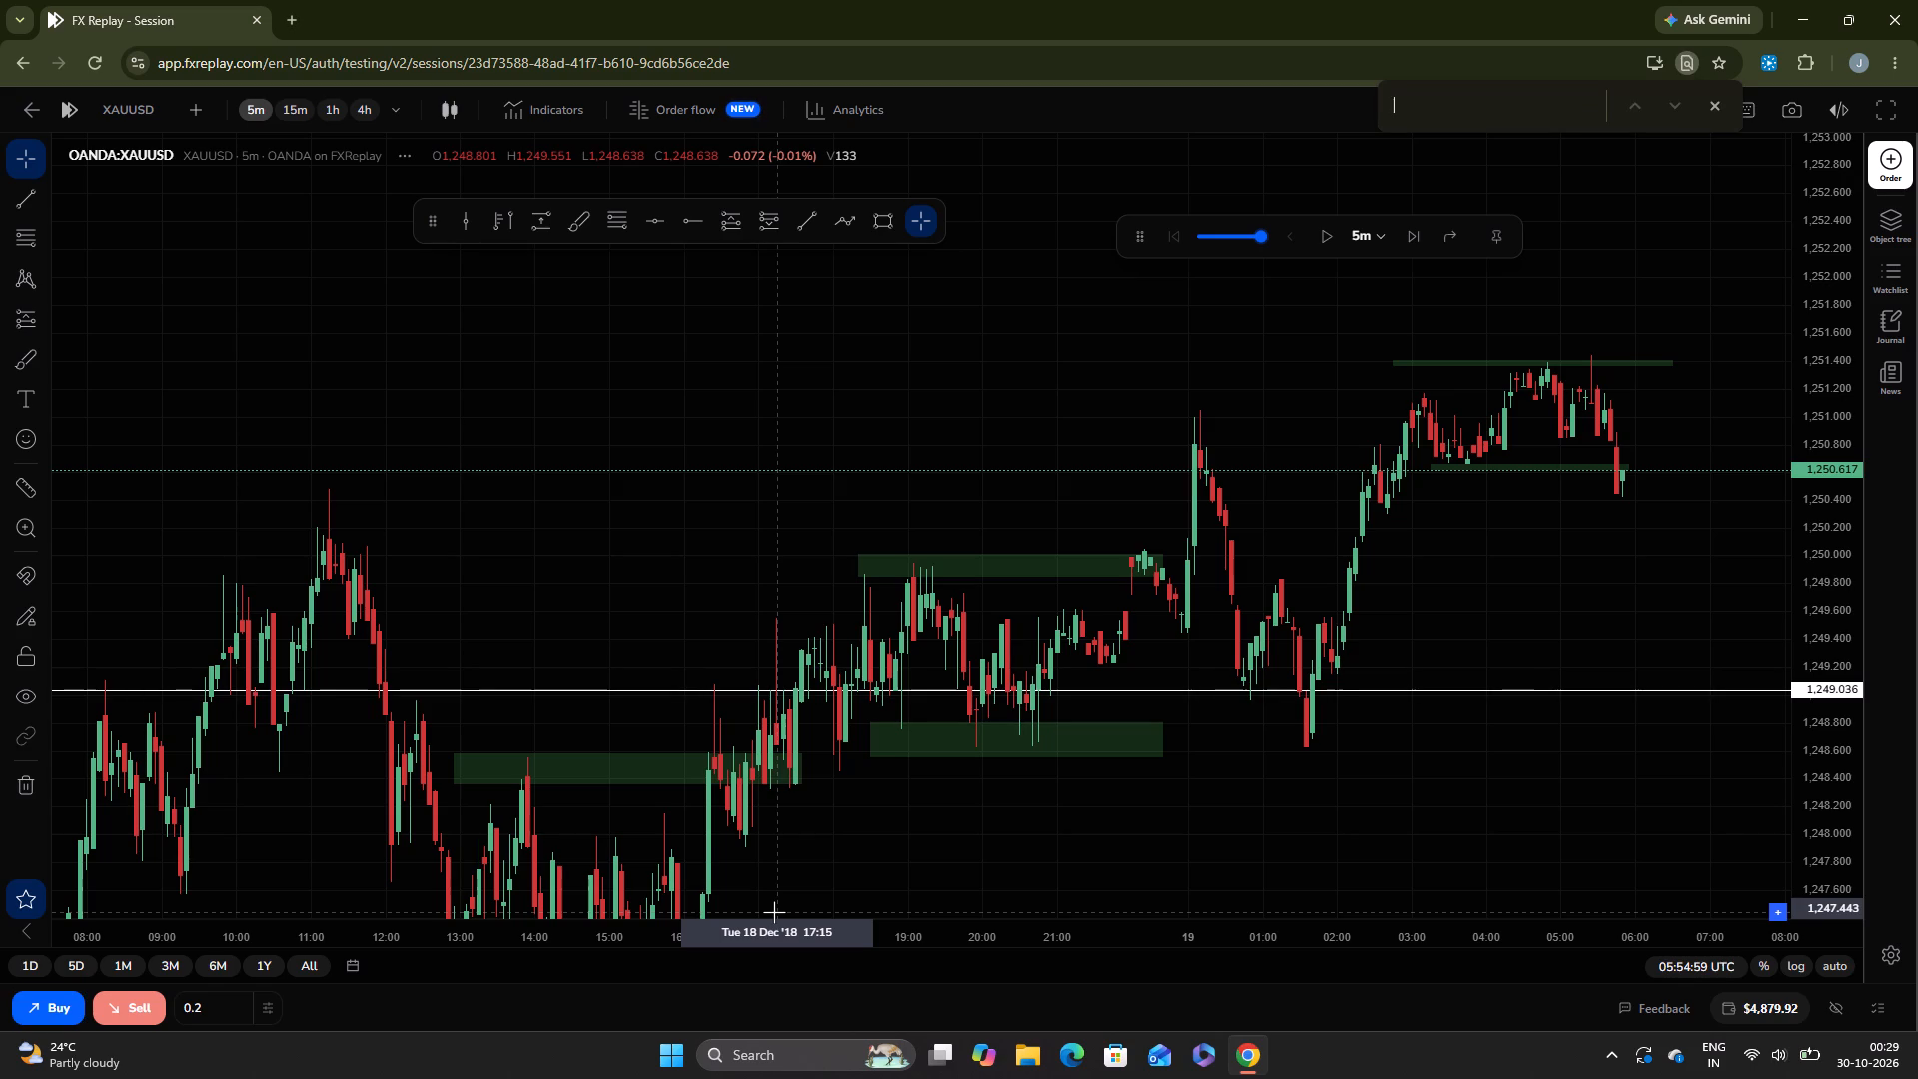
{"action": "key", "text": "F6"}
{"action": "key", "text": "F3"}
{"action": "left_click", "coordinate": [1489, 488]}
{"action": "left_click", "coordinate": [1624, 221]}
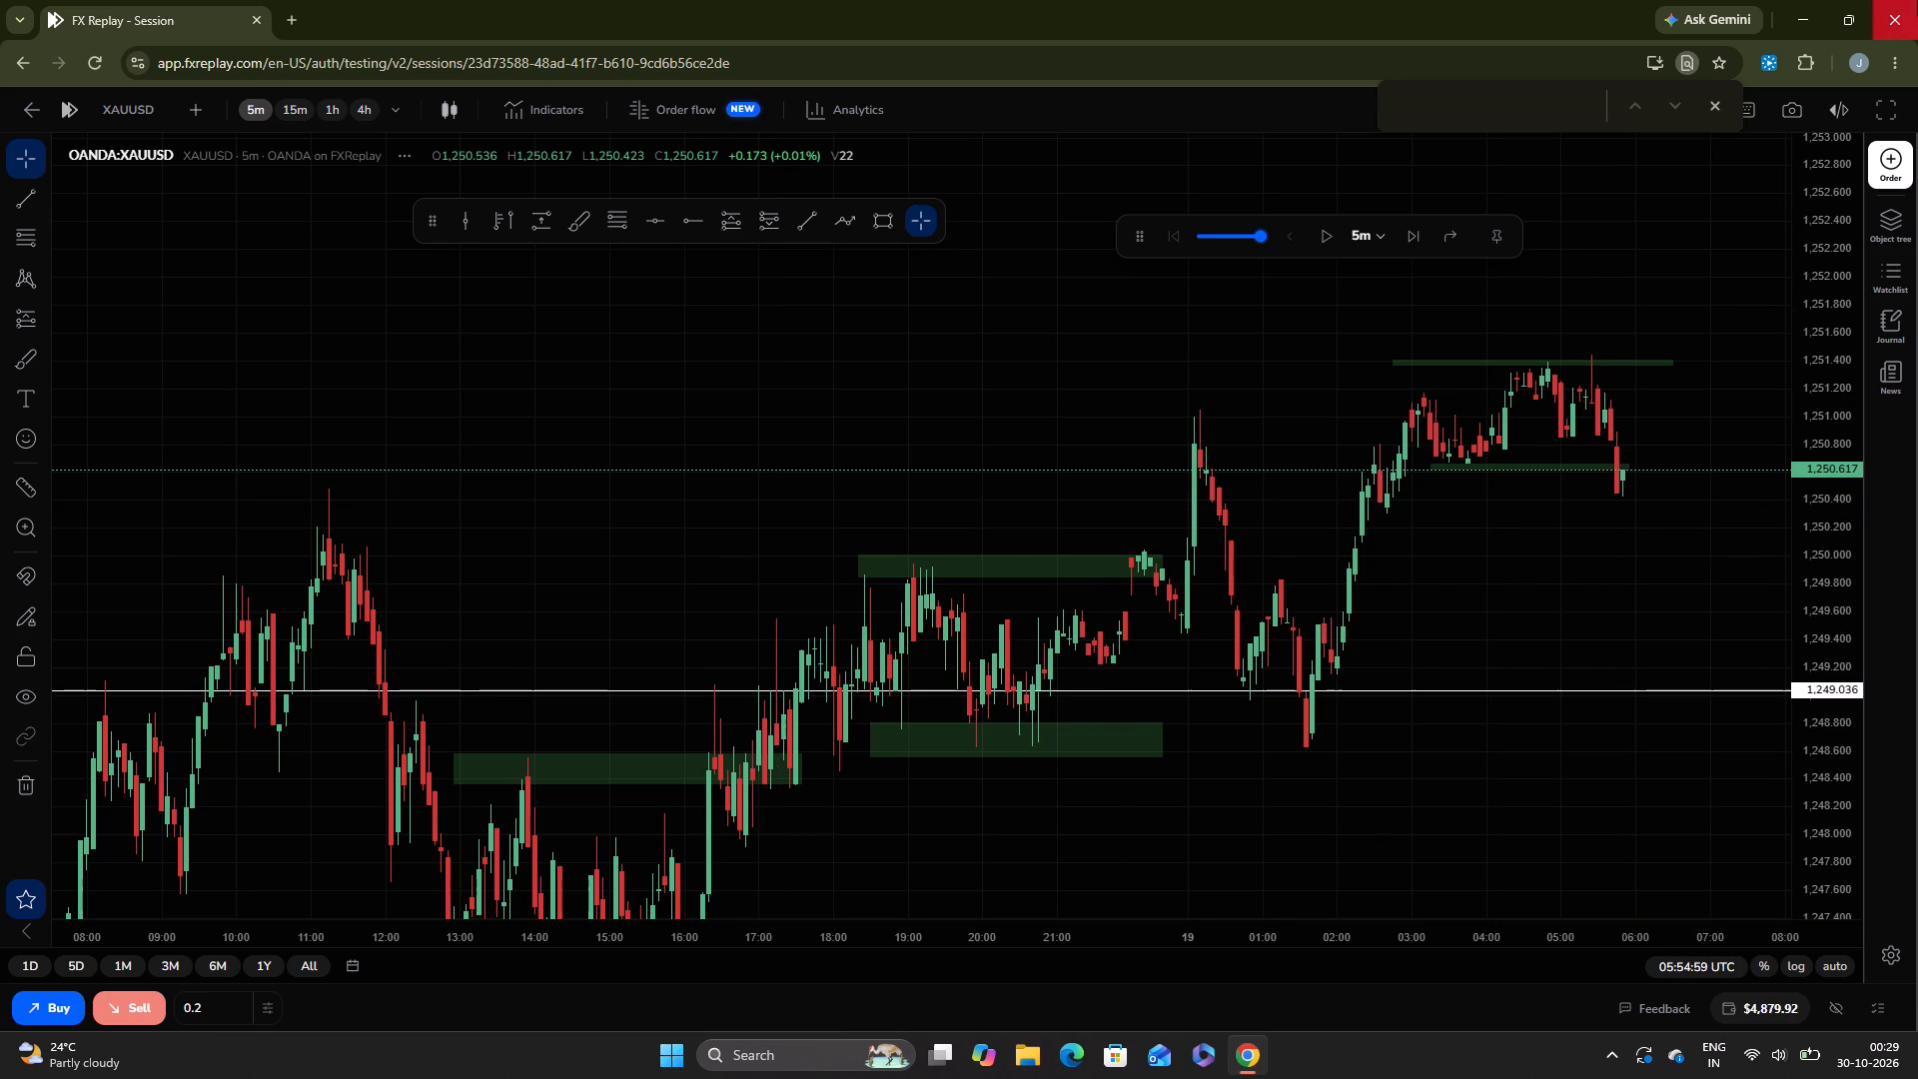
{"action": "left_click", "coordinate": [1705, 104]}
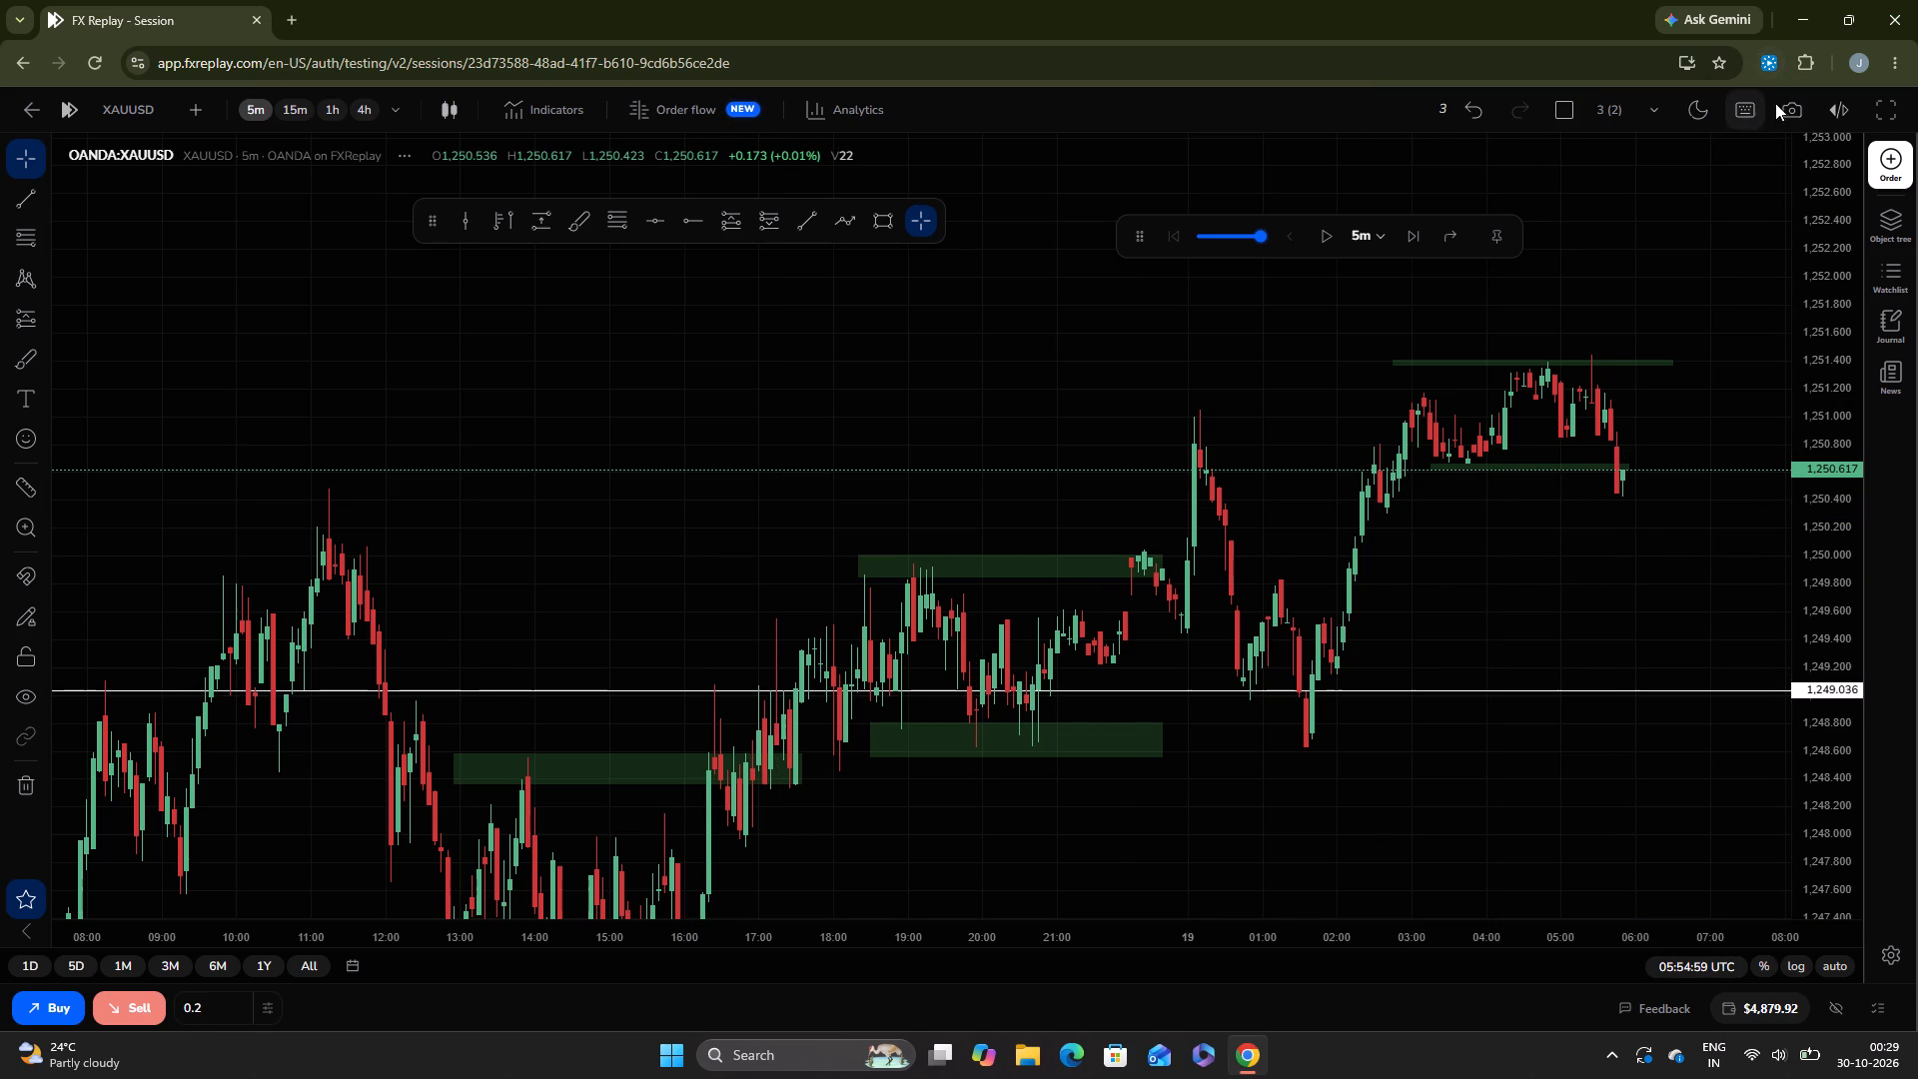
Return the replay session to full-screen view.
{"action": "left_click", "coordinate": [1874, 110]}
{"action": "left_click", "coordinate": [1829, 152]}
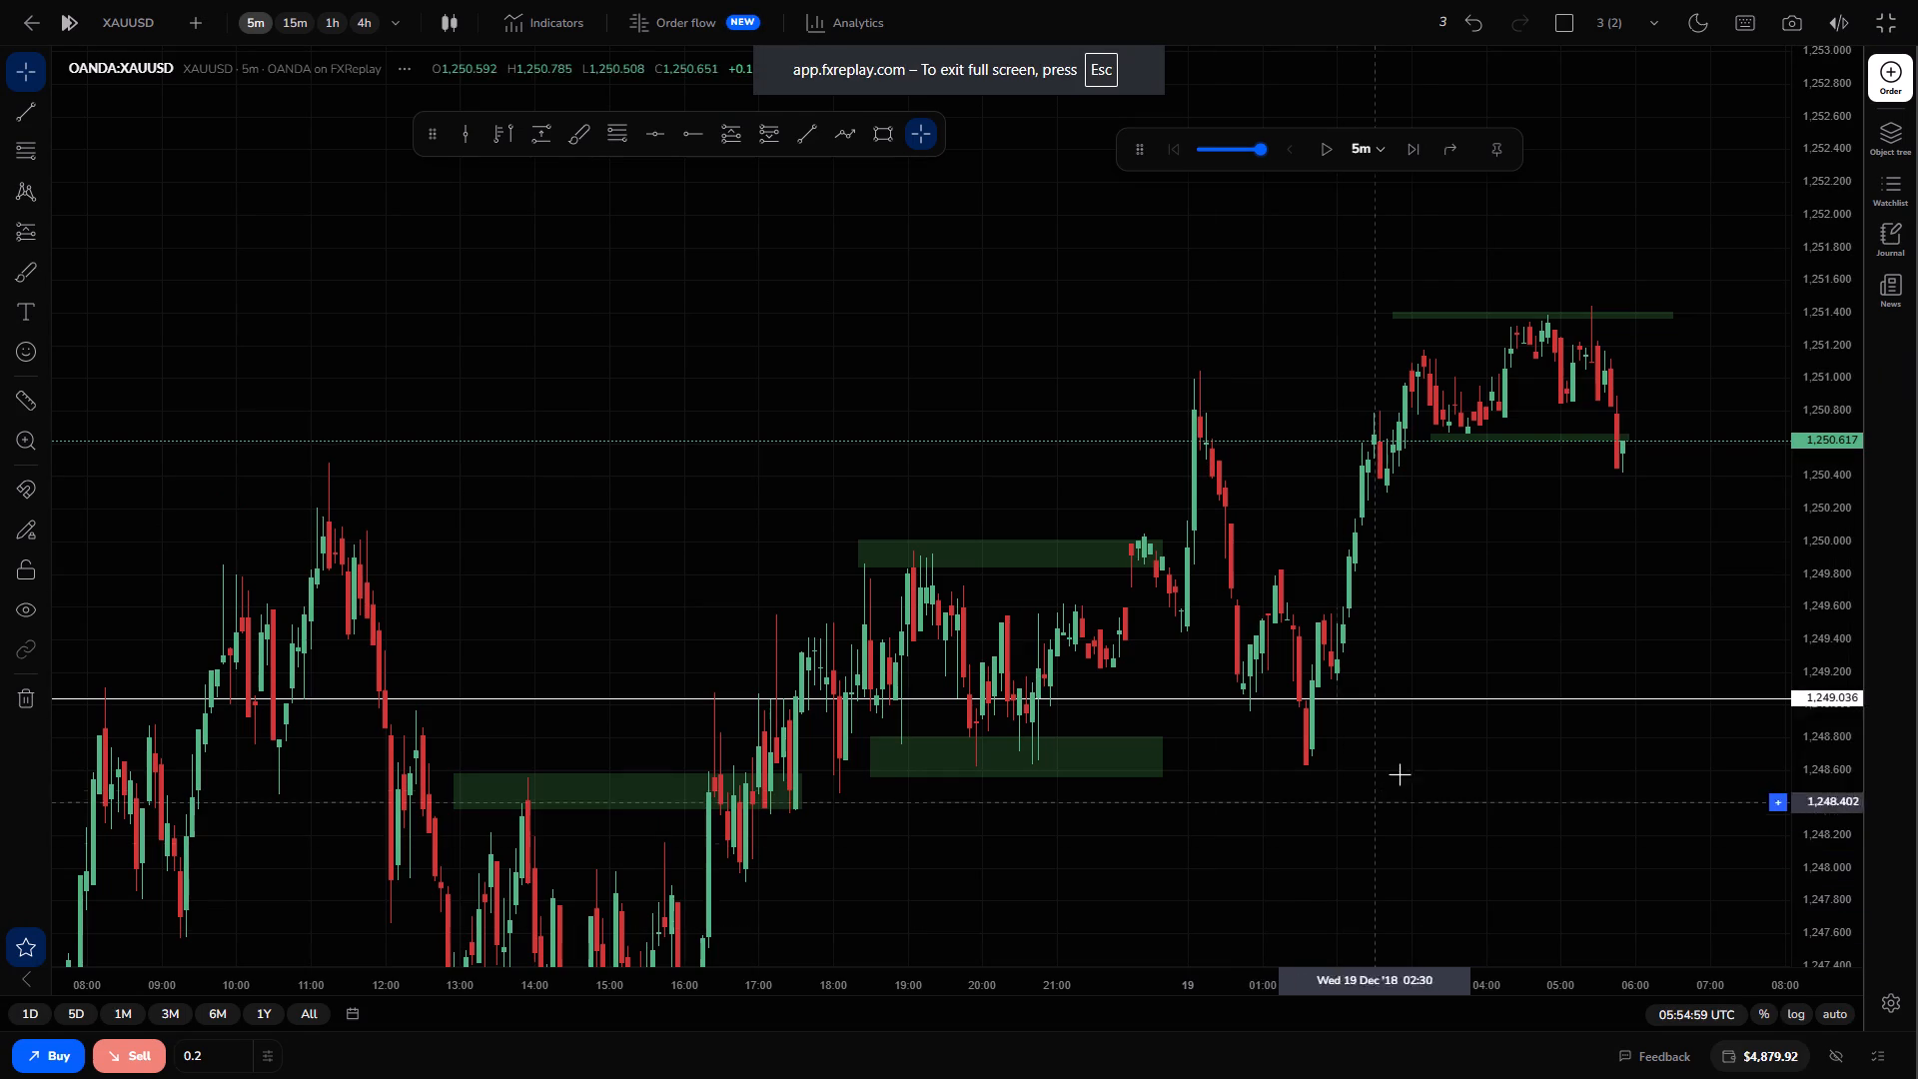
Buy 0.2 XAUUSD at market at 1,250.617.
{"action": "left_click_drag", "start_coordinate": [1534, 634], "coordinate": [1484, 635]}
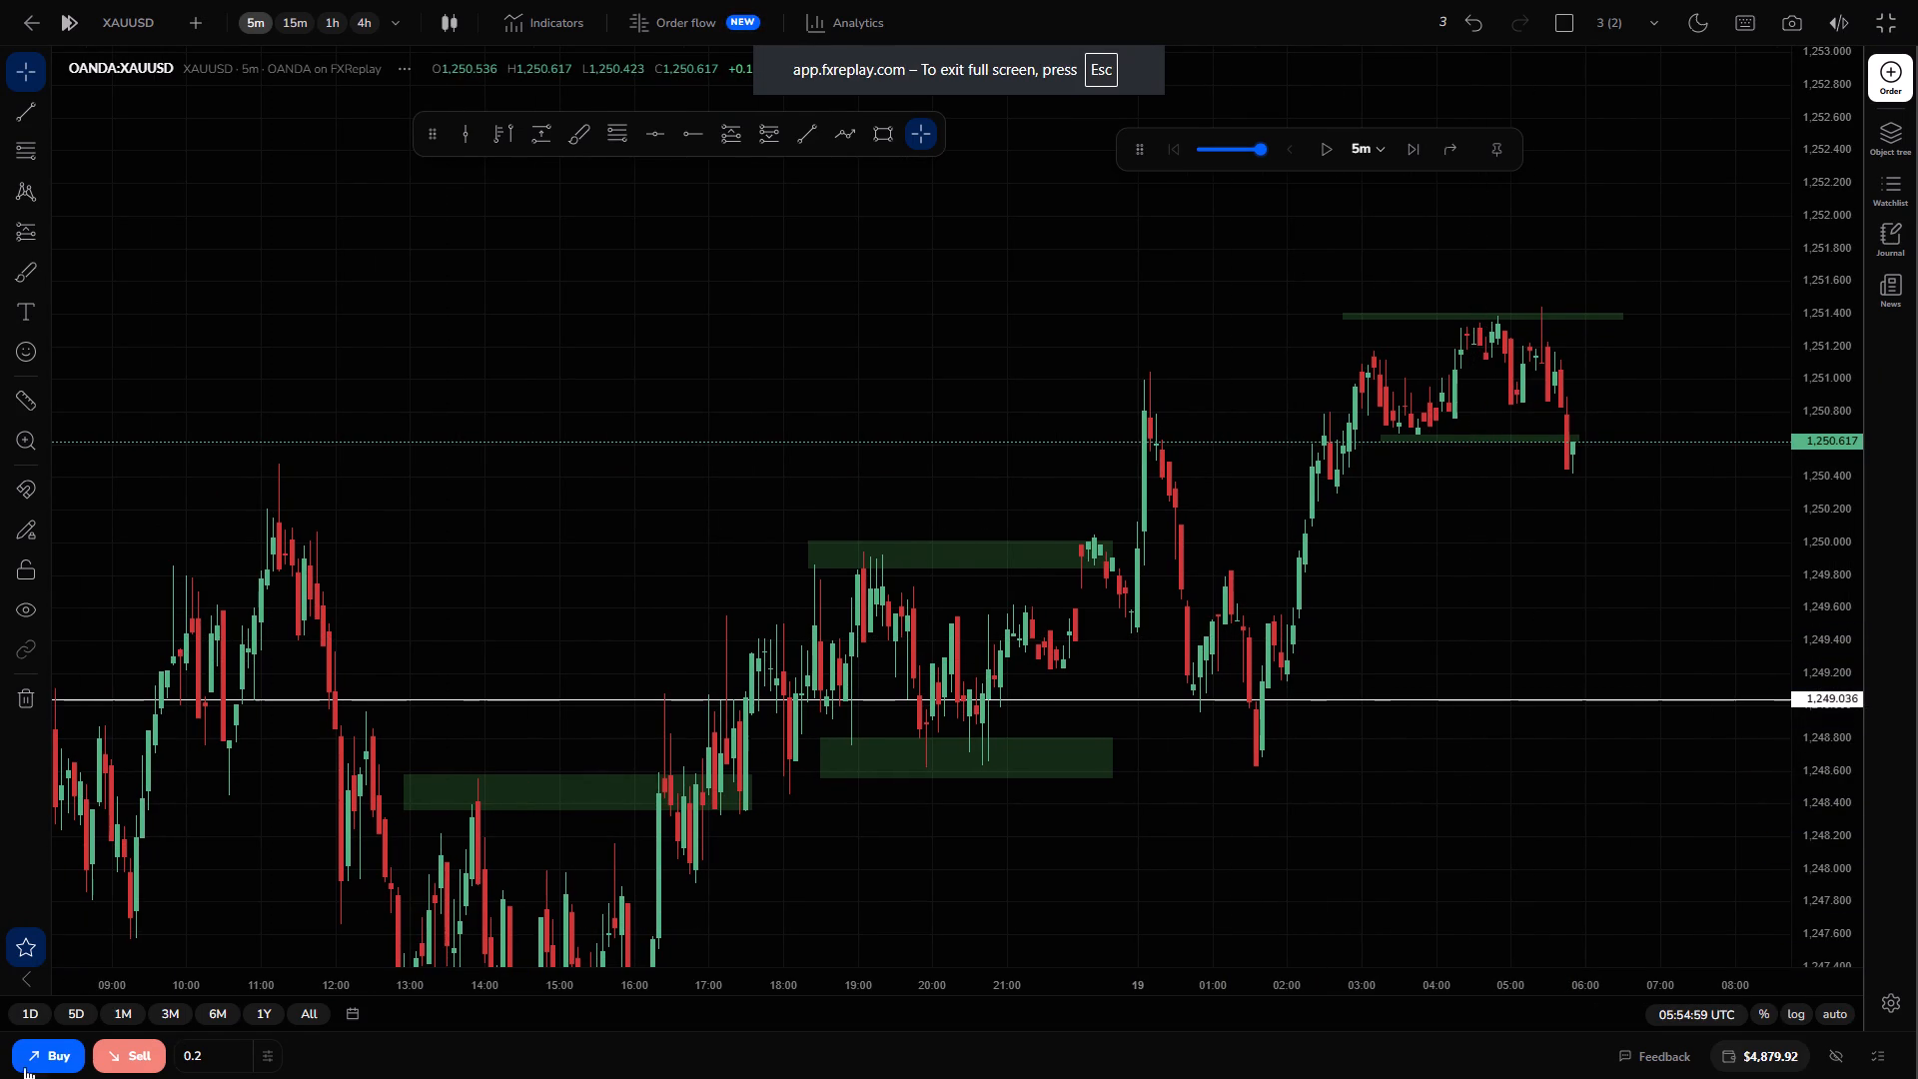
{"action": "left_click", "coordinate": [39, 1040]}
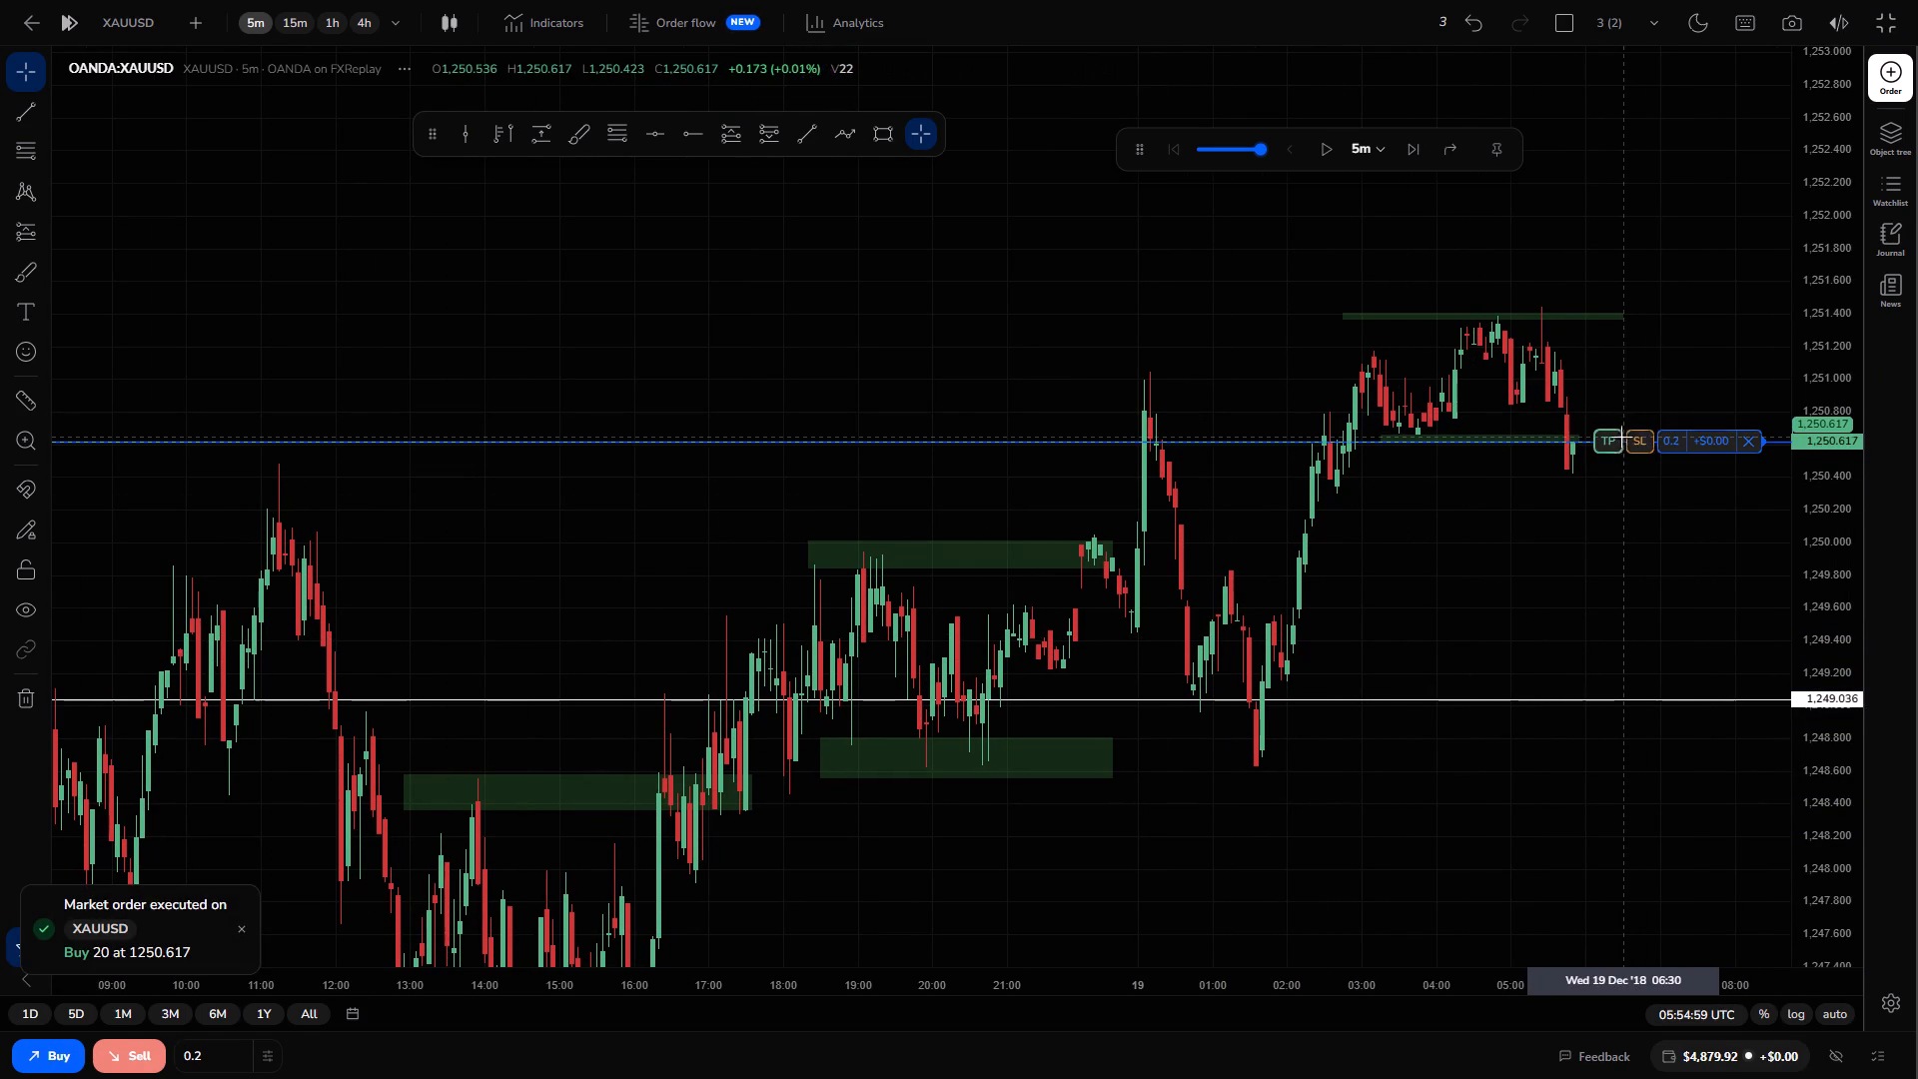
Set the long position's take profit at 1,251.369 and its stop loss at 1,250.311.
{"action": "left_click_drag", "start_coordinate": [1602, 444], "coordinate": [1682, 321]}
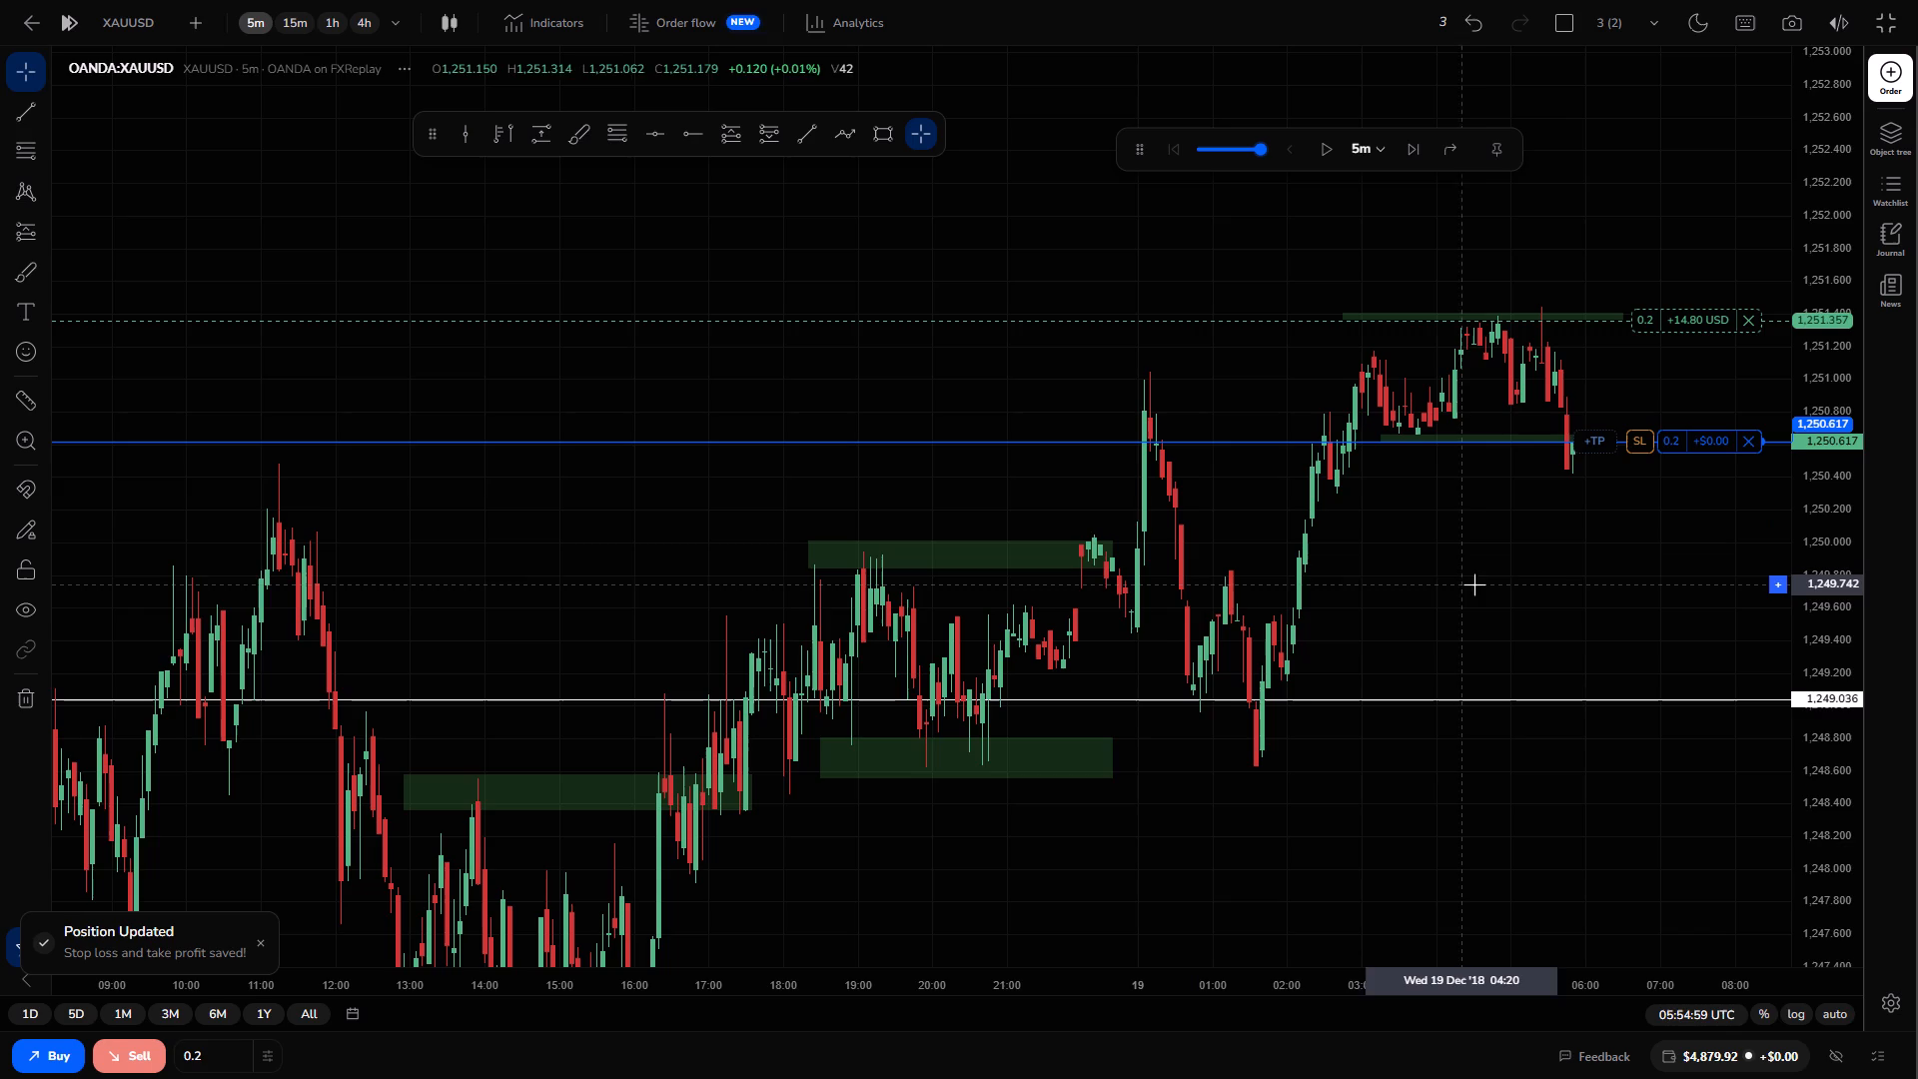
{"action": "left_click_drag", "start_coordinate": [1461, 594], "coordinate": [1409, 576]}
{"action": "left_click_drag", "start_coordinate": [1636, 427], "coordinate": [1645, 474]}
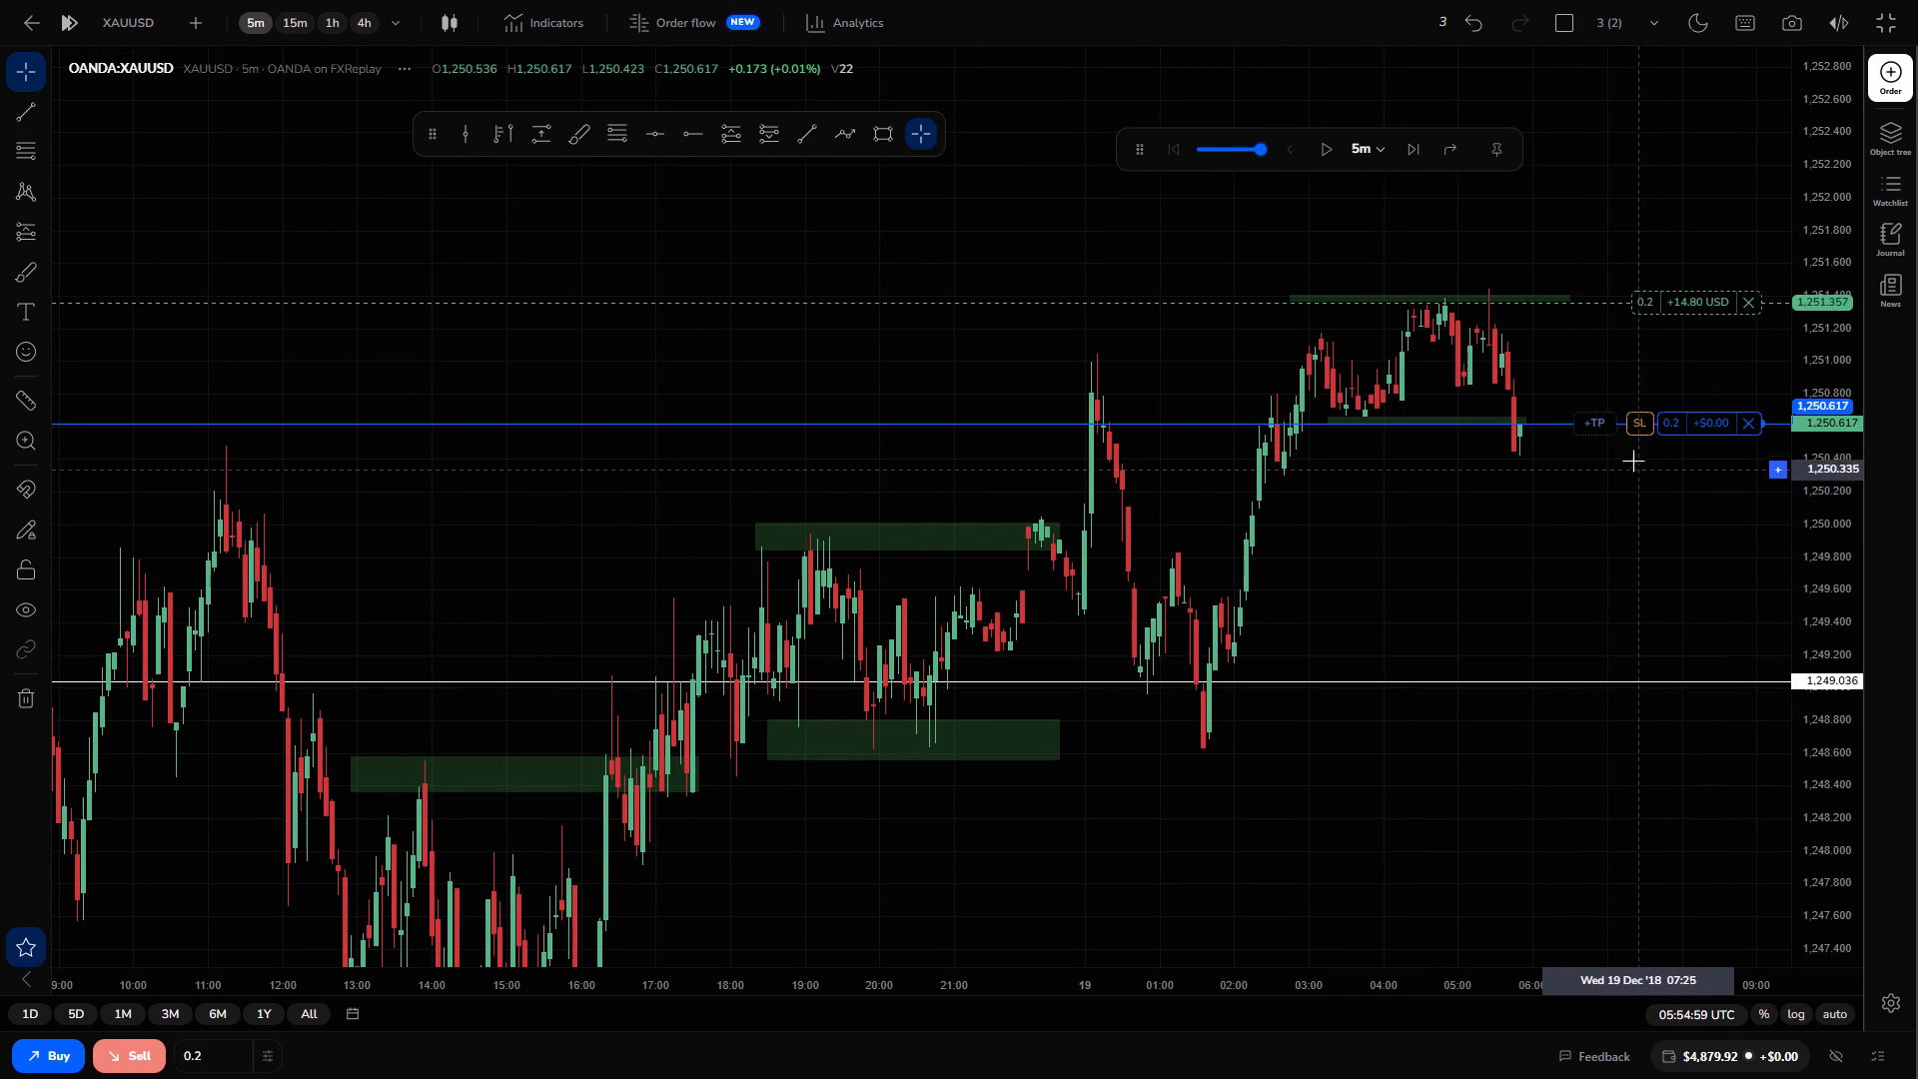
{"action": "left_click_drag", "start_coordinate": [1685, 306], "coordinate": [1721, 286]}
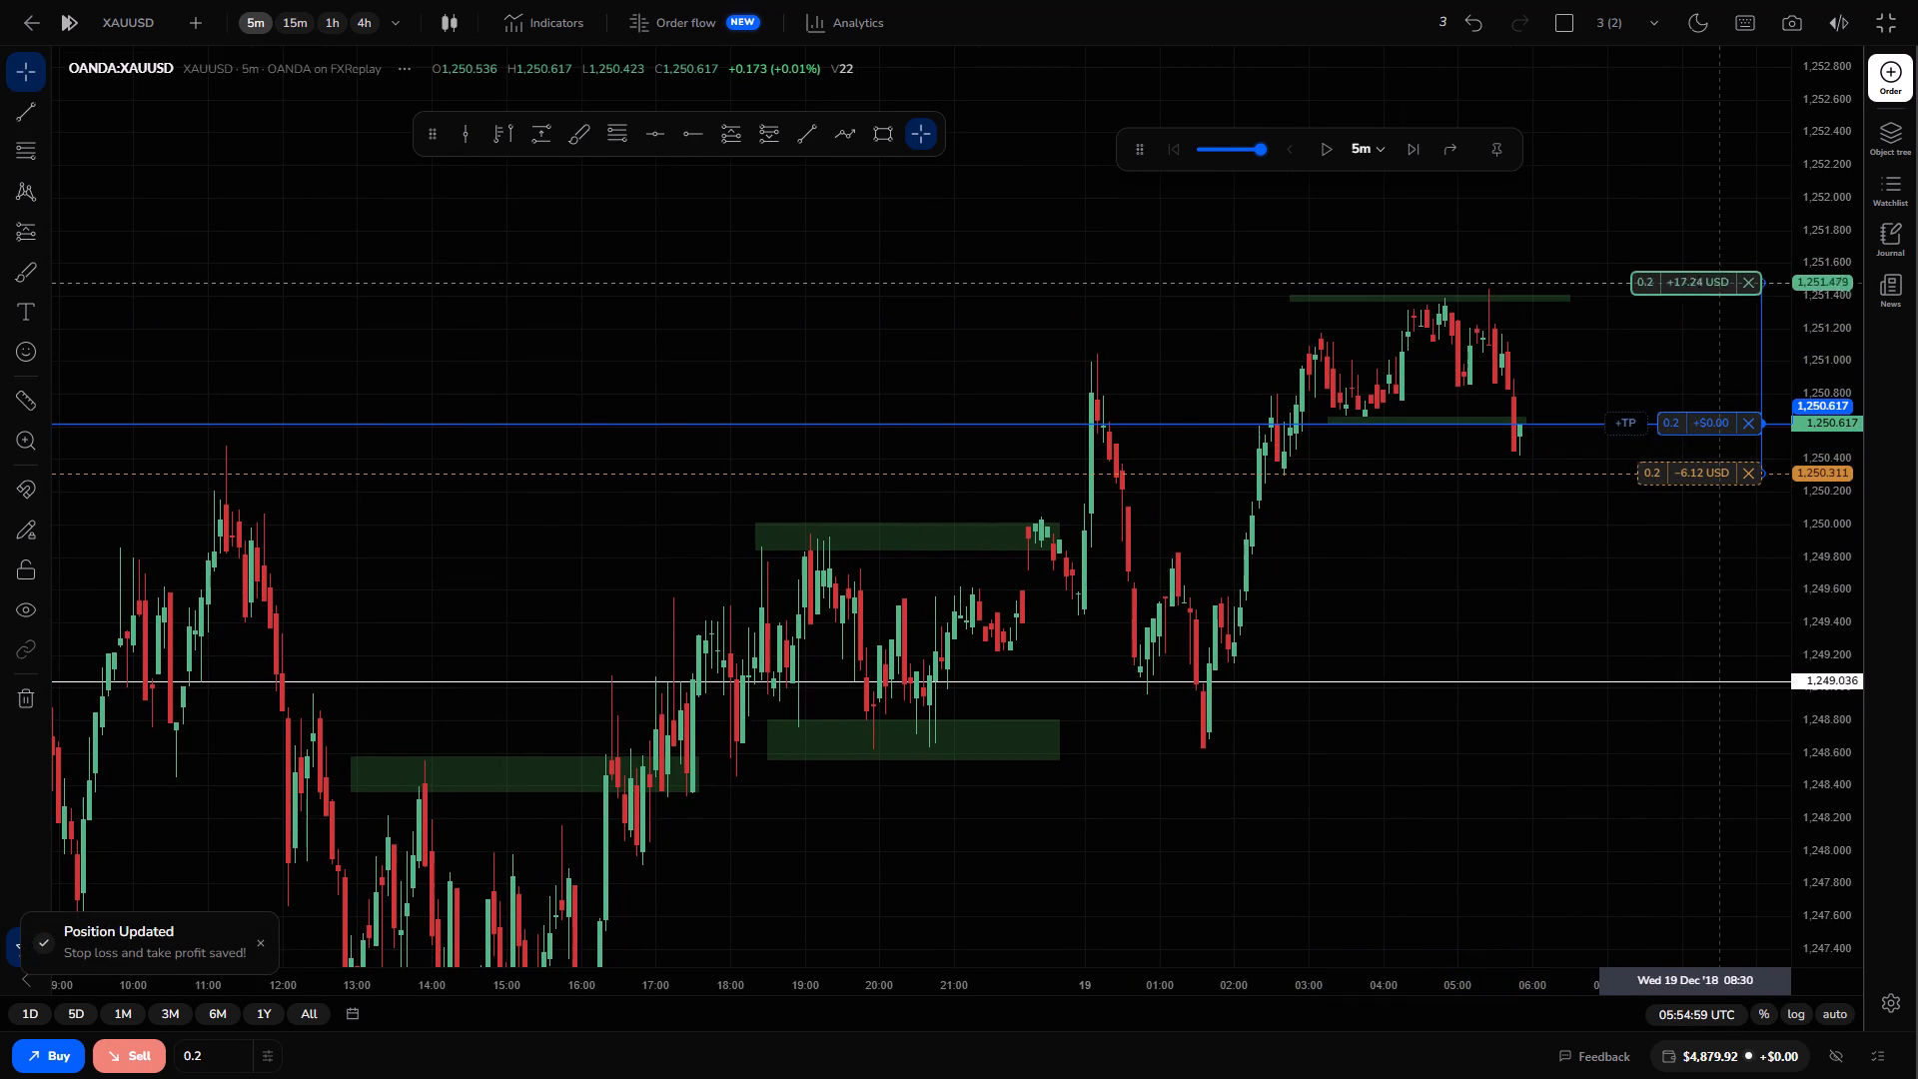
{"action": "left_click_drag", "start_coordinate": [1721, 286], "coordinate": [1724, 301]}
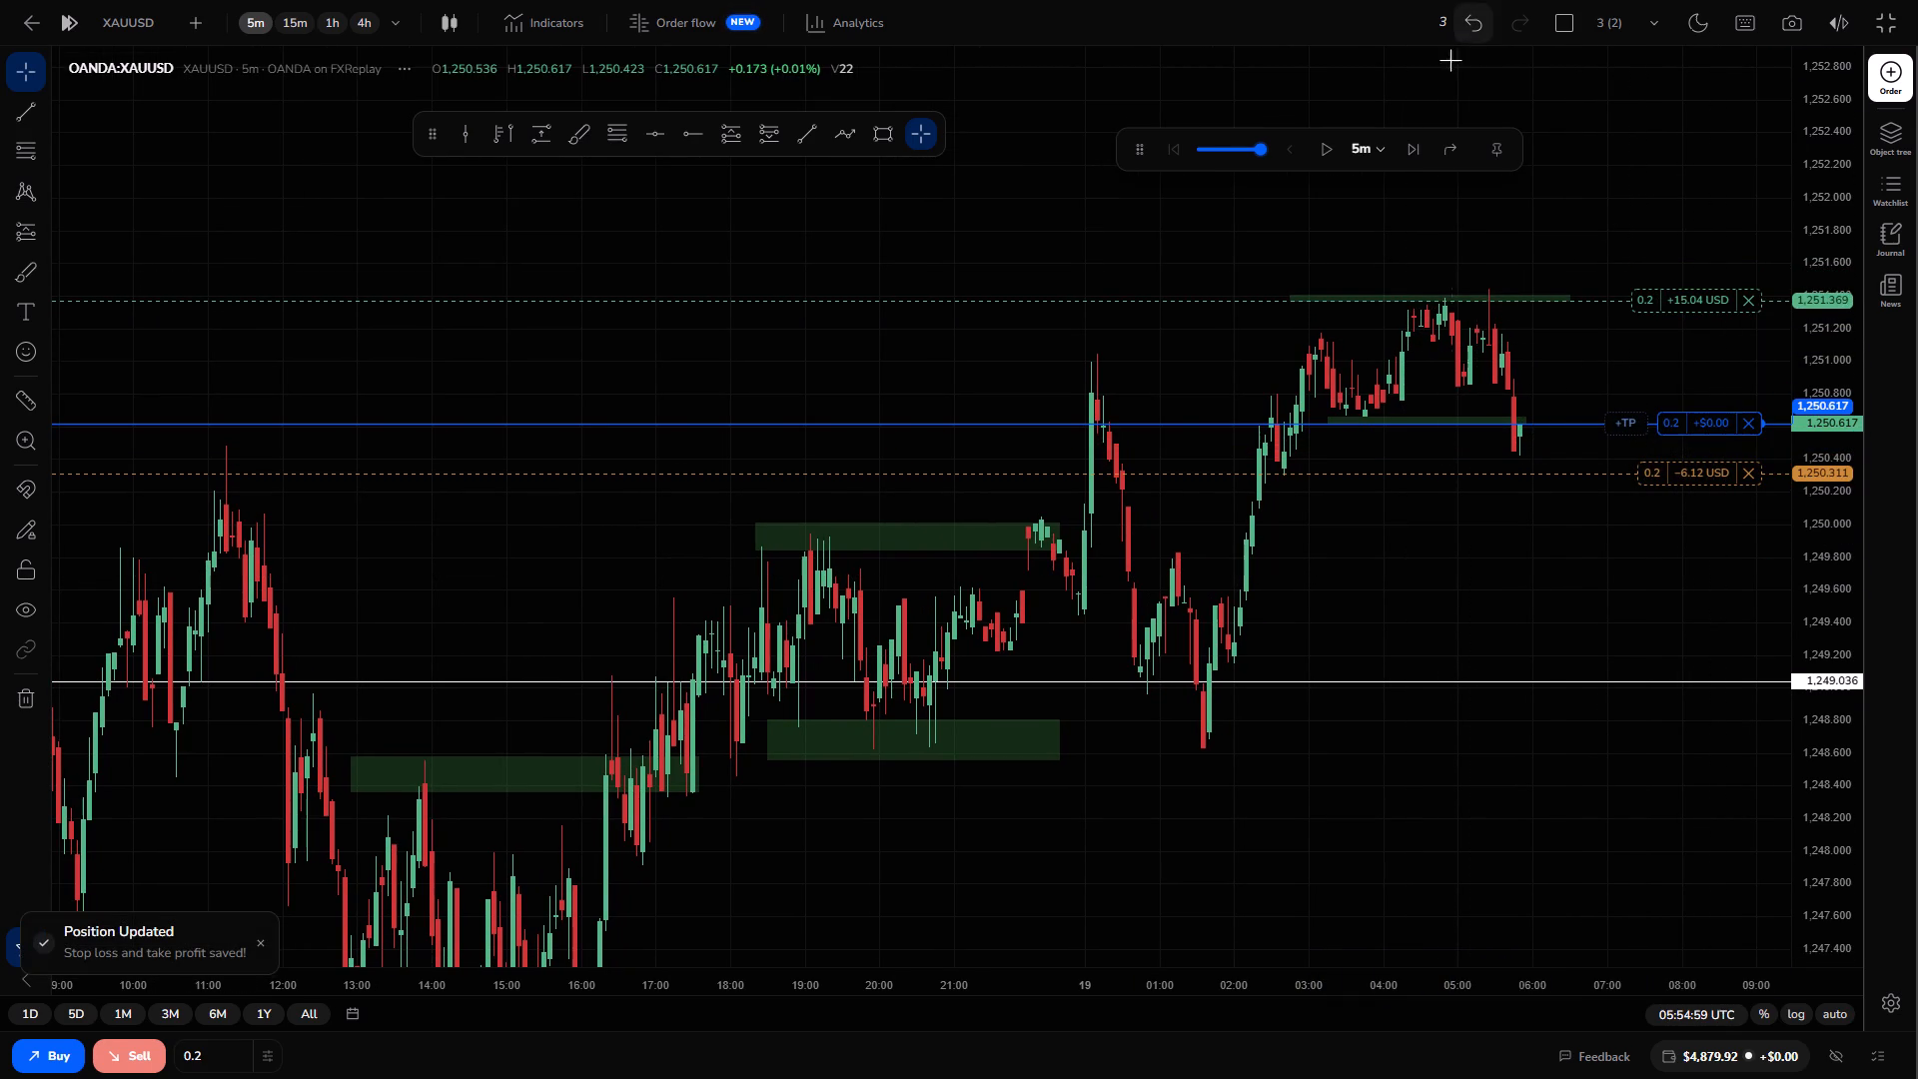
Advance the 5-minute replay to 08:54:59 UTC.
{"action": "left_click", "coordinate": [1420, 143]}
{"action": "left_click", "coordinate": [1420, 143]}
{"action": "double_click", "coordinate": [1420, 143]}
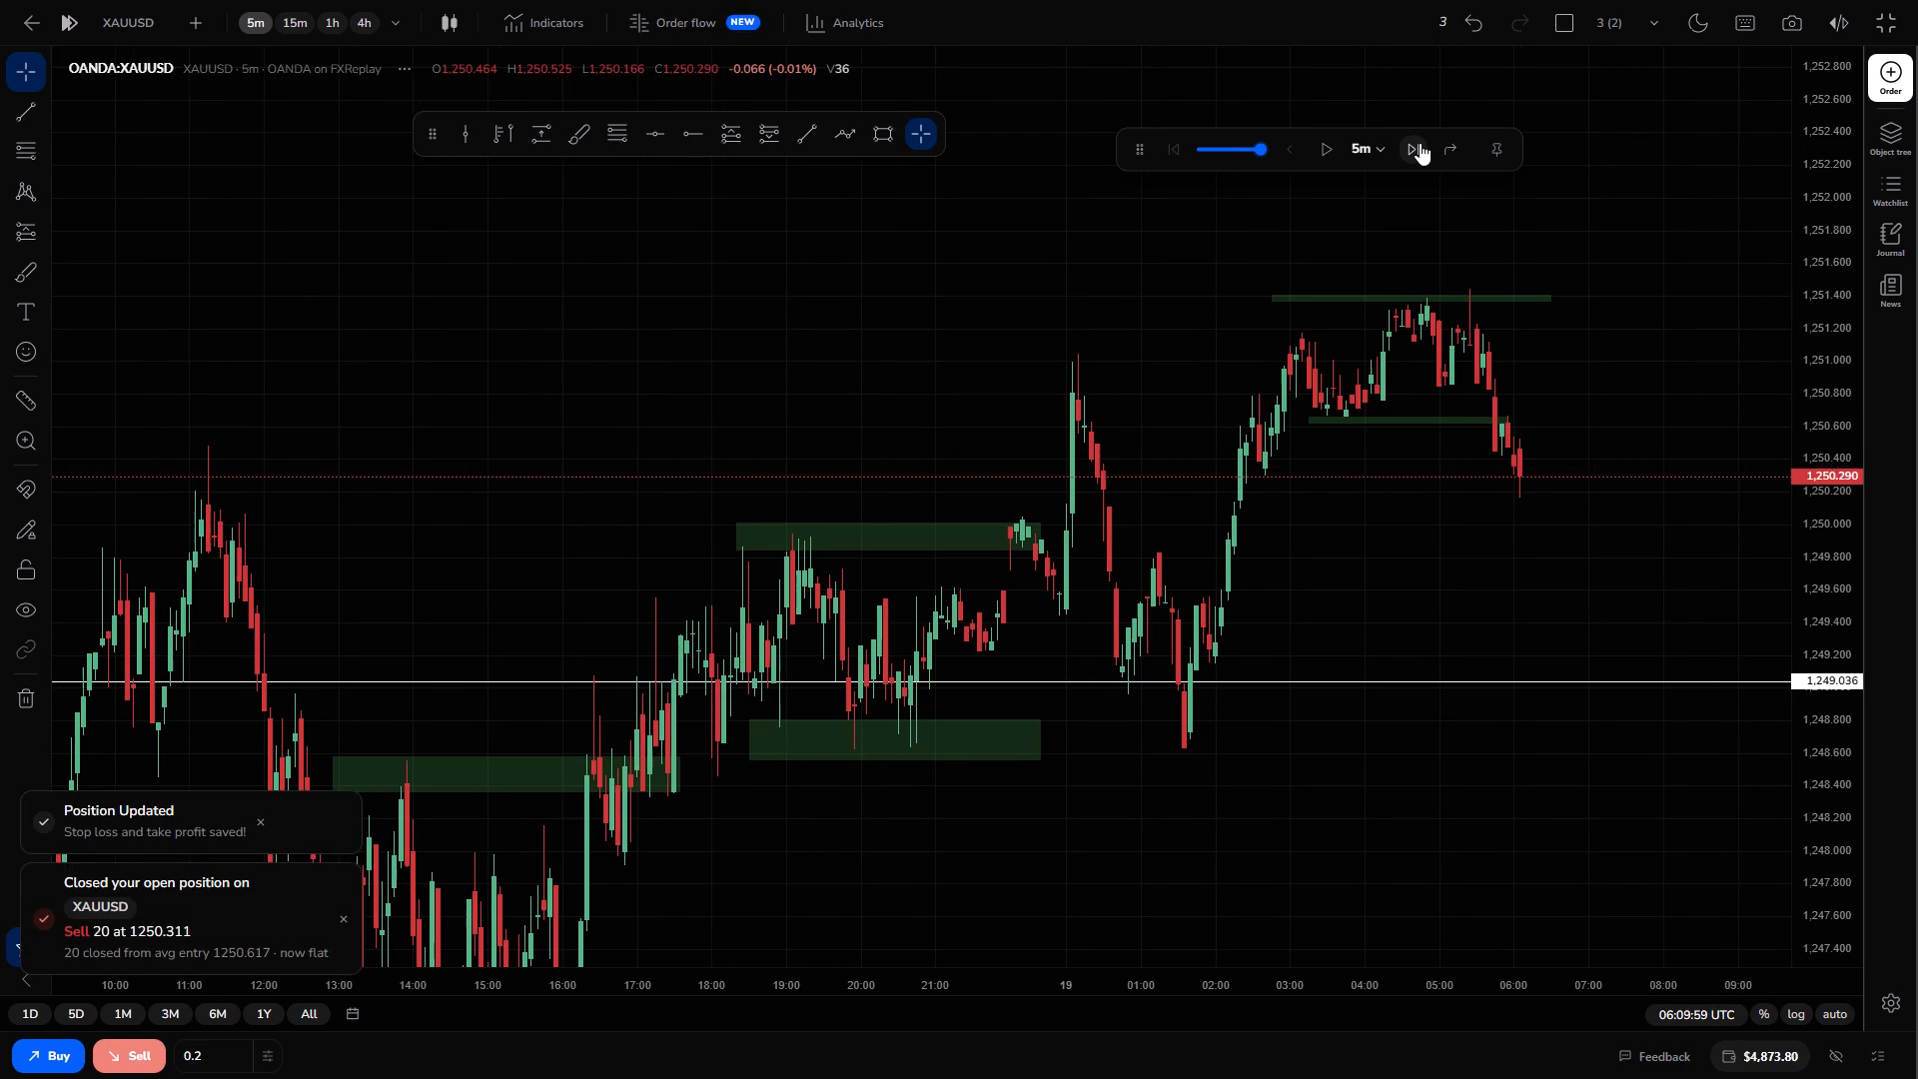
{"action": "left_click", "coordinate": [1420, 143]}
{"action": "left_click", "coordinate": [1420, 143]}
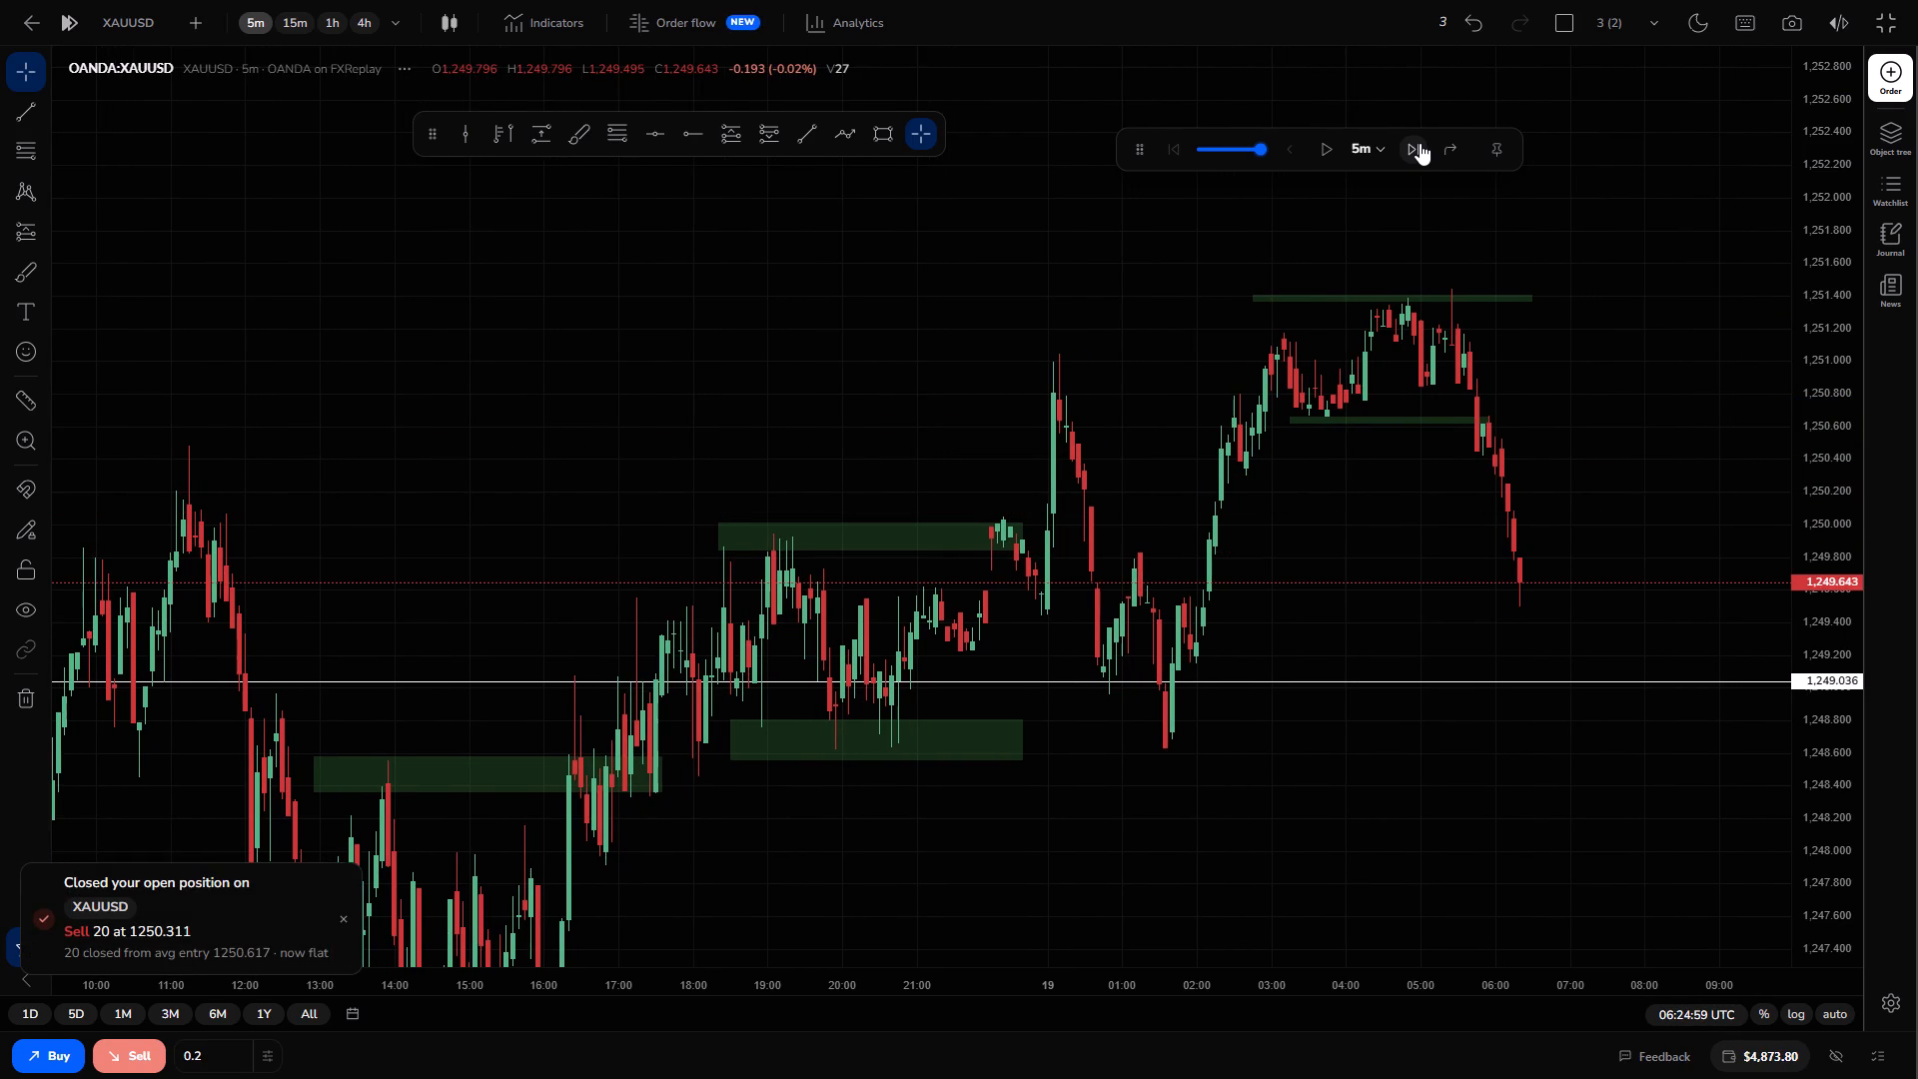
{"action": "left_click", "coordinate": [1420, 143]}
{"action": "left_click", "coordinate": [1420, 143]}
{"action": "left_click", "coordinate": [1420, 143]}
{"action": "left_click", "coordinate": [1420, 143]}
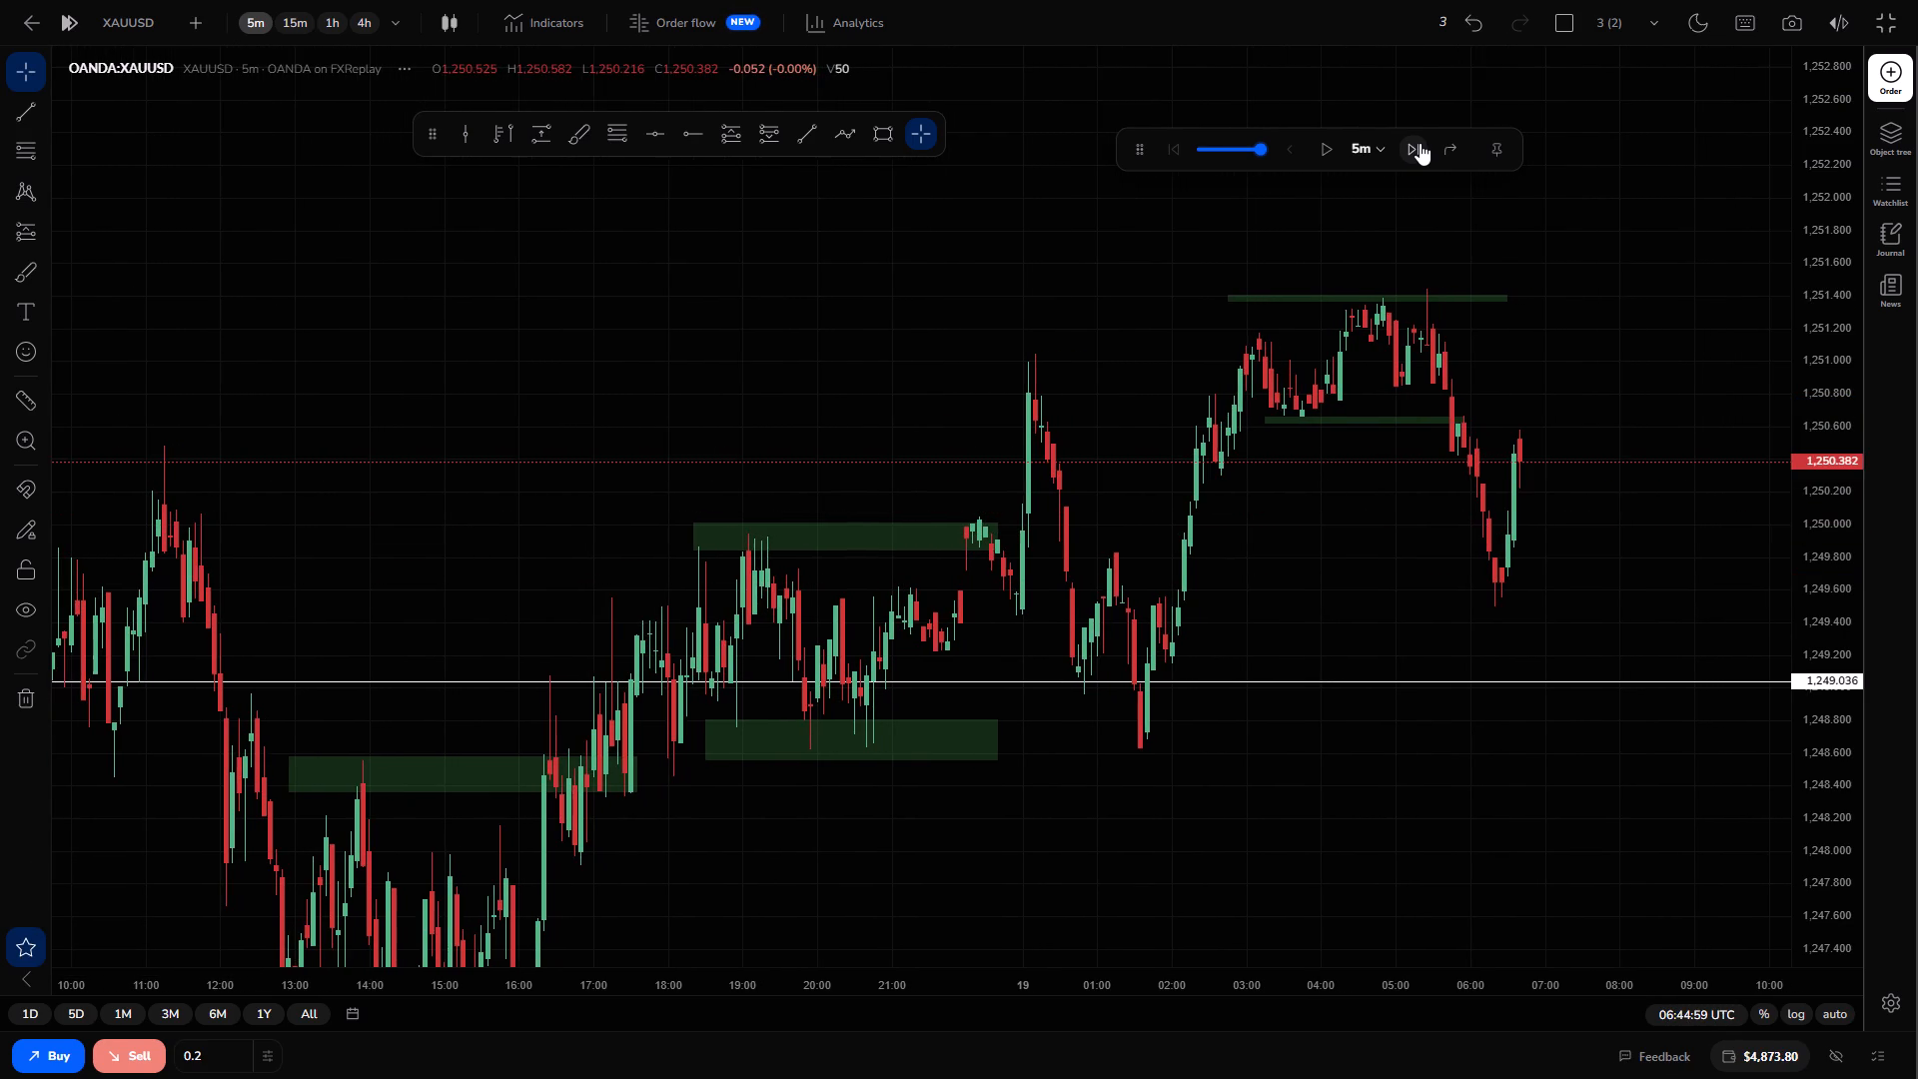
{"action": "left_click", "coordinate": [1420, 143]}
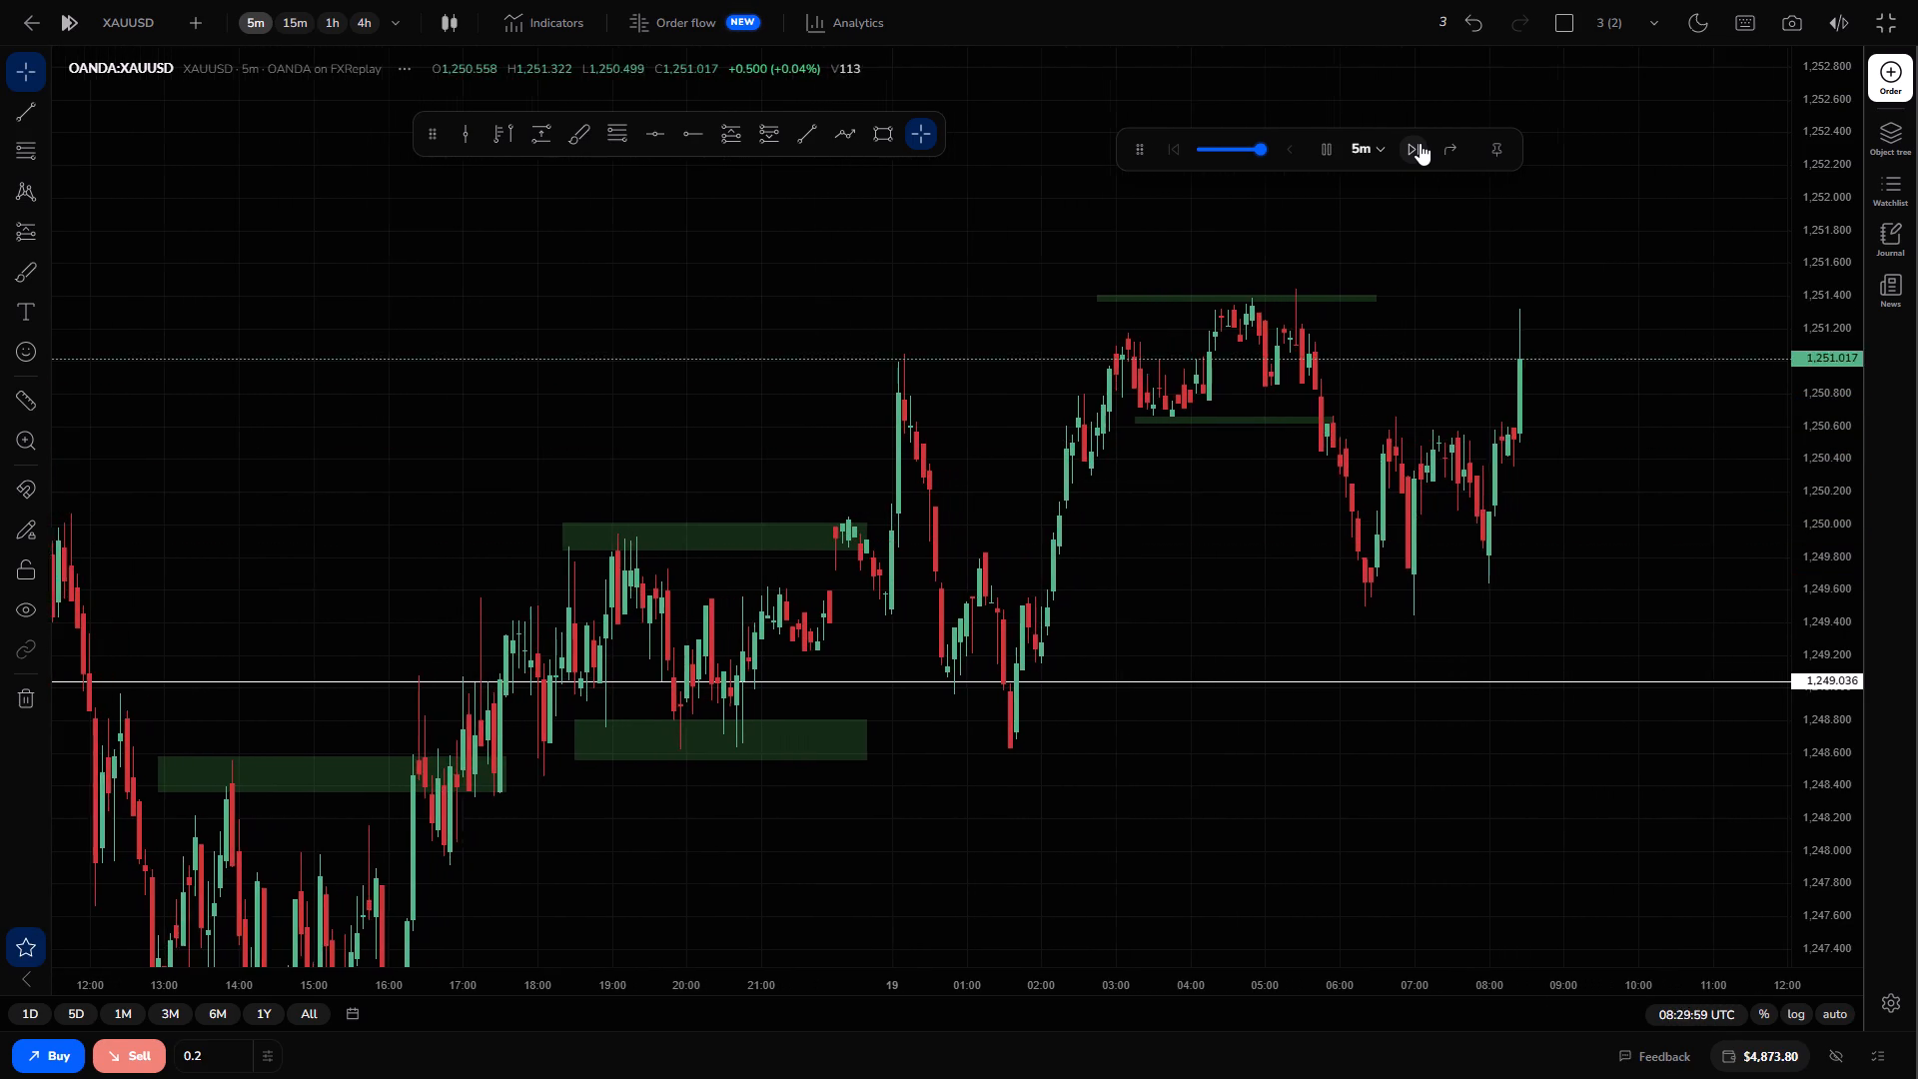
Sell 0.2 XAUUSD at market at 1,250.744.
{"action": "left_click_drag", "start_coordinate": [1589, 426], "coordinate": [1572, 378]}
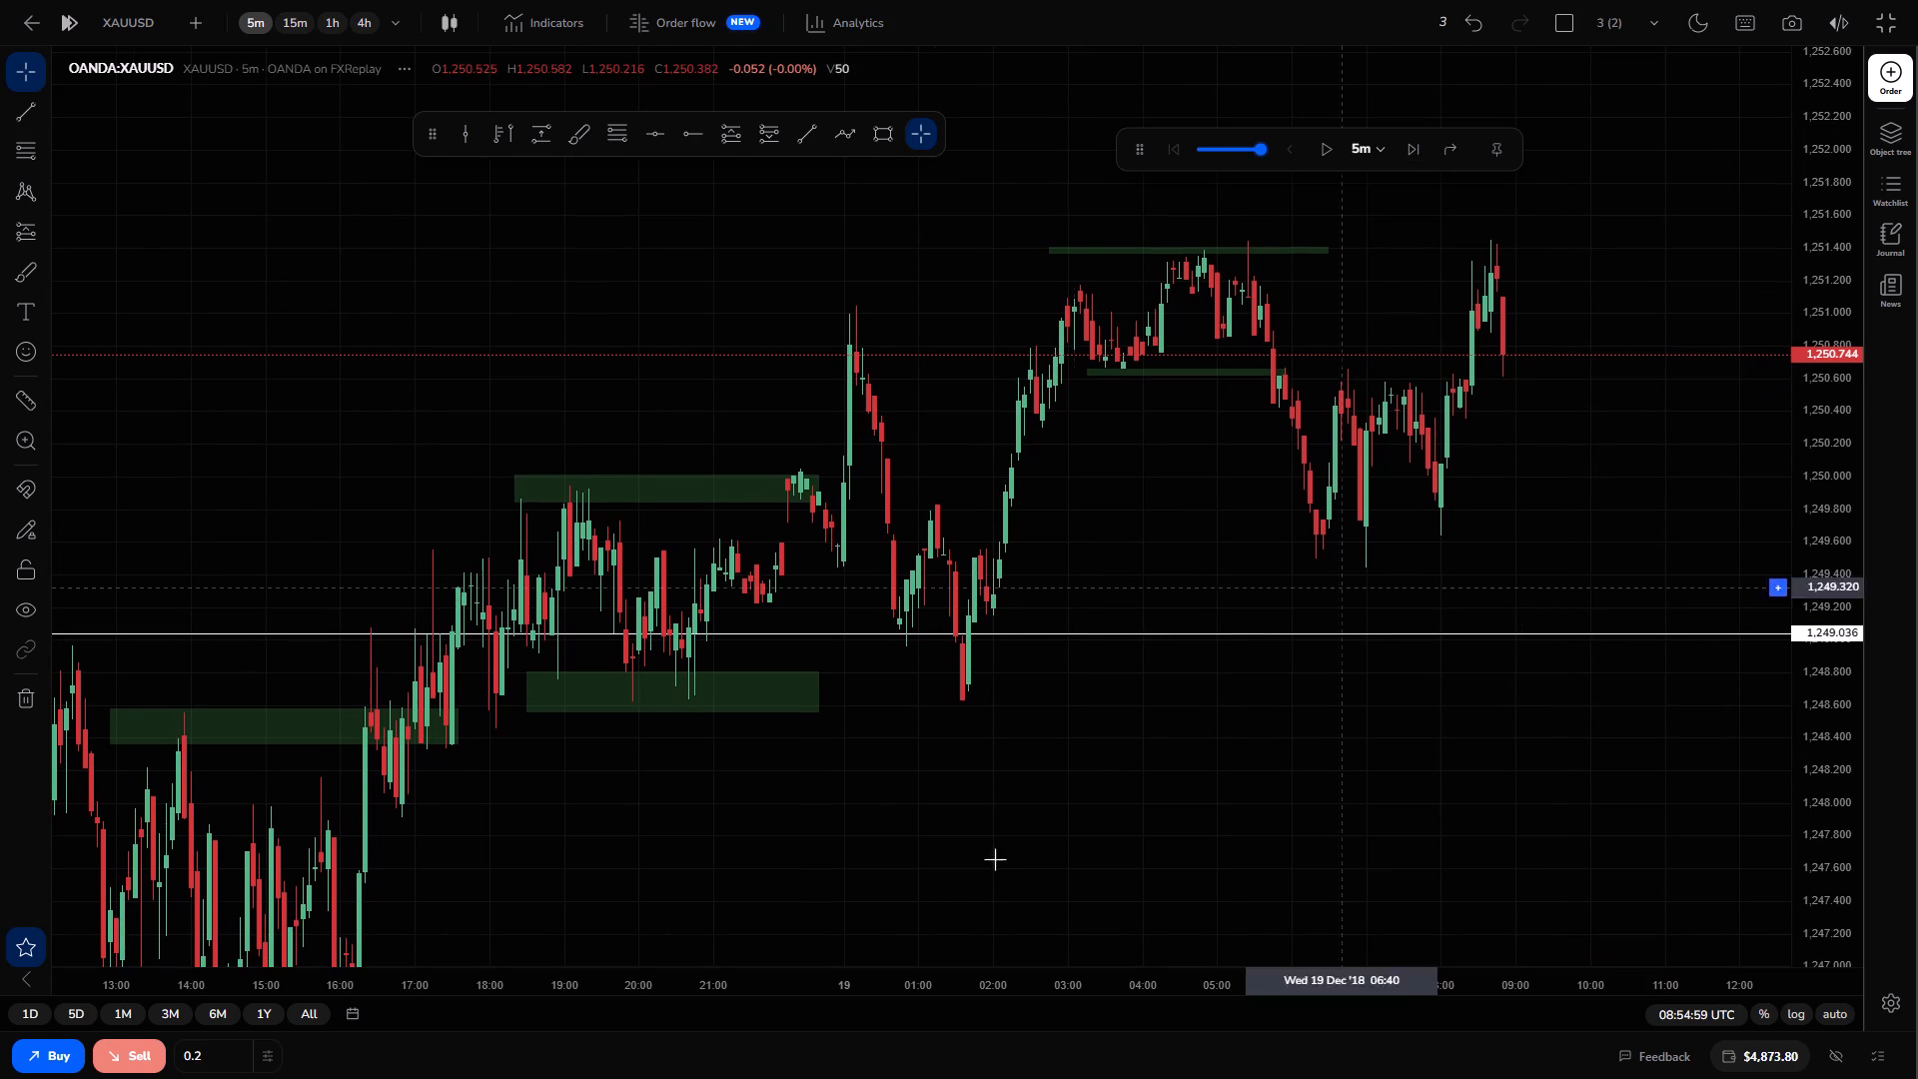
{"action": "left_click", "coordinate": [123, 1056]}
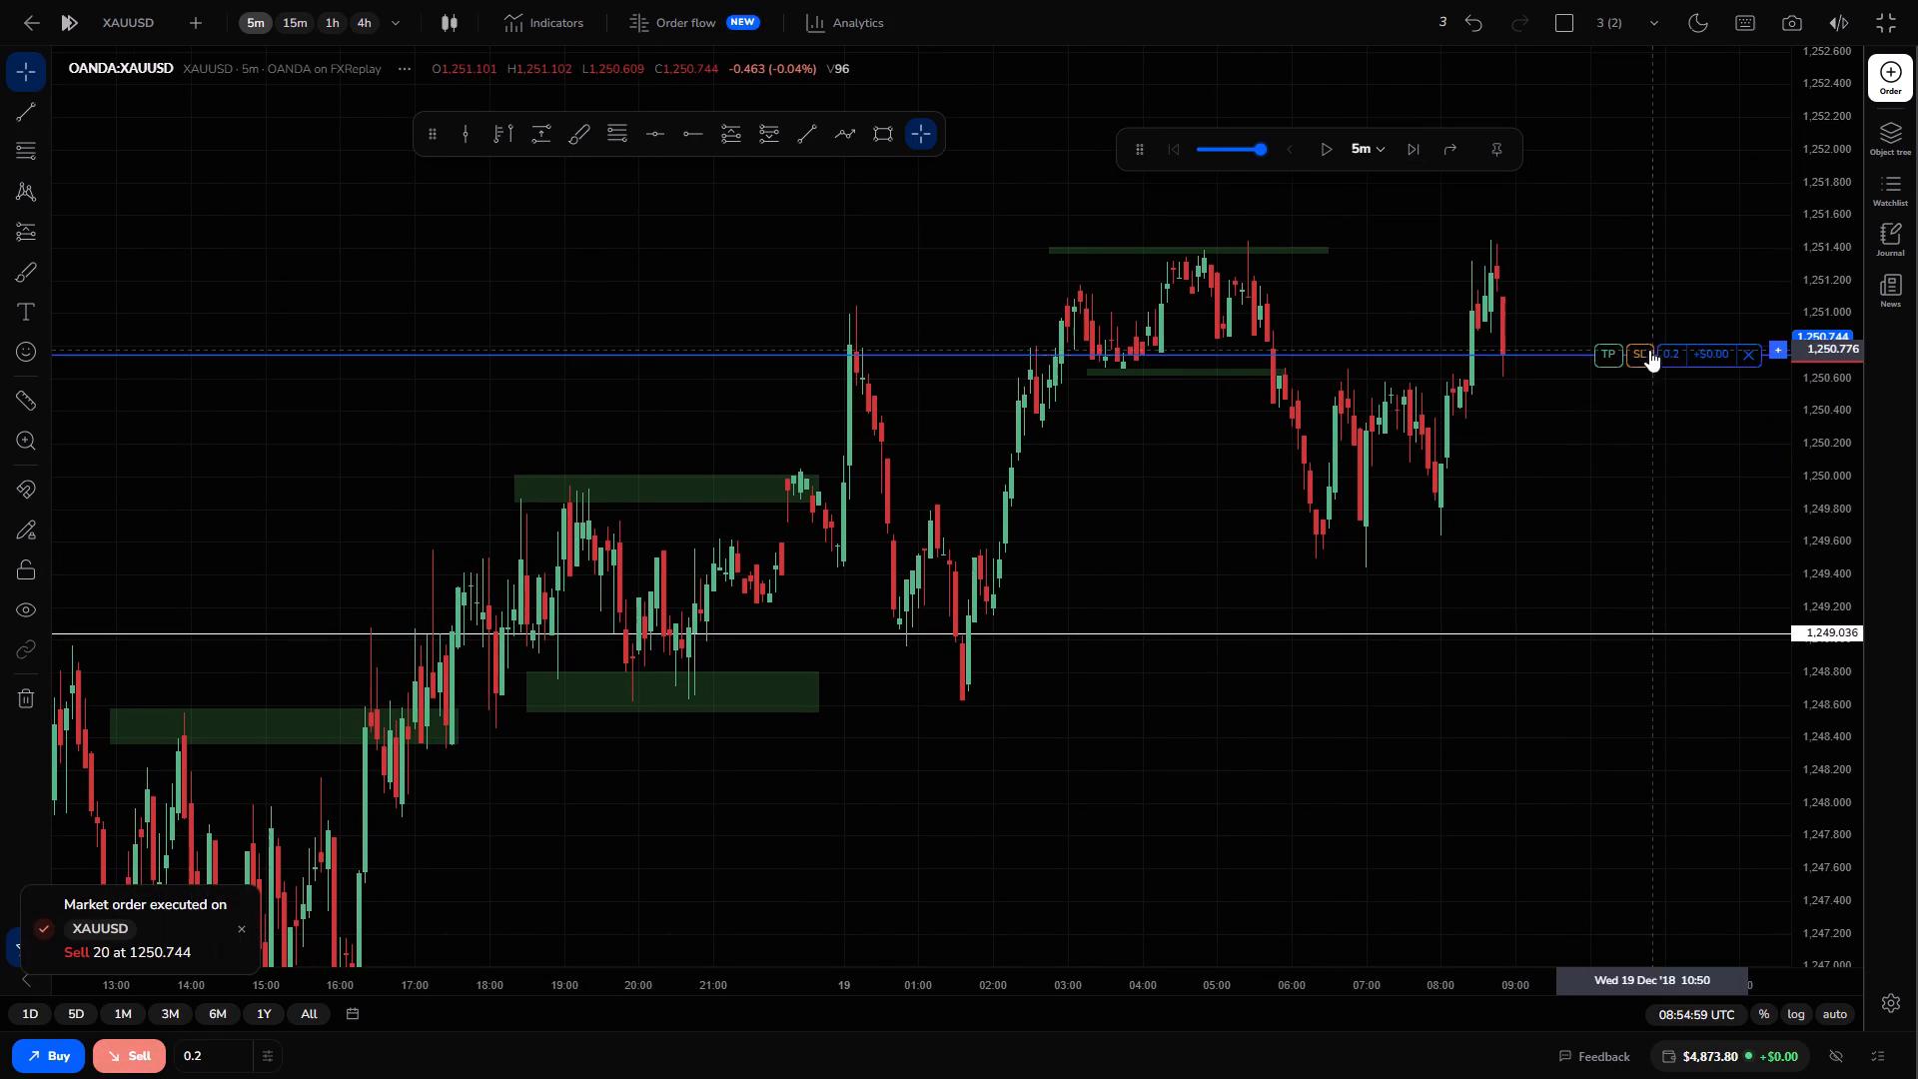
Set the short position's take profit at 1,249.650 and stop loss at 1,251.045, advancing one candle to 08:59:59 UTC in between.
{"action": "left_click_drag", "start_coordinate": [1615, 357], "coordinate": [1599, 534]}
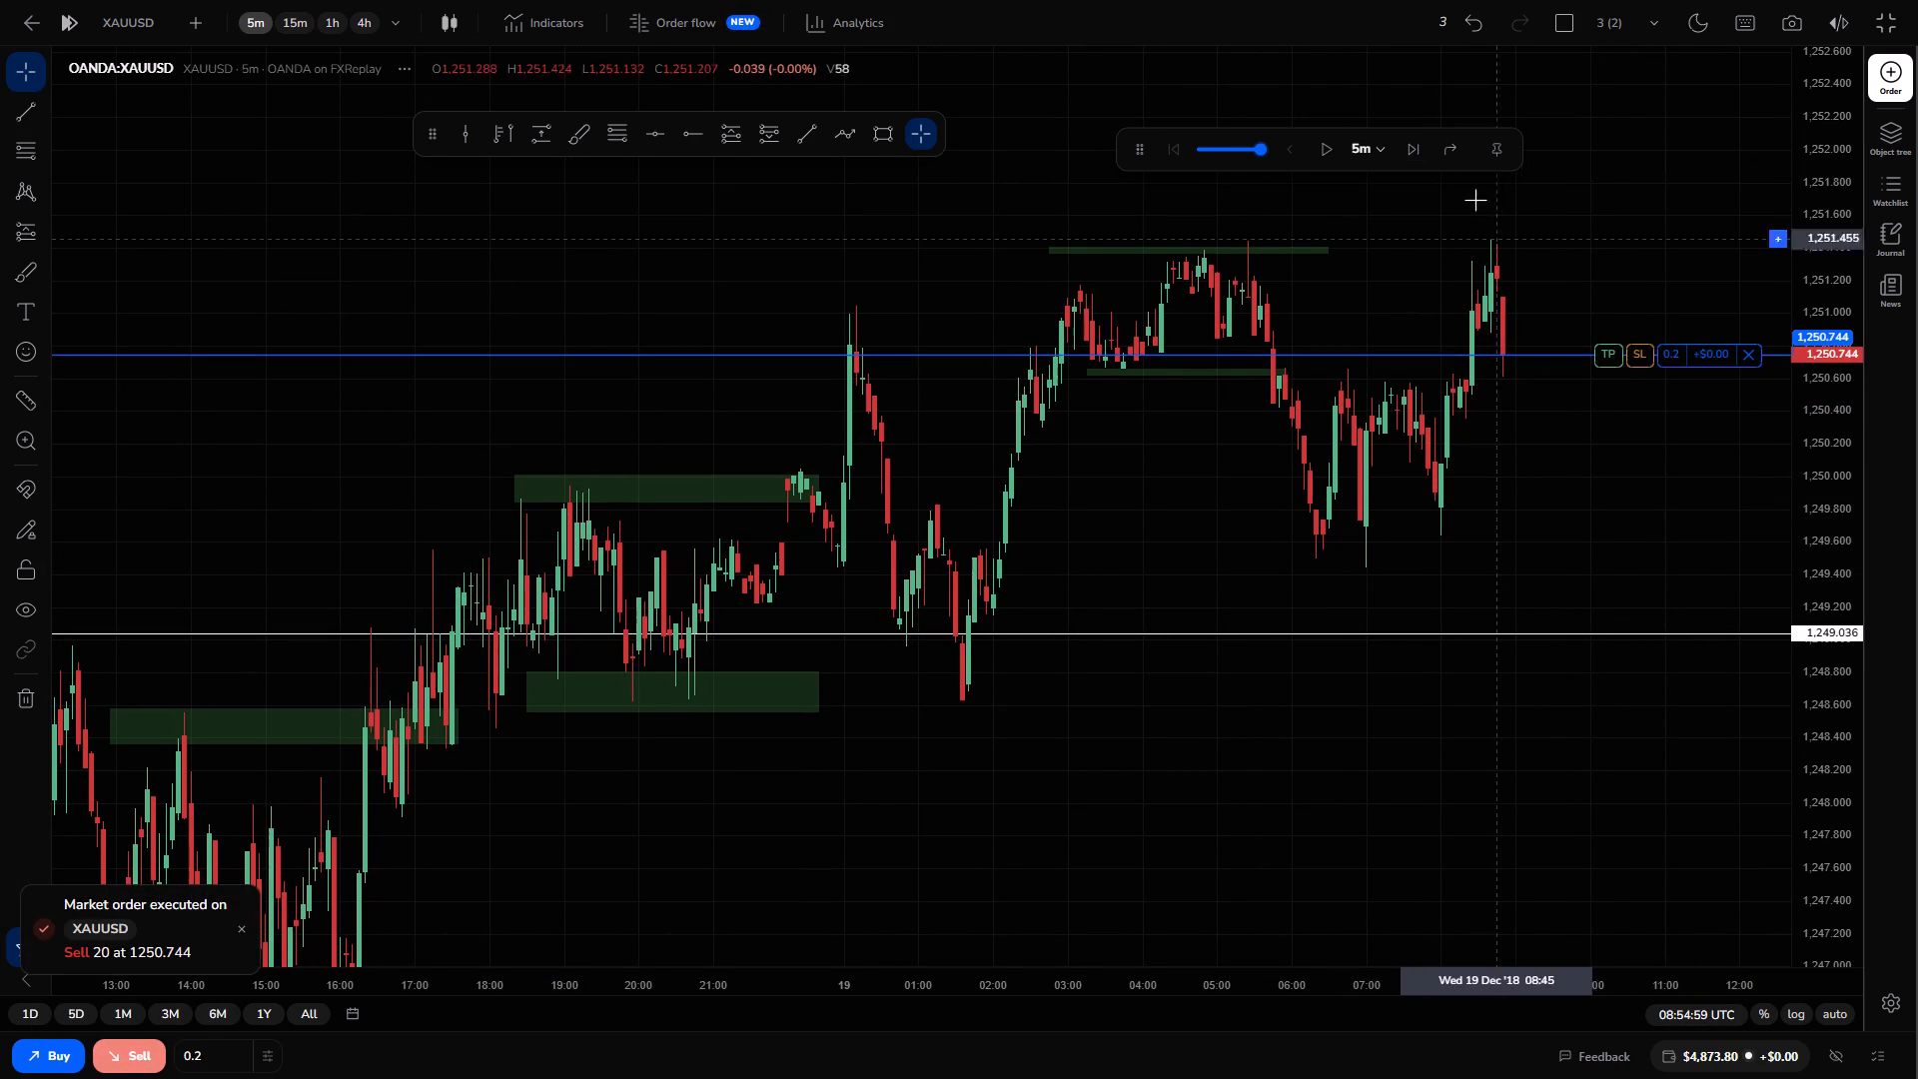
{"action": "left_click", "coordinate": [1426, 156]}
{"action": "left_click_drag", "start_coordinate": [1639, 350], "coordinate": [1638, 331]}
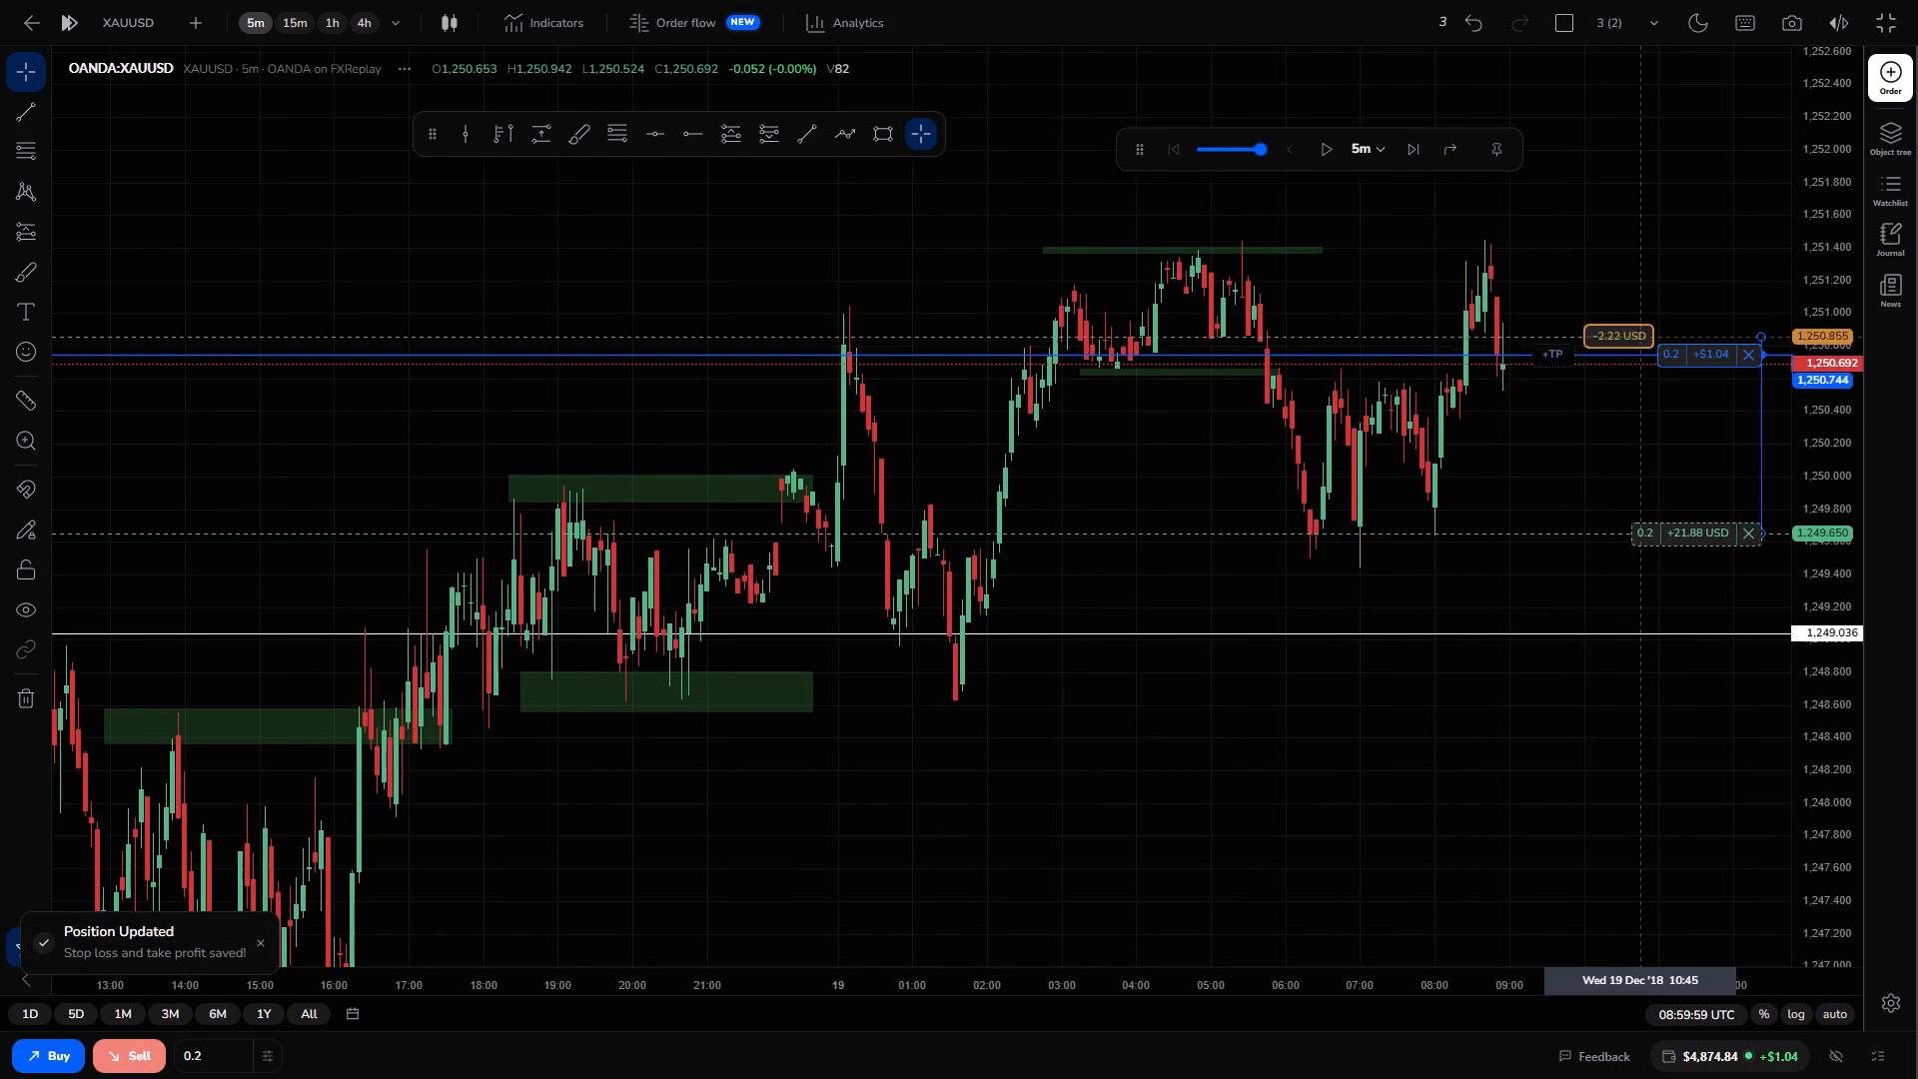
{"action": "left_click_drag", "start_coordinate": [1638, 331], "coordinate": [1643, 306]}
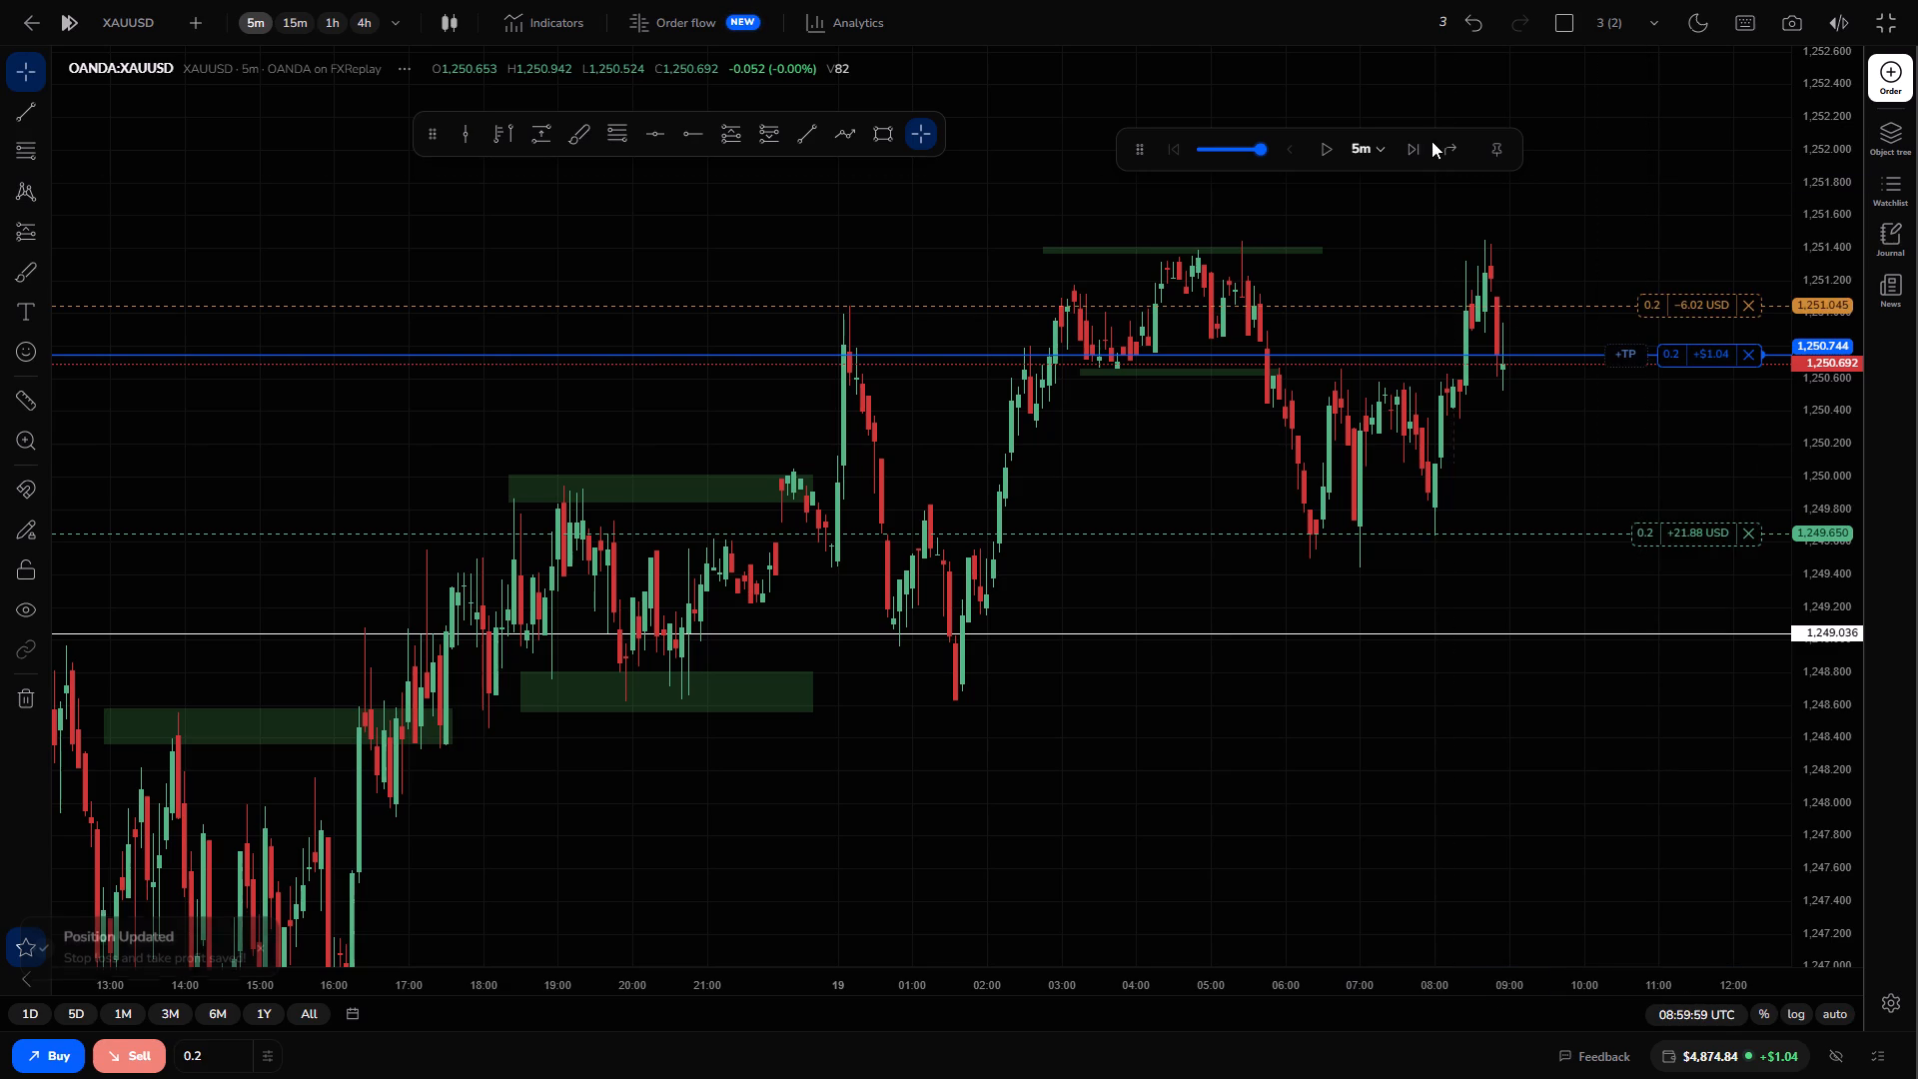
Advance the 5-minute replay candle by candle past 09:14:59 UTC with the short position open.
{"action": "left_click", "coordinate": [1415, 144]}
{"action": "left_click", "coordinate": [1414, 148]}
{"action": "left_click", "coordinate": [1414, 148]}
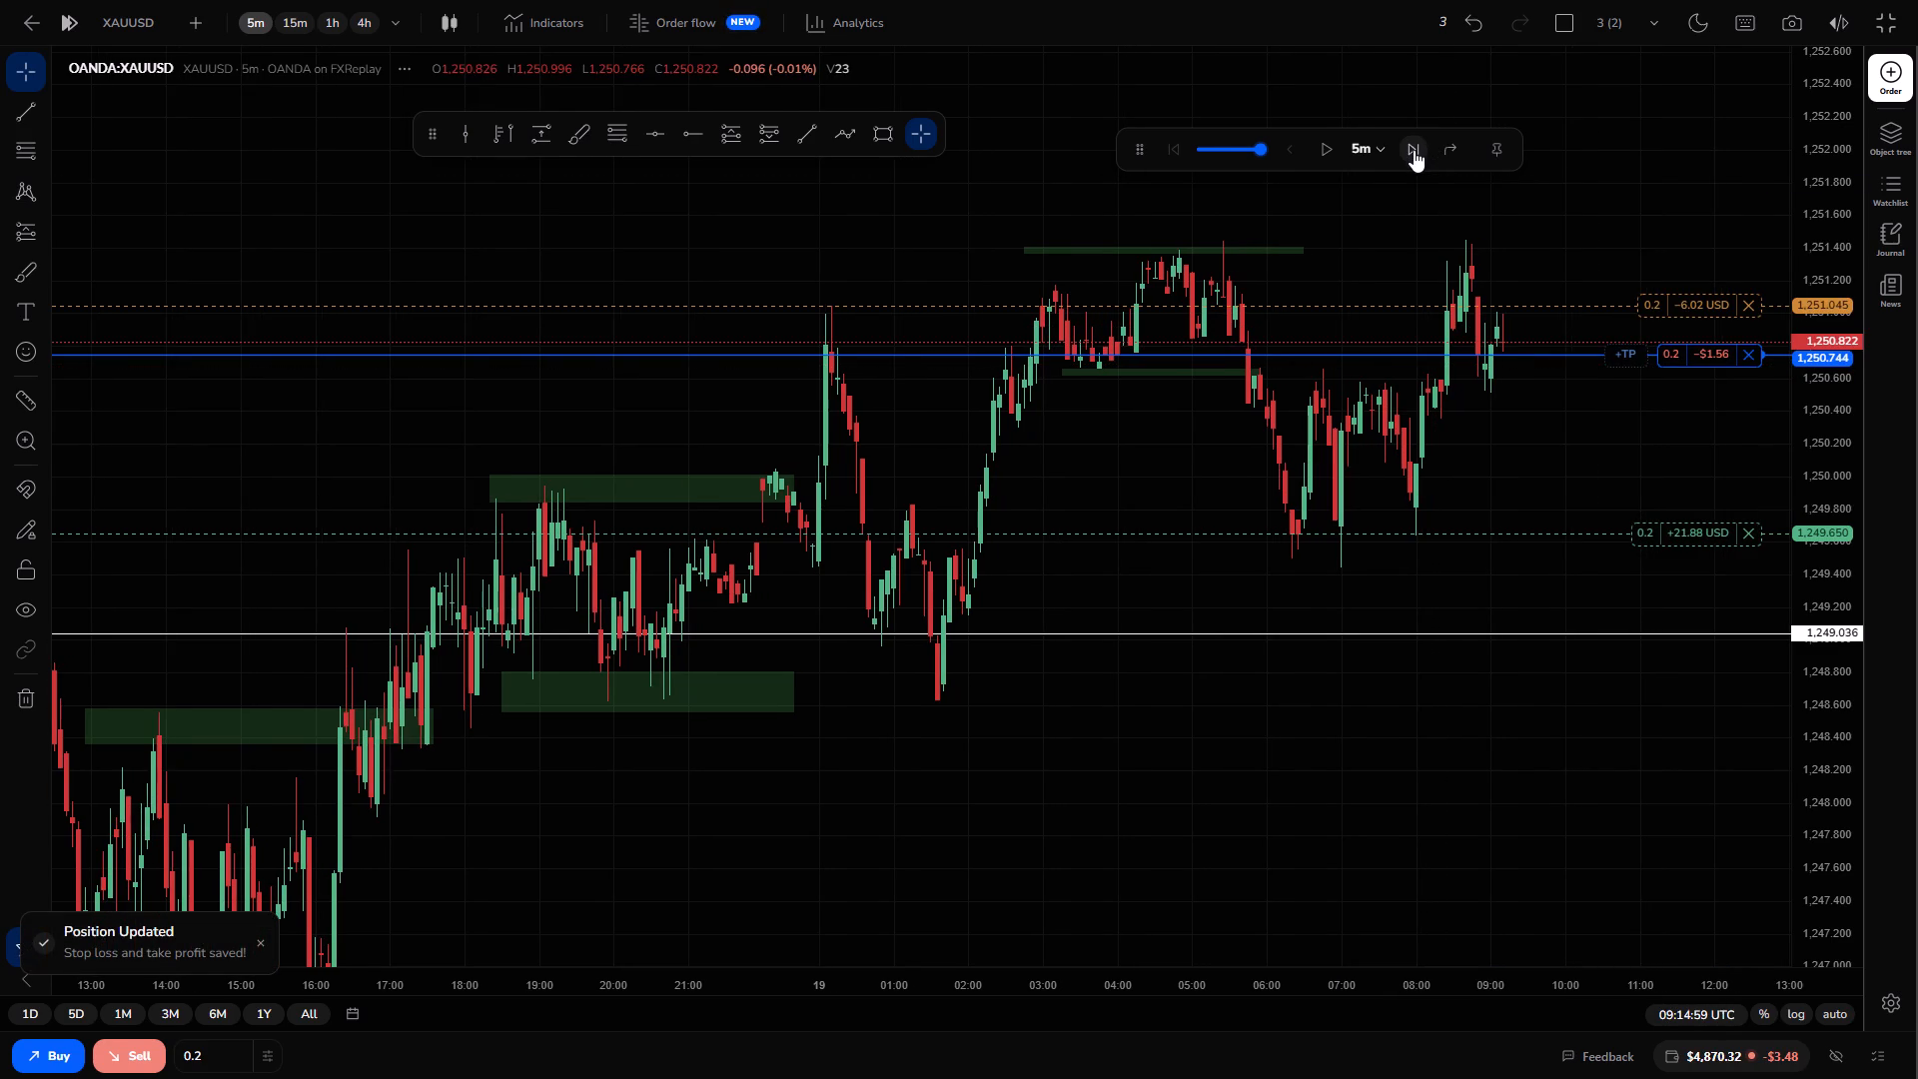
{"action": "left_click", "coordinate": [1414, 150]}
Move the short position's stop loss down to 1,250.617, below the entry price.
{"action": "left_click_drag", "start_coordinate": [1650, 294], "coordinate": [1654, 310]}
{"action": "left_click_drag", "start_coordinate": [1658, 319], "coordinate": [1660, 392]}
Play the 5-minute replay and pause it at 09:54:59 UTC.
{"action": "left_click", "coordinate": [1319, 160]}
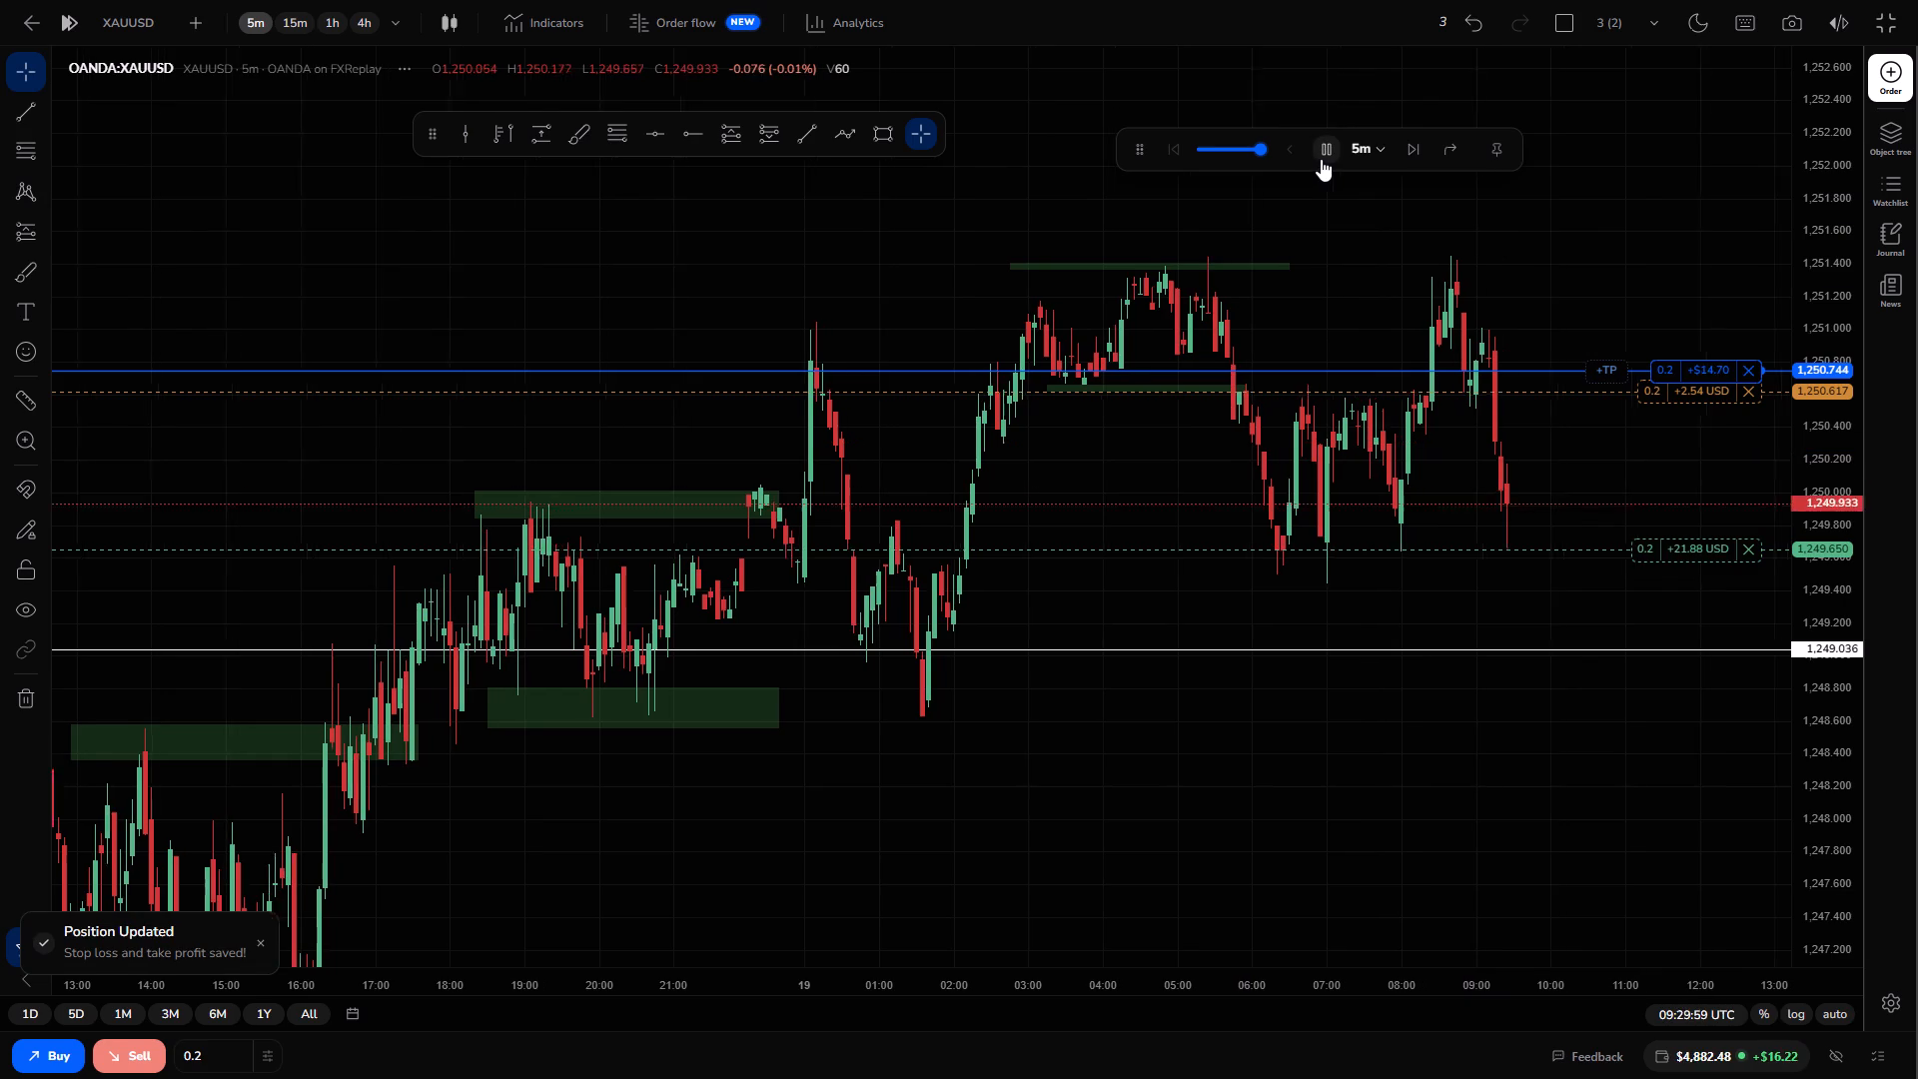
{"action": "left_click", "coordinate": [1321, 159]}
Examine the 19 December 5-minute price action, including the earlier ranges and the latest drop.
{"action": "left_click_drag", "start_coordinate": [1625, 481], "coordinate": [1605, 417]}
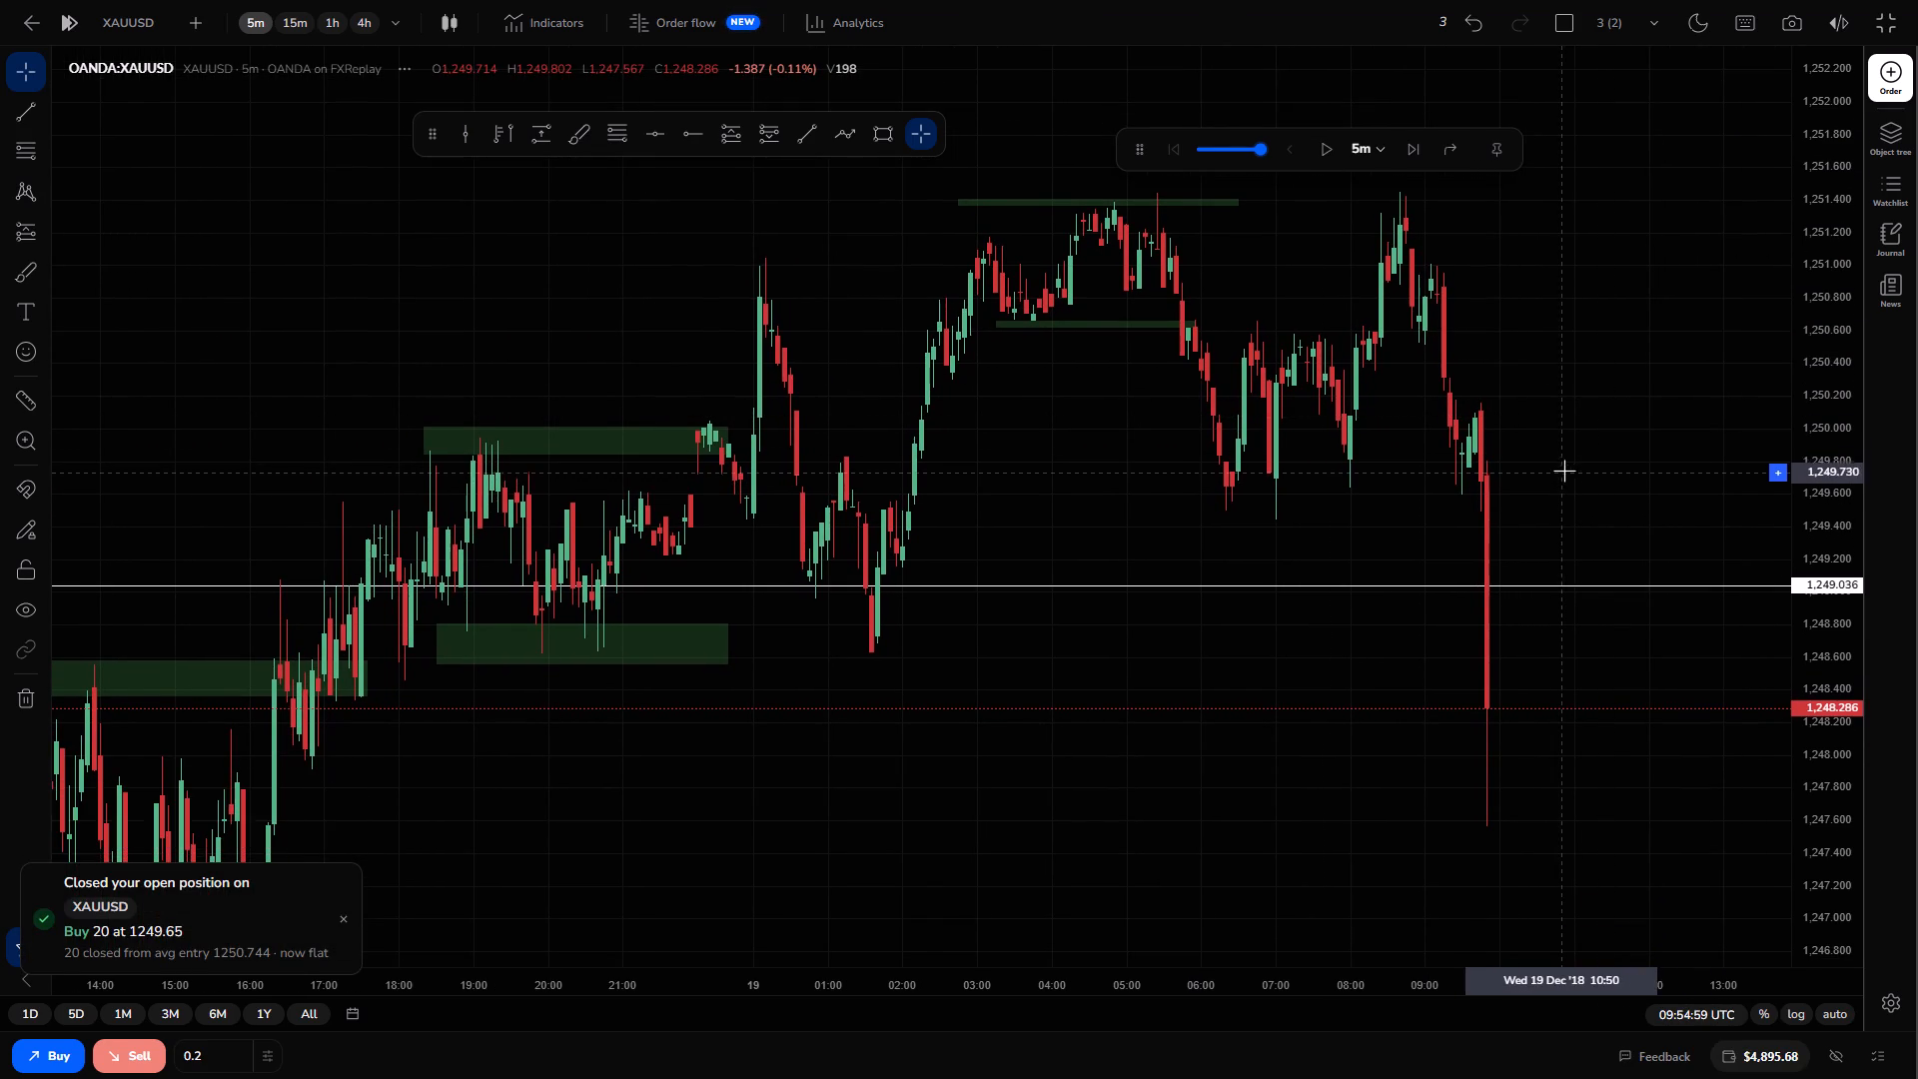
{"action": "scroll", "coordinate": [1565, 470], "scroll_direction": "up", "scroll_amount": 2}
{"action": "left_click_drag", "start_coordinate": [1803, 390], "coordinate": [1709, 444]}
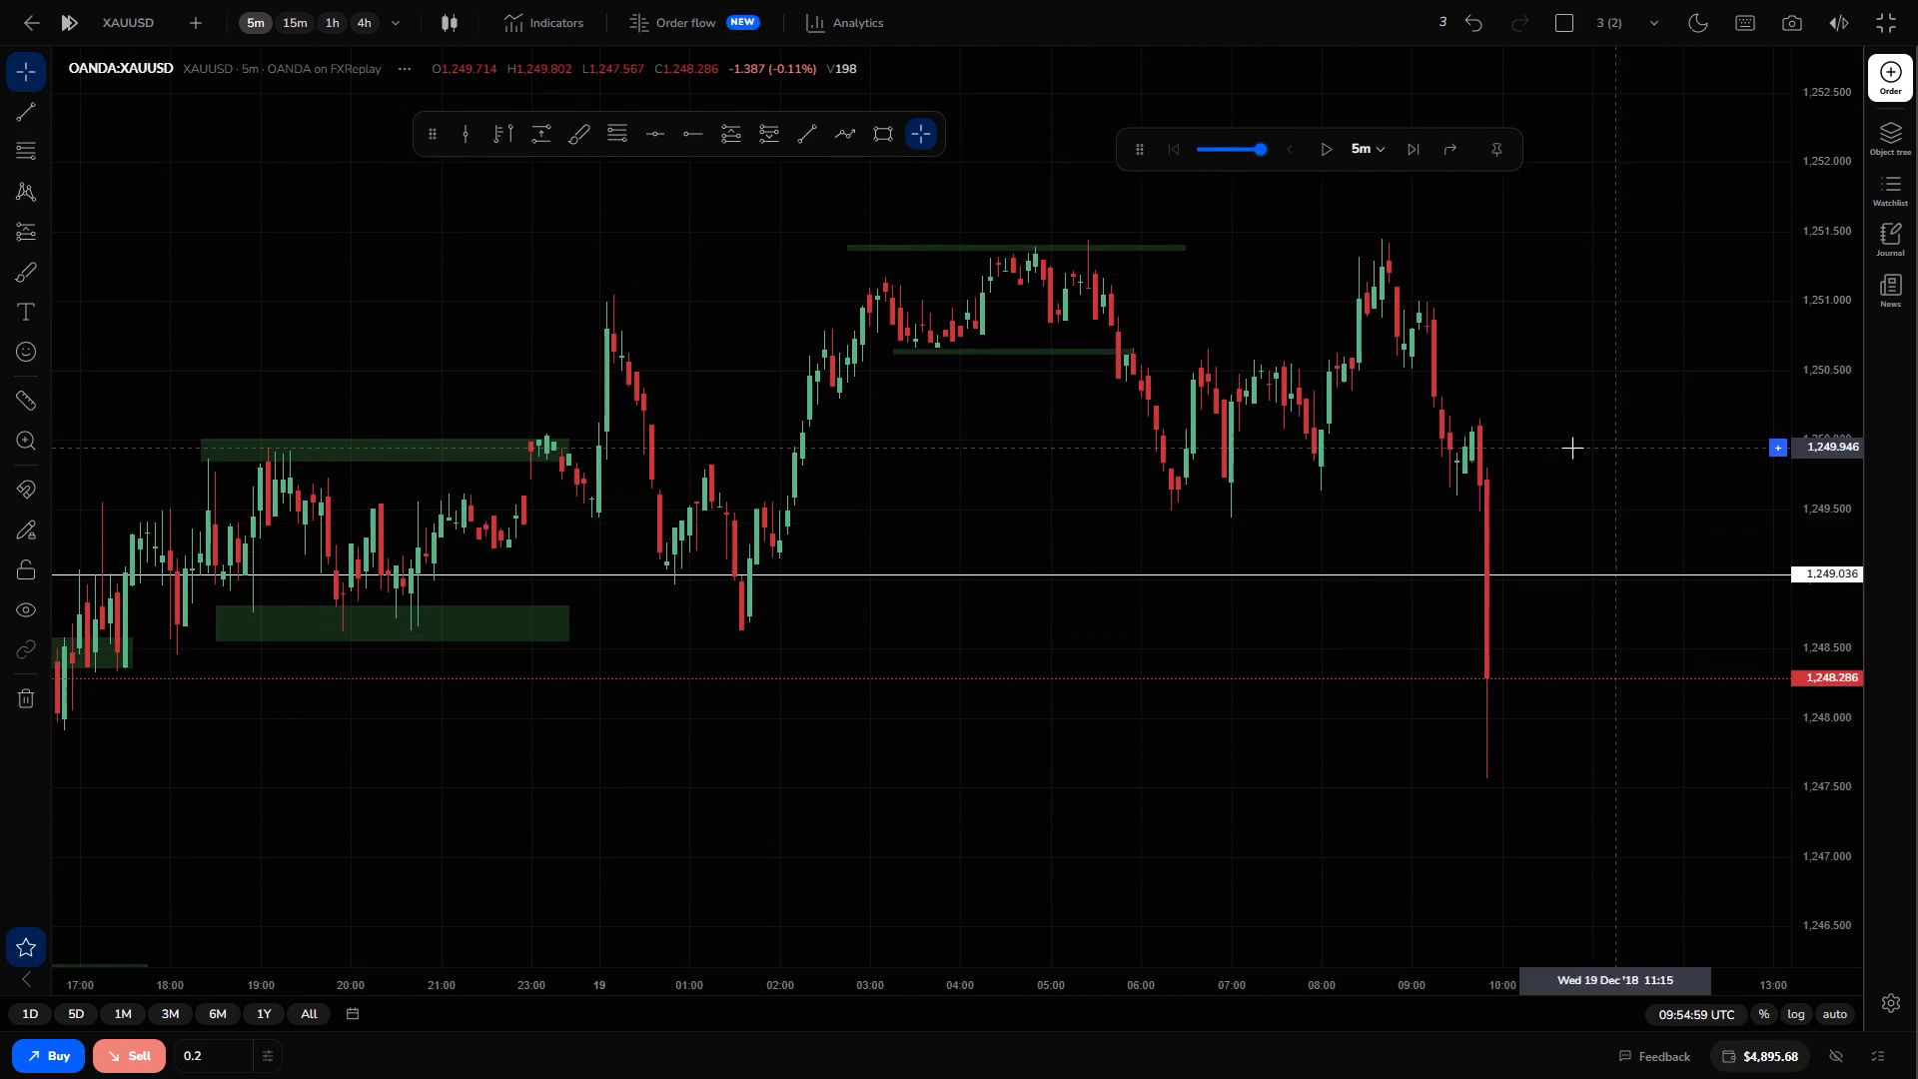
{"action": "scroll", "coordinate": [1440, 434], "scroll_direction": "down", "scroll_amount": 2}
{"action": "left_click_drag", "start_coordinate": [1314, 351], "coordinate": [1401, 411]}
{"action": "scroll", "coordinate": [1246, 459], "scroll_direction": "up", "scroll_amount": 1}
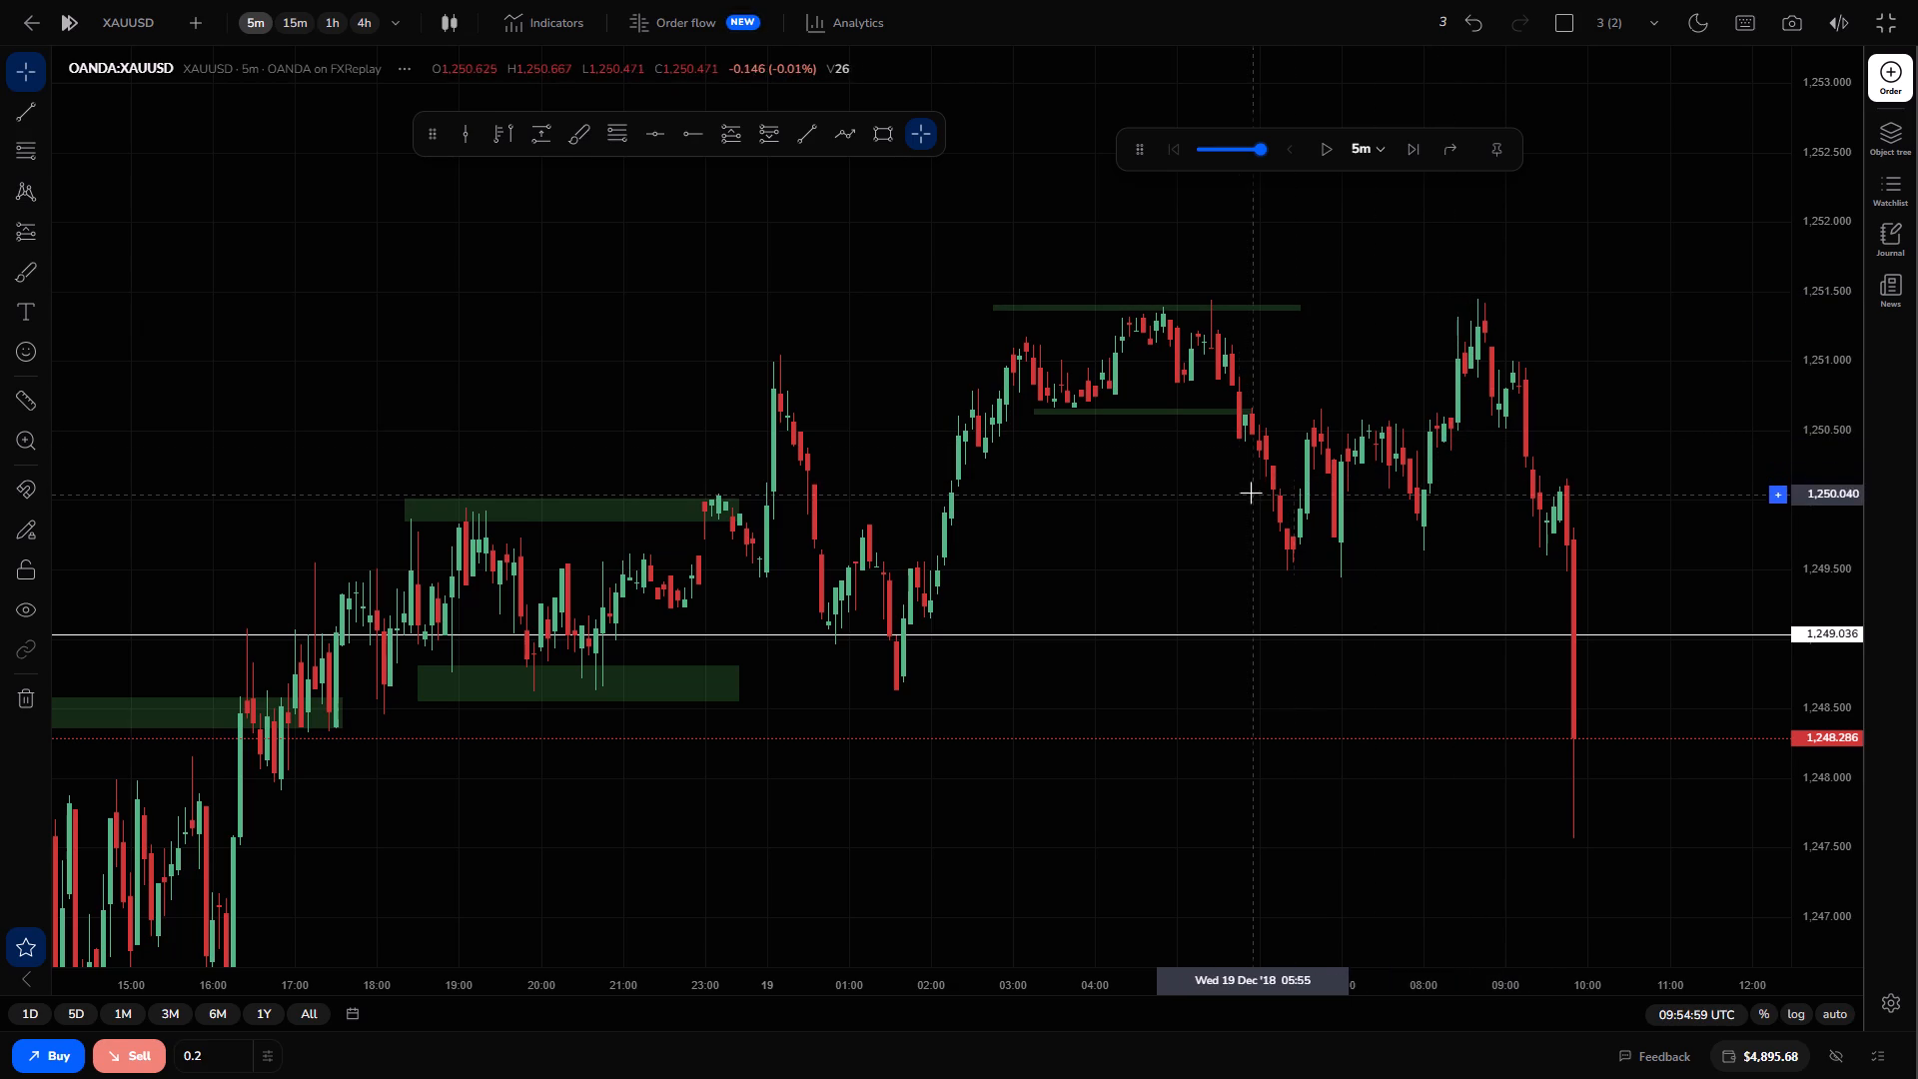
{"action": "left_click_drag", "start_coordinate": [1579, 491], "coordinate": [1474, 496]}
{"action": "left_click_drag", "start_coordinate": [1335, 562], "coordinate": [1526, 497]}
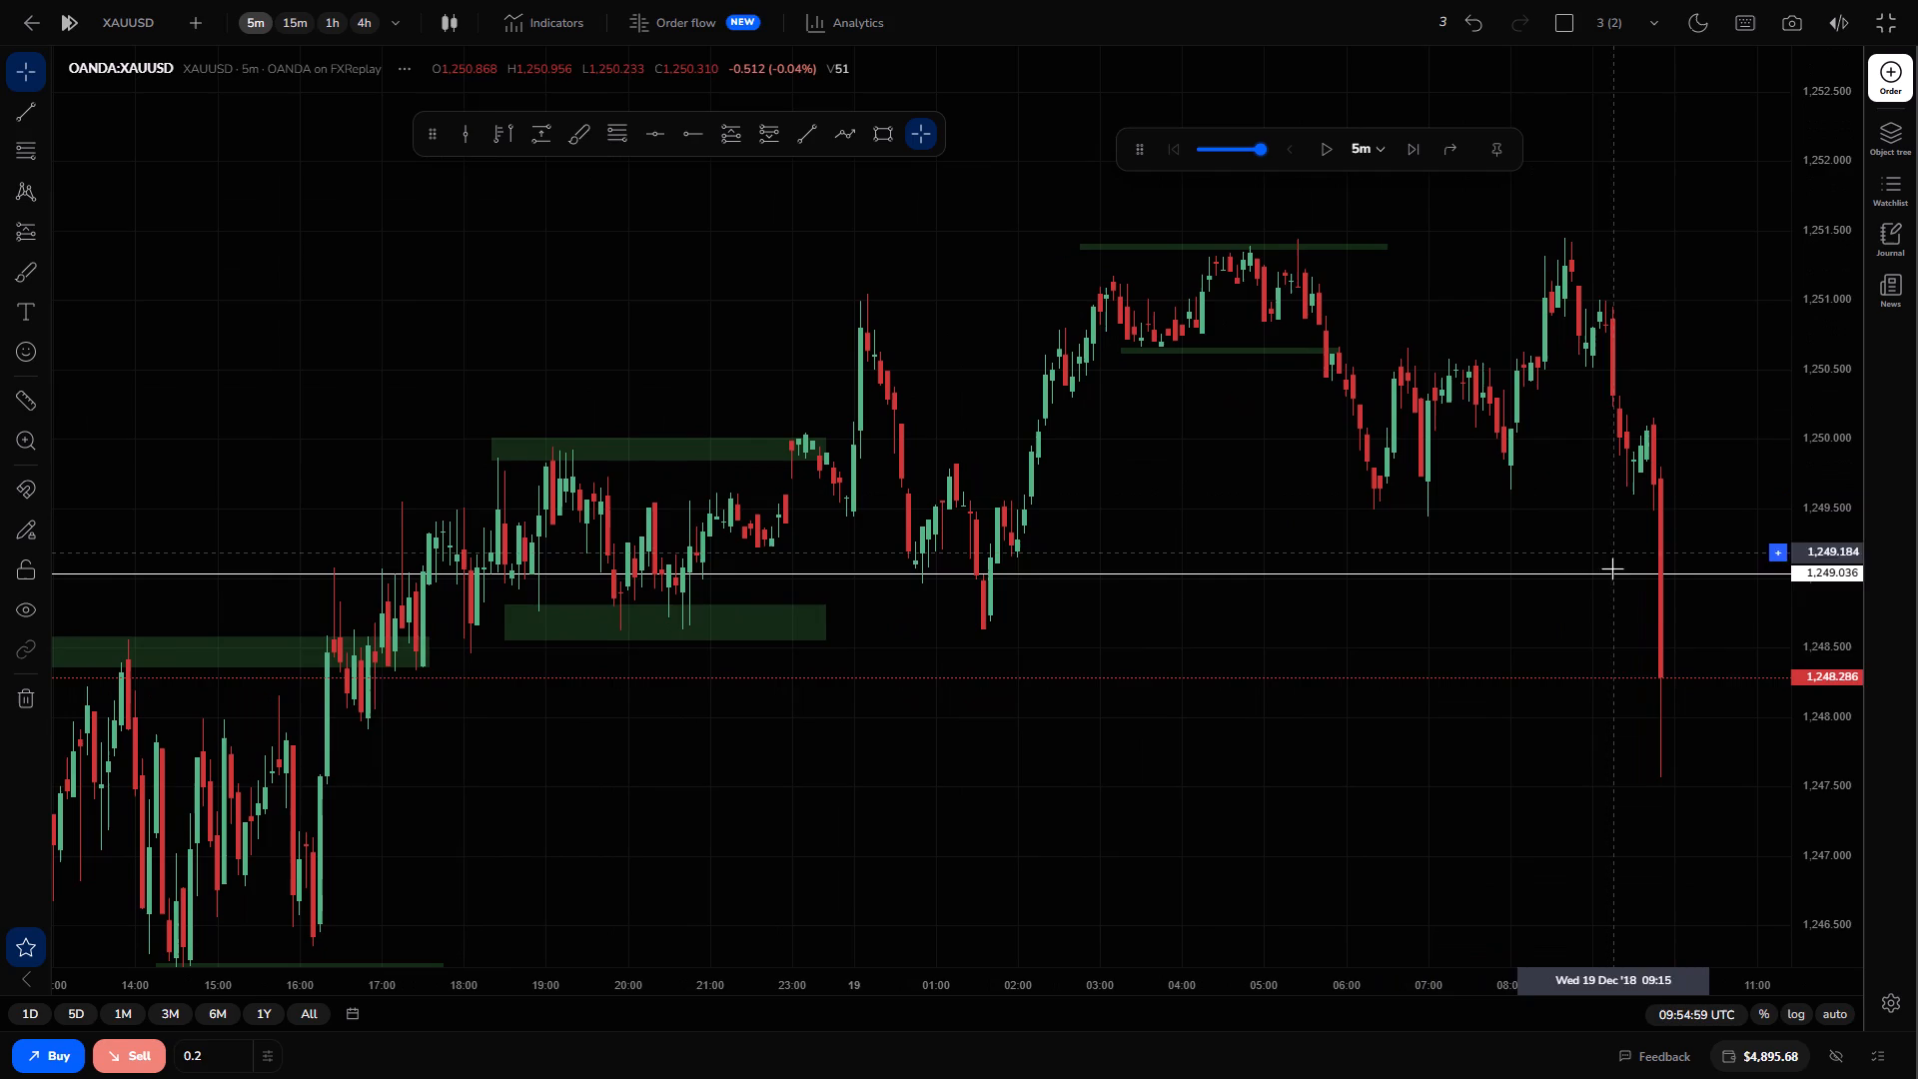
{"action": "left_click_drag", "start_coordinate": [1592, 679], "coordinate": [1519, 683]}
{"action": "left_click_drag", "start_coordinate": [1676, 656], "coordinate": [1595, 654]}
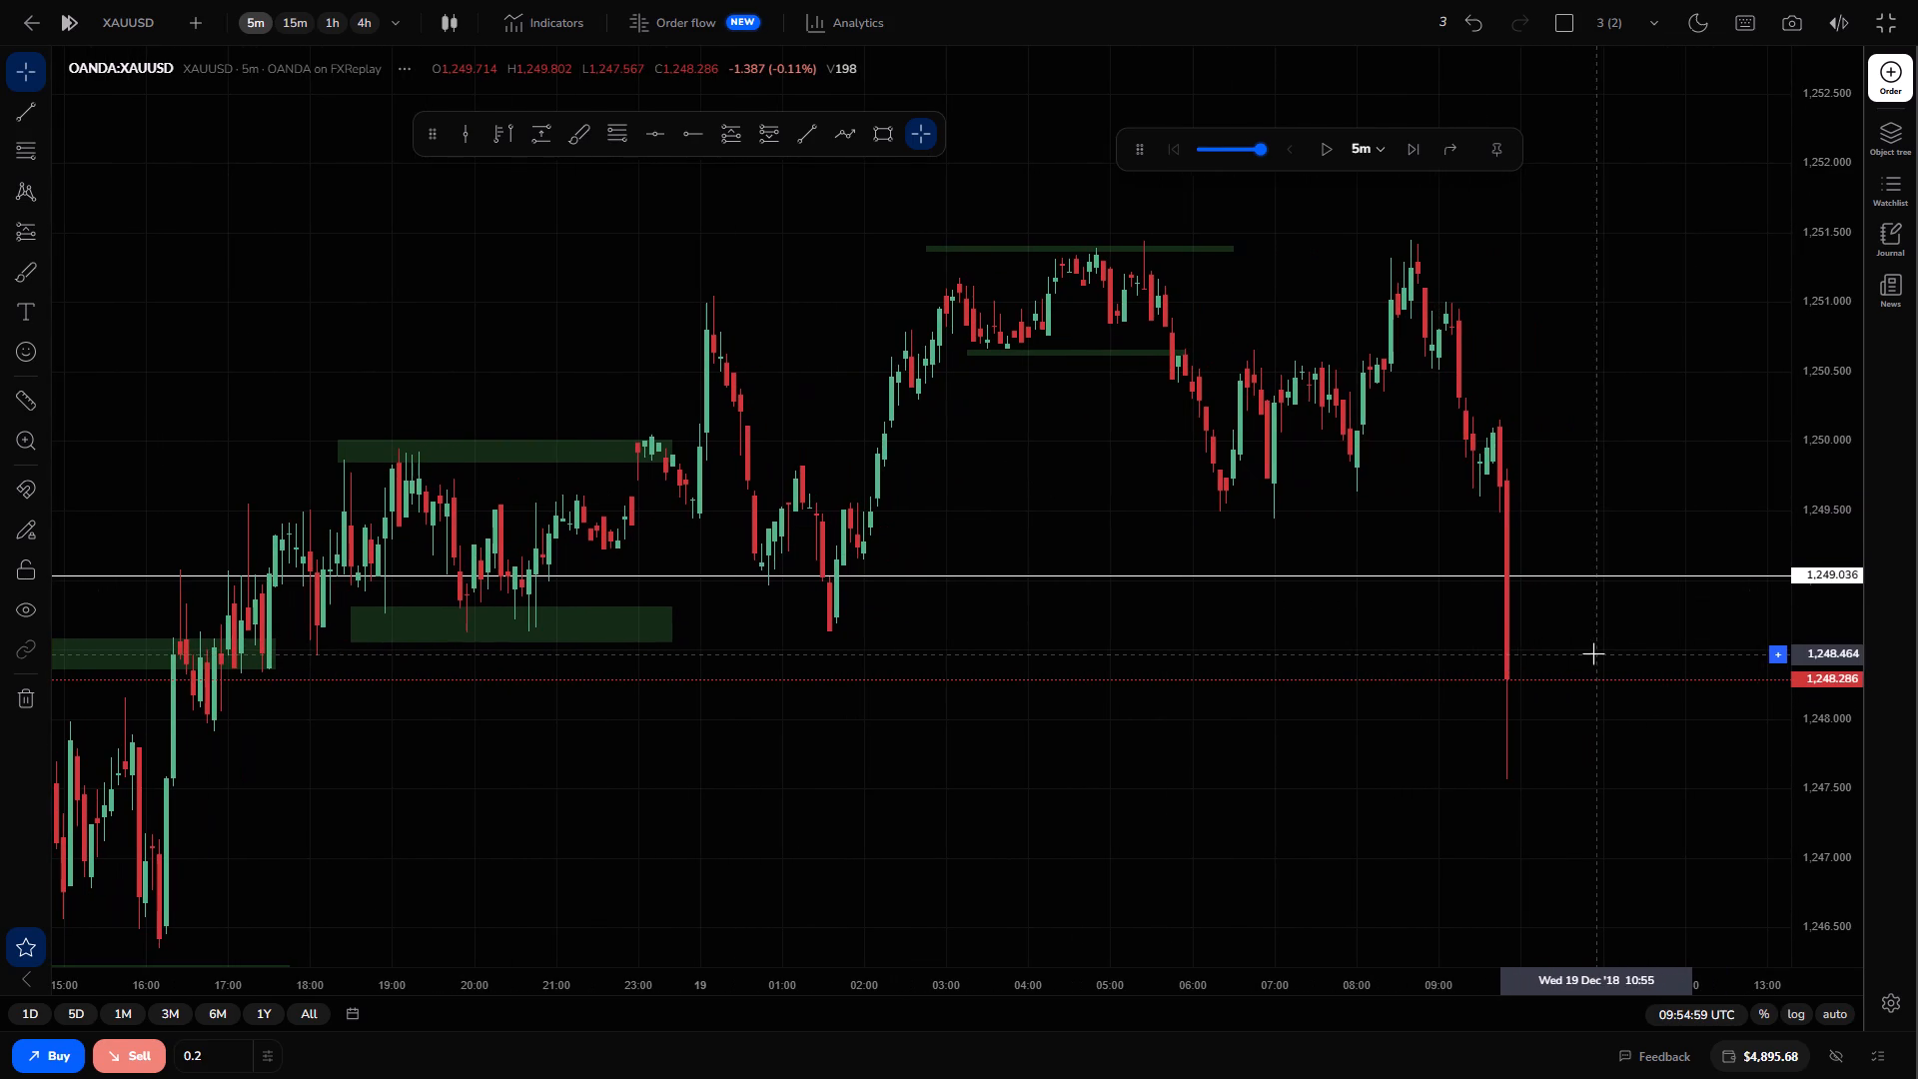
Advance the 5-minute replay to 12:34:59 UTC.
{"action": "triple_click", "coordinate": [1417, 161]}
{"action": "double_click", "coordinate": [1418, 163]}
{"action": "left_click", "coordinate": [1423, 171]}
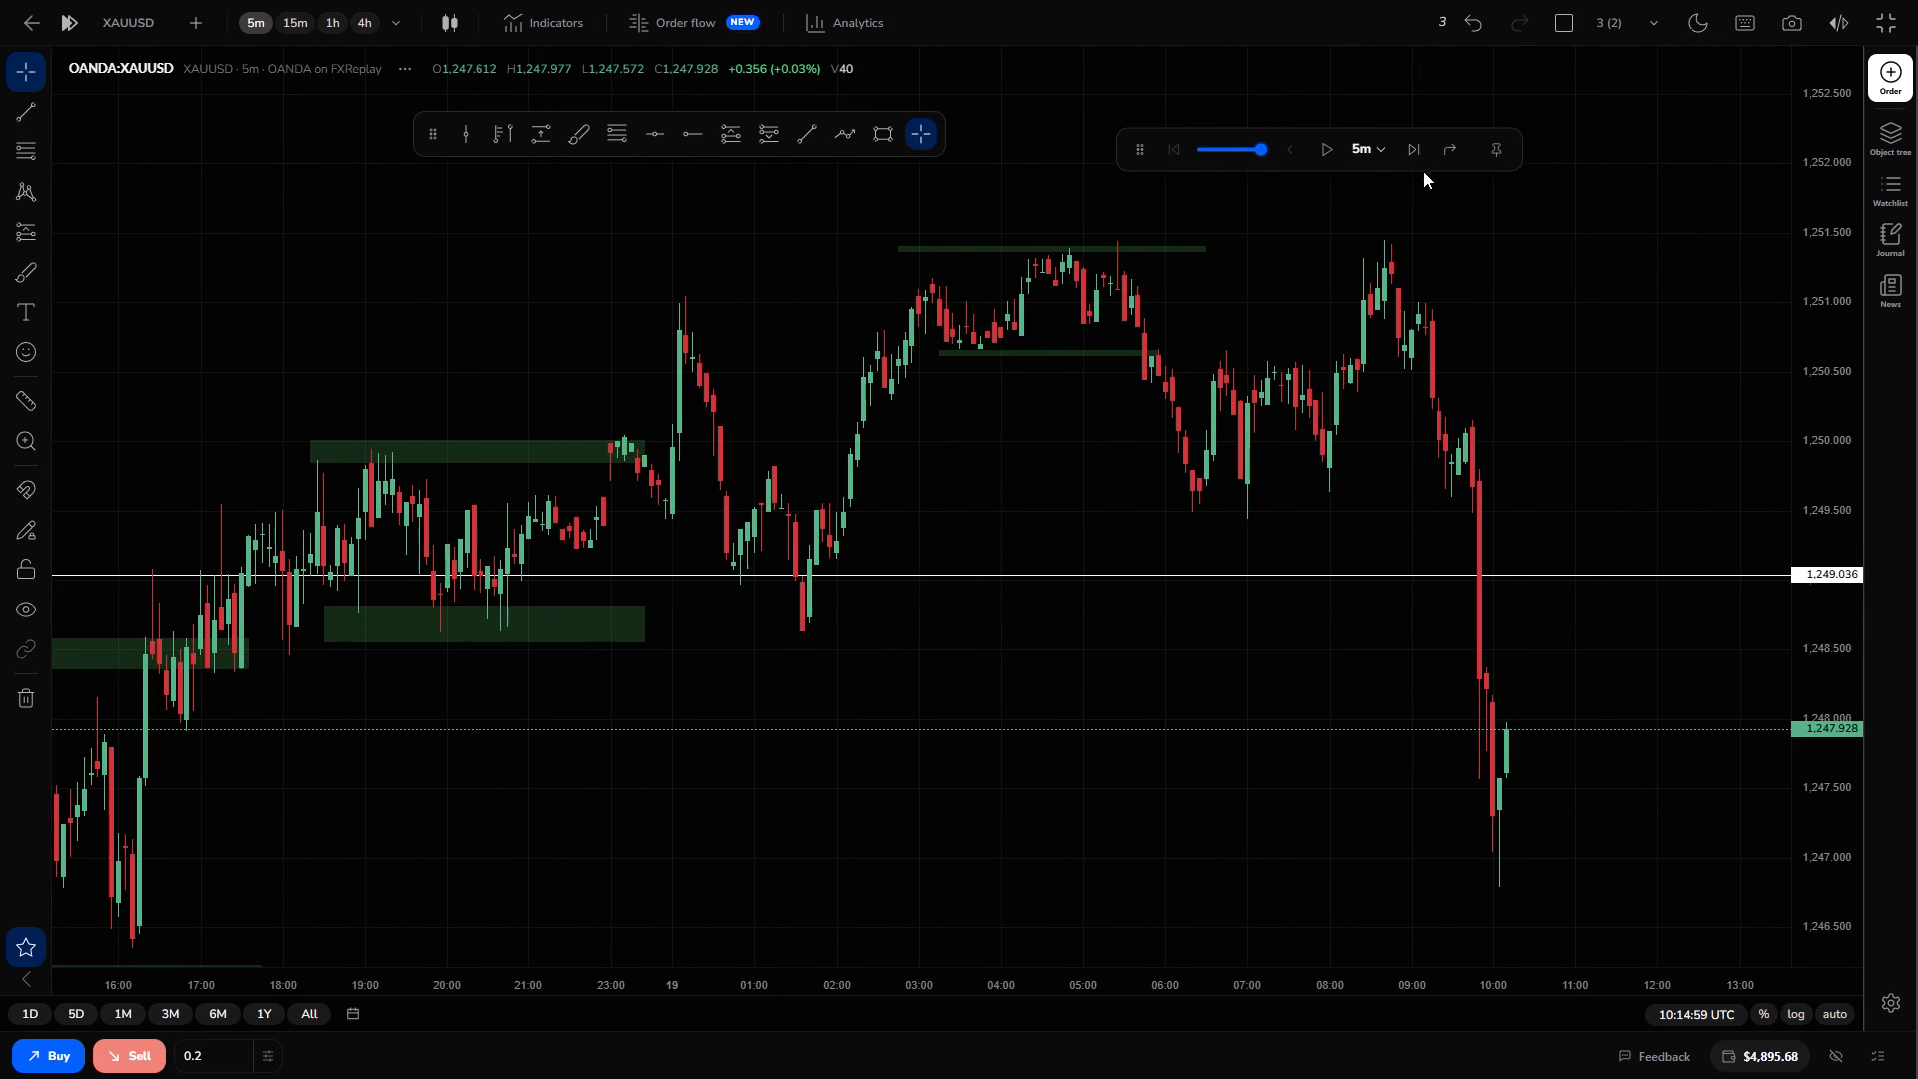
{"action": "triple_click", "coordinate": [1421, 154]}
{"action": "triple_click", "coordinate": [1421, 154]}
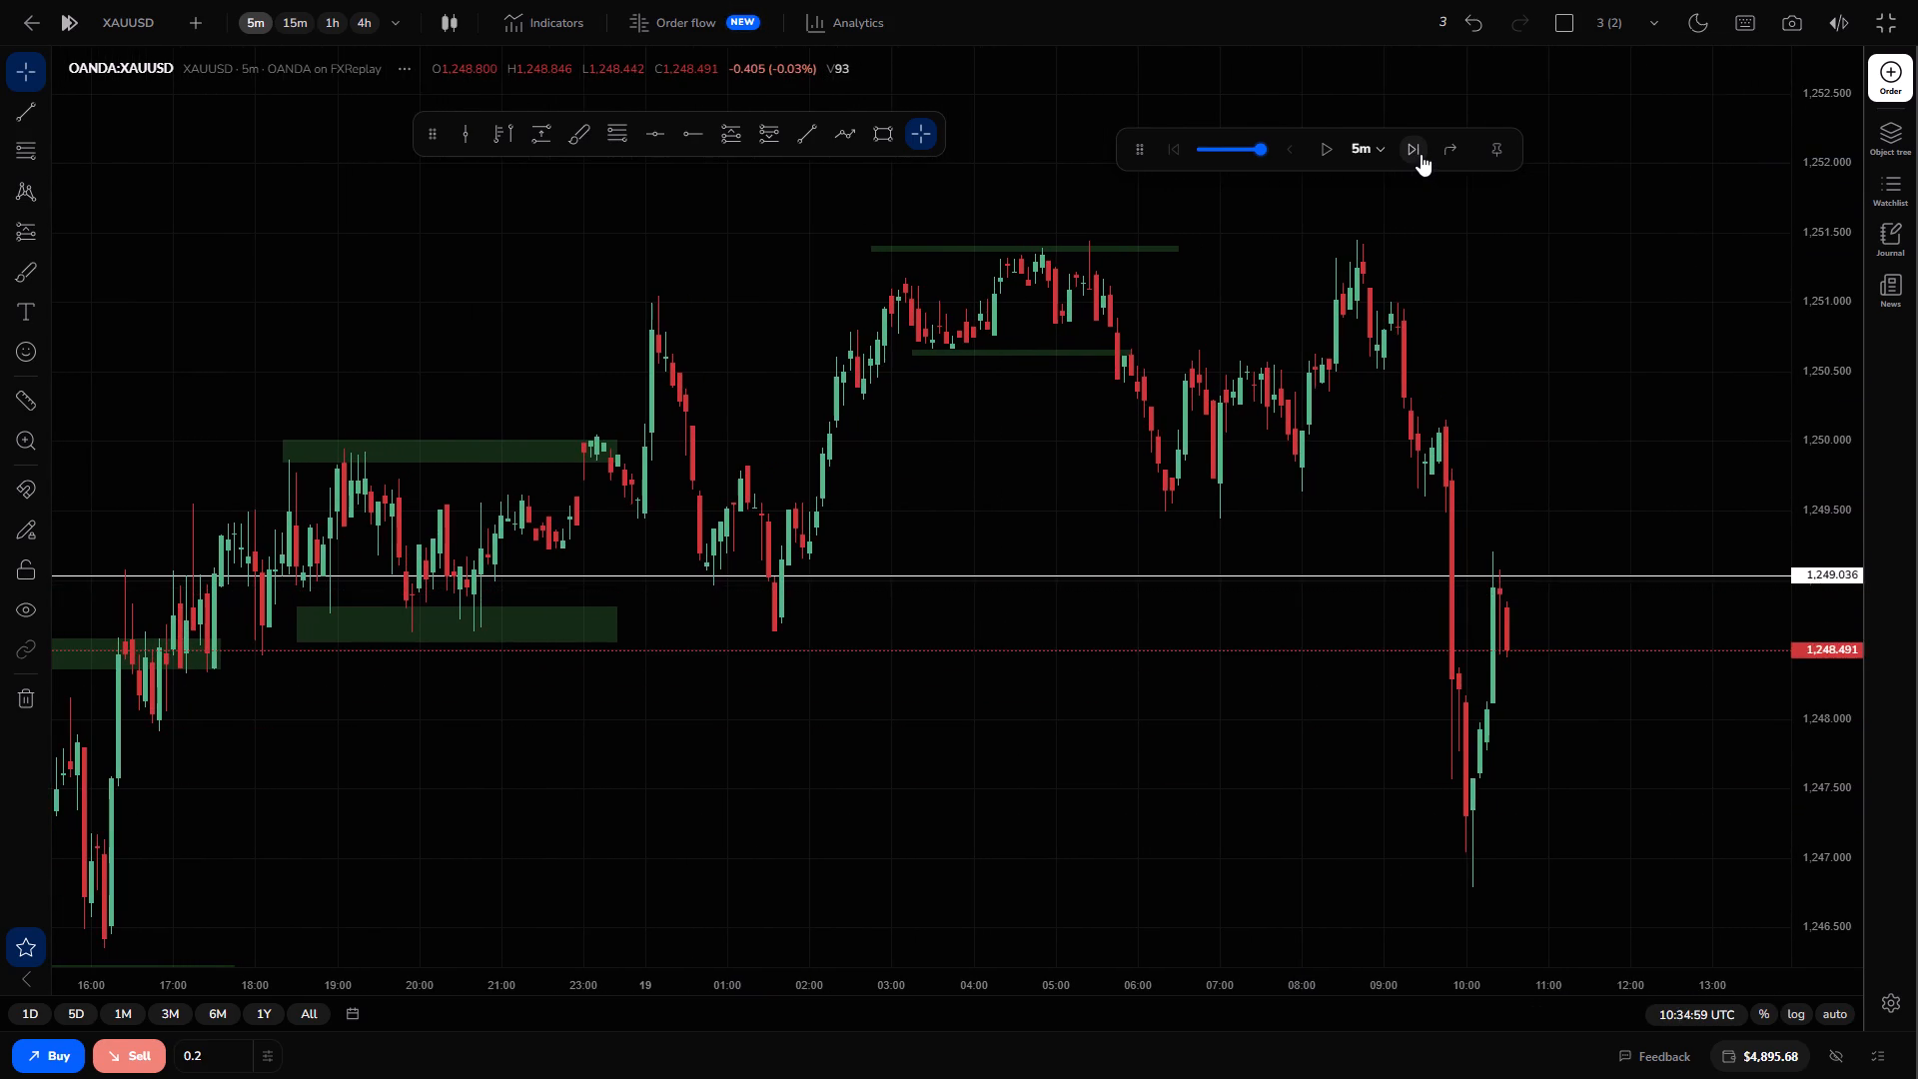
{"action": "left_click", "coordinate": [1421, 159]}
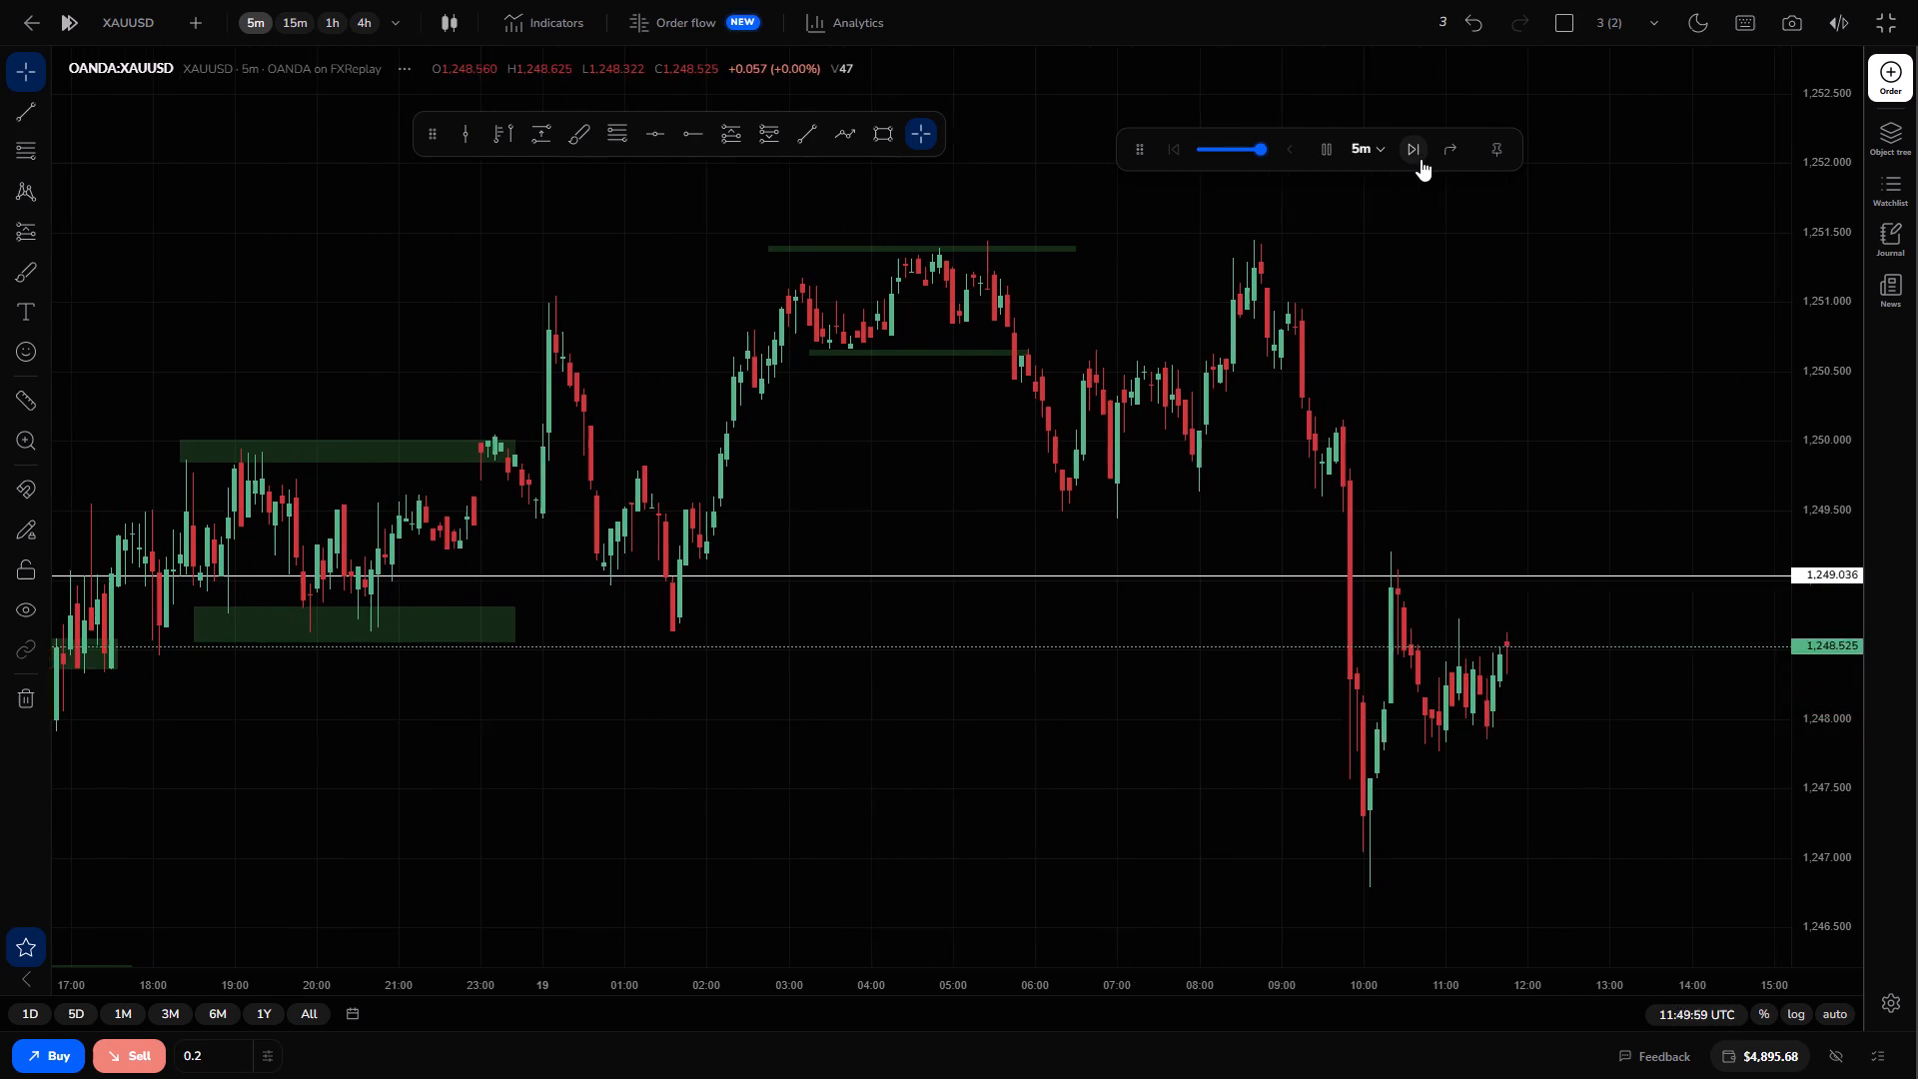
{"action": "left_click", "coordinate": [1412, 158]}
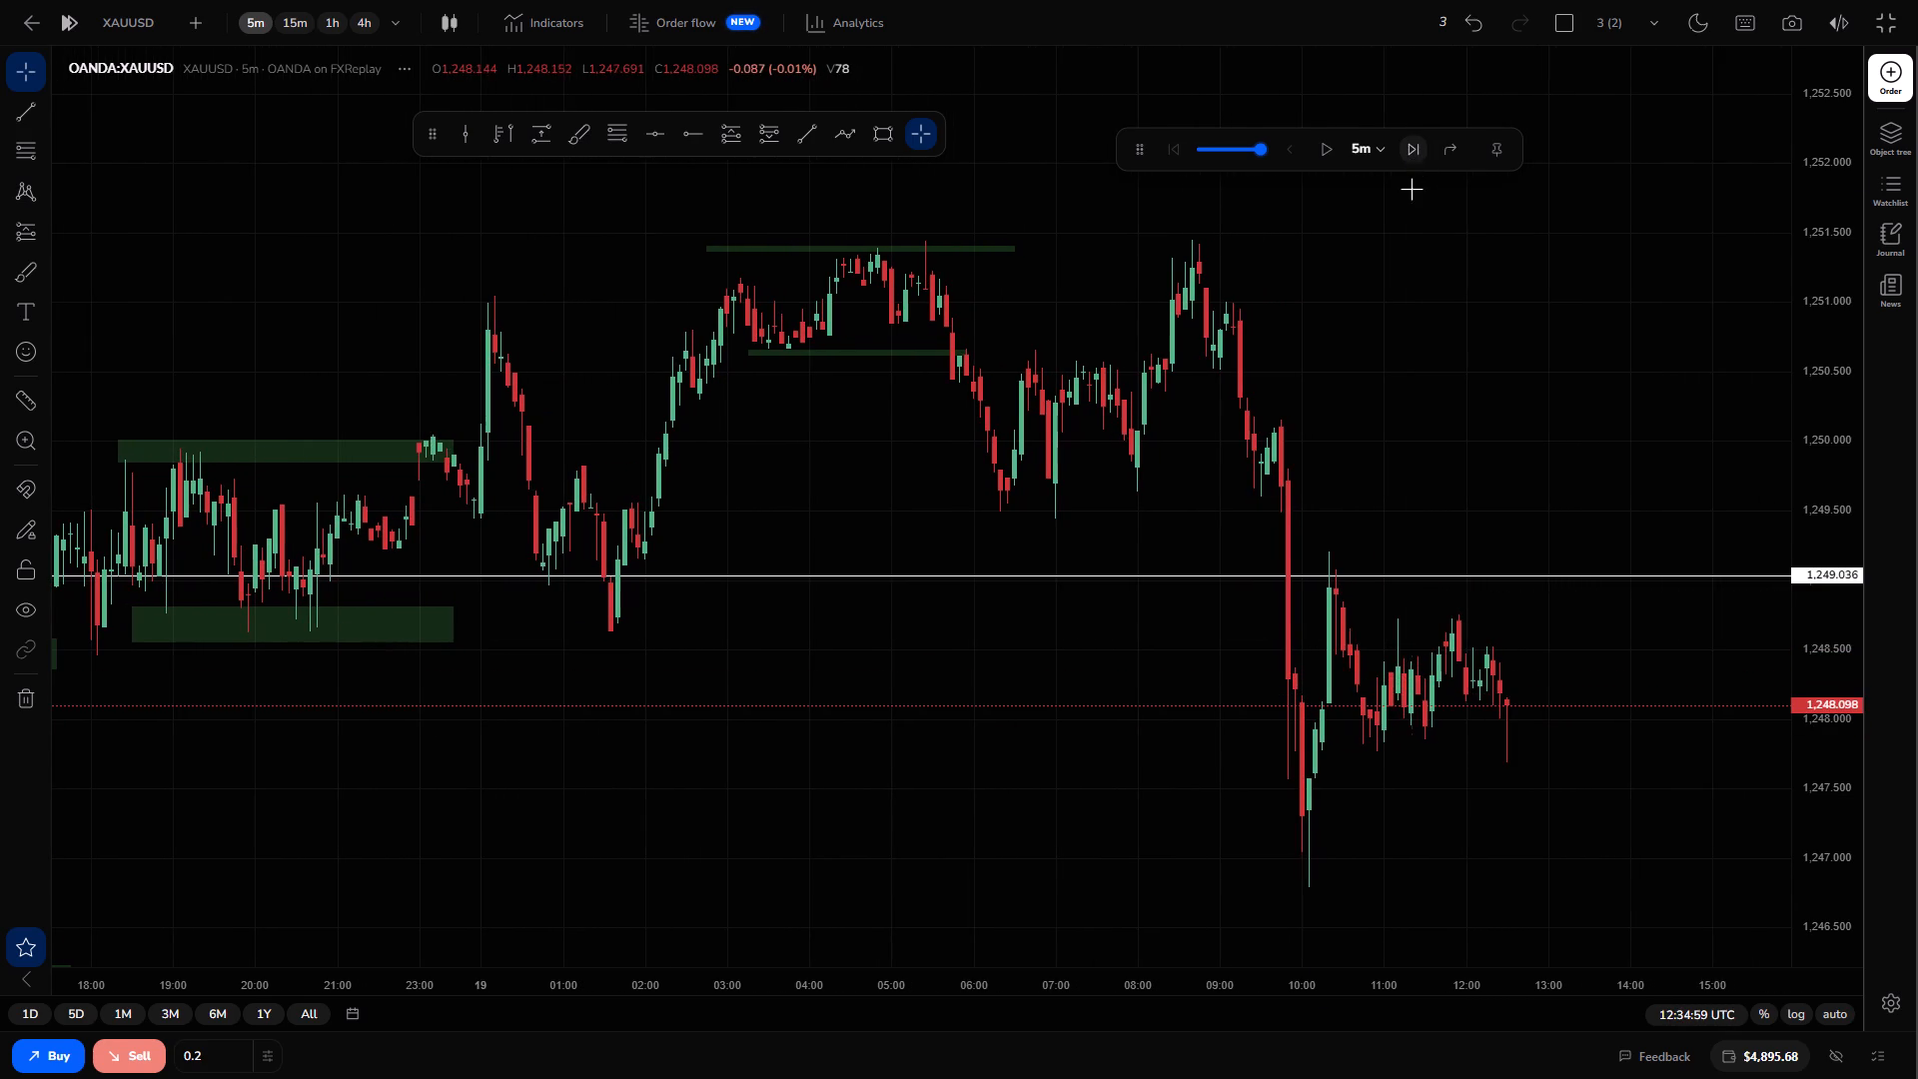
Draw a rectangle zone over the highs from about 06:35 to 08:00, spanning about 1,250.6 to 1,250.5.
{"action": "left_click_drag", "start_coordinate": [1453, 358], "coordinate": [1419, 371]}
{"action": "scroll", "coordinate": [1398, 350], "scroll_direction": "up", "scroll_amount": 1}
{"action": "left_click", "coordinate": [887, 141]}
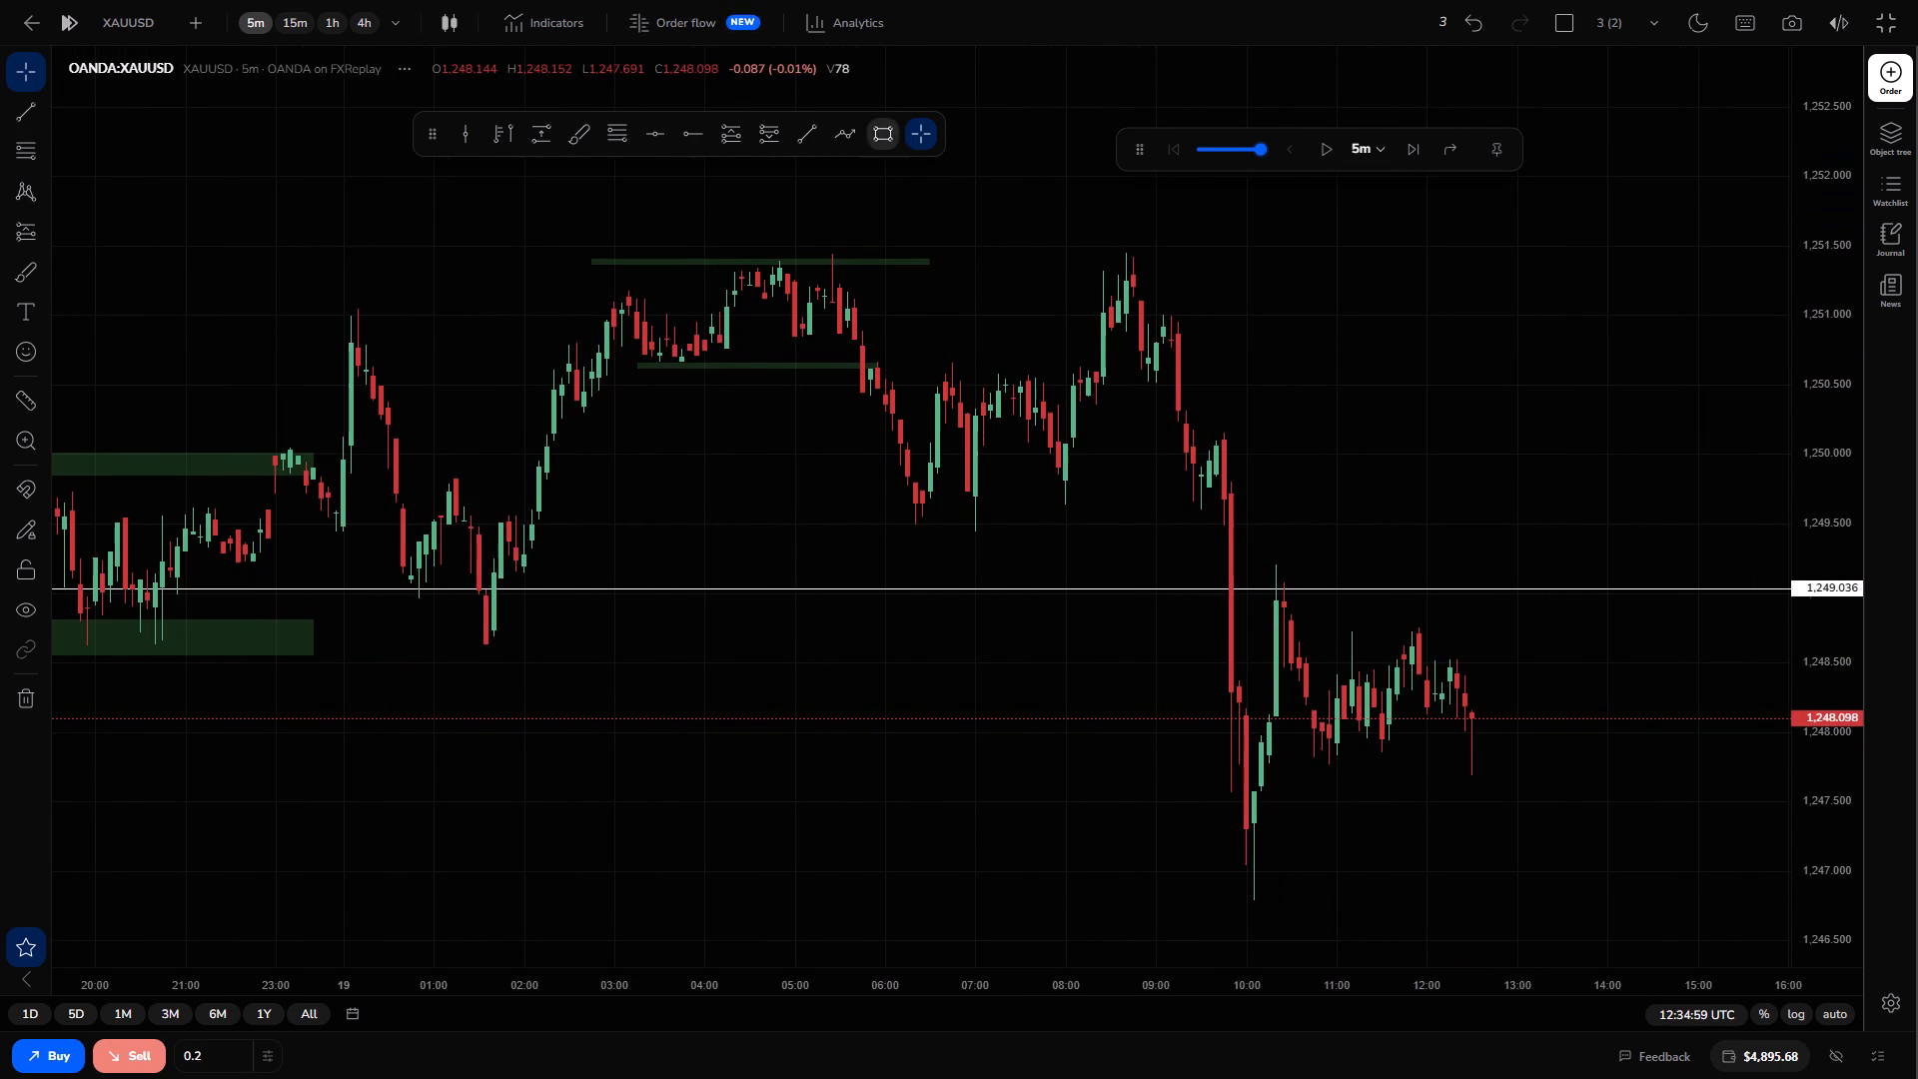
{"action": "left_click", "coordinate": [941, 365]}
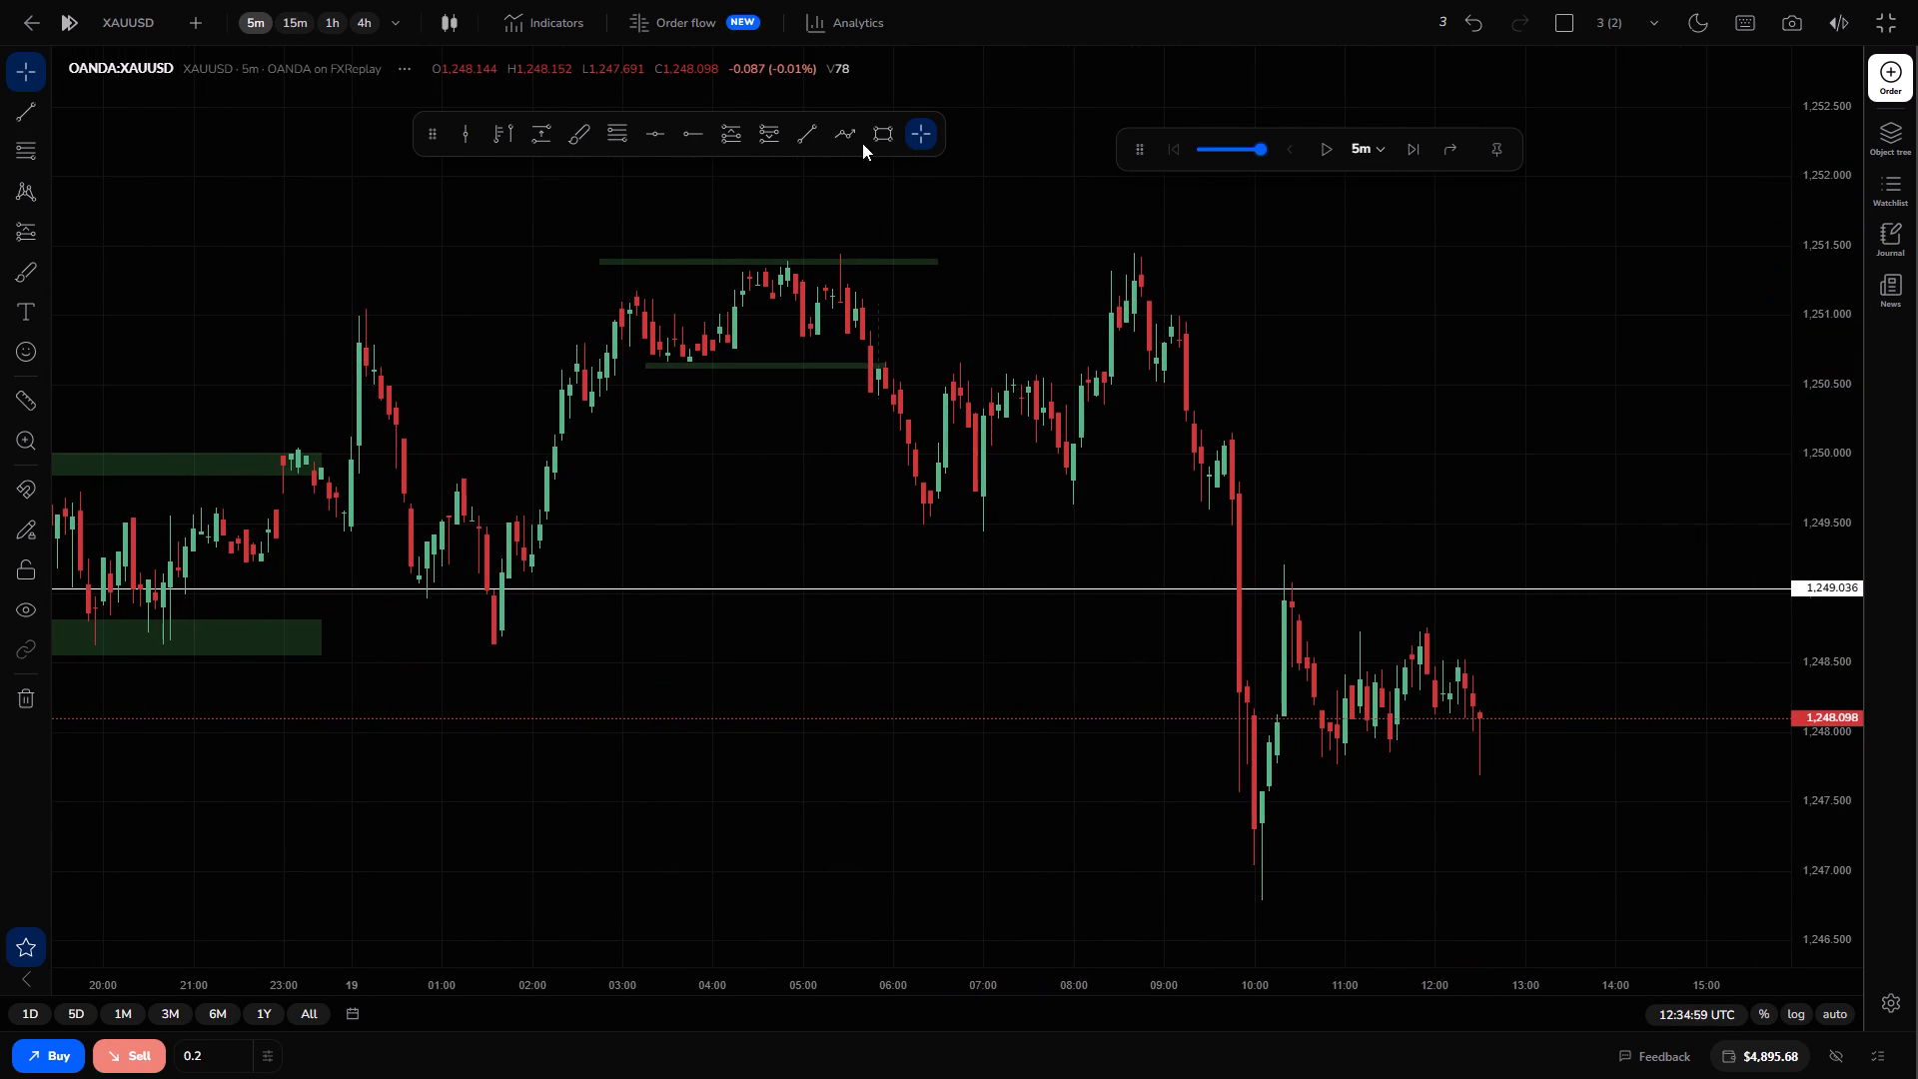
{"action": "left_click", "coordinate": [891, 143]}
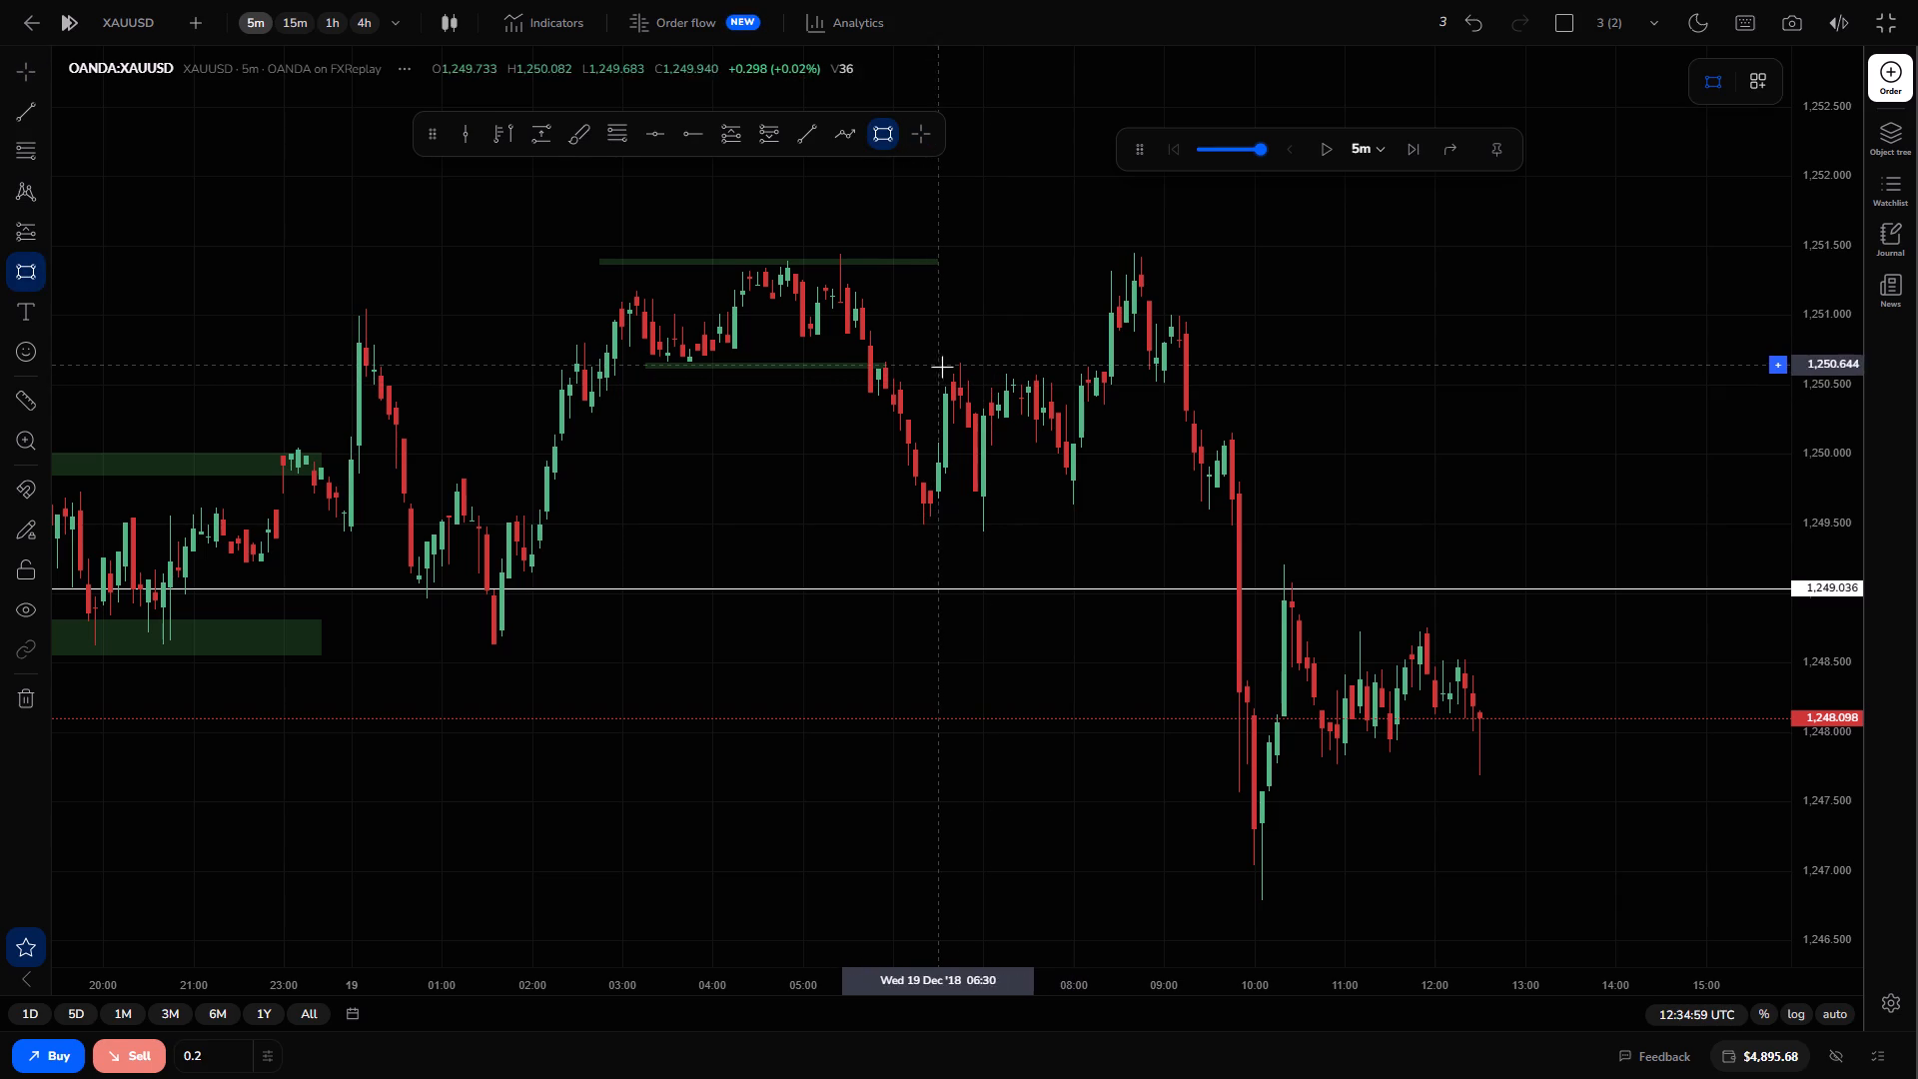
{"action": "left_click", "coordinate": [947, 367]}
{"action": "left_click", "coordinate": [1073, 385]}
{"action": "left_click", "coordinate": [1097, 518]}
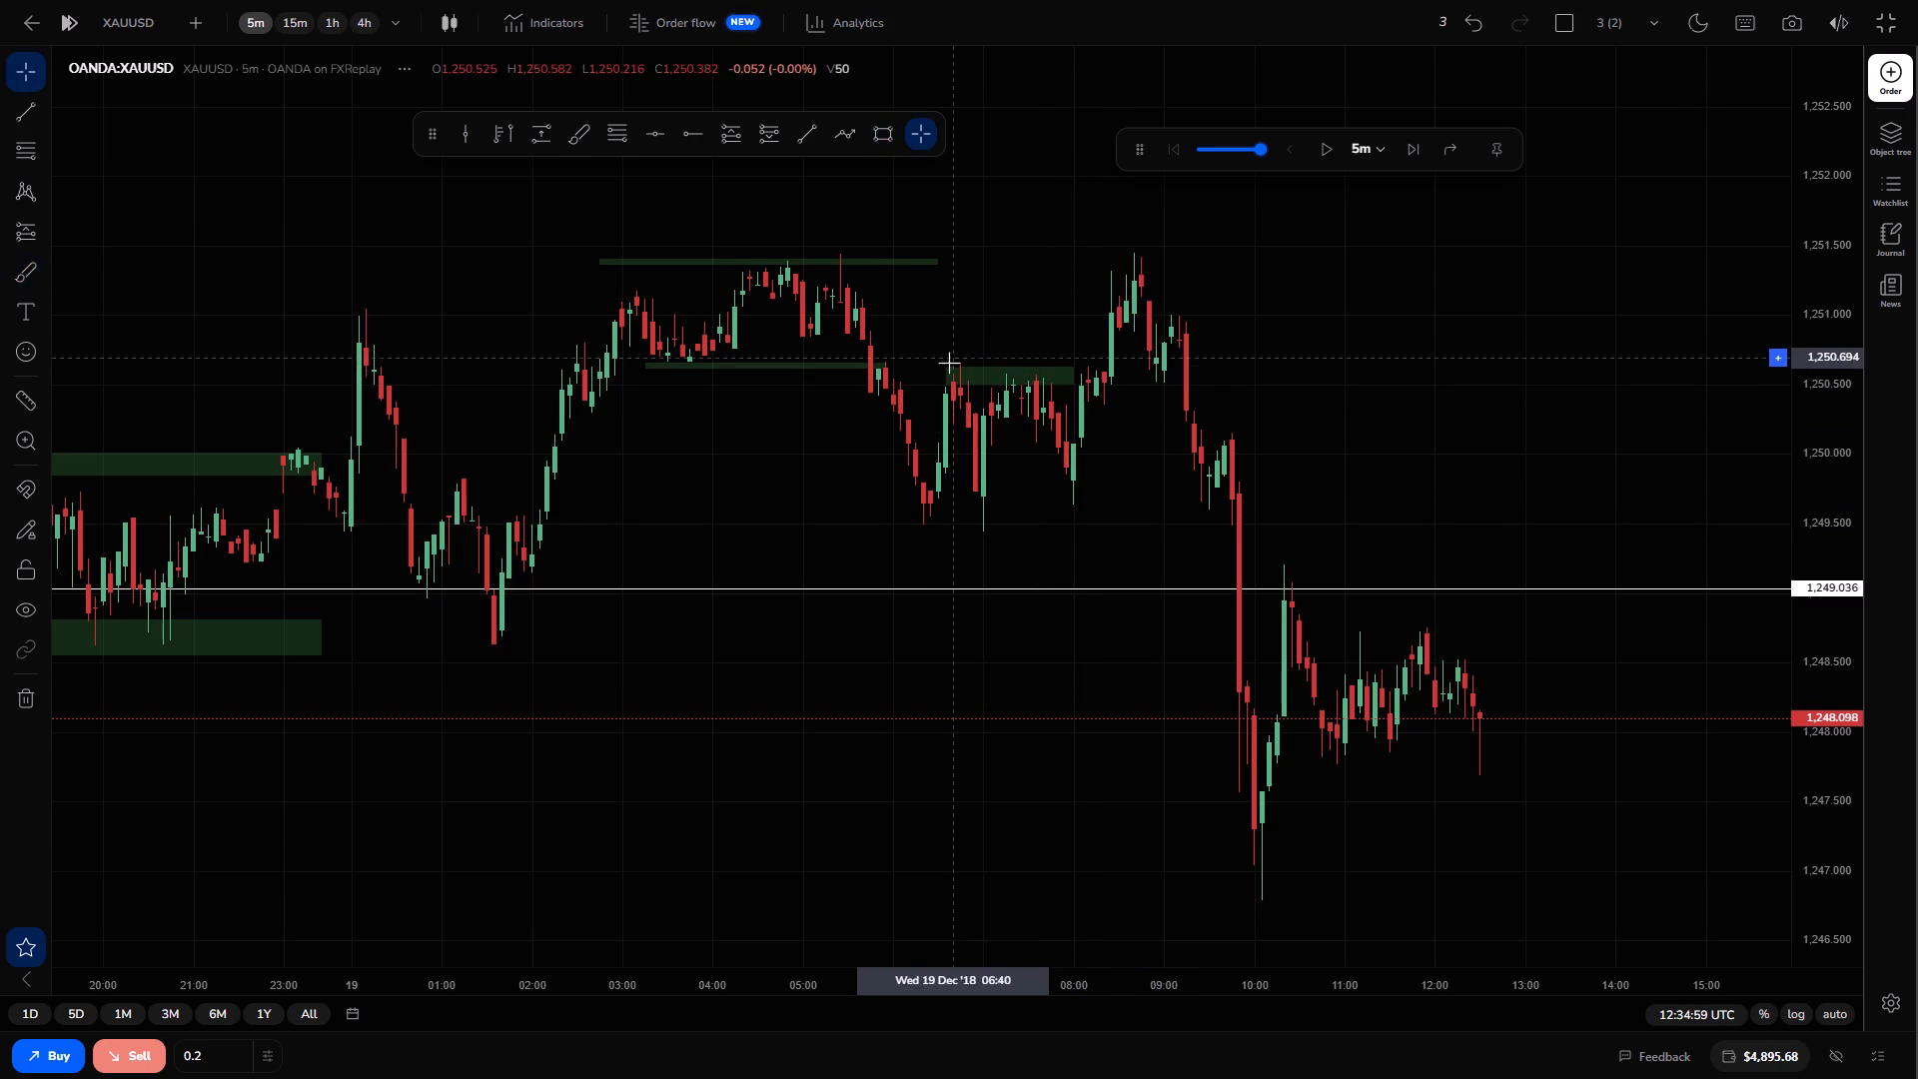
Draw a rectangle zone over the lows from about 06:15 to 08:40, spanning about 1,249.6 to 1,249.5.
{"action": "left_click", "coordinate": [874, 128]}
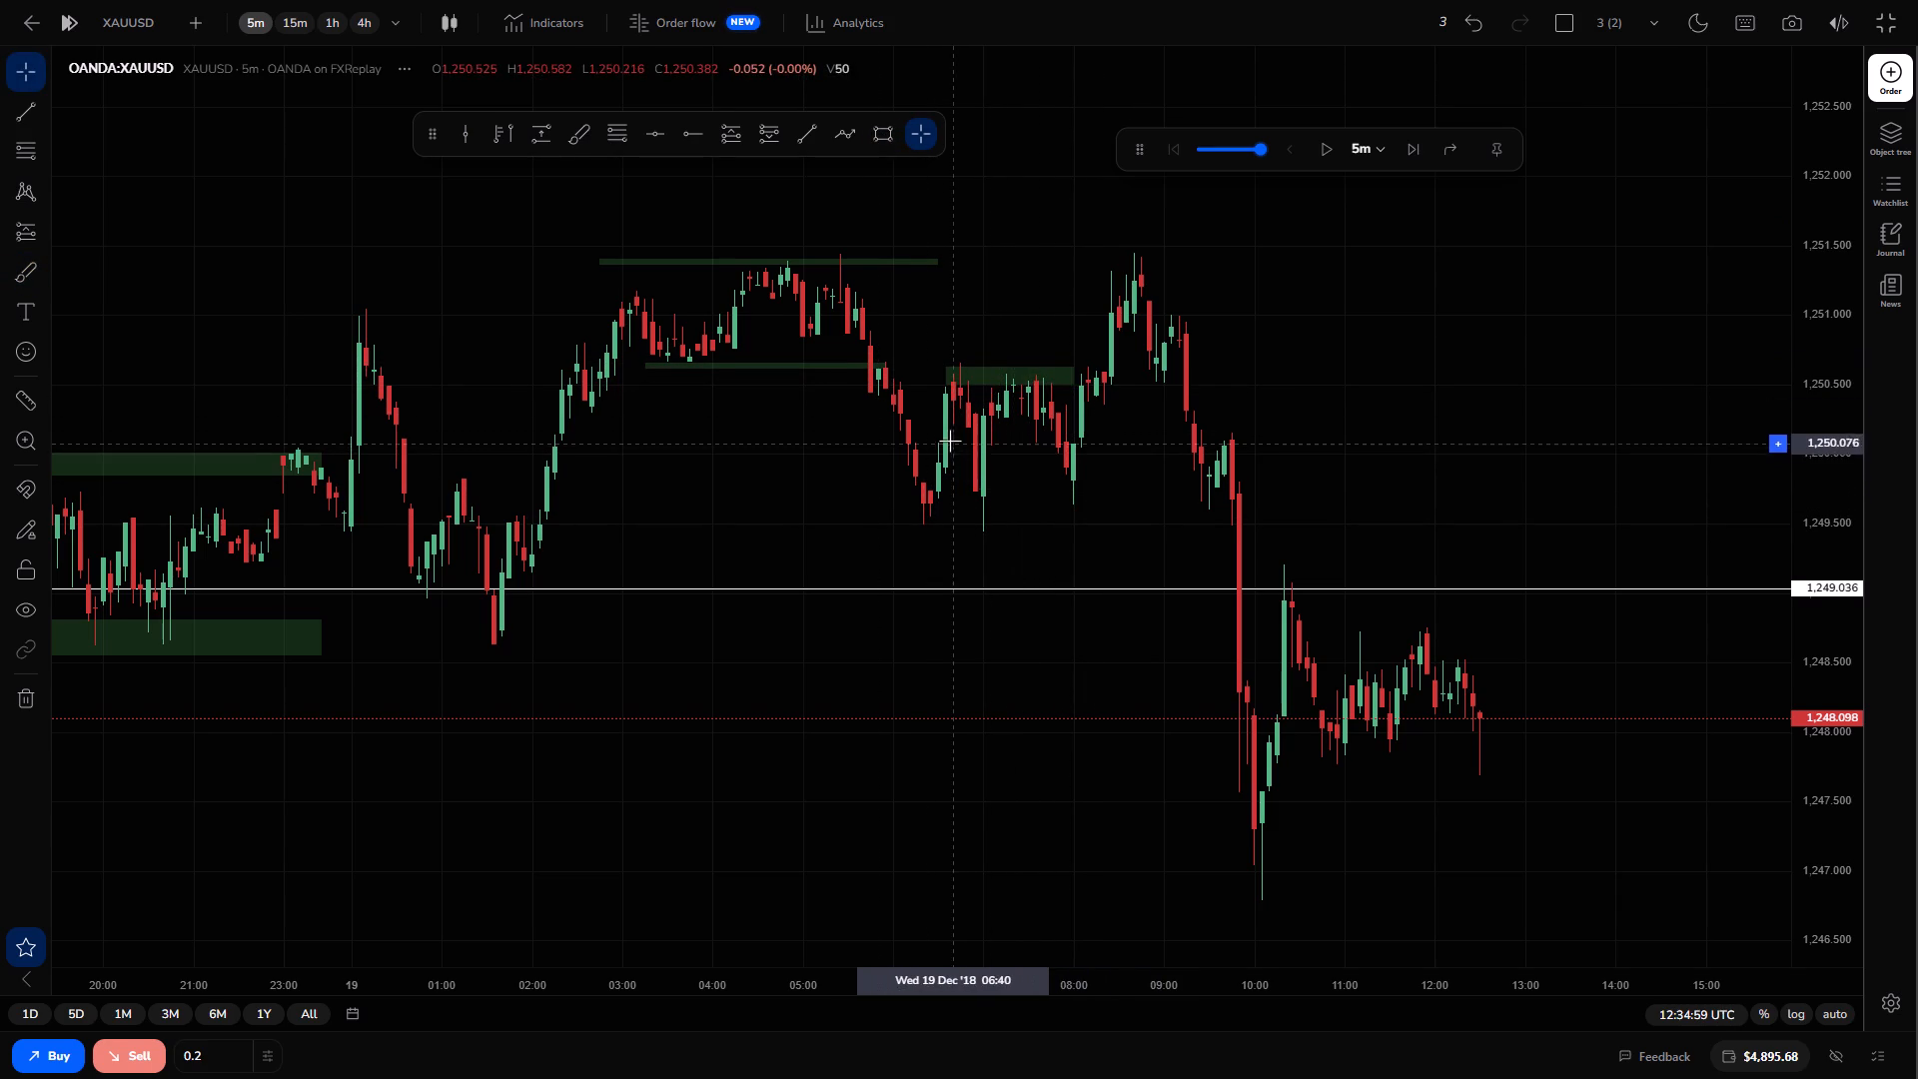
{"action": "left_click", "coordinate": [950, 440]}
{"action": "left_click", "coordinate": [962, 496]}
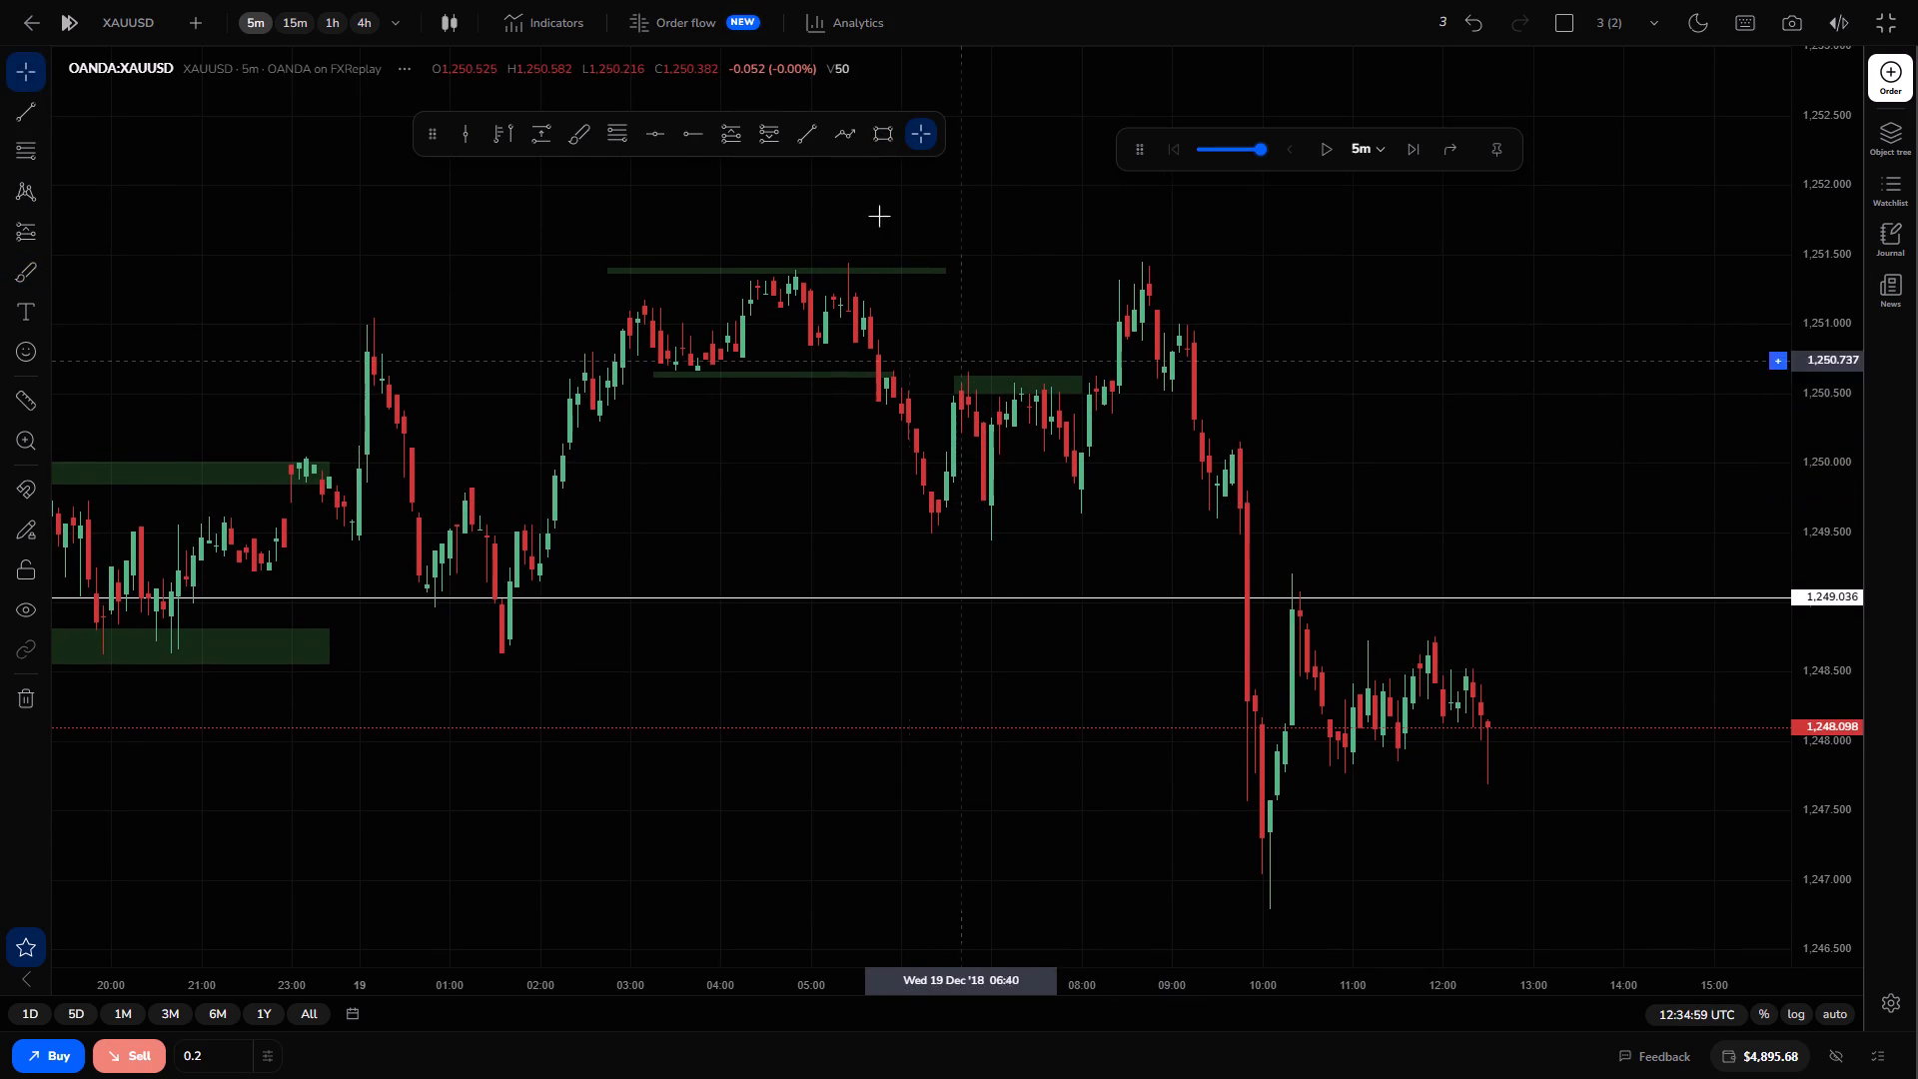
{"action": "left_click", "coordinate": [881, 148]}
{"action": "left_click", "coordinate": [926, 517]}
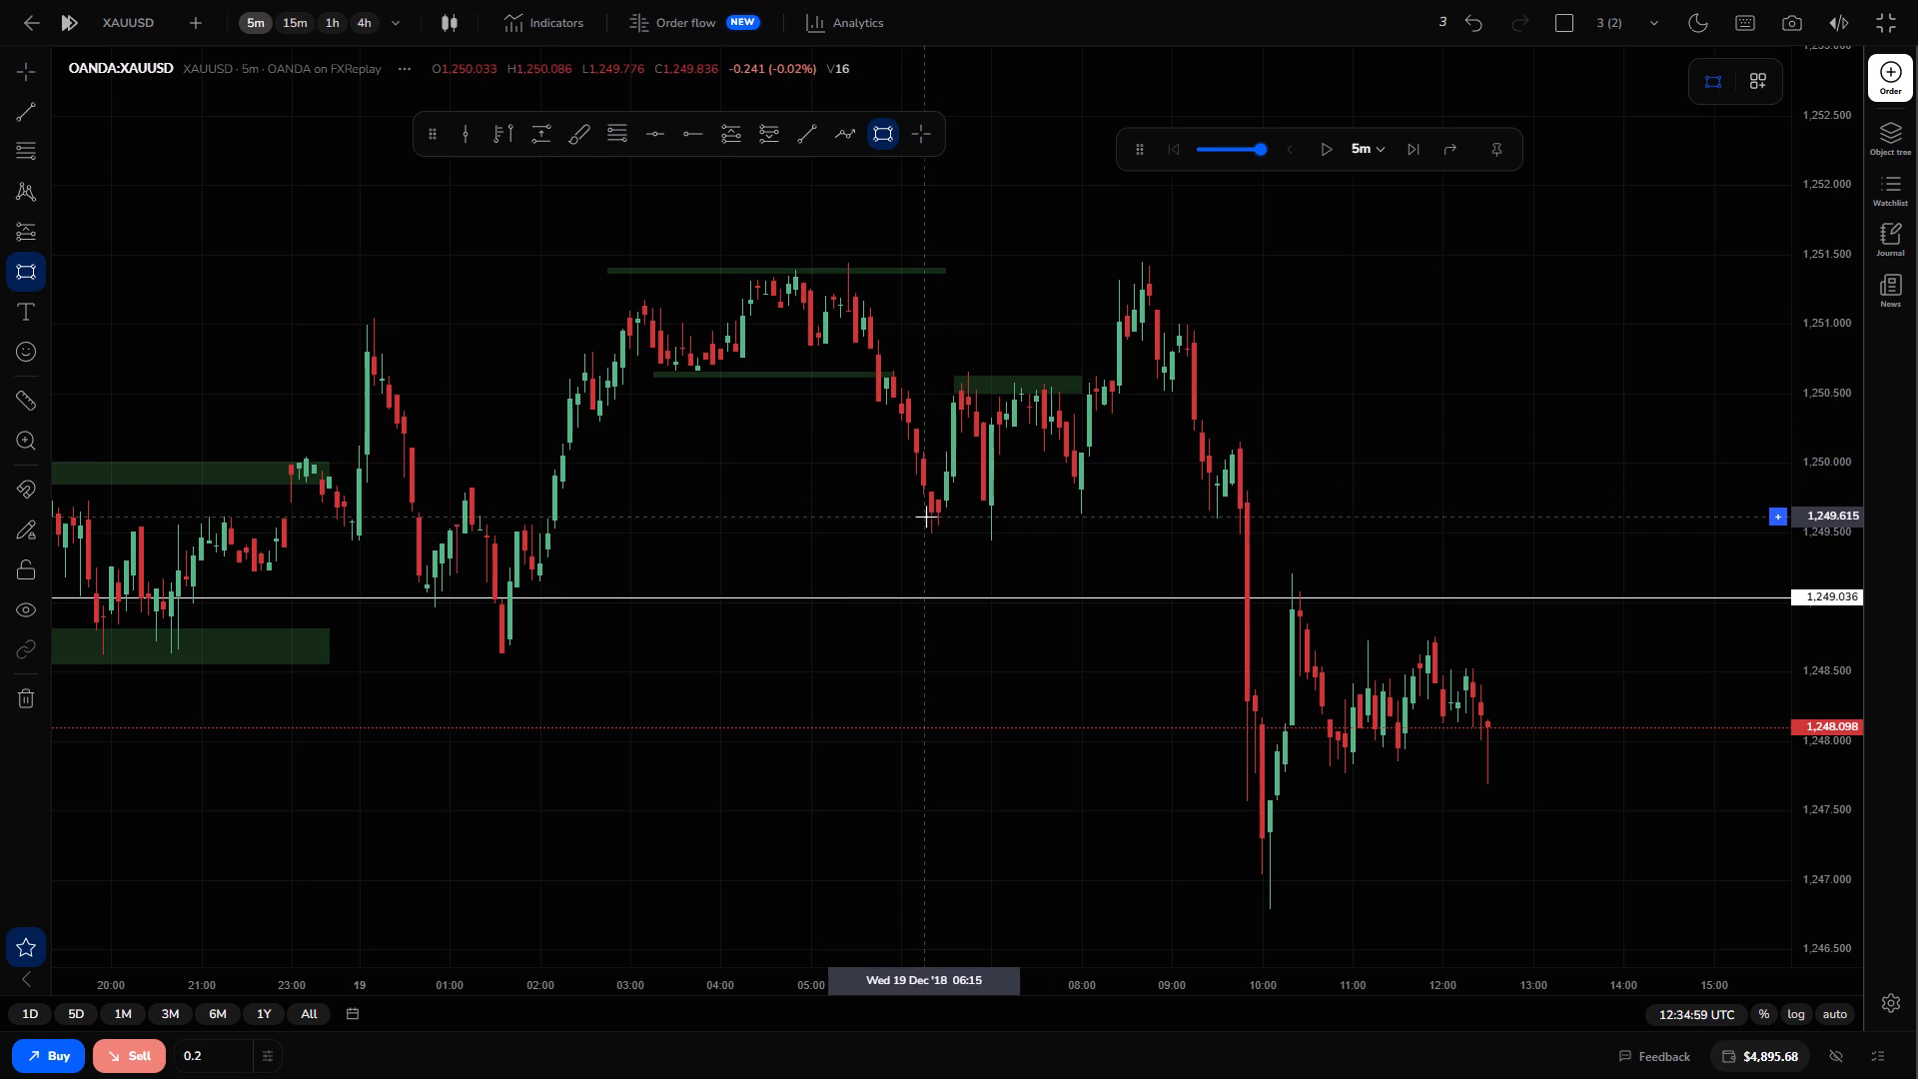
{"action": "left_click", "coordinate": [1142, 532]}
{"action": "left_click", "coordinate": [1119, 565]}
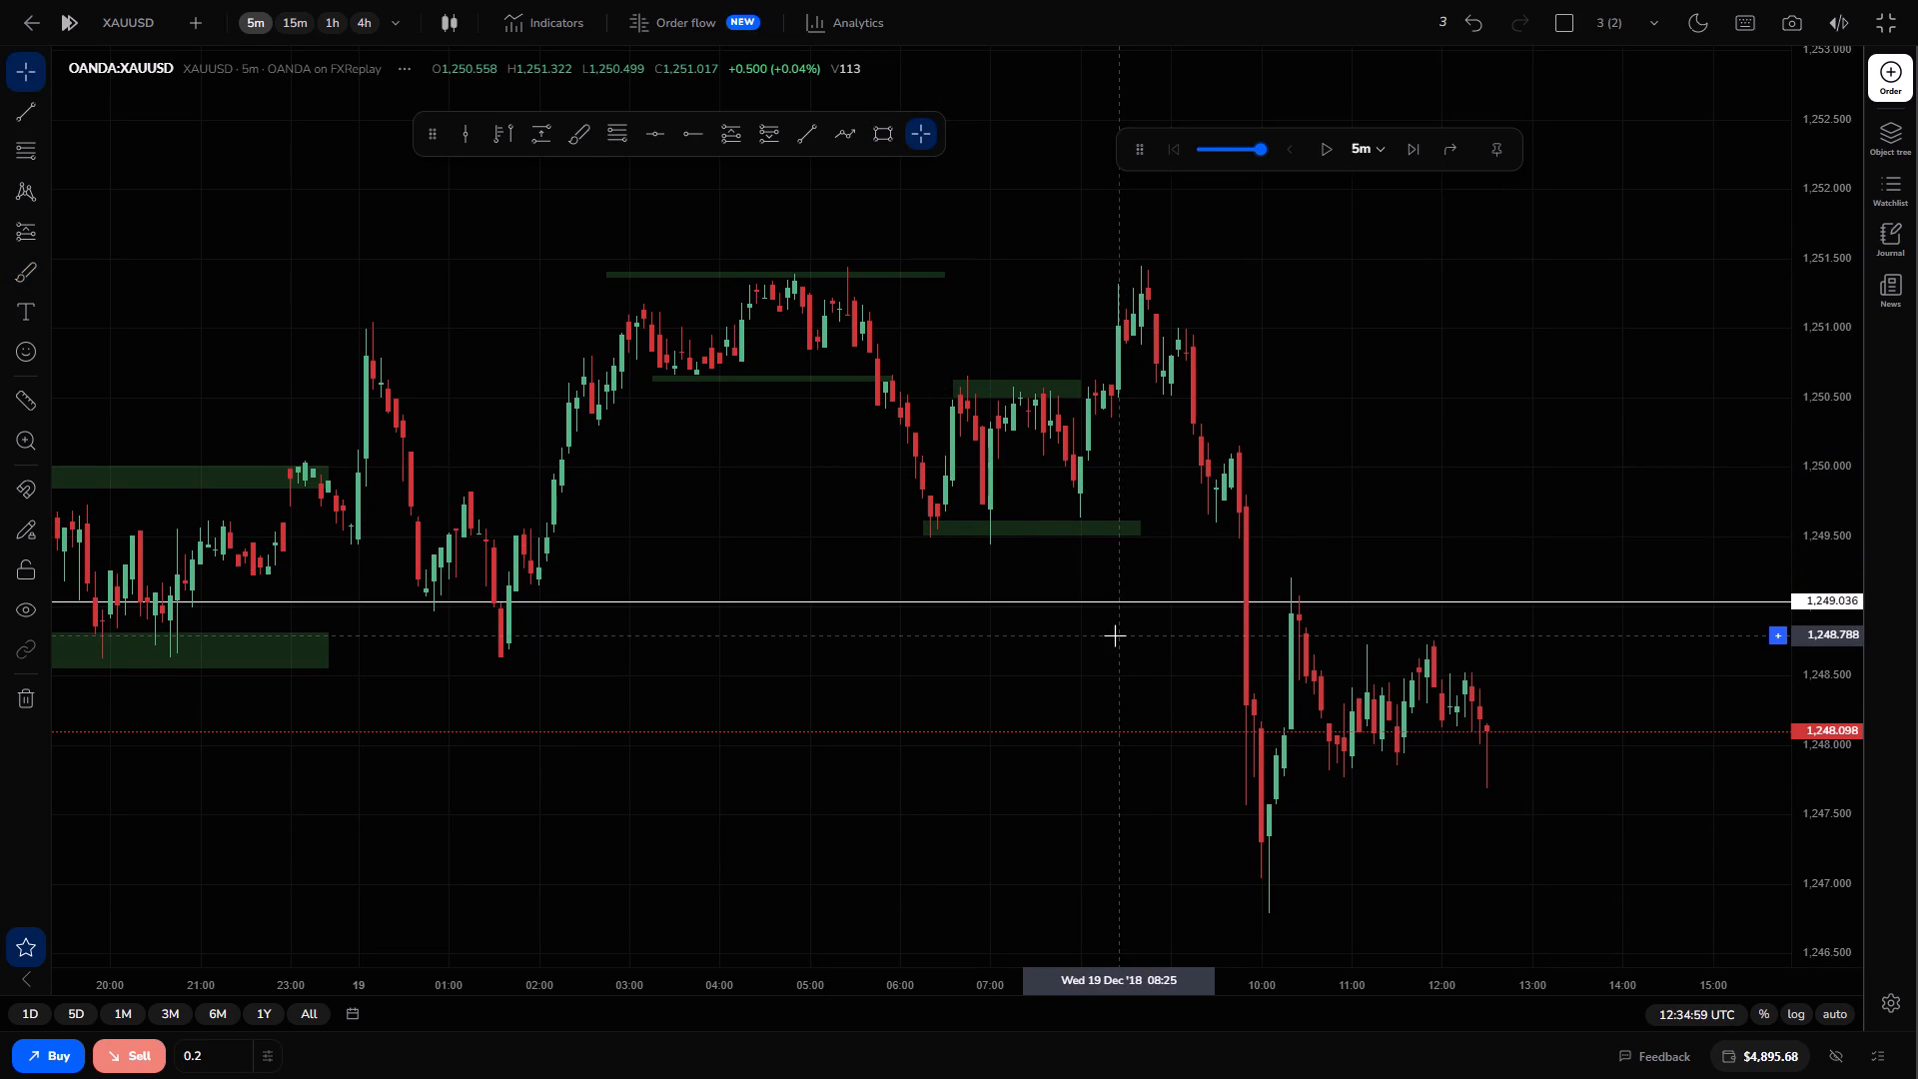
Draw a rectangle zone over the post-drop range highs from about 10:30 to 13:30, spanning about 1,248.8 to 1,248.7.
{"action": "scroll", "coordinate": [1115, 635], "scroll_direction": "down", "scroll_amount": 1}
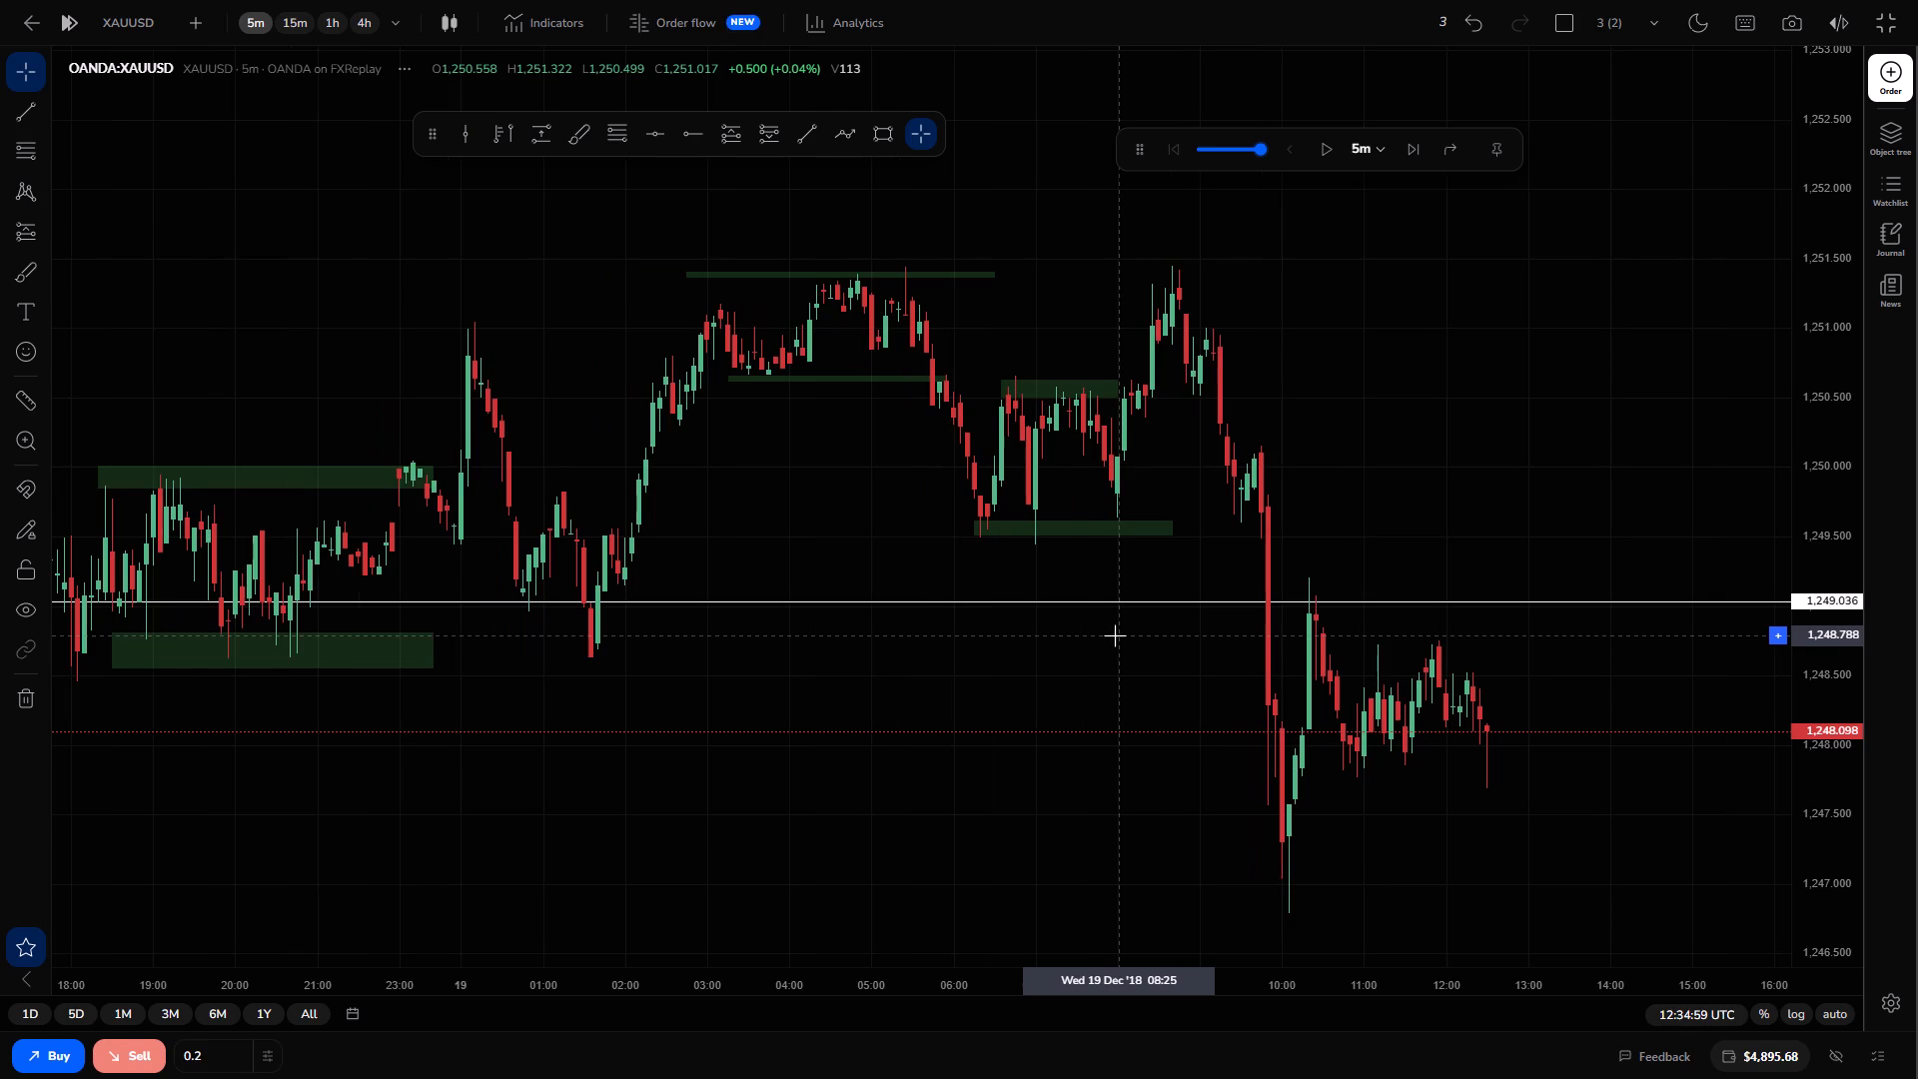
{"action": "scroll", "coordinate": [1115, 635], "scroll_direction": "up", "scroll_amount": 1}
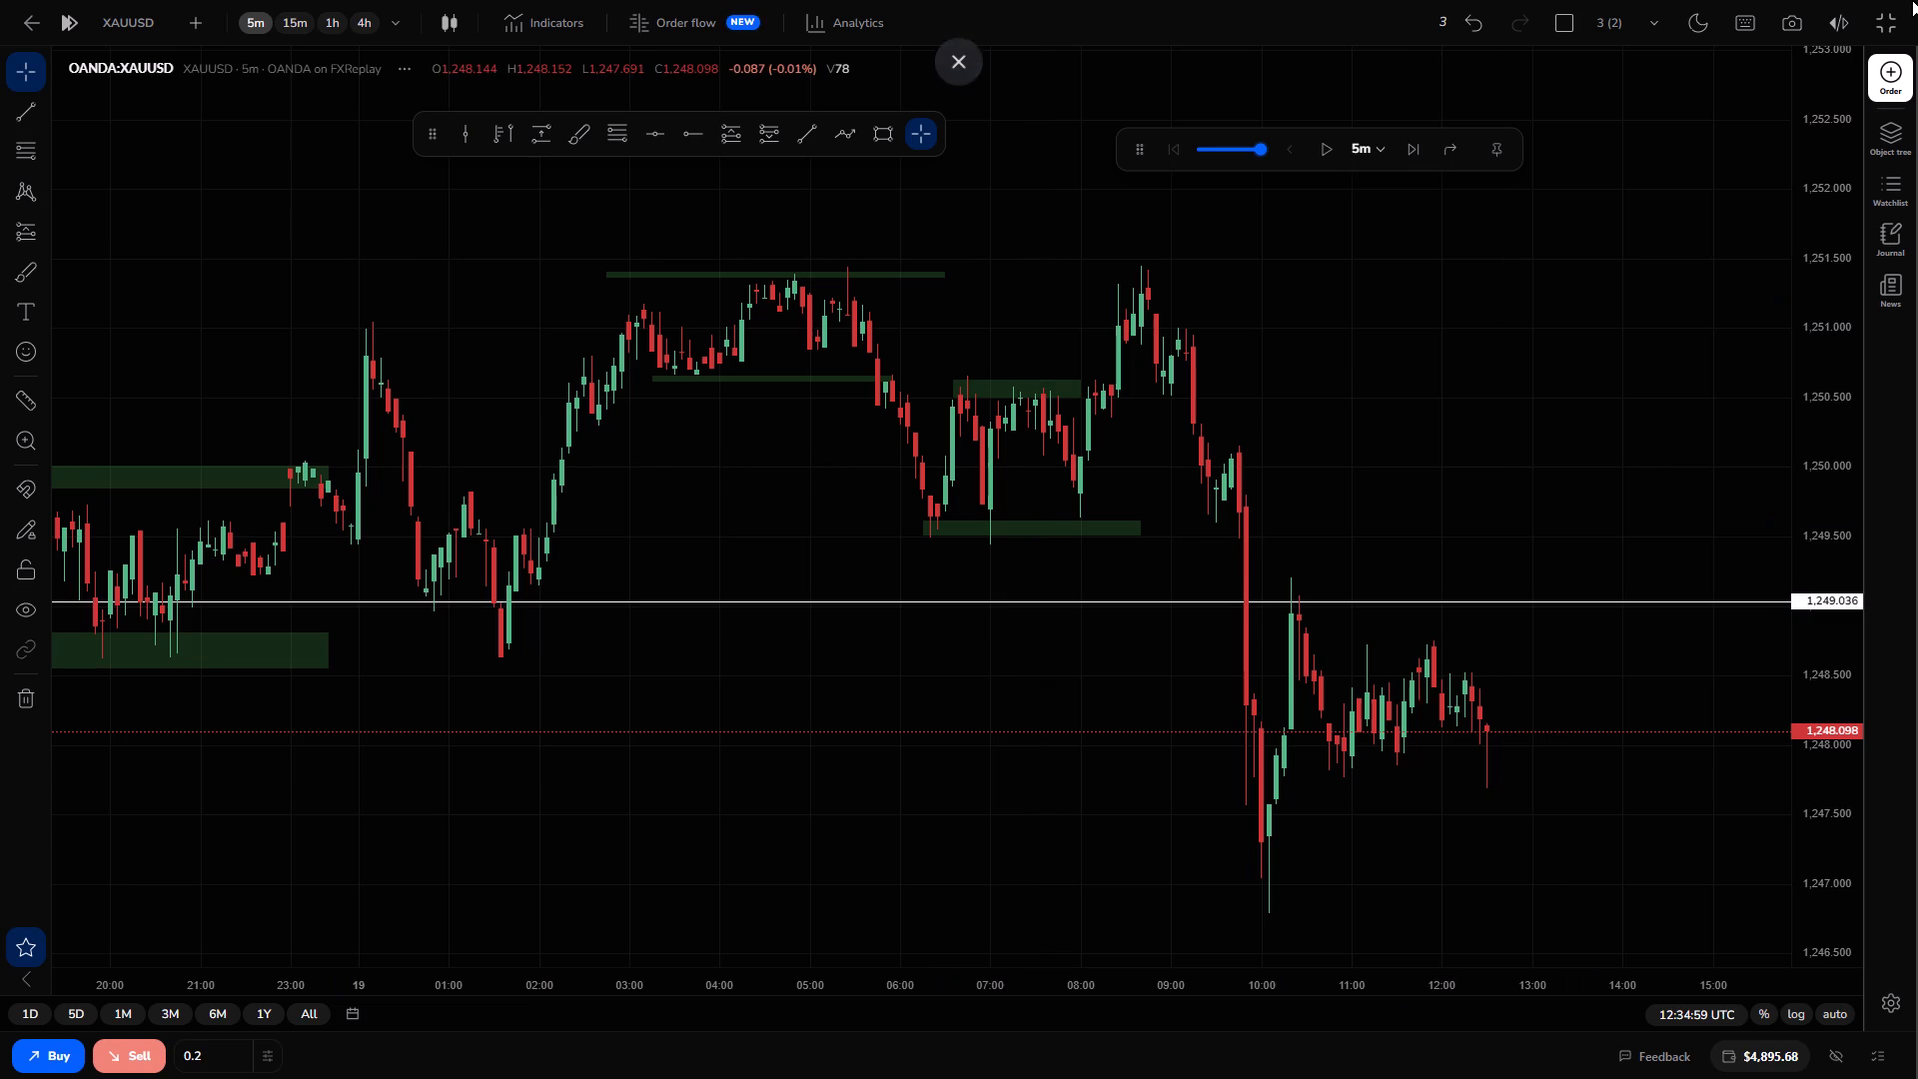
{"action": "left_click_drag", "start_coordinate": [1406, 723], "coordinate": [1338, 634]}
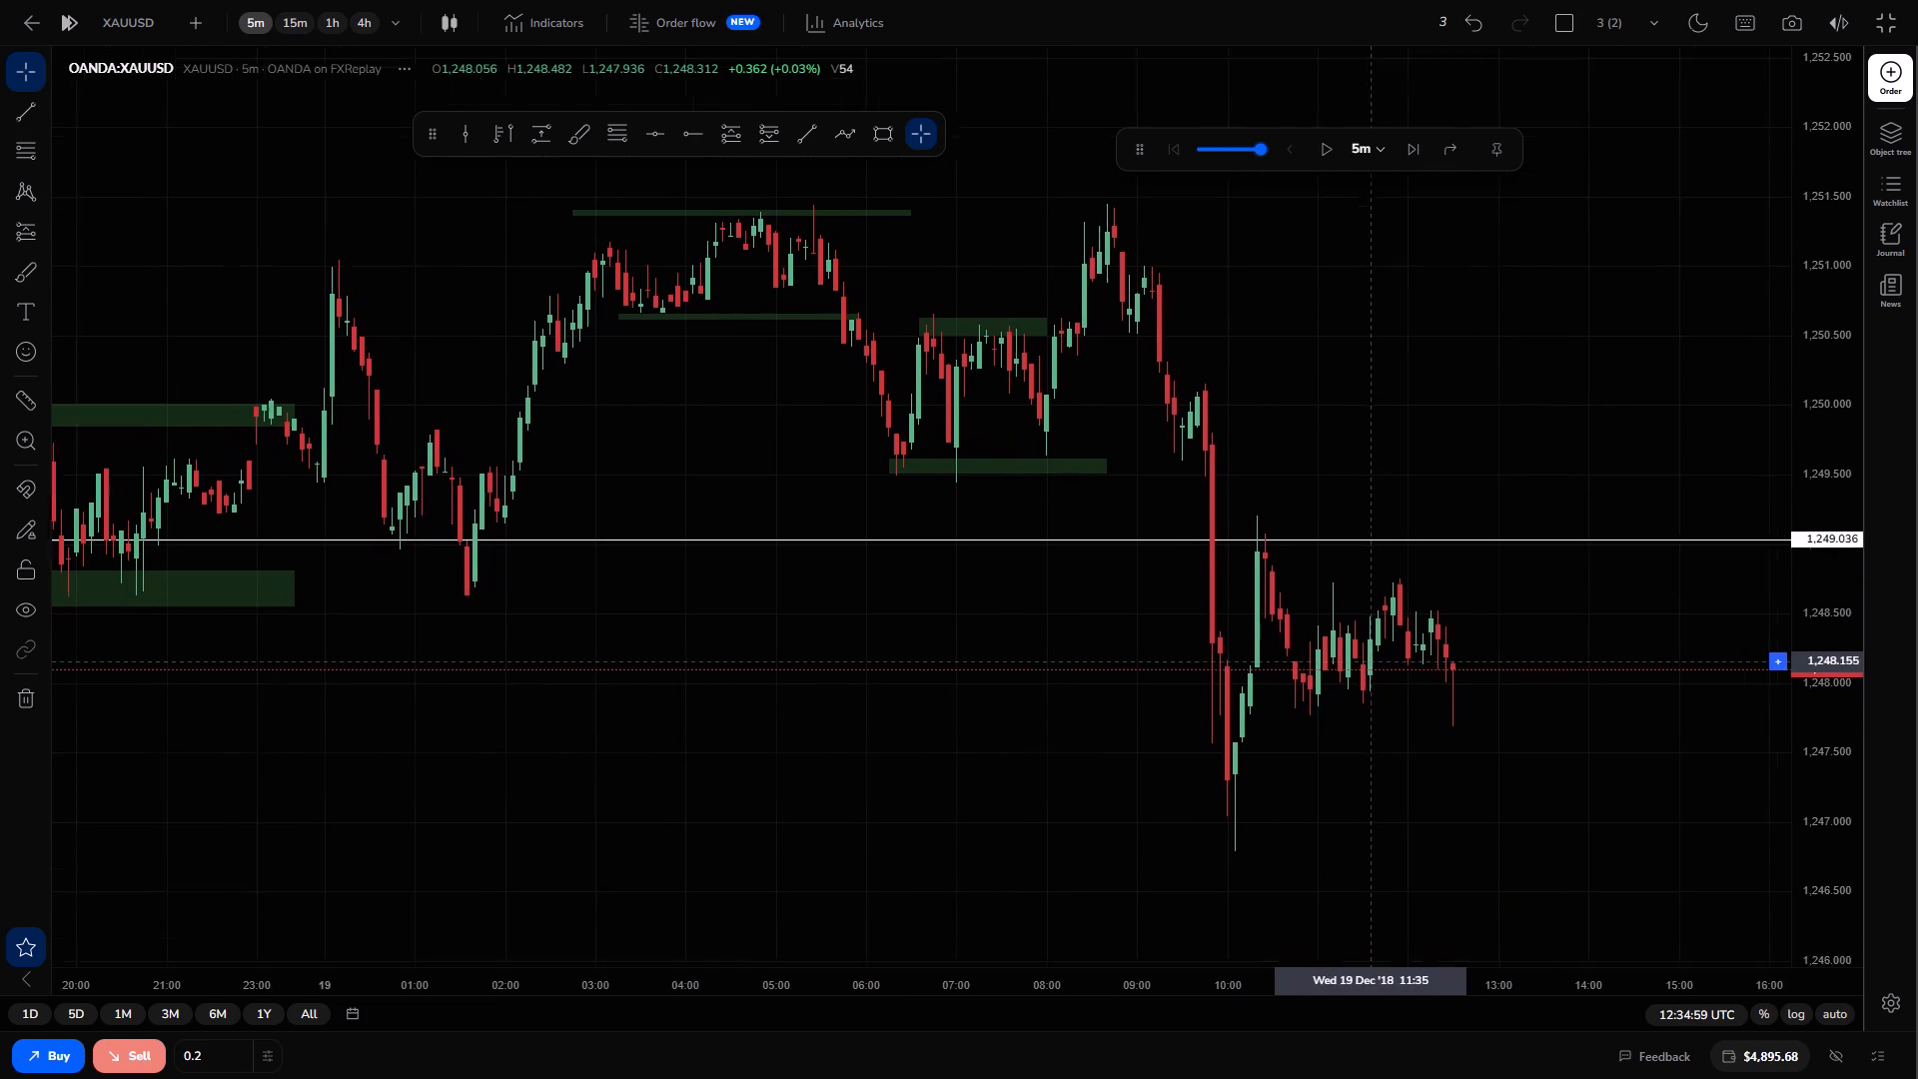
{"action": "left_click_drag", "start_coordinate": [1338, 634], "coordinate": [1275, 602]}
{"action": "scroll", "coordinate": [1276, 672], "scroll_direction": "up", "scroll_amount": 2}
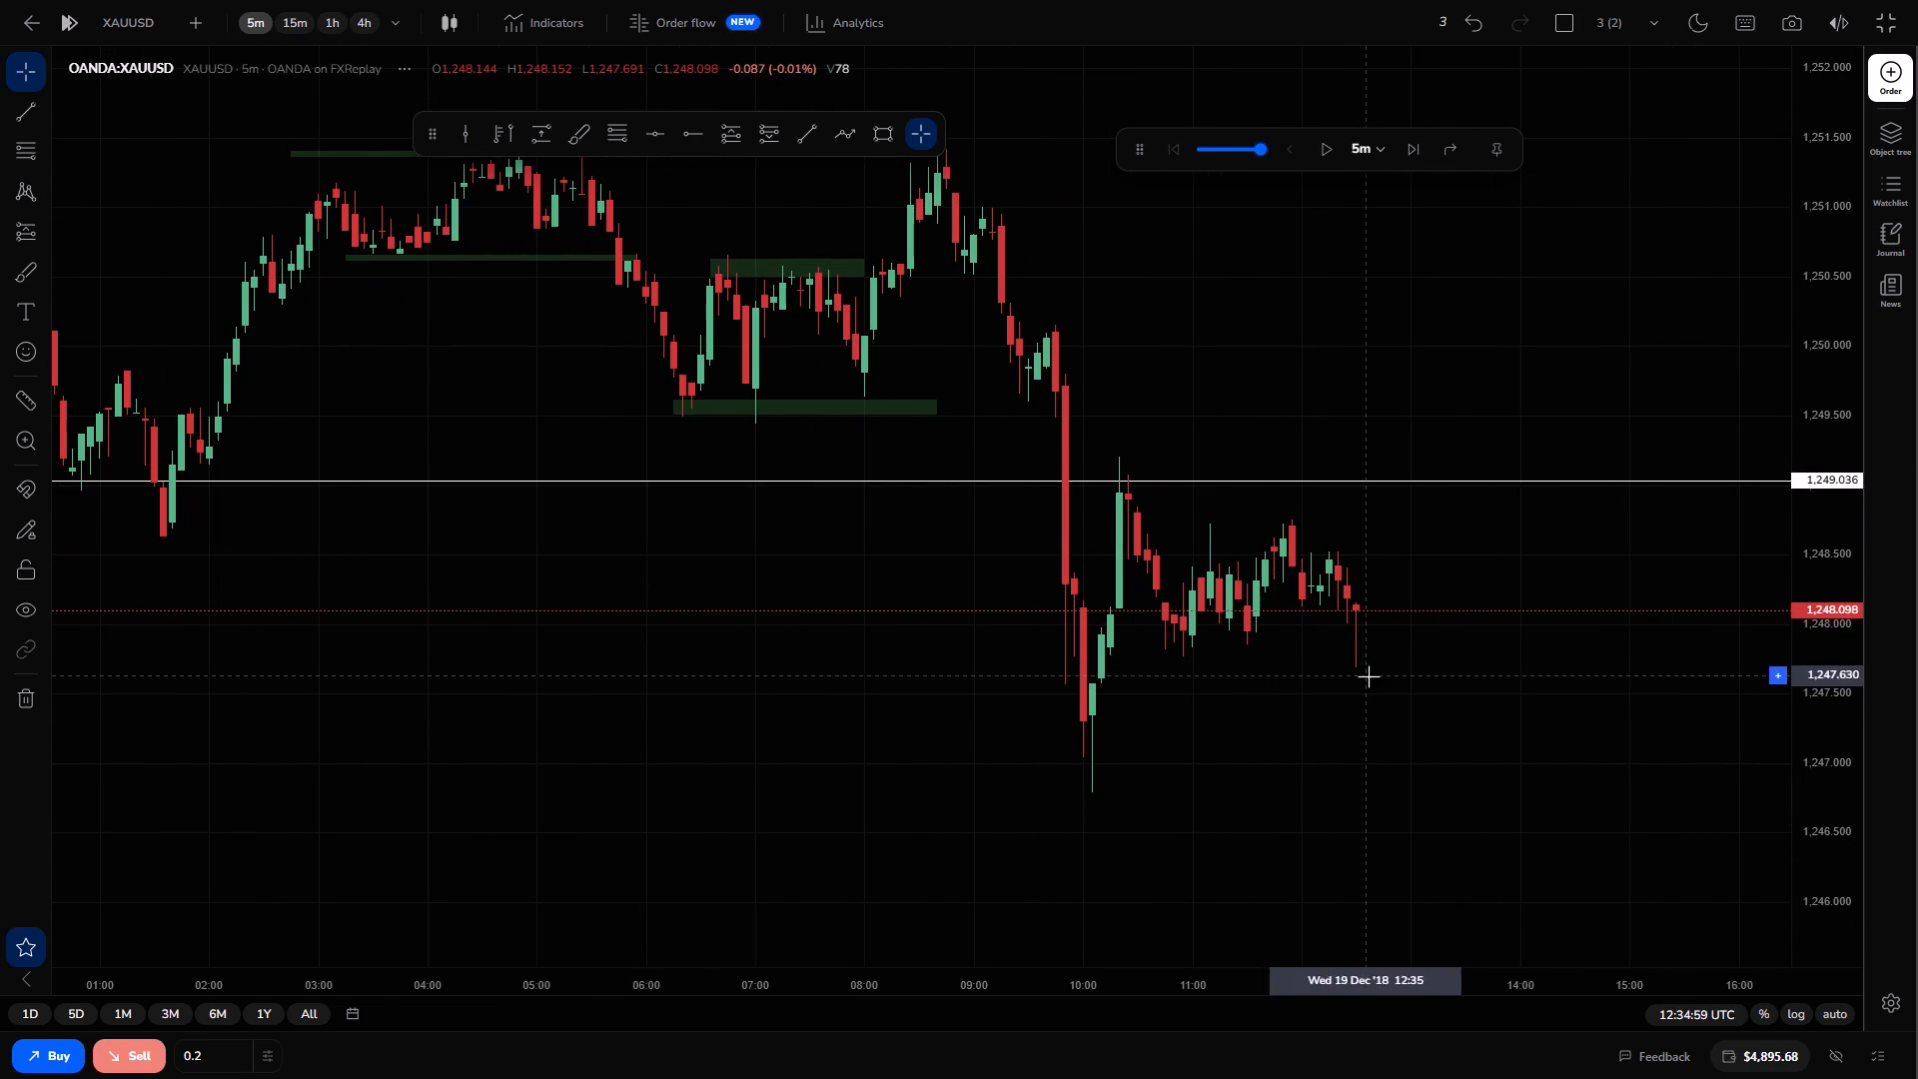
{"action": "left_click_drag", "start_coordinate": [1407, 687], "coordinate": [1402, 649]}
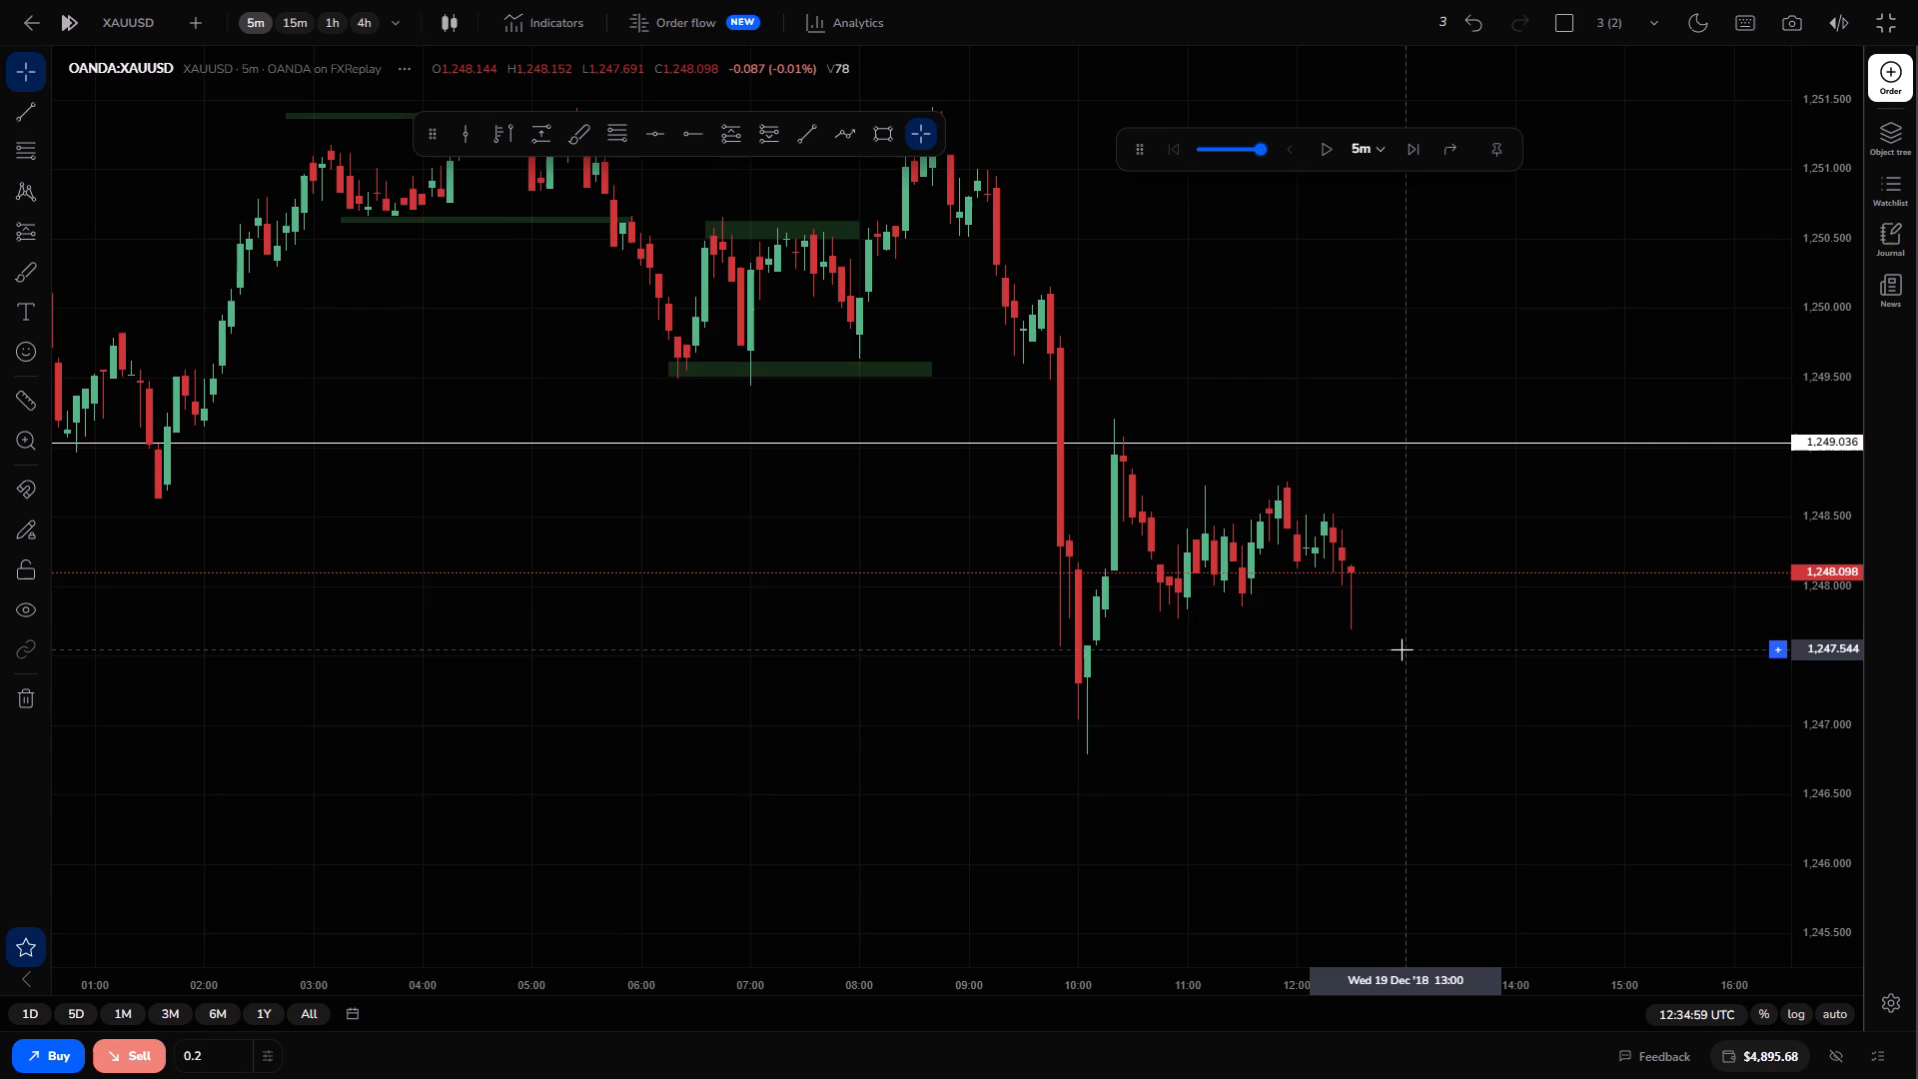
{"action": "scroll", "coordinate": [1404, 648], "scroll_direction": "up", "scroll_amount": 1}
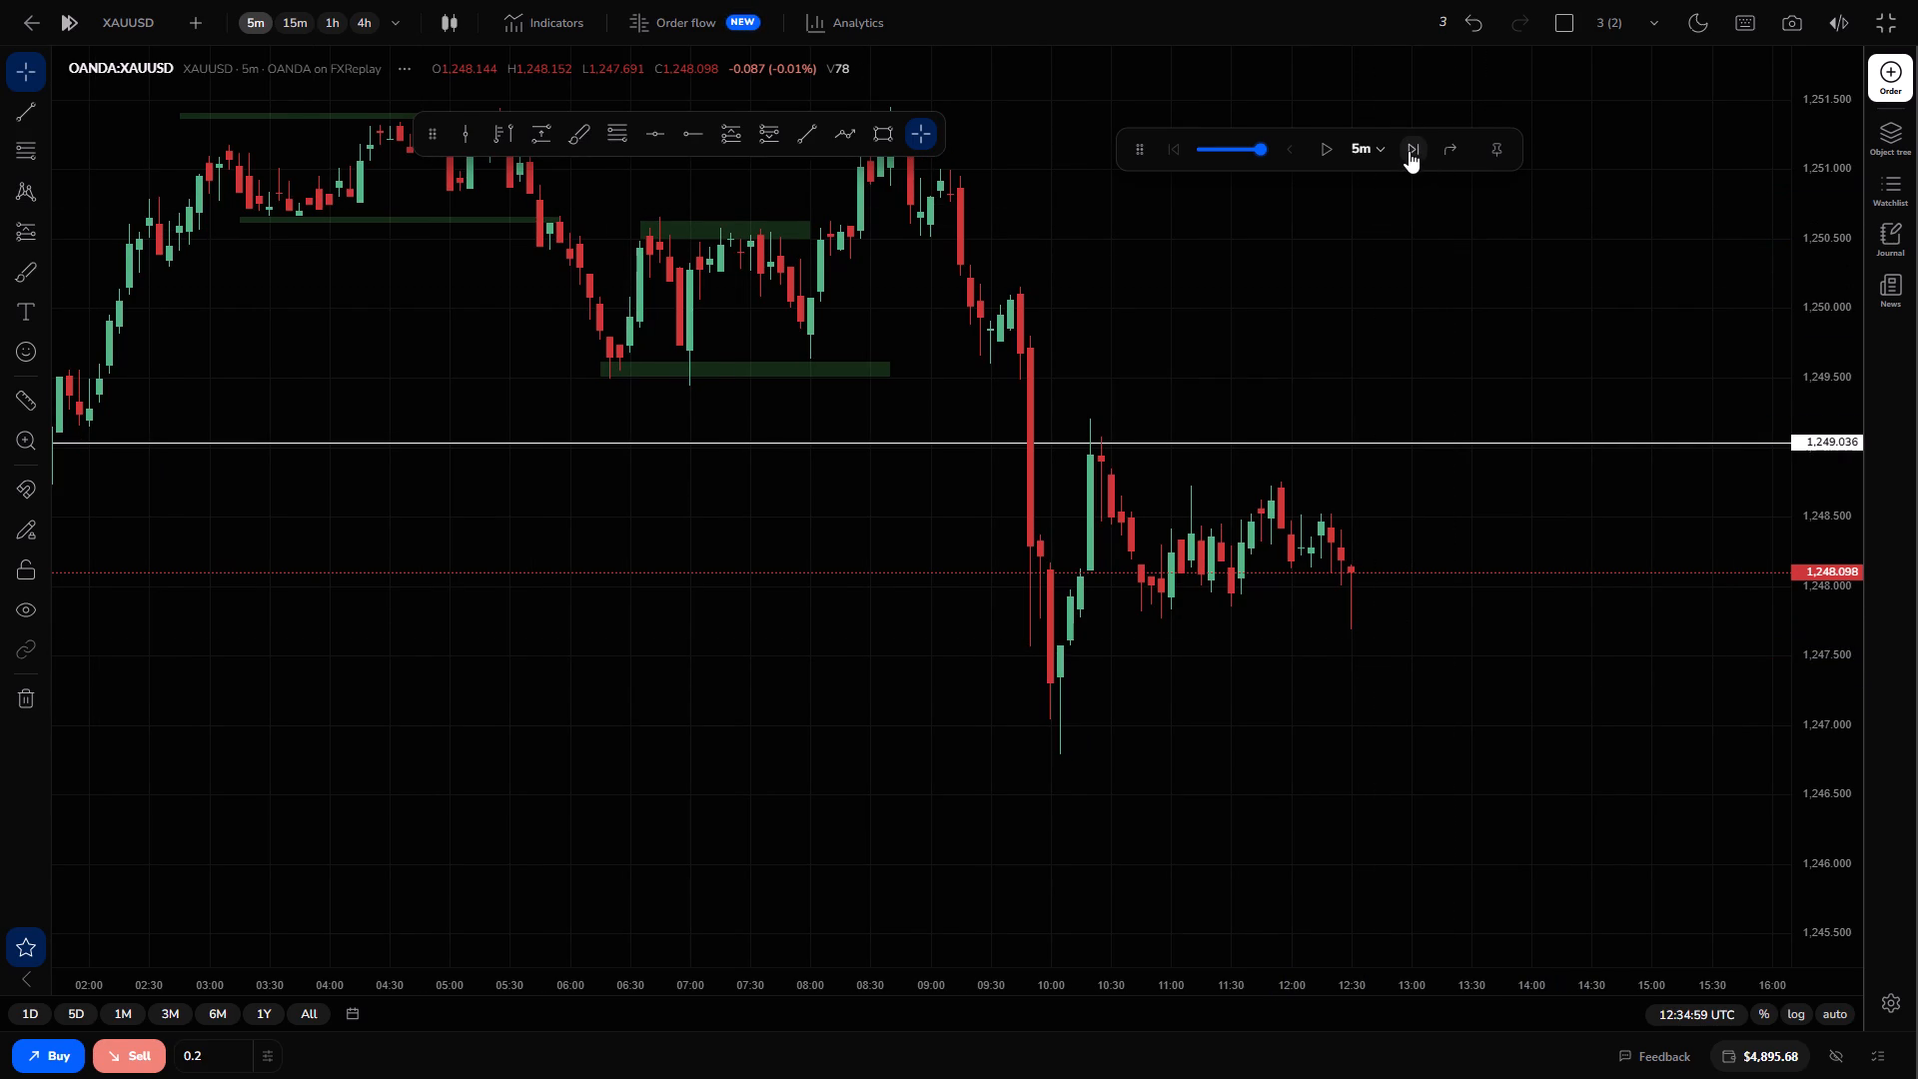
{"action": "left_click", "coordinate": [891, 132]}
{"action": "left_click", "coordinate": [1109, 475]}
{"action": "left_click", "coordinate": [1472, 493]}
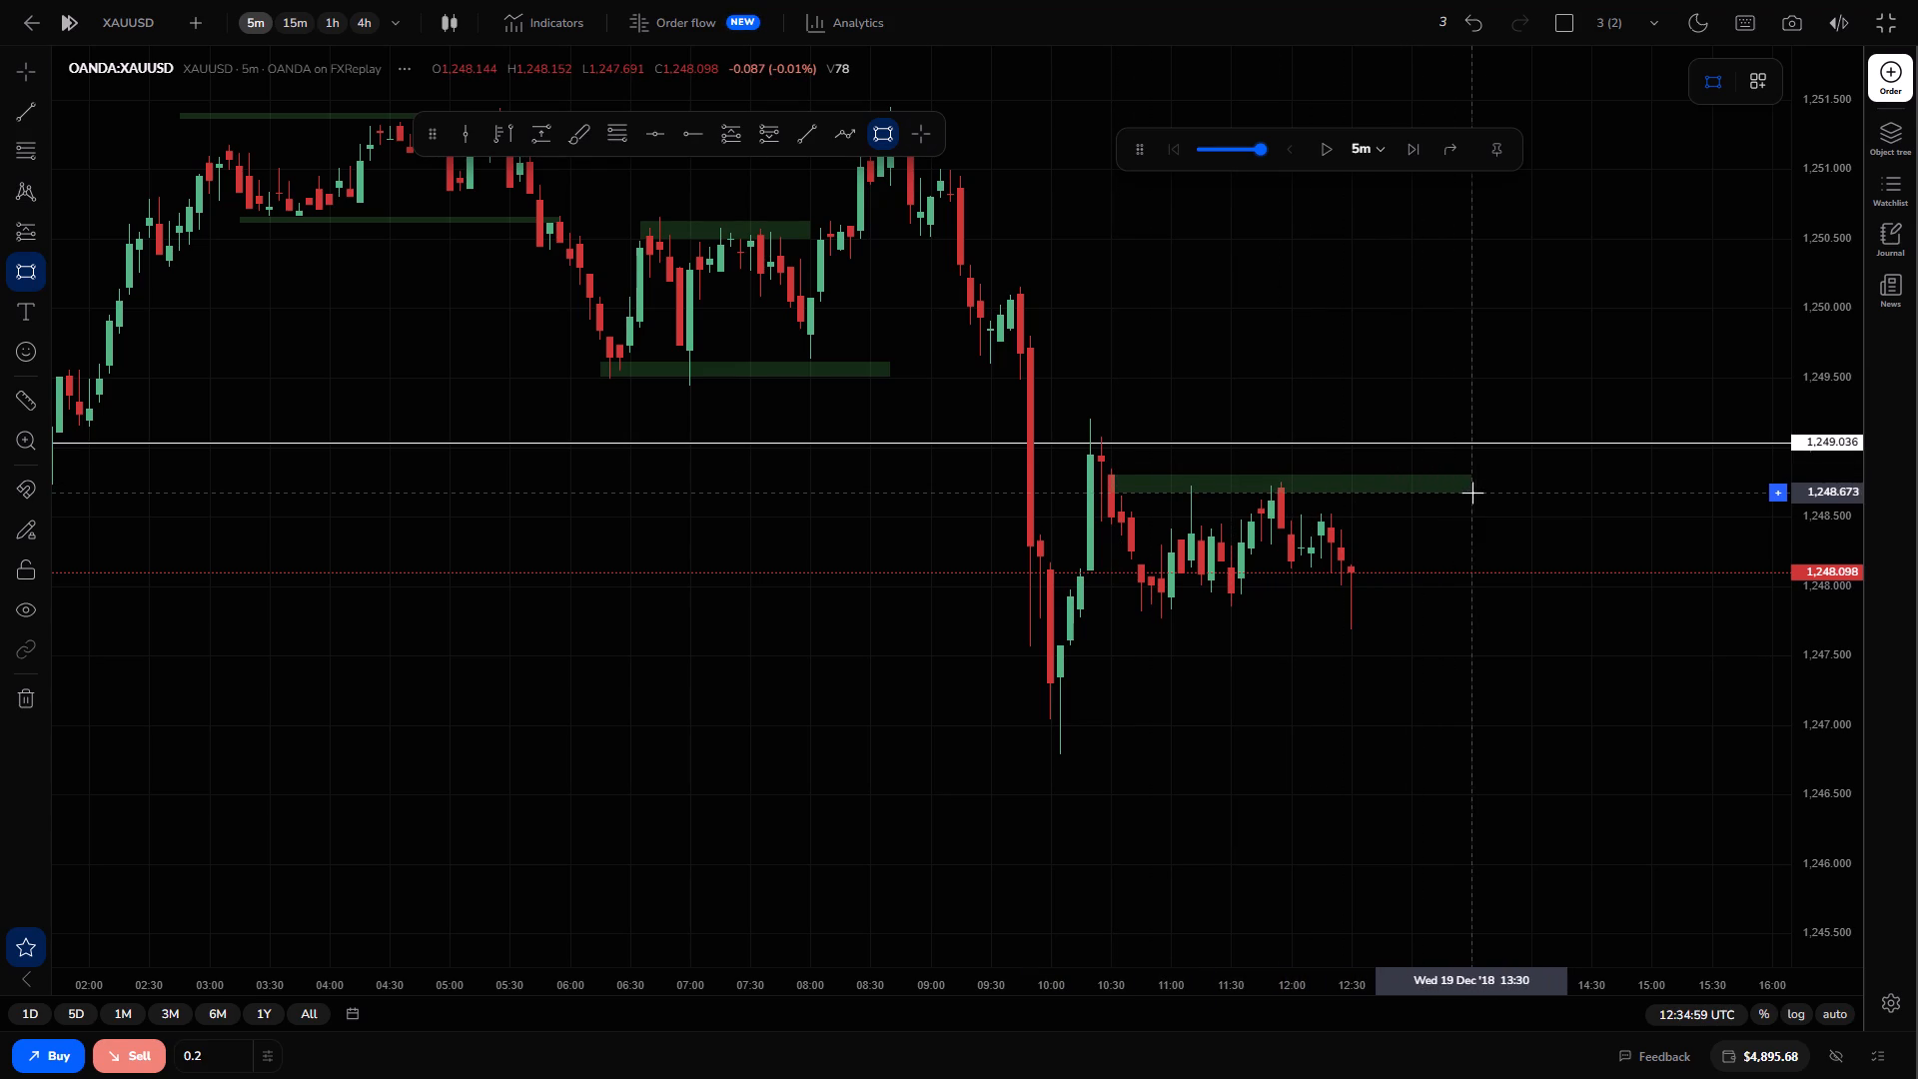
{"action": "left_click", "coordinate": [1450, 563]}
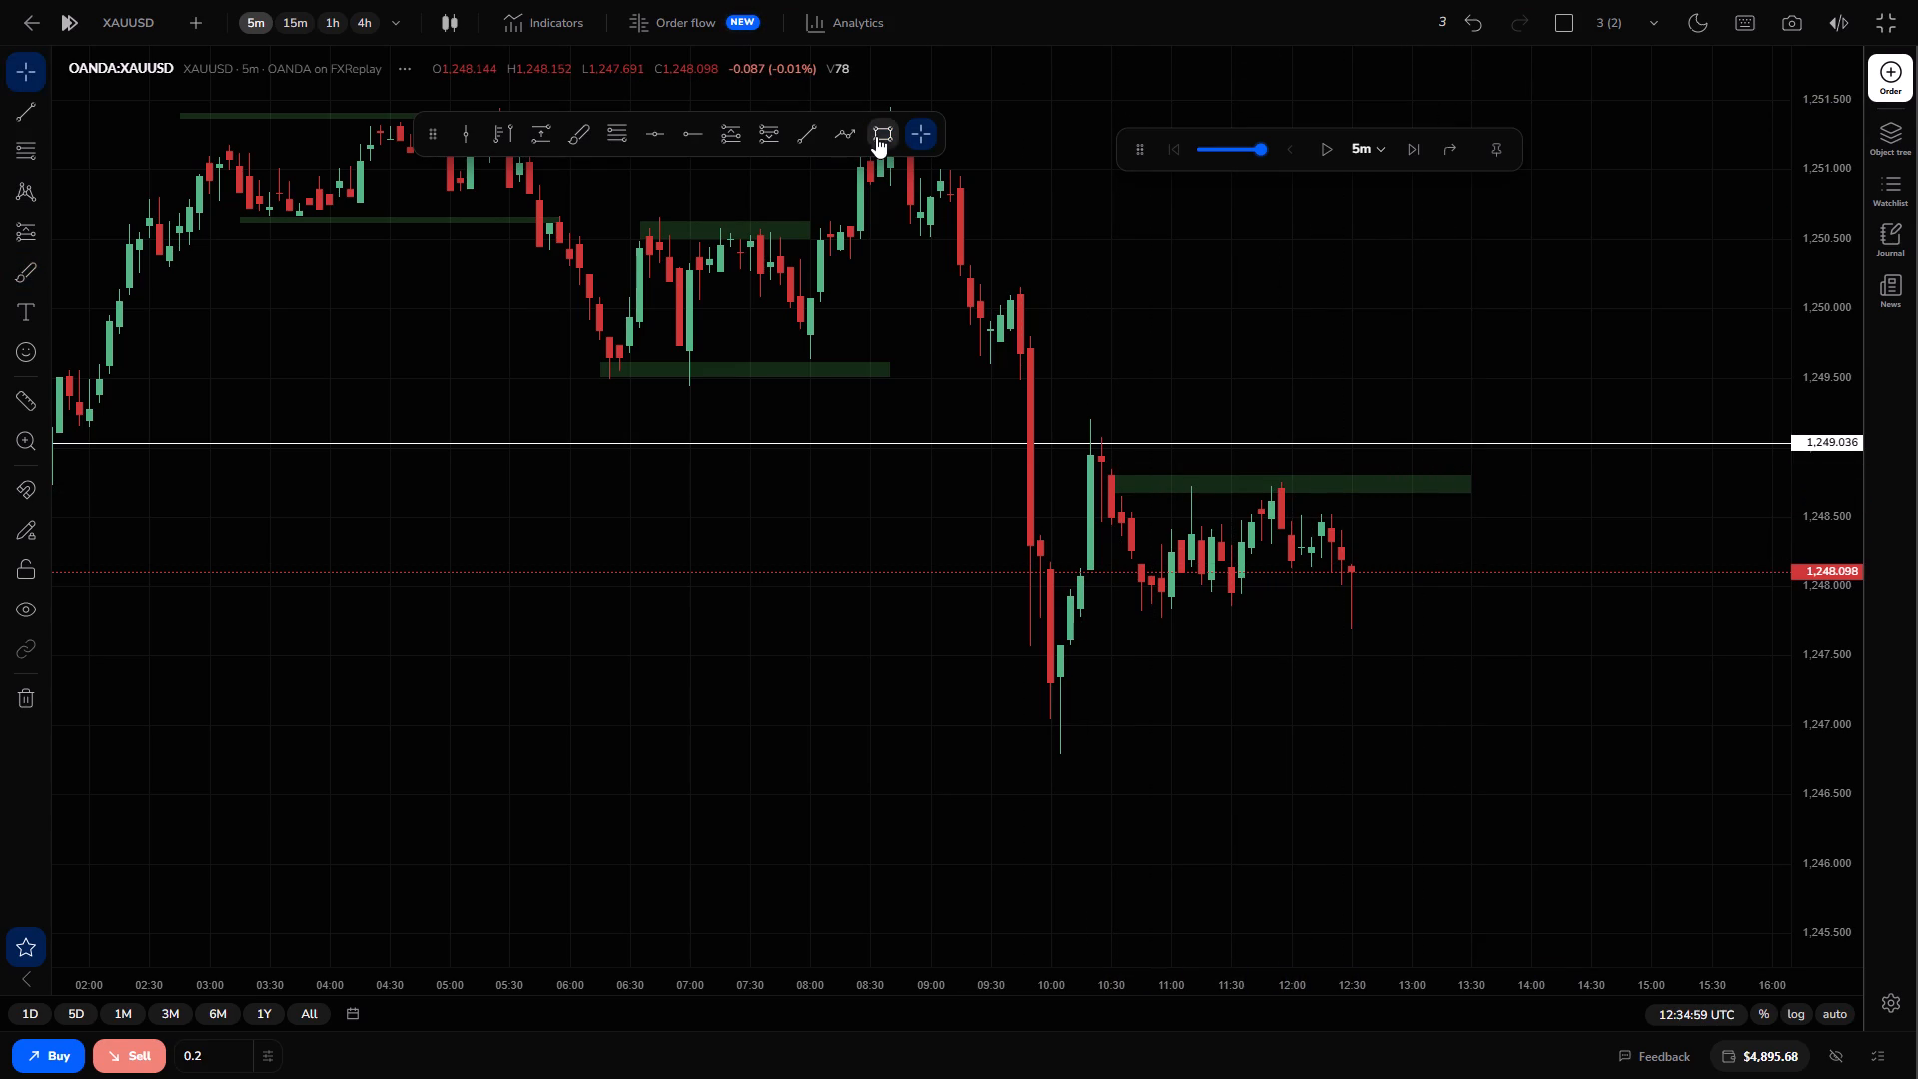
Draw a rectangle zone over the same range's lows from about 10:45 to 13:25, spanning about 1,247.86 to 1,247.75.
{"action": "left_click", "coordinate": [876, 136]}
{"action": "left_click", "coordinate": [1140, 604]}
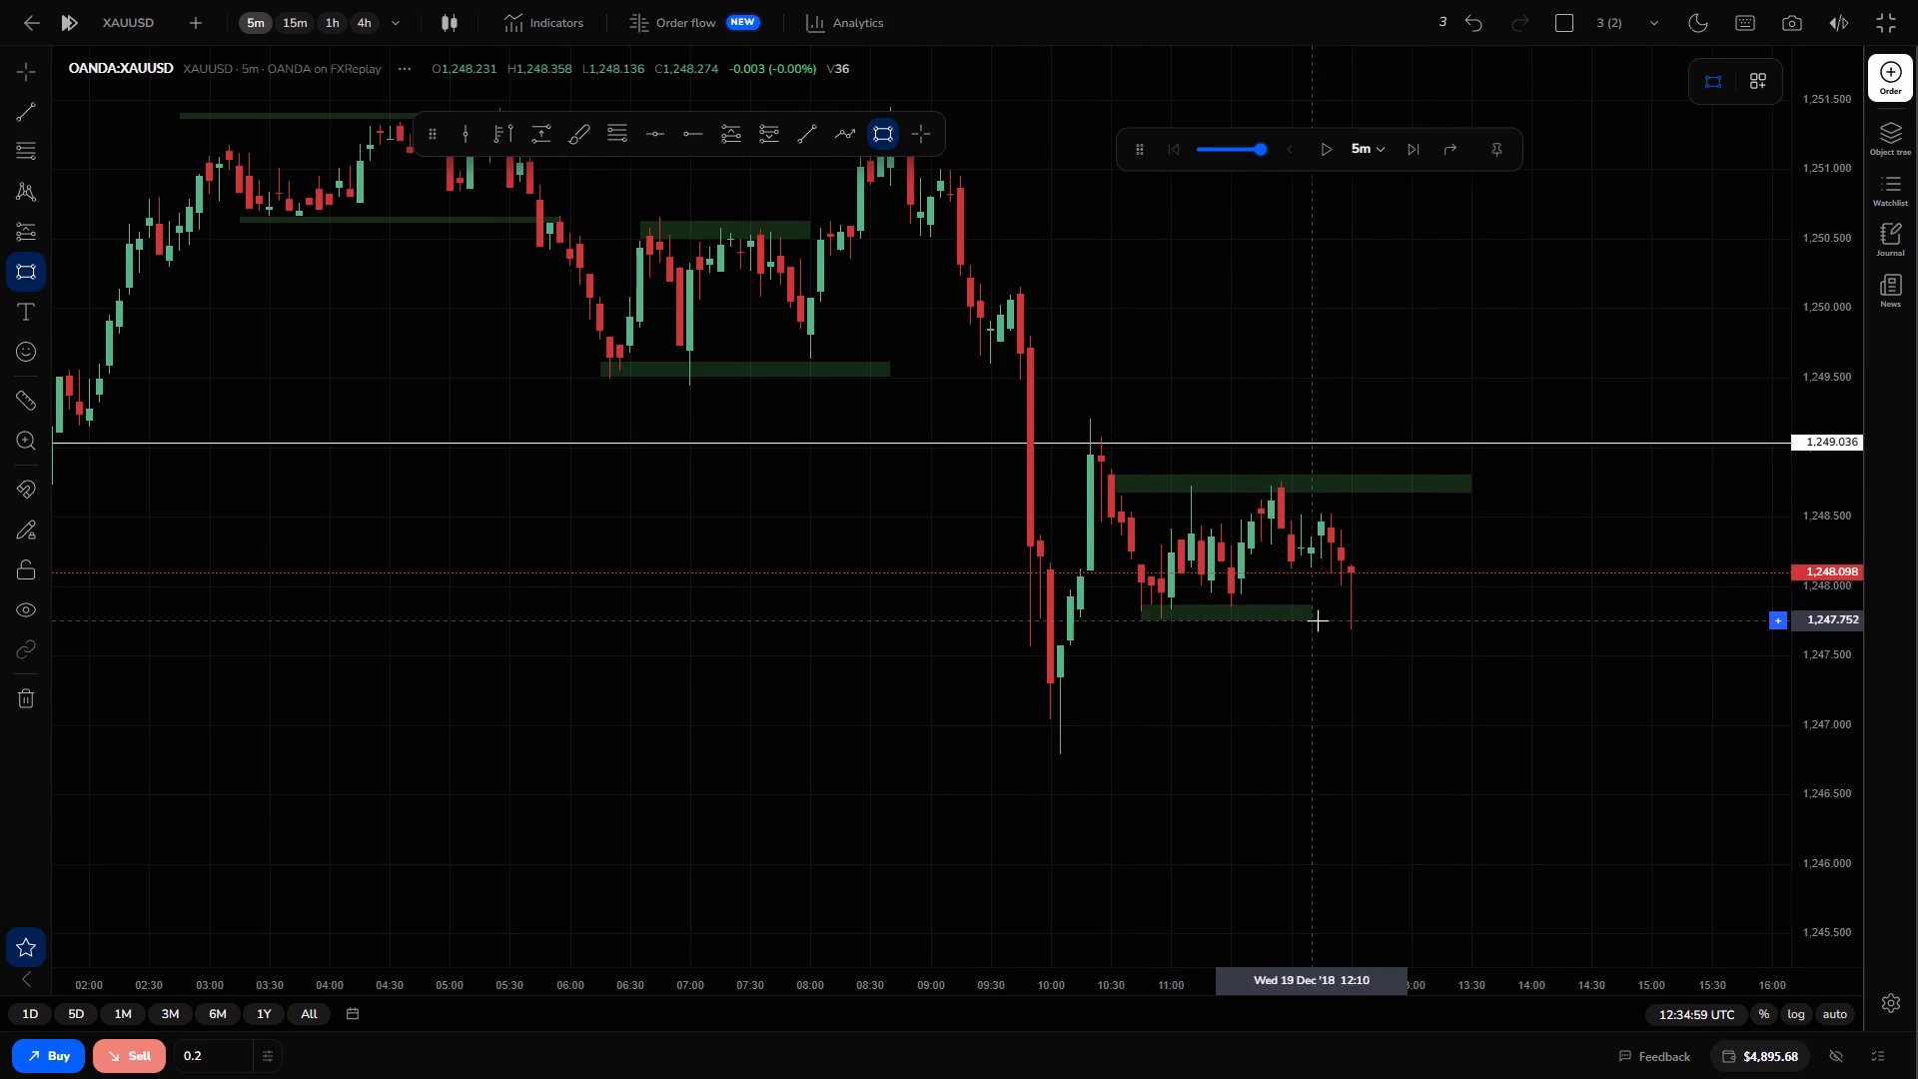
{"action": "left_click", "coordinate": [1457, 619]}
{"action": "left_click", "coordinate": [1457, 661]}
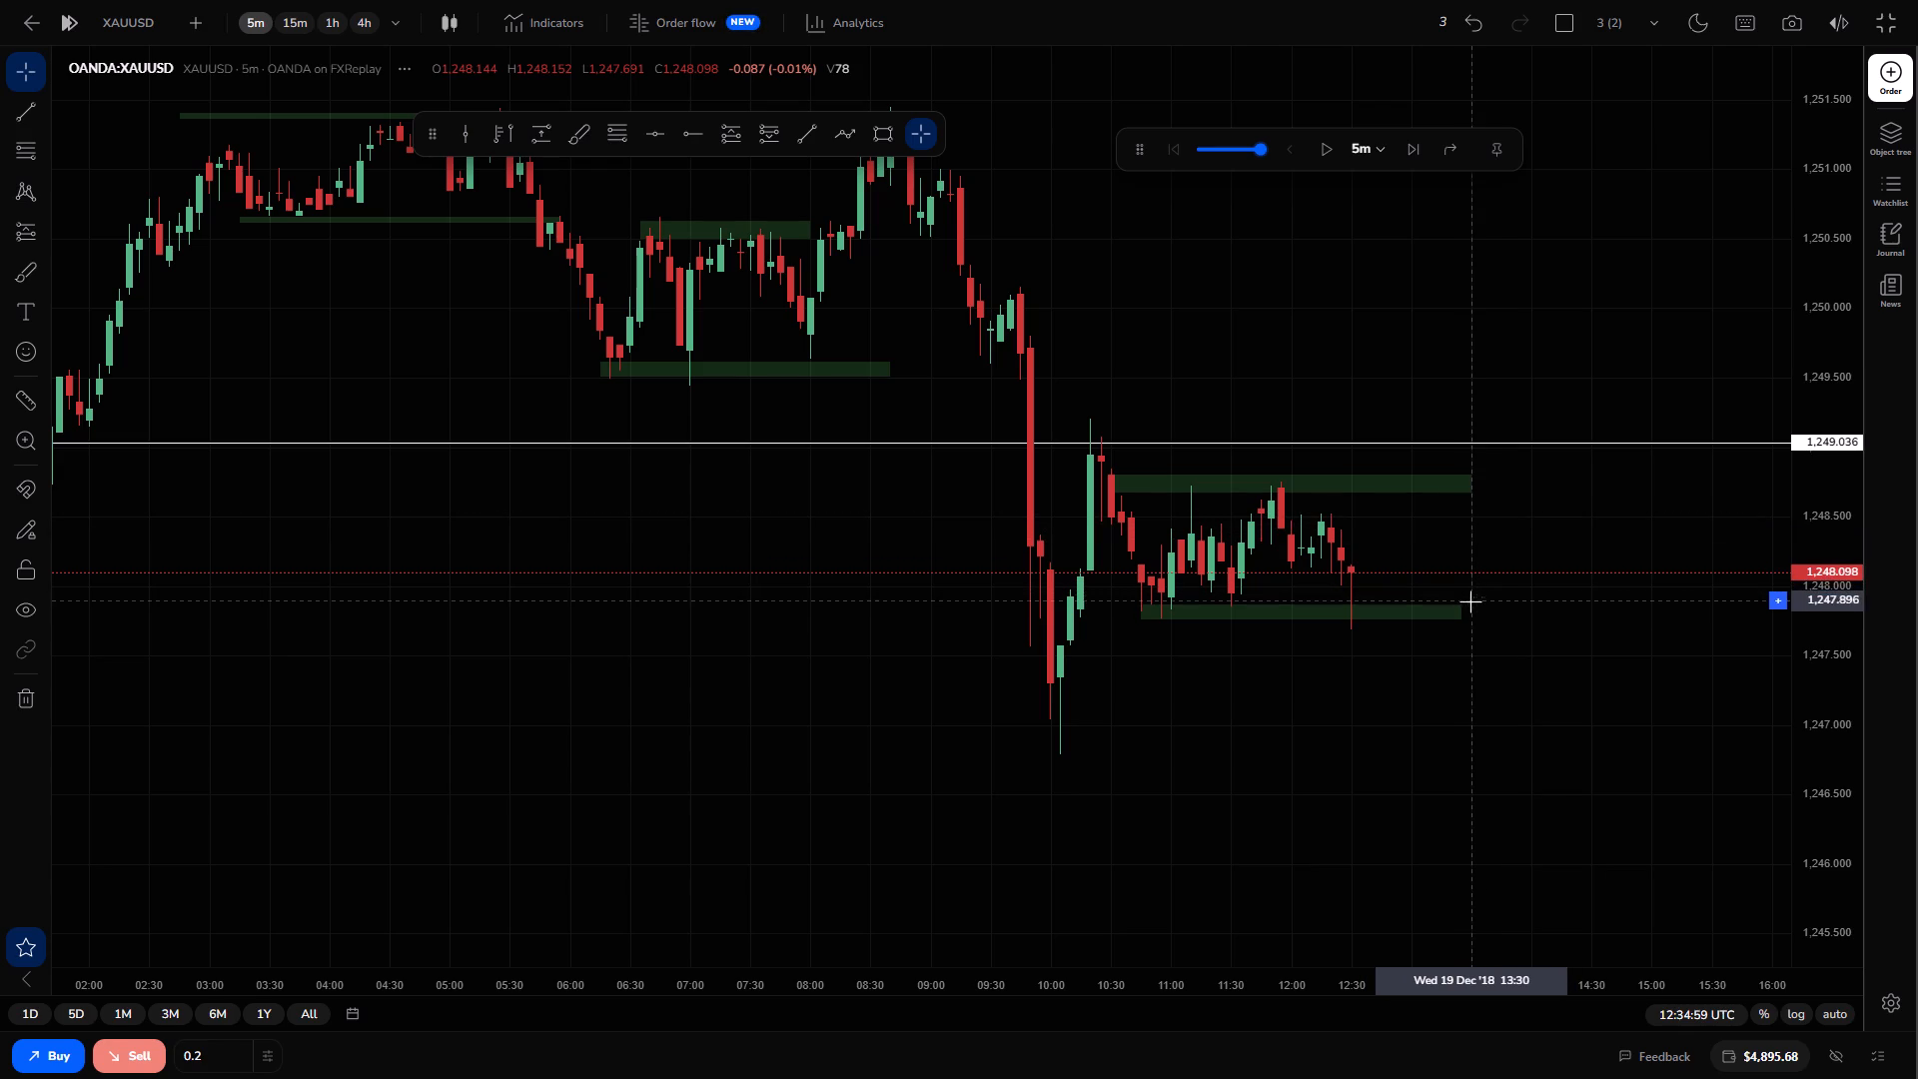
Extend the range-low zone's end time to about 13:50.
{"action": "left_click_drag", "start_coordinate": [1853, 668], "coordinate": [1820, 566]}
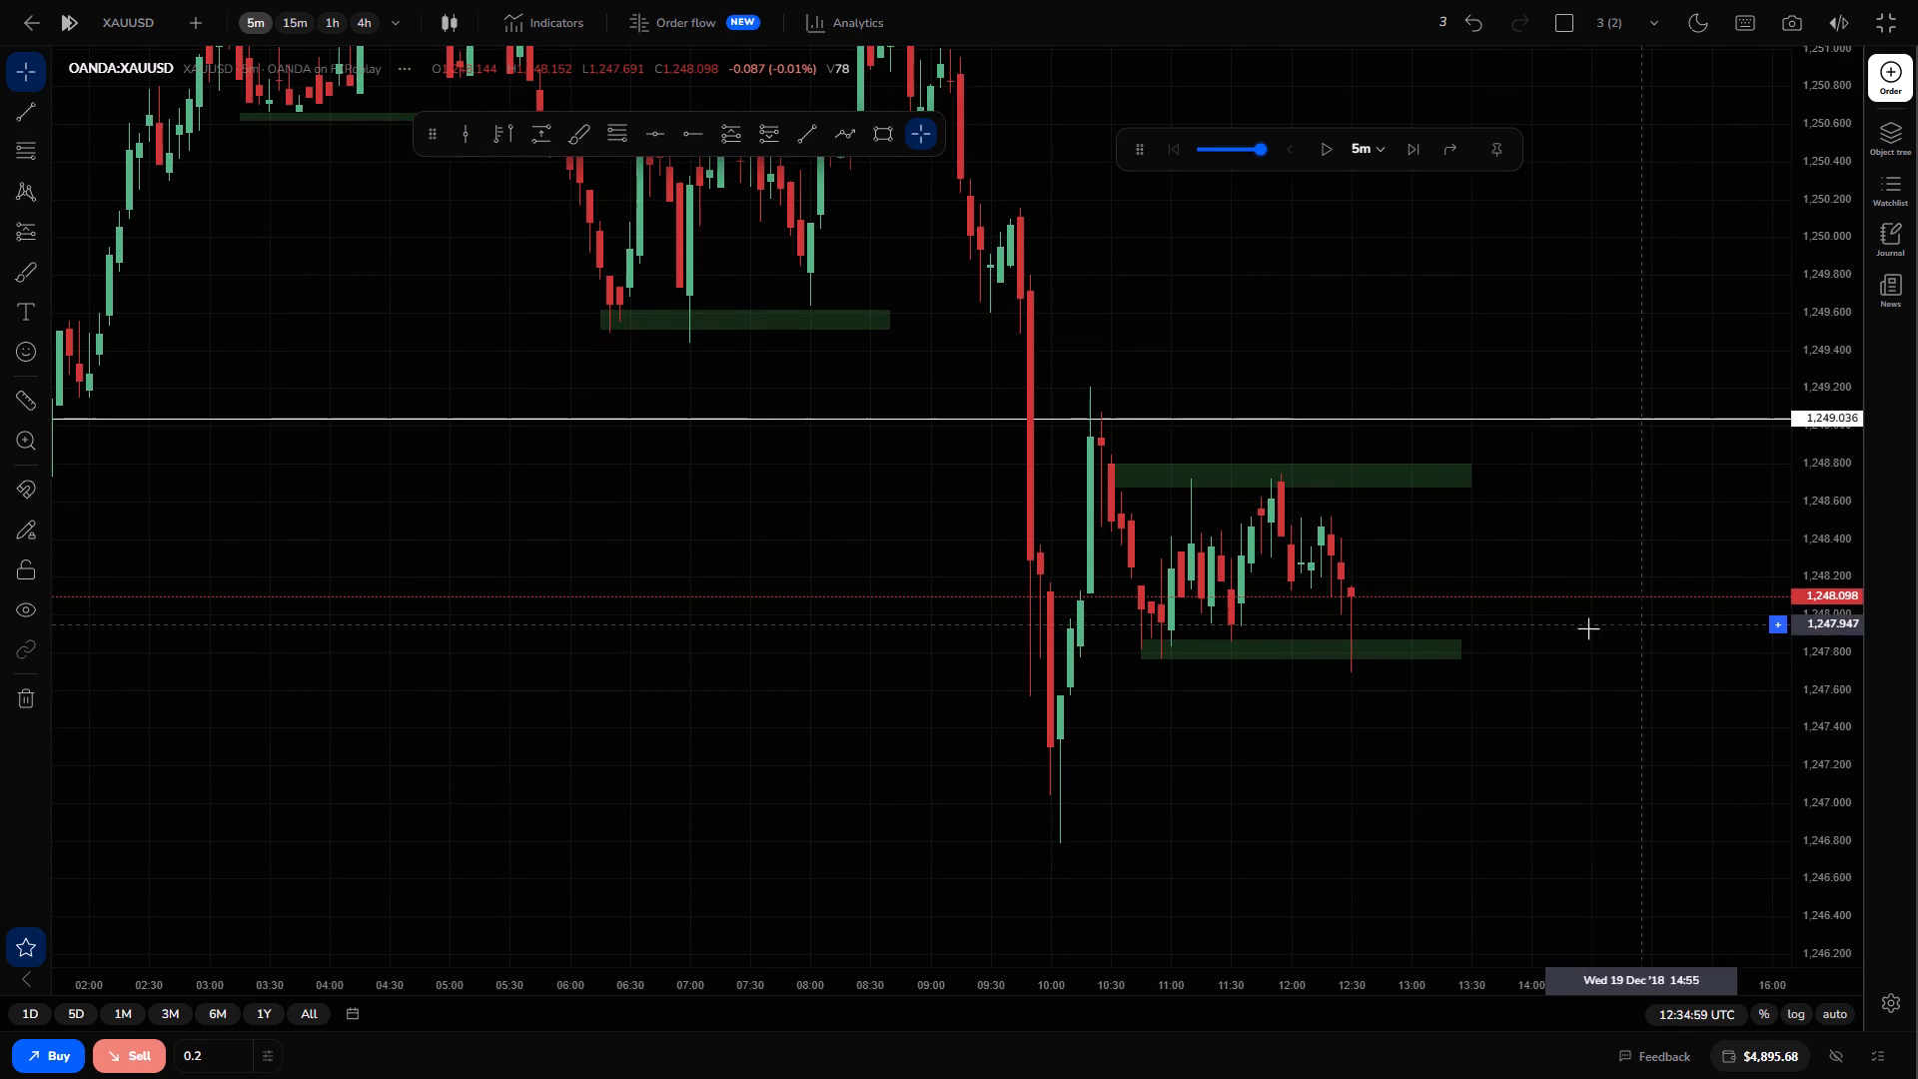
{"action": "left_click_drag", "start_coordinate": [1460, 647], "coordinate": [1492, 653]}
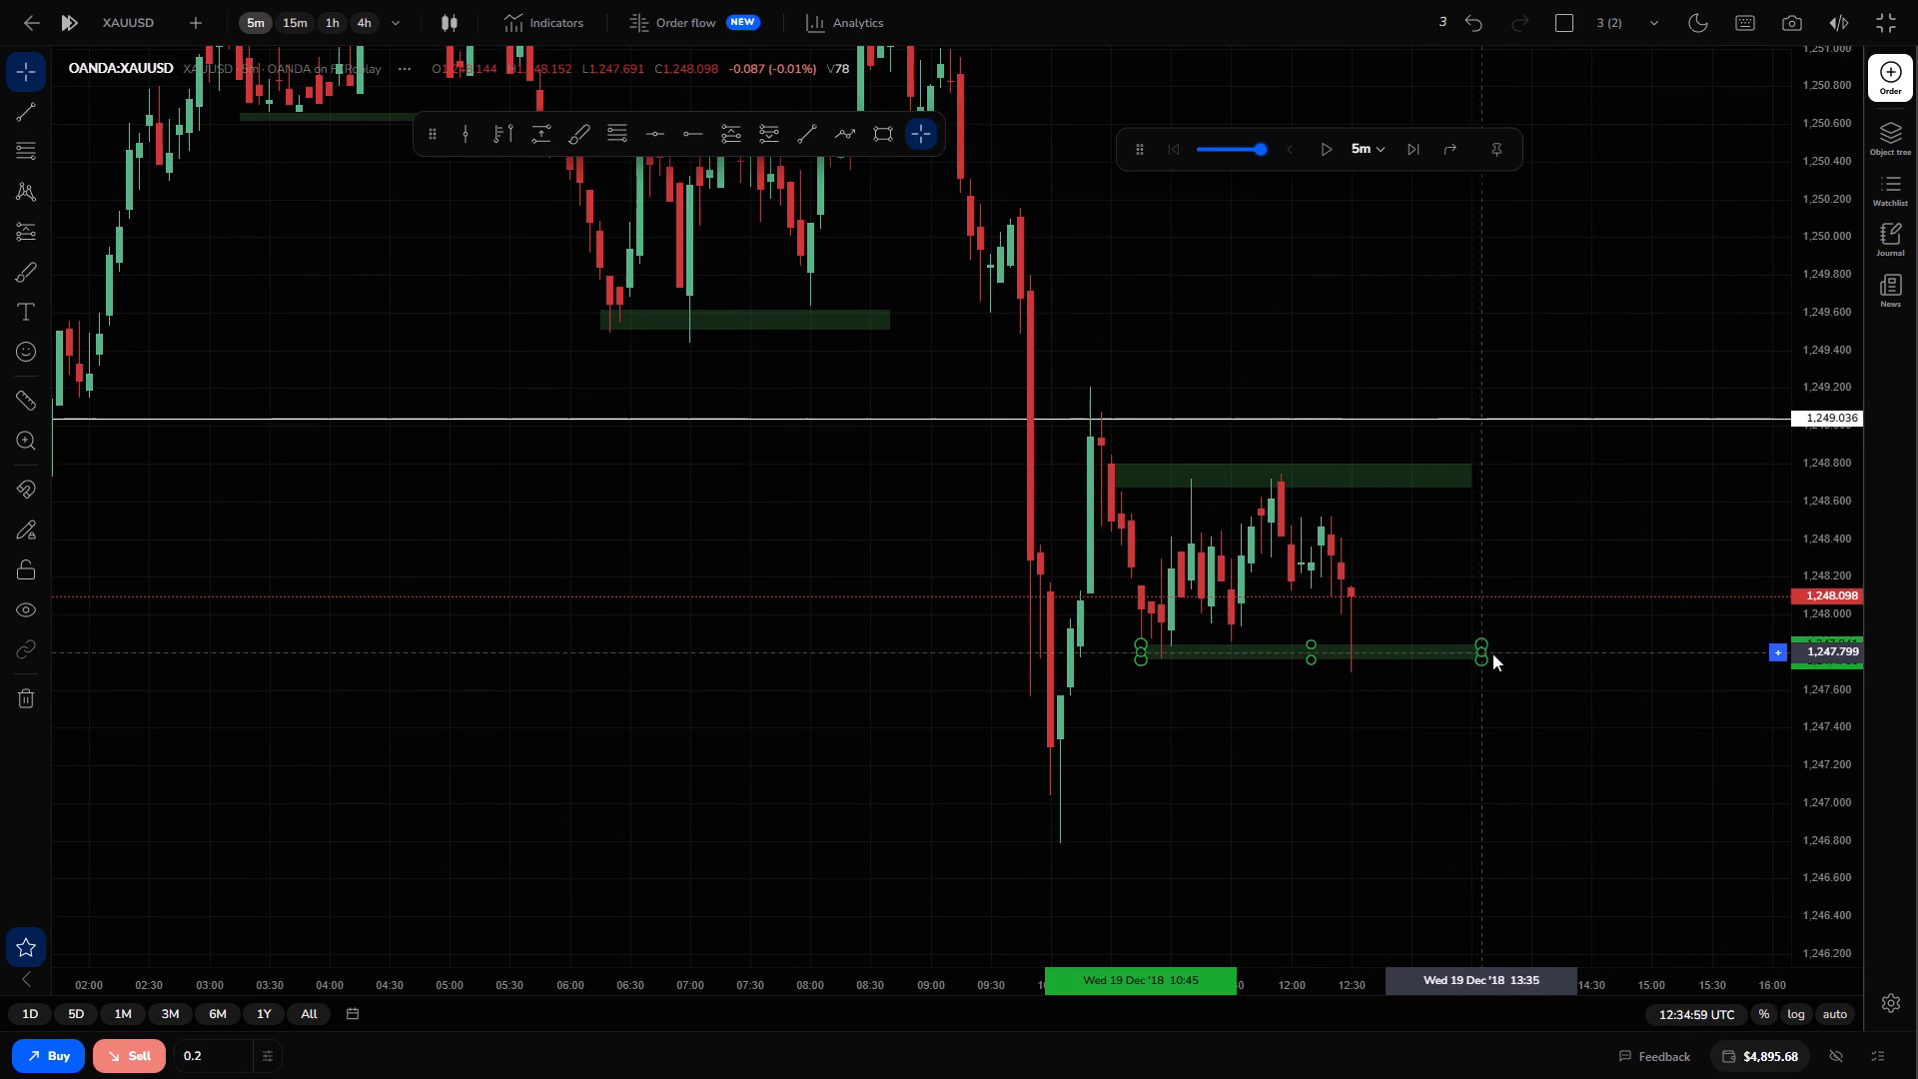
{"action": "left_click_drag", "start_coordinate": [1492, 653], "coordinate": [1514, 646]}
{"action": "left_click", "coordinate": [1533, 707]}
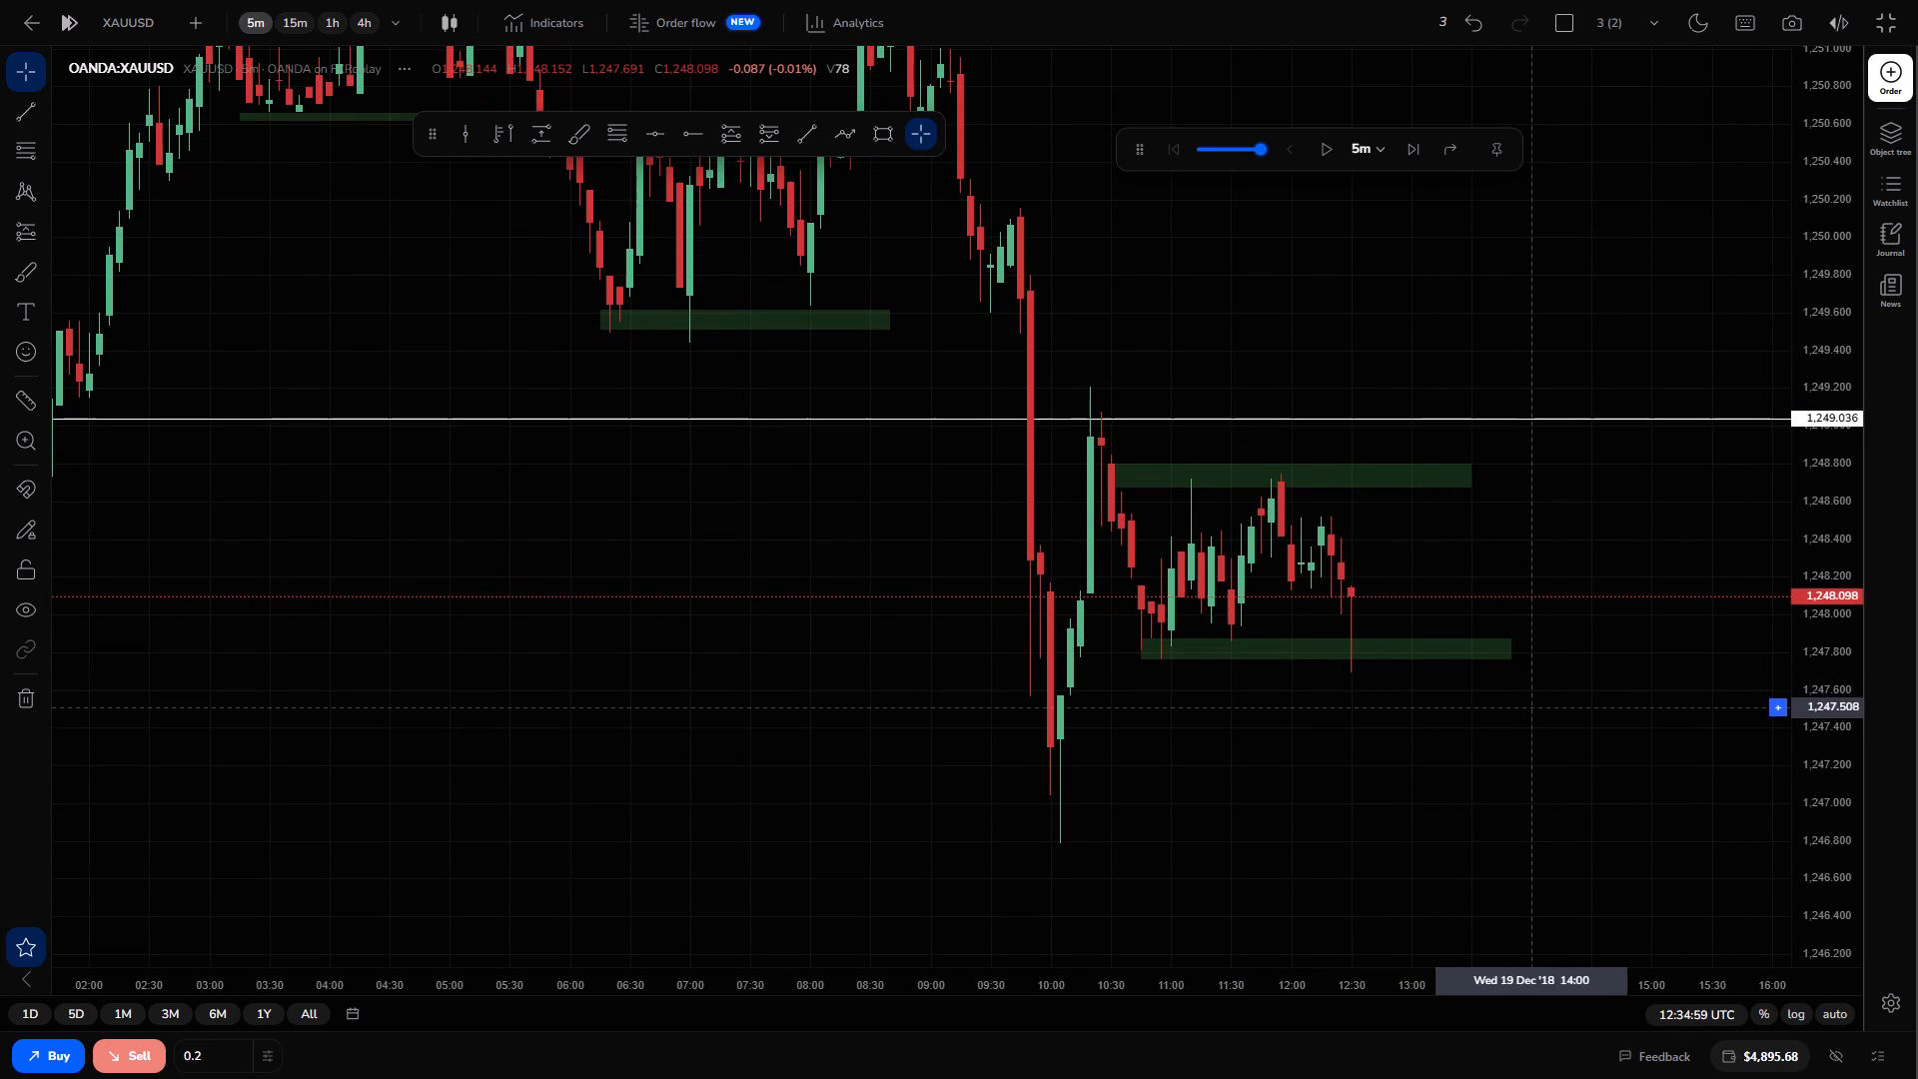
Advance the 5-minute replay to 12:54:59 UTC.
{"action": "left_click", "coordinate": [1408, 173]}
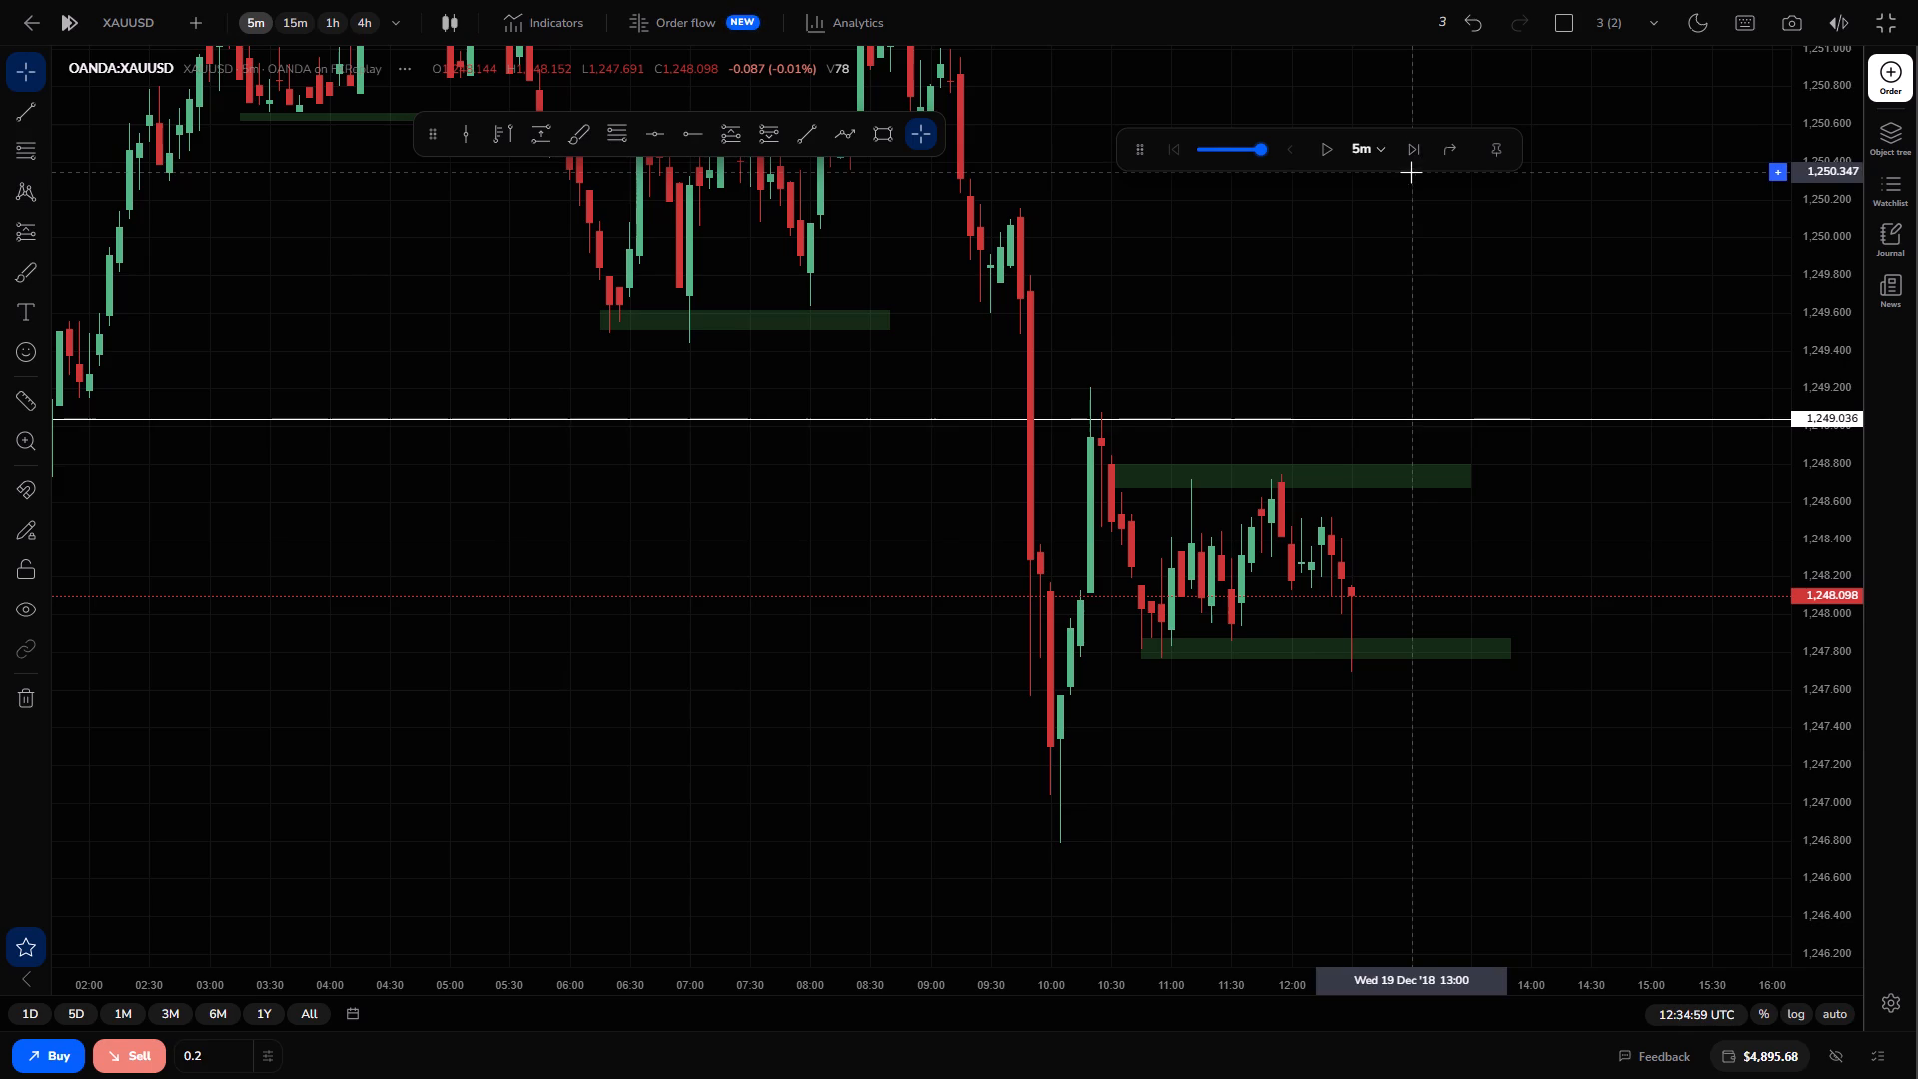
{"action": "left_click", "coordinate": [1411, 172]}
{"action": "triple_click", "coordinate": [1414, 154]}
{"action": "left_click", "coordinate": [1414, 154]}
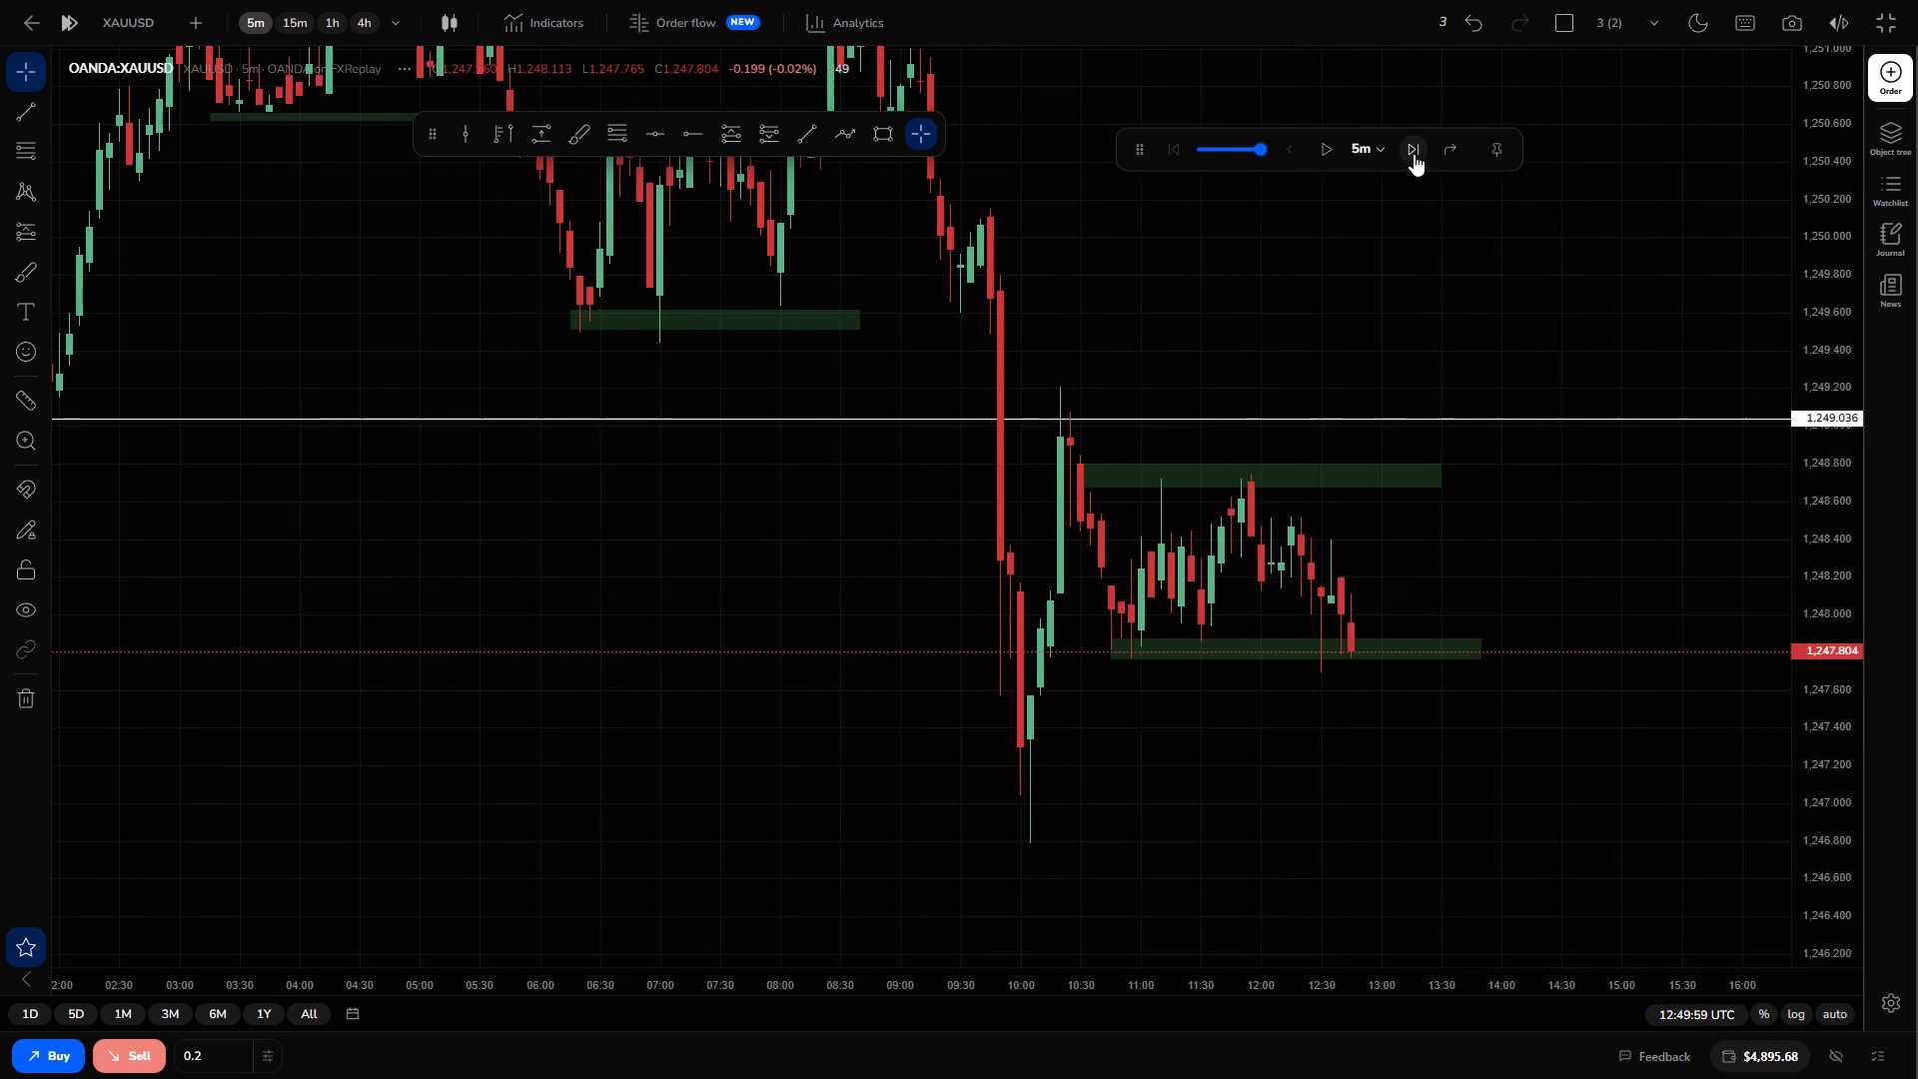
Place a horizontal line just below the 10:05 low, at about 1,246.76.
{"action": "left_click_drag", "start_coordinate": [1452, 561], "coordinate": [1487, 536]}
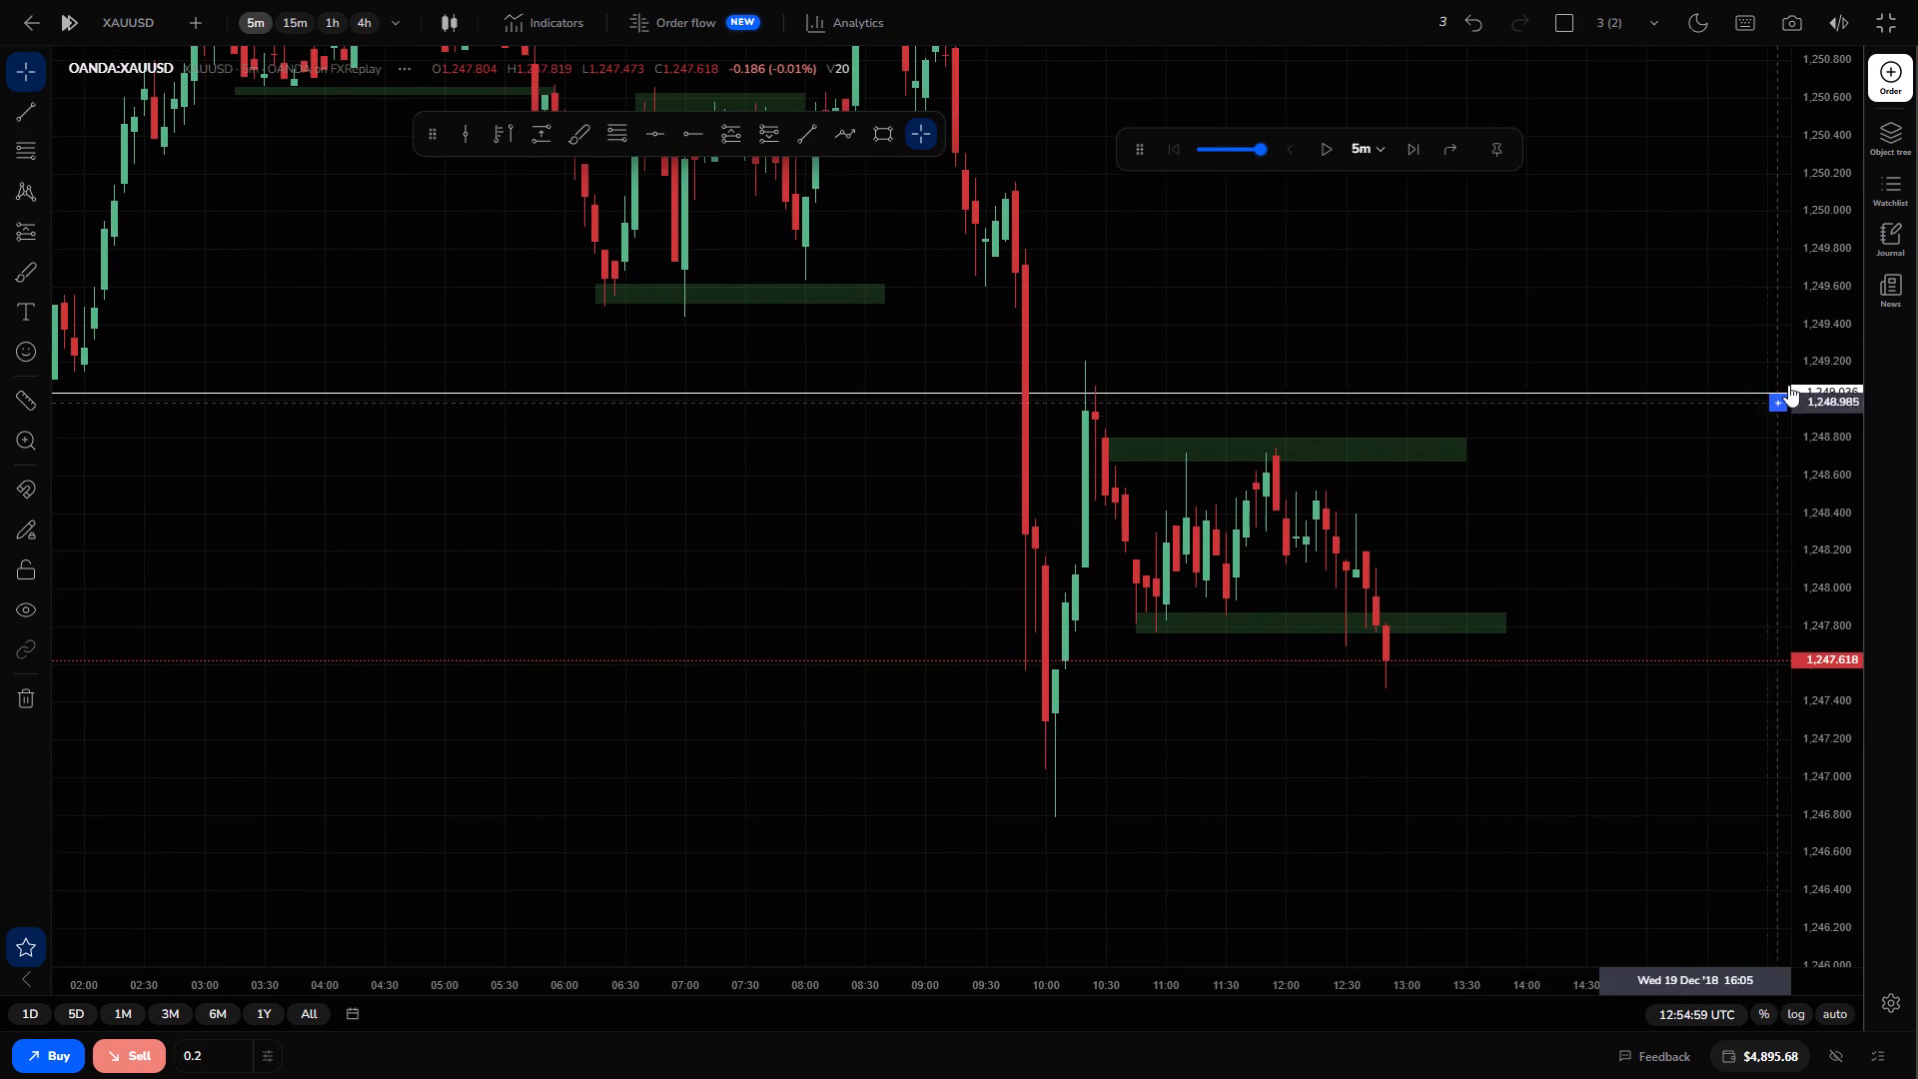
{"action": "left_click_drag", "start_coordinate": [1851, 323], "coordinate": [1879, 509]}
{"action": "scroll", "coordinate": [1251, 660], "scroll_direction": "down", "scroll_amount": 2}
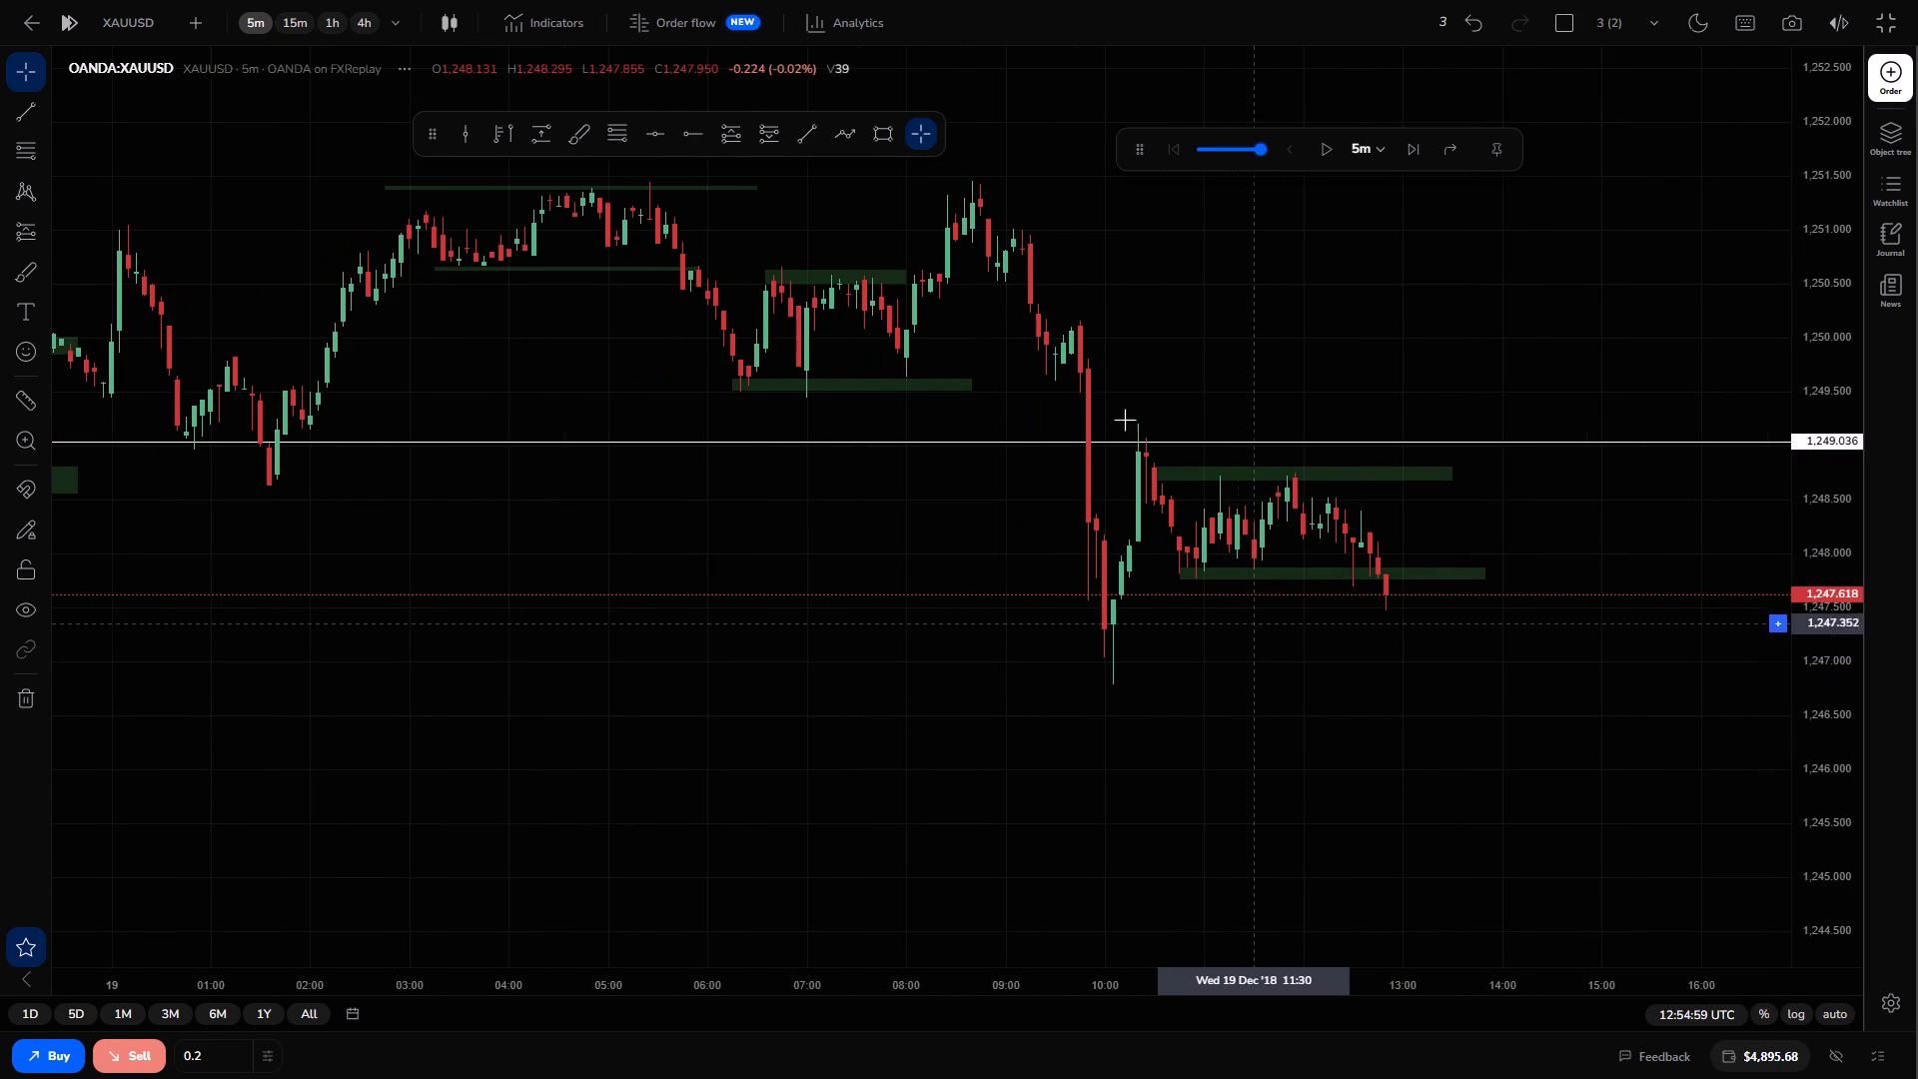
{"action": "left_click", "coordinate": [669, 142]}
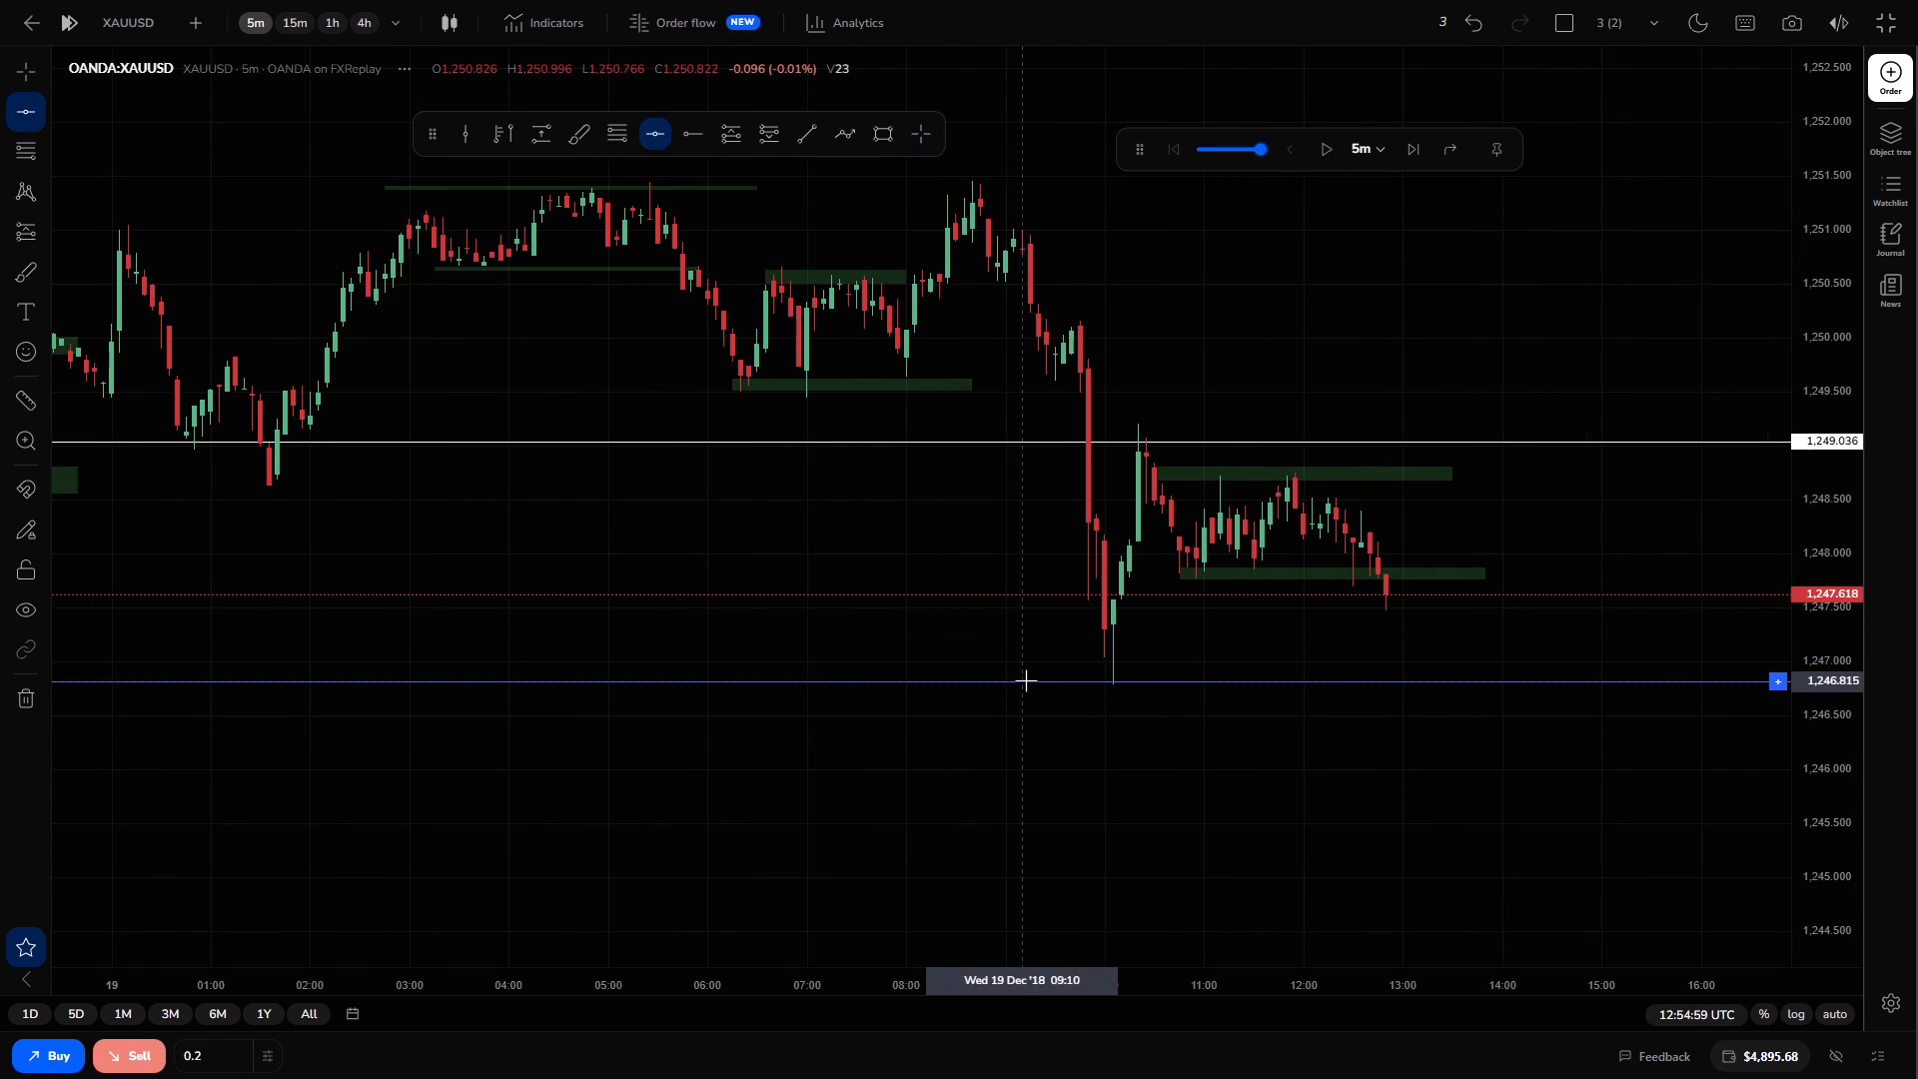
{"action": "left_click", "coordinate": [1029, 687]}
{"action": "left_click", "coordinate": [1054, 762]}
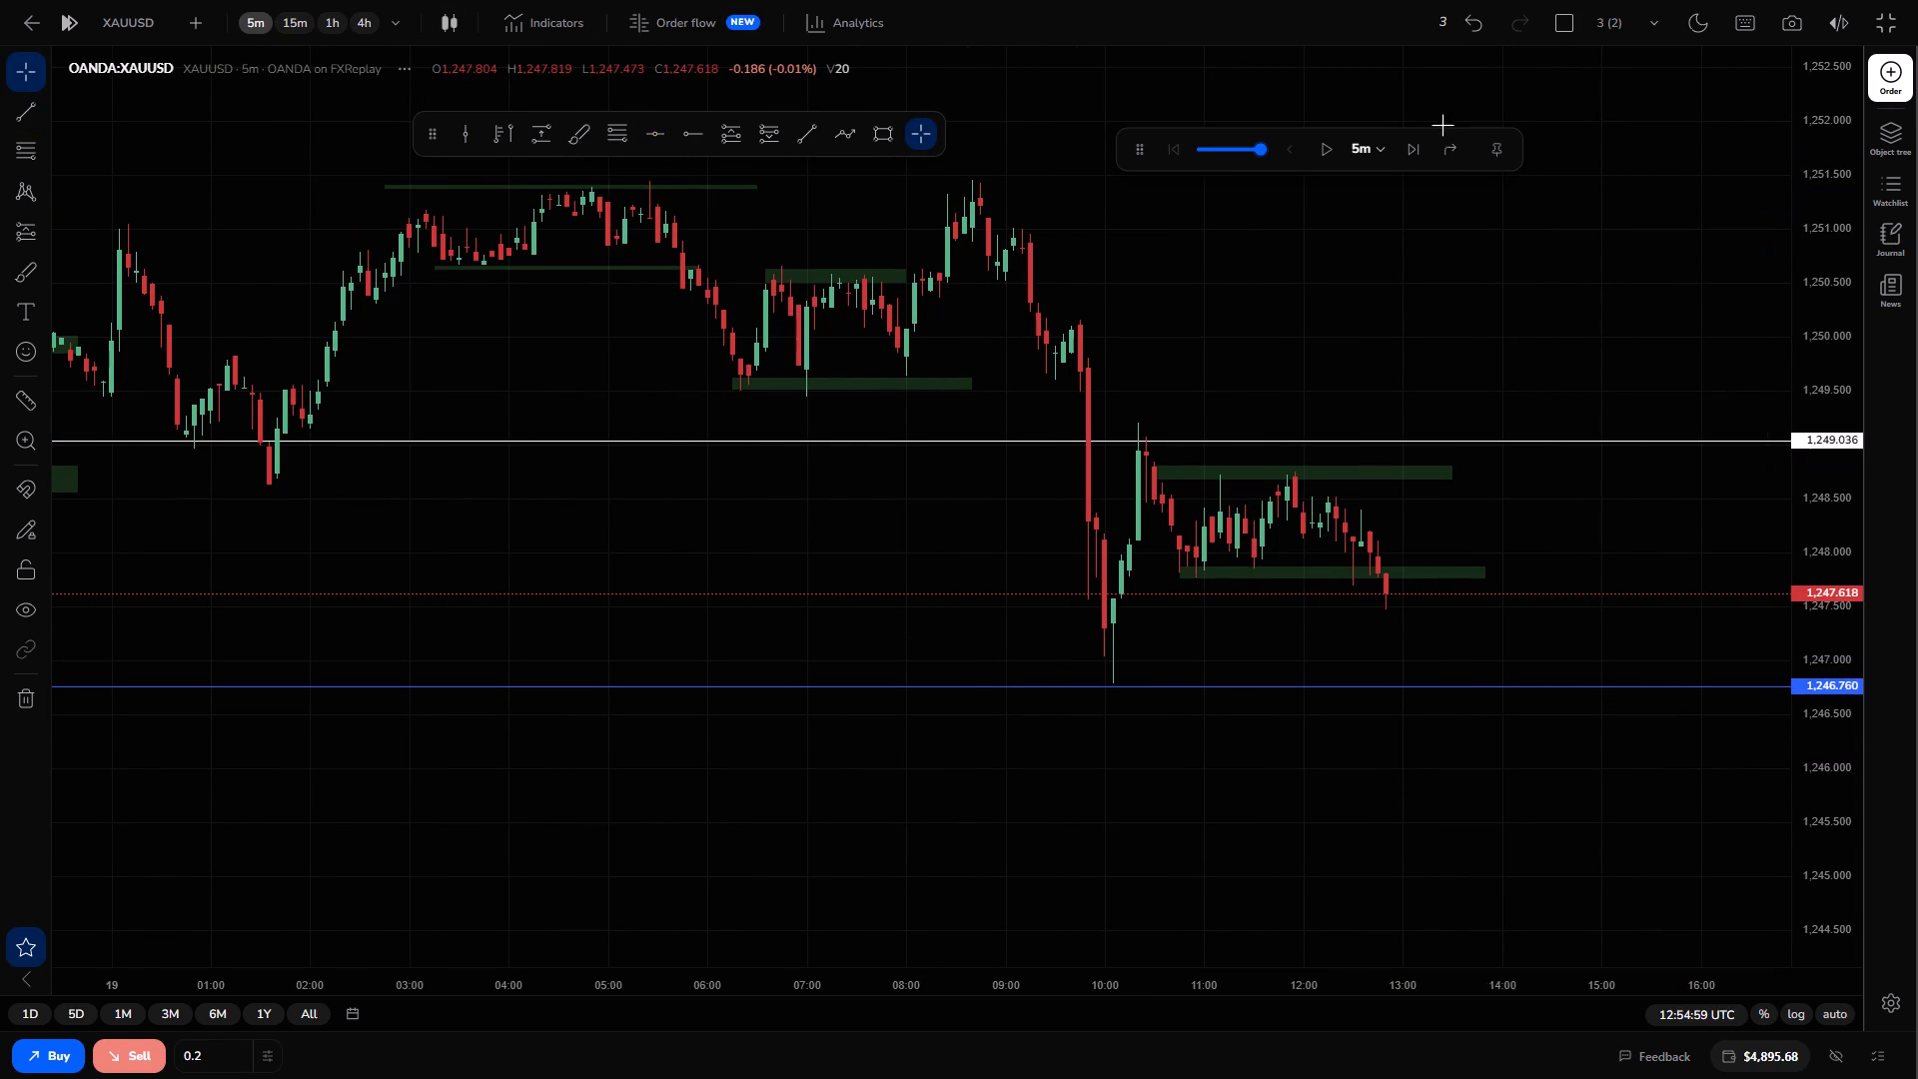
Advance the 5-minute replay to 14:29:59 UTC.
{"action": "triple_click", "coordinate": [1421, 155]}
{"action": "left_click", "coordinate": [1419, 157]}
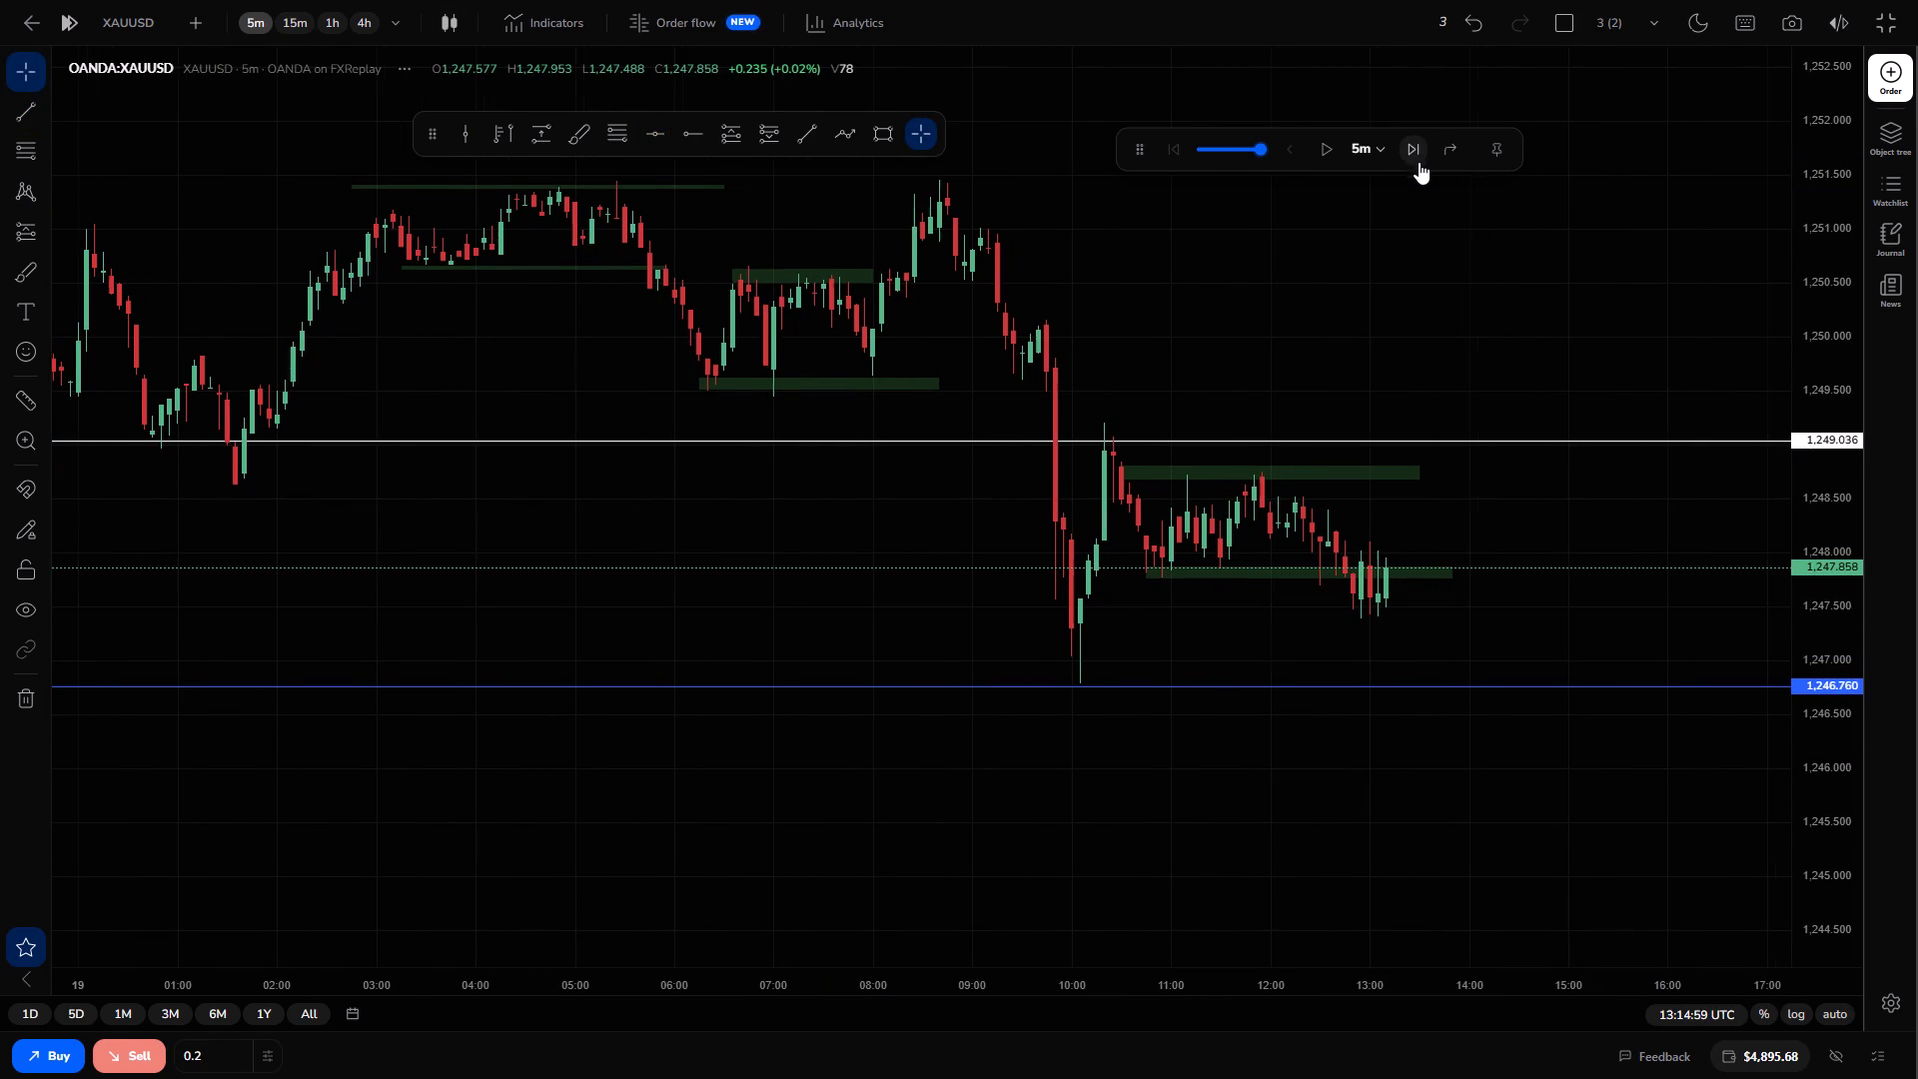
{"action": "left_click", "coordinate": [1419, 164]}
{"action": "left_click", "coordinate": [1419, 156]}
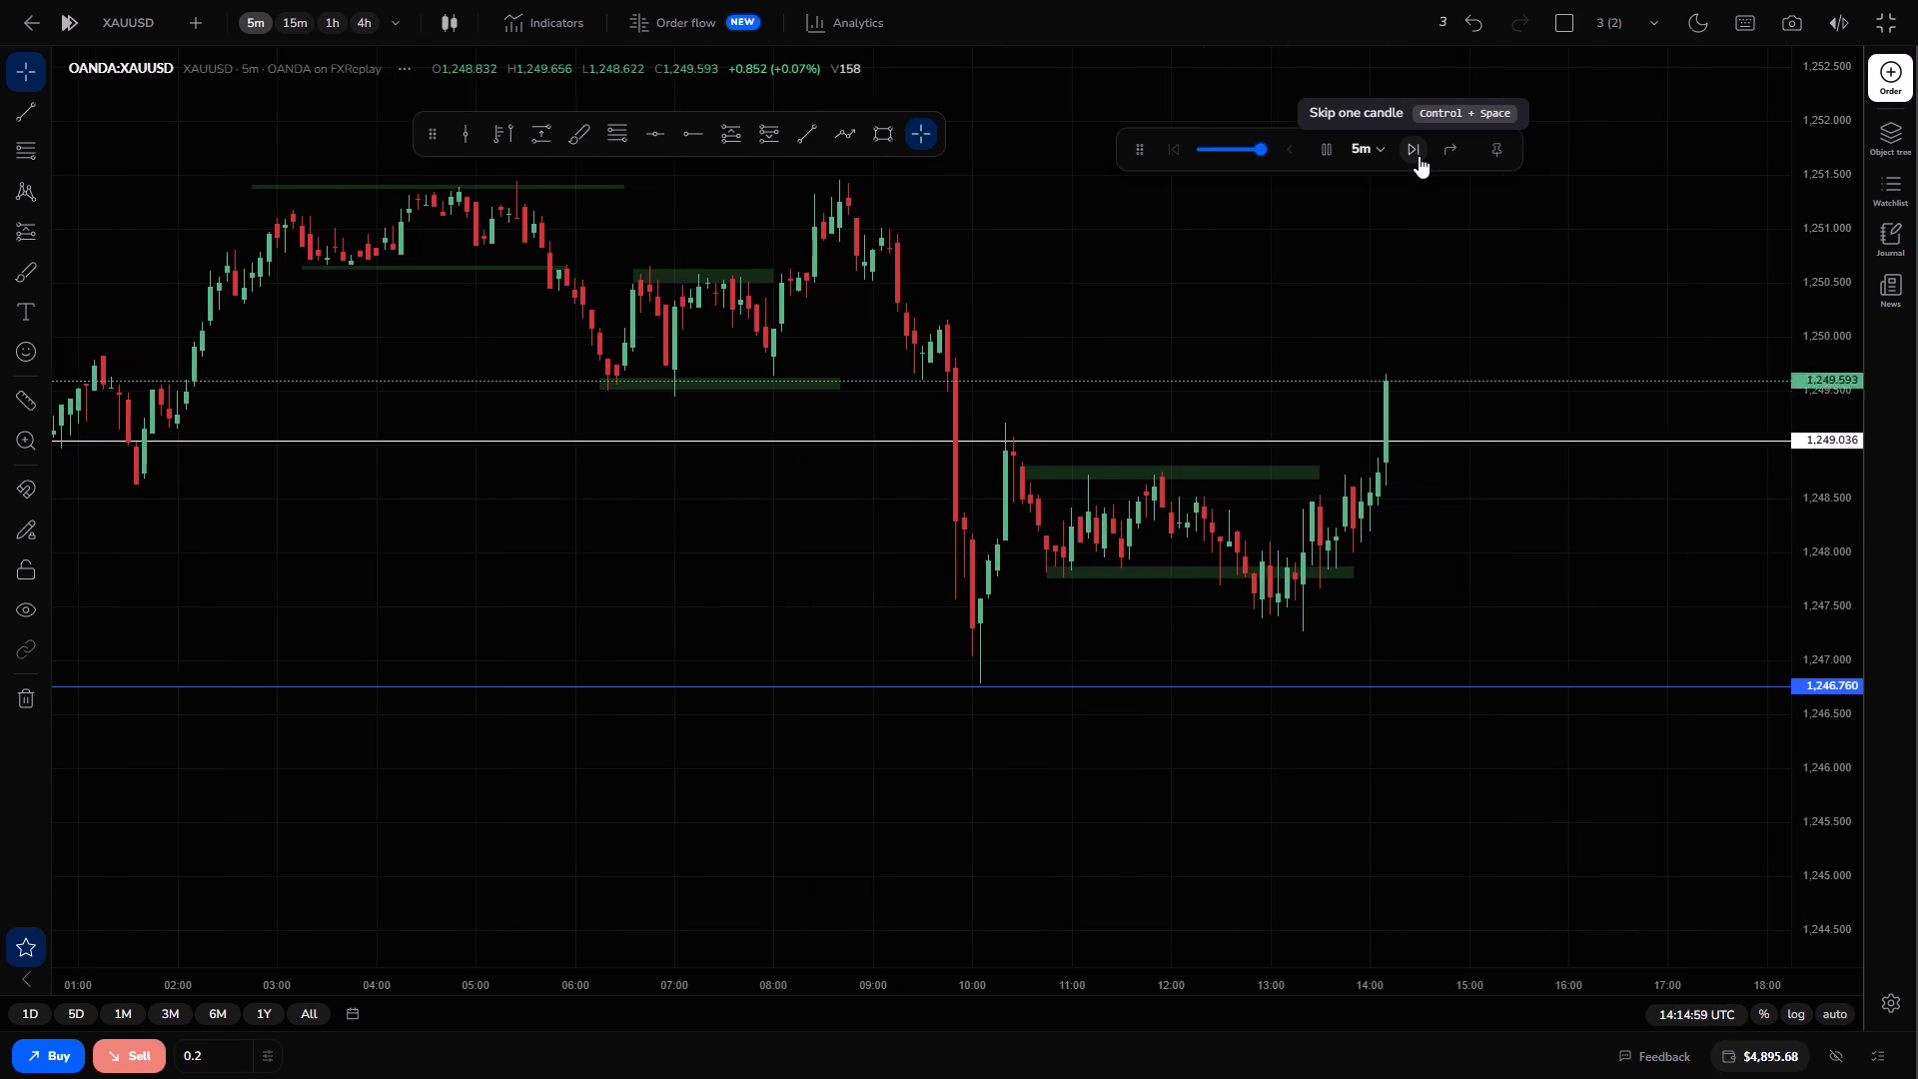
{"action": "left_click", "coordinate": [1530, 530]}
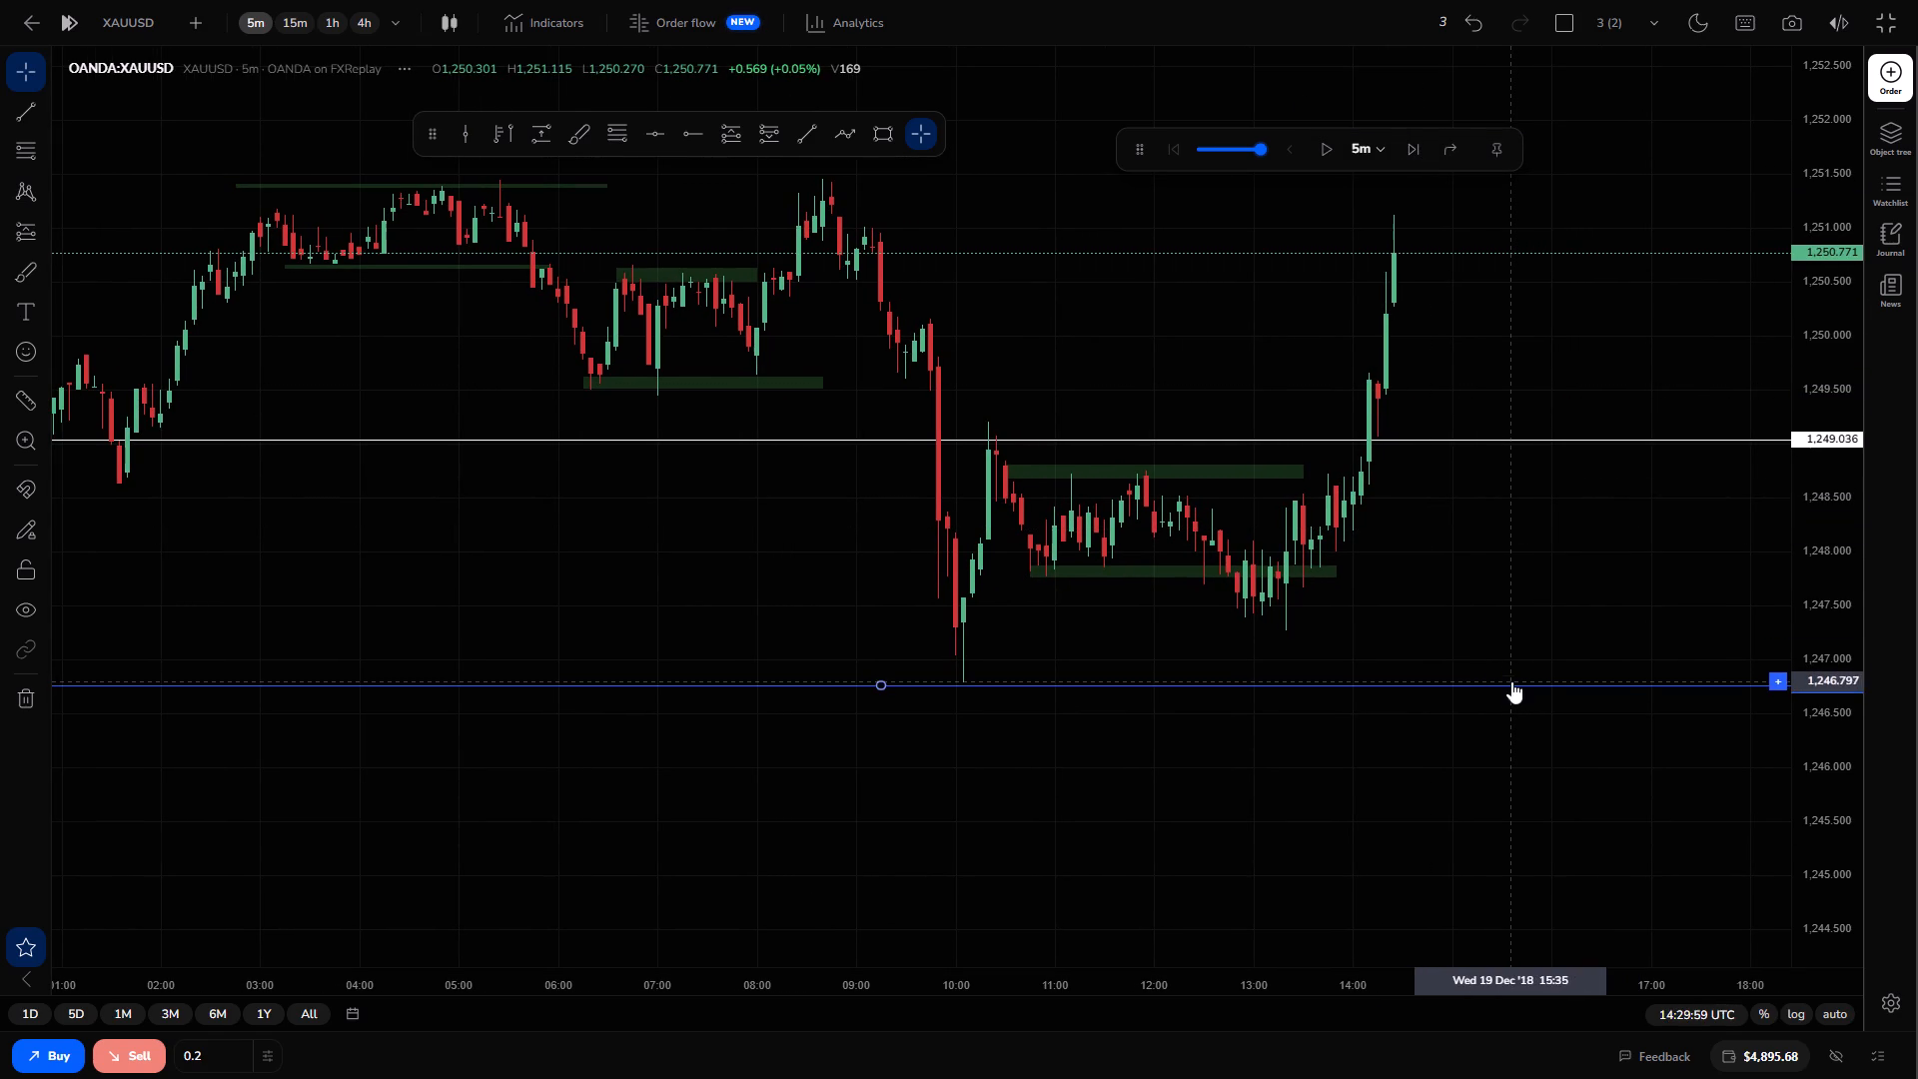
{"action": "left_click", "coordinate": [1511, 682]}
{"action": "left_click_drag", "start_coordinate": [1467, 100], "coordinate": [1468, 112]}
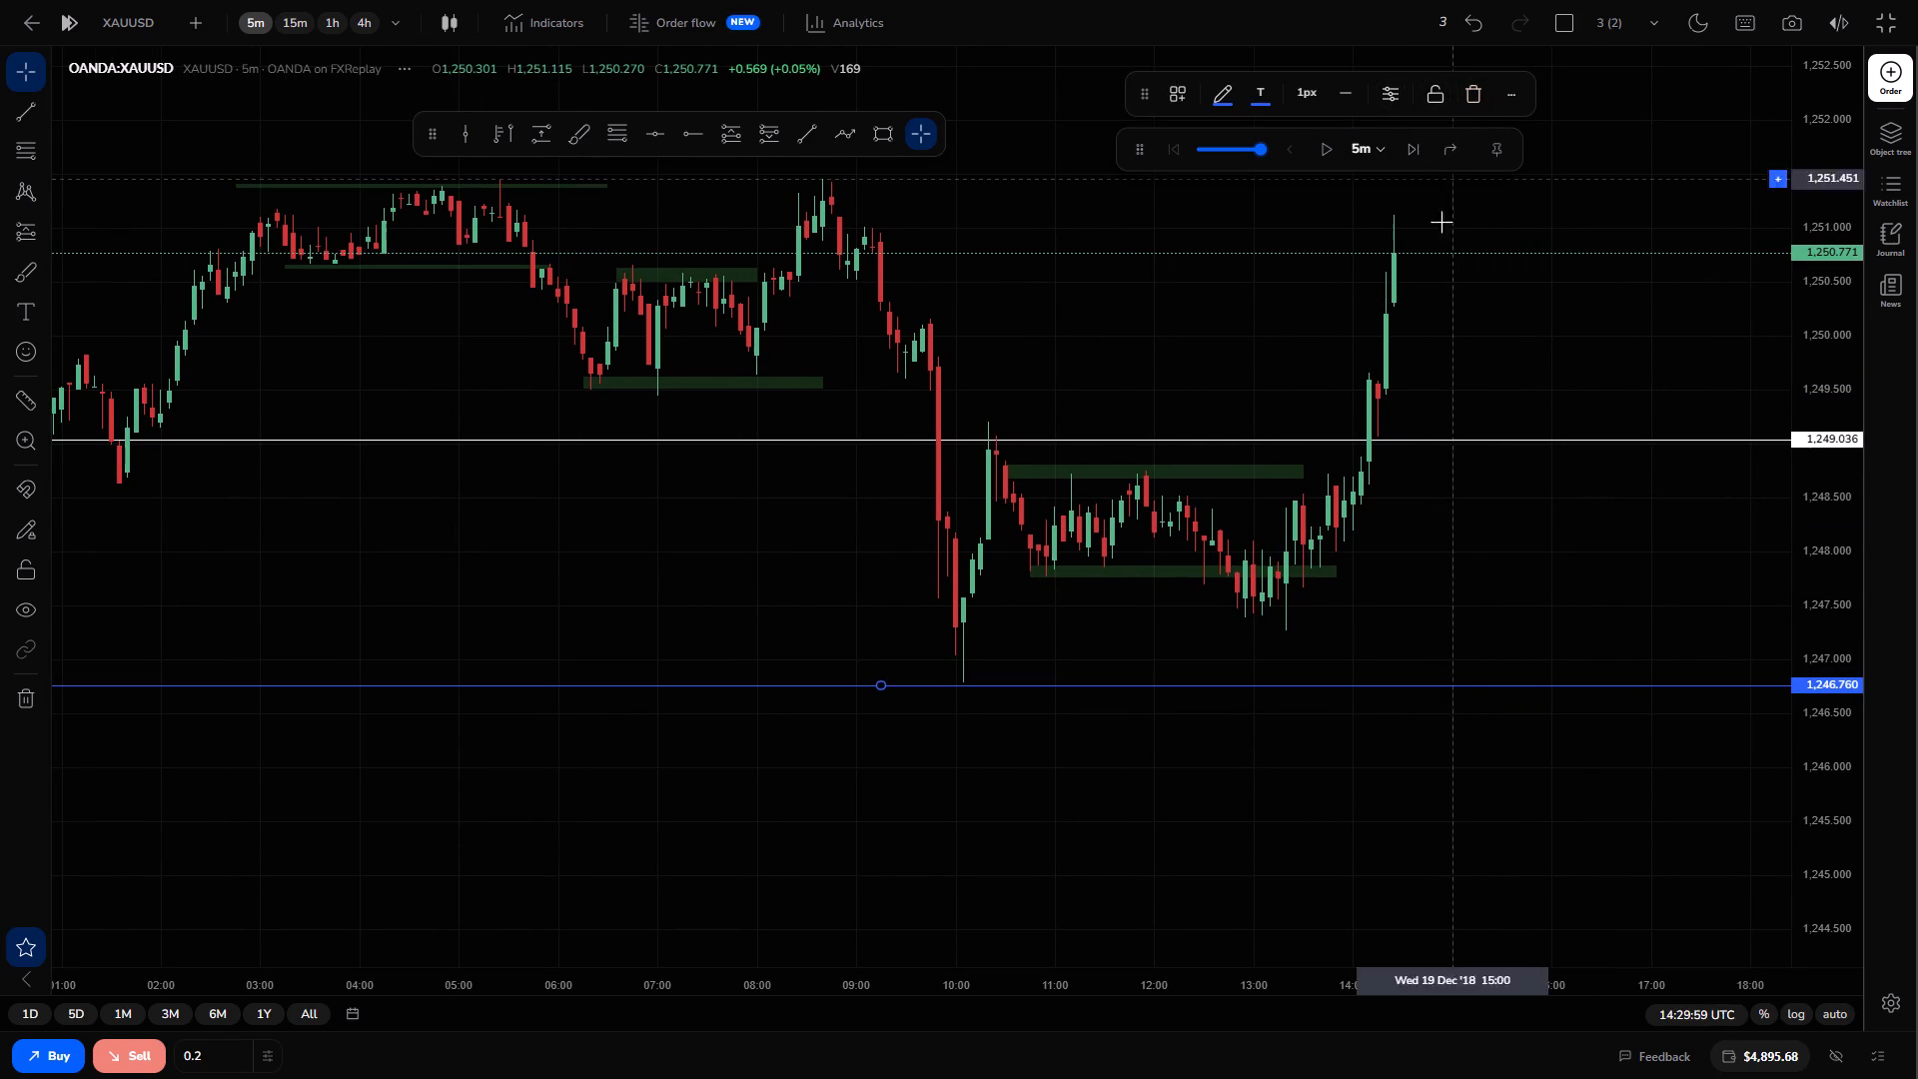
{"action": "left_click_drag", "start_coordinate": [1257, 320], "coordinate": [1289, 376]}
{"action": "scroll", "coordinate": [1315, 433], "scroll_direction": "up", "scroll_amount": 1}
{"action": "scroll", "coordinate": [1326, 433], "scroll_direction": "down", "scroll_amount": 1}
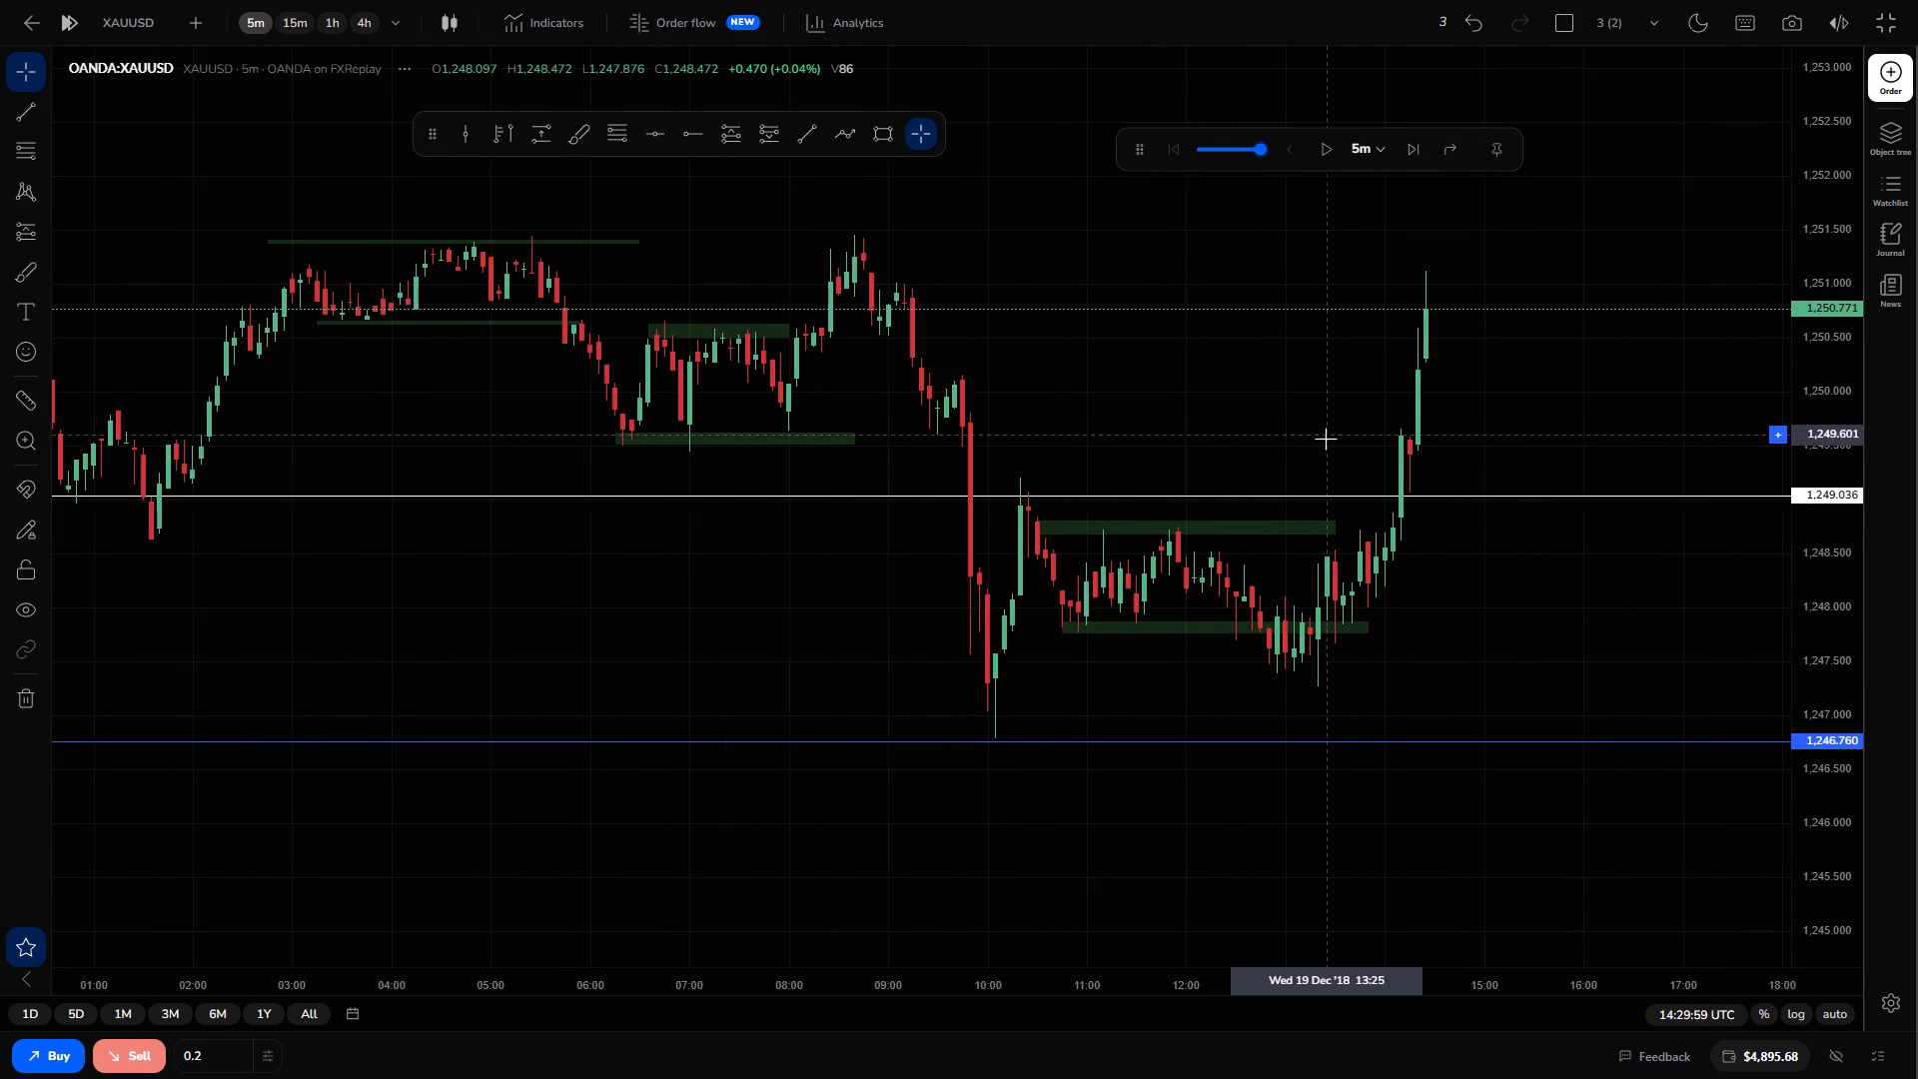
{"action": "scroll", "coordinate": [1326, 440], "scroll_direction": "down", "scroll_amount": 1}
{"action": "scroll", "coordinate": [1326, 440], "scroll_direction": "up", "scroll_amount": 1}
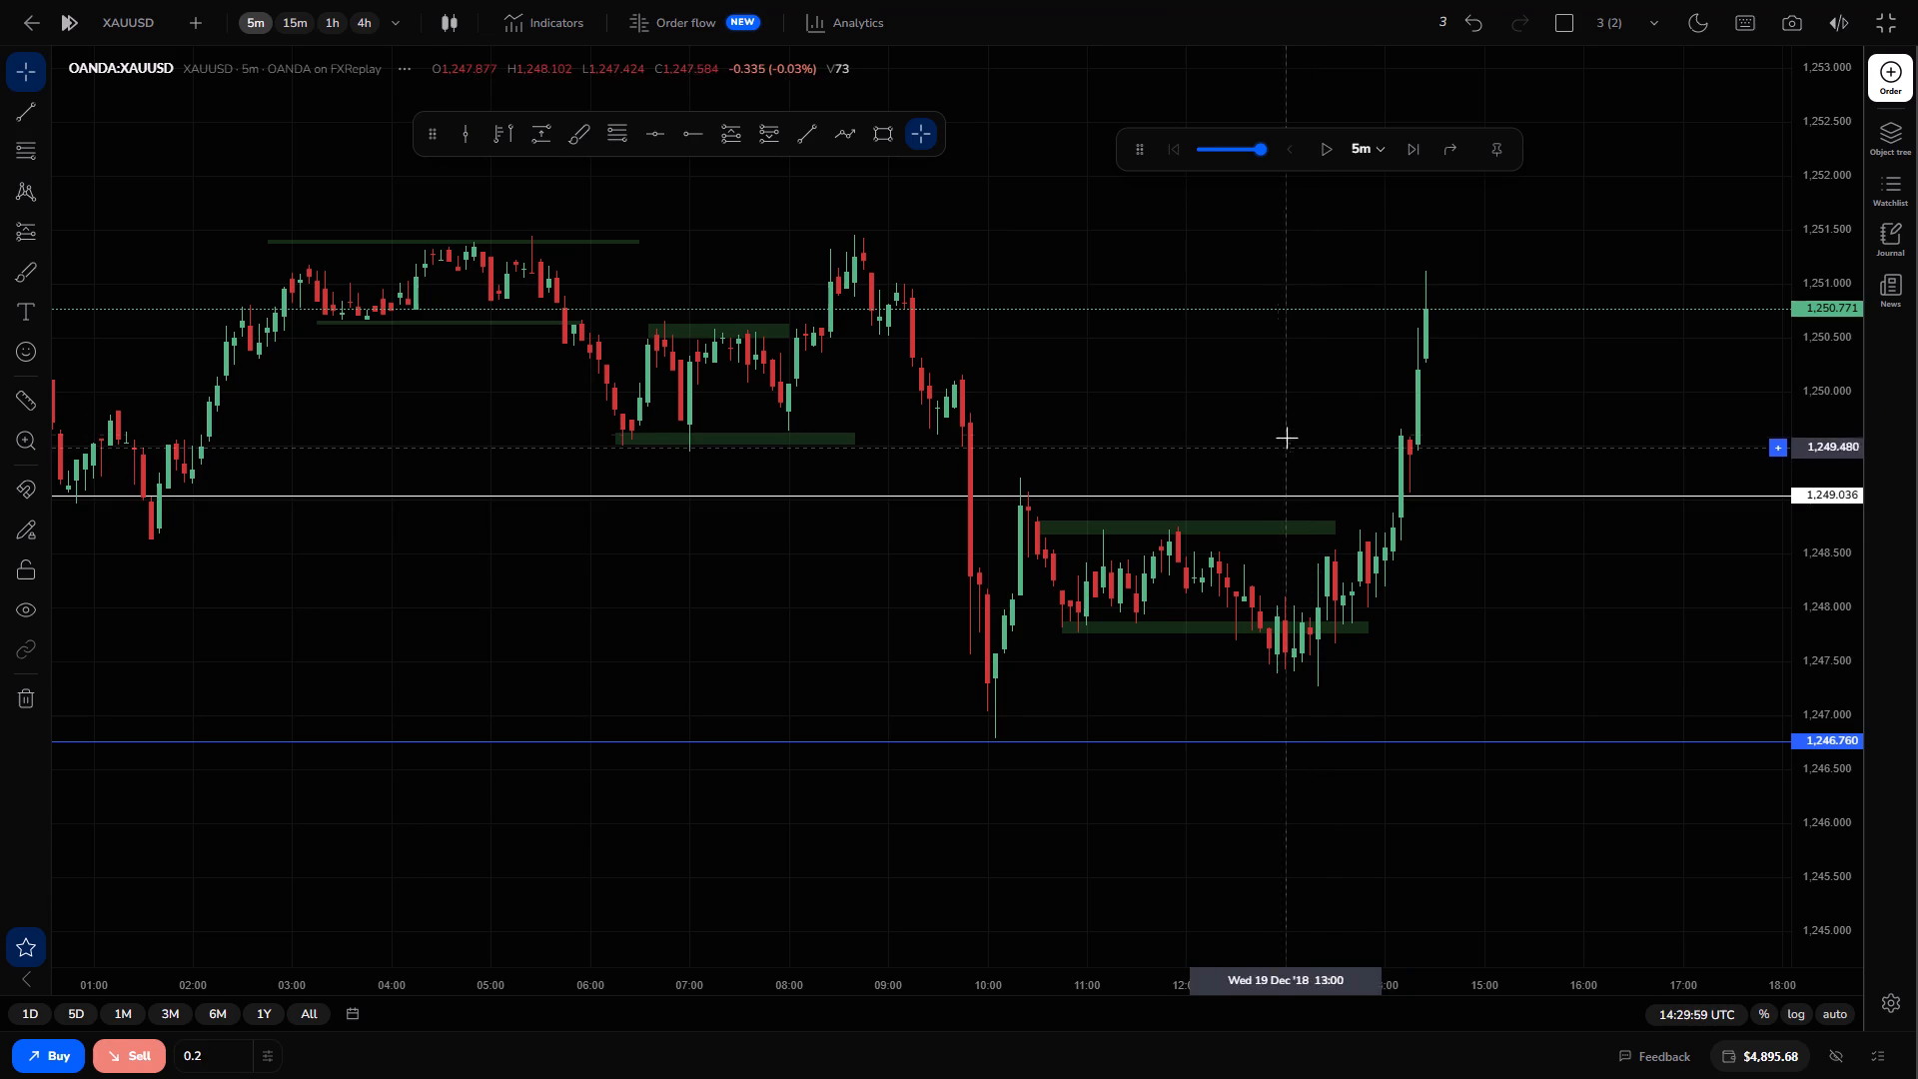
Advance the 5-minute replay candle by candle to 14:59:59 UTC, keeping the steep rally in view.
{"action": "double_click", "coordinate": [1419, 146]}
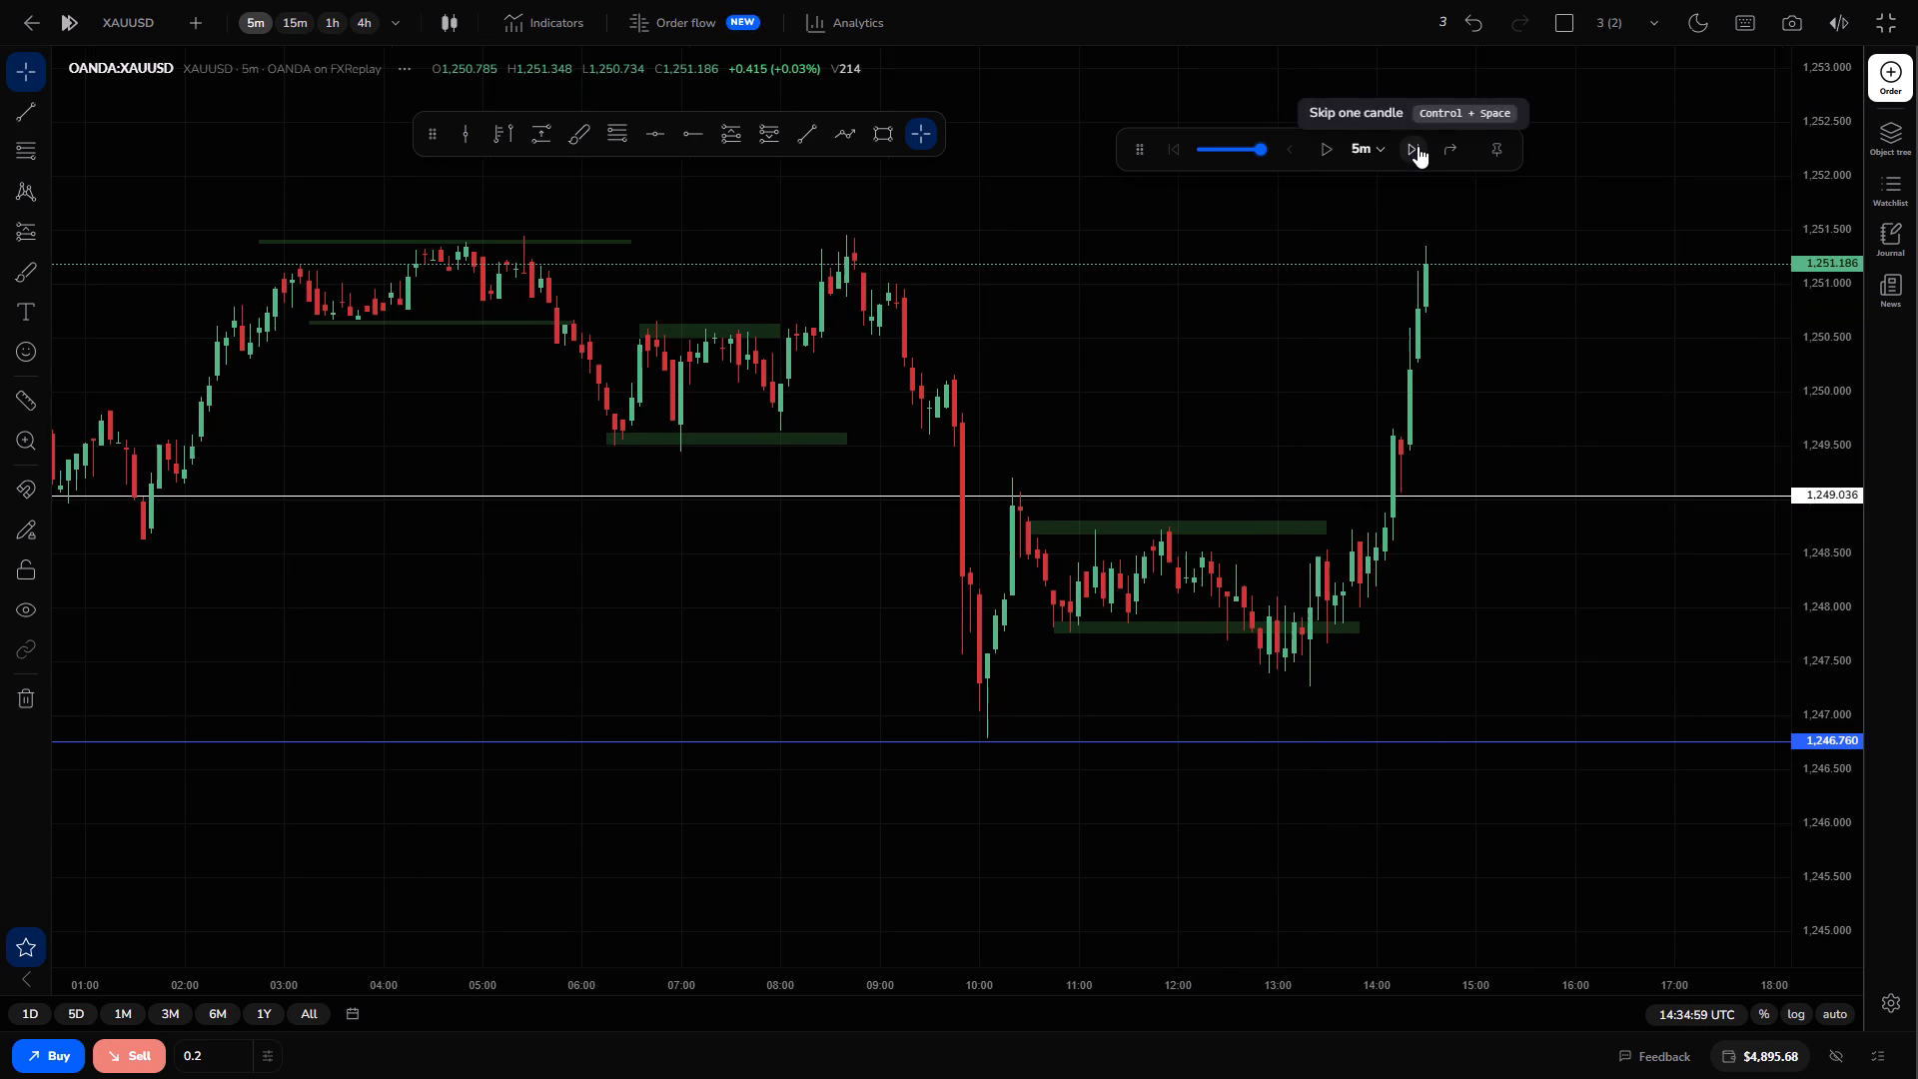
{"action": "left_click_drag", "start_coordinate": [1235, 424], "coordinate": [1305, 437]}
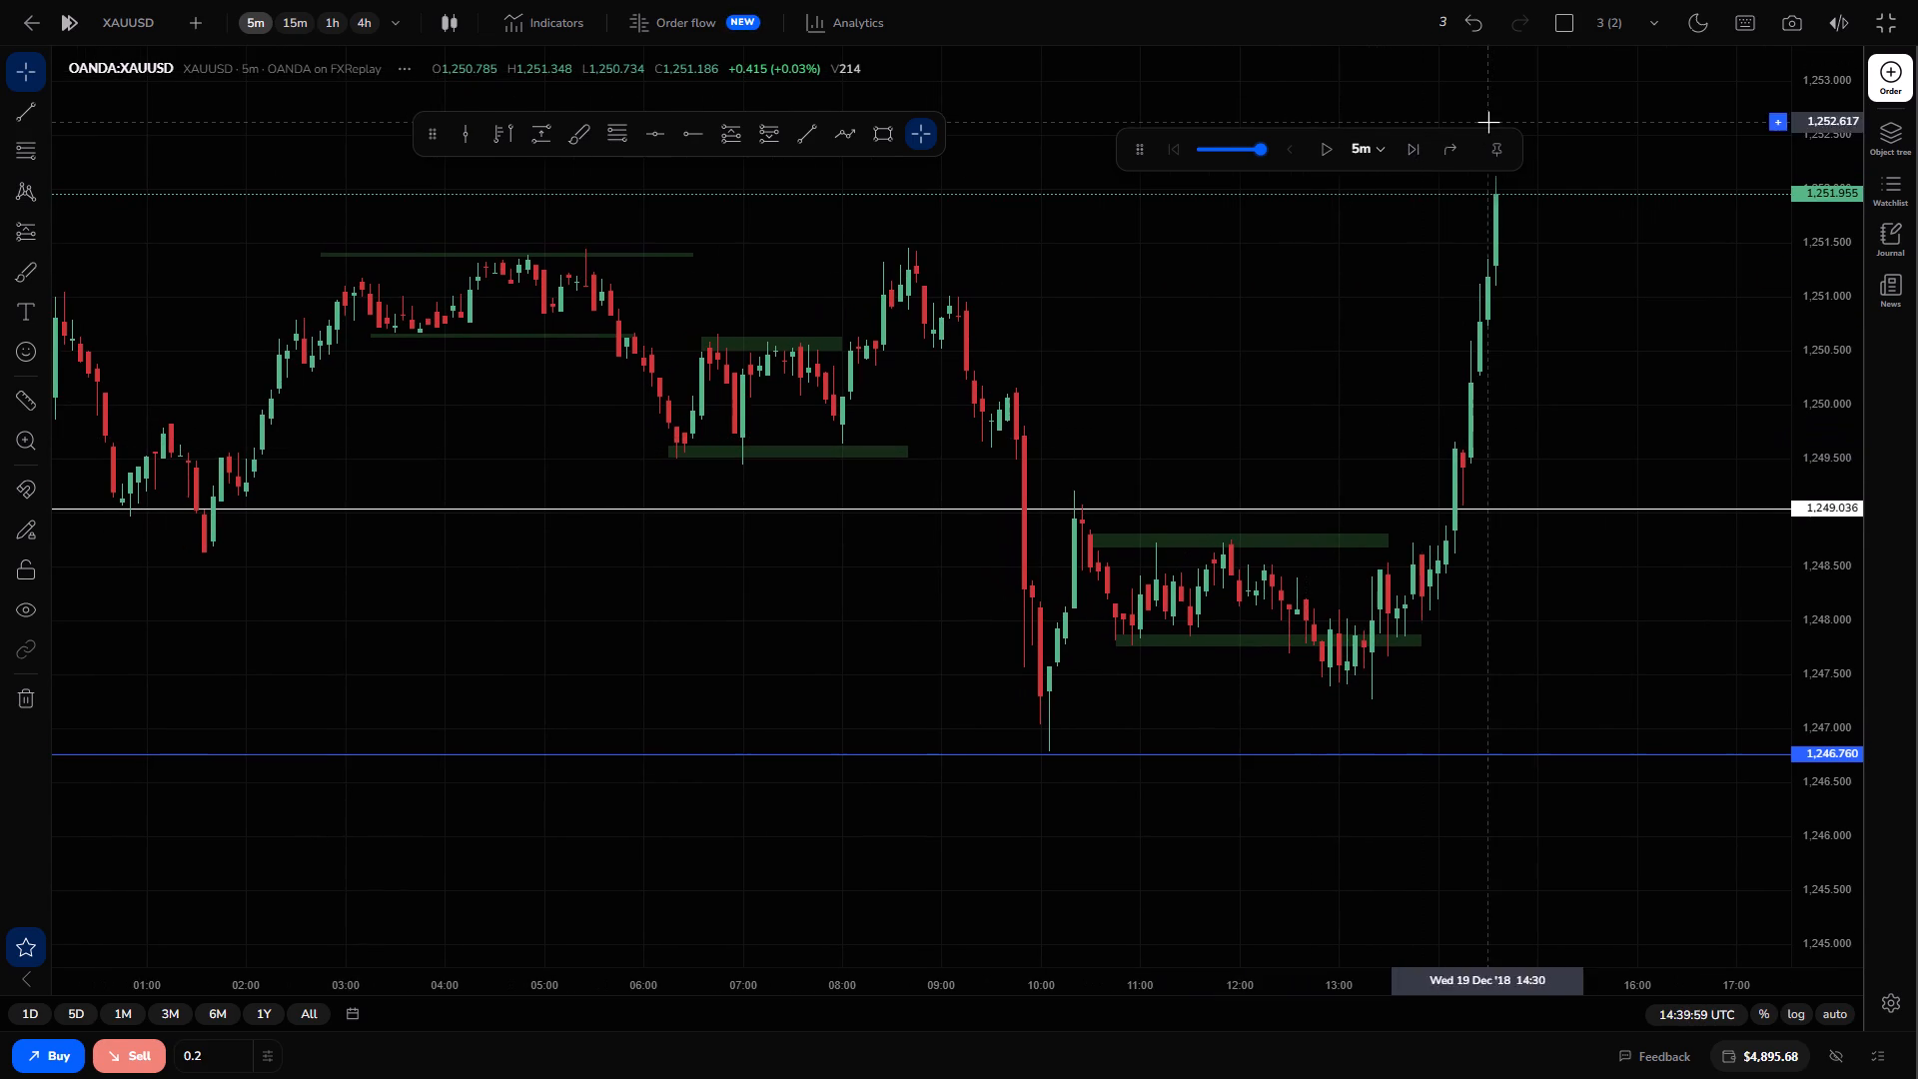
{"action": "left_click", "coordinate": [1412, 145]}
{"action": "left_click_drag", "start_coordinate": [1428, 204], "coordinate": [1441, 253]}
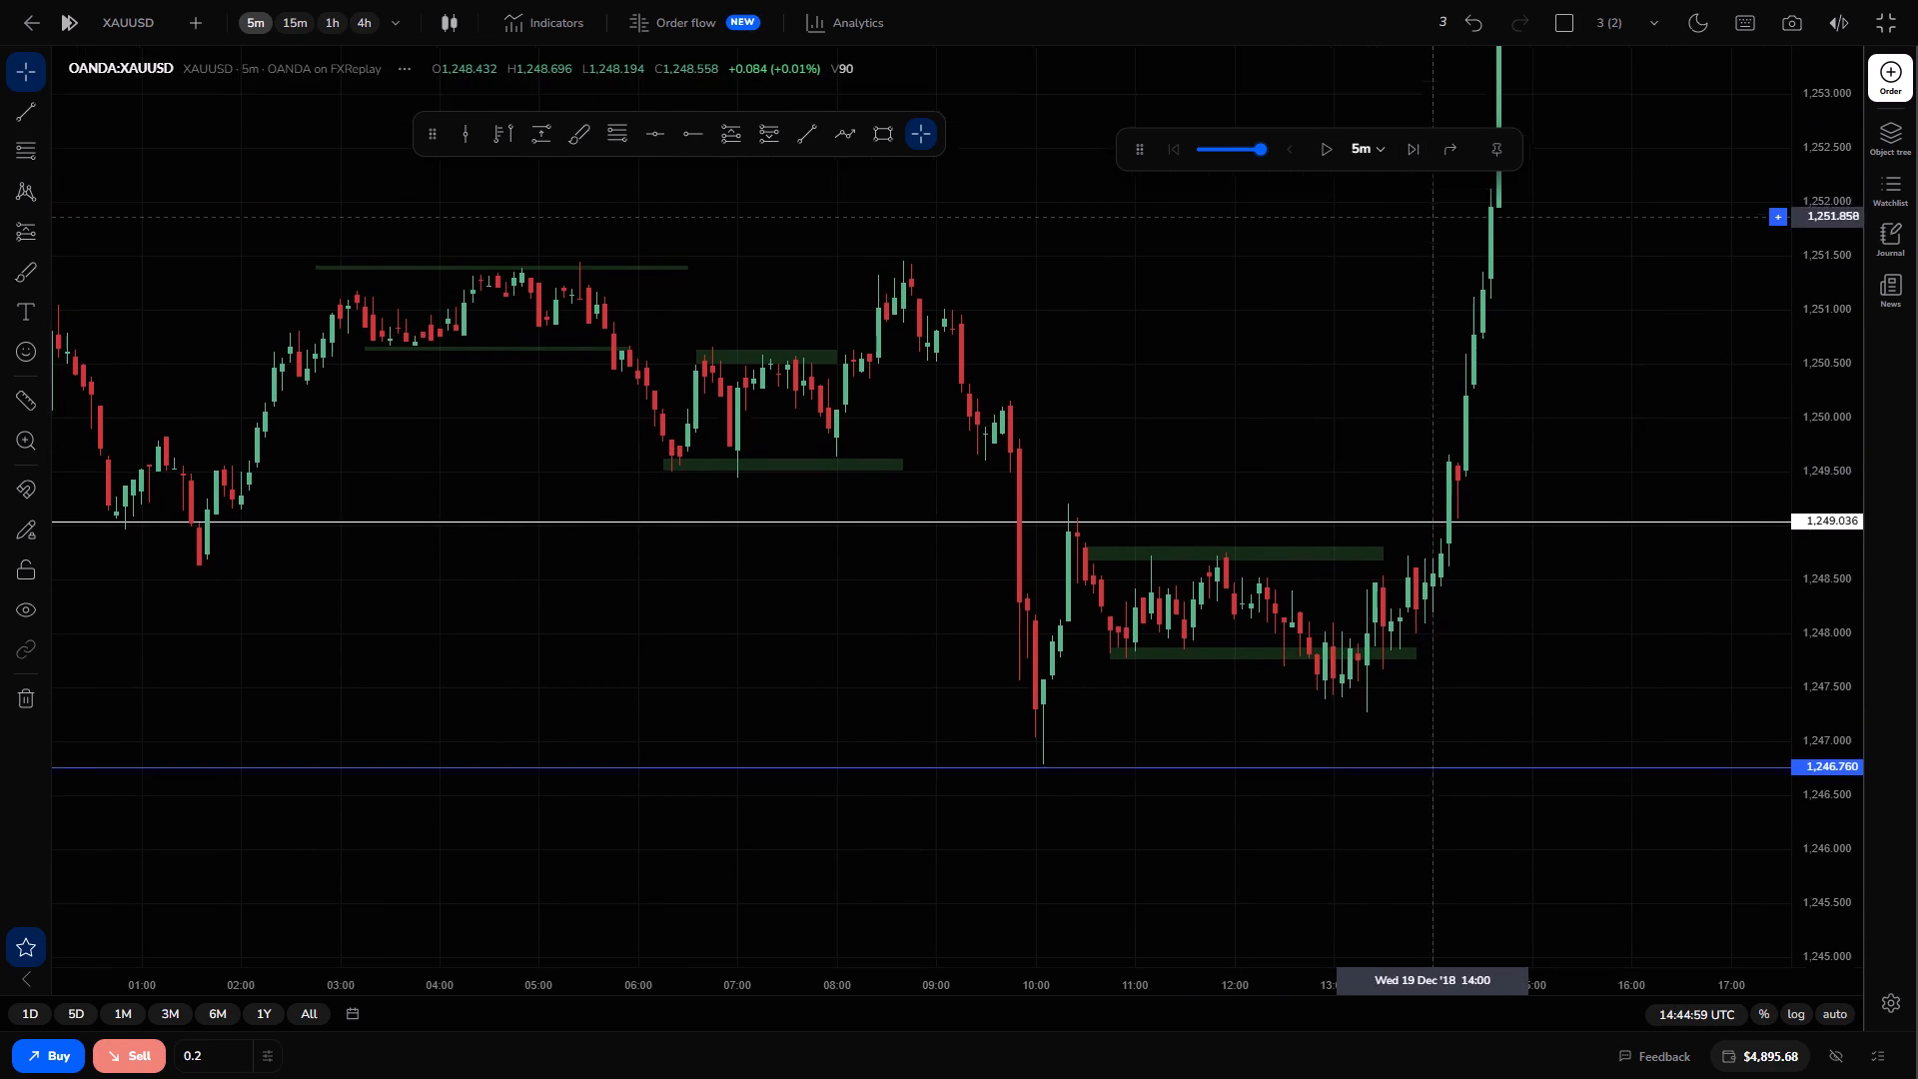
{"action": "left_click_drag", "start_coordinate": [1441, 253], "coordinate": [1457, 326]}
{"action": "left_click_drag", "start_coordinate": [1807, 239], "coordinate": [1834, 415]}
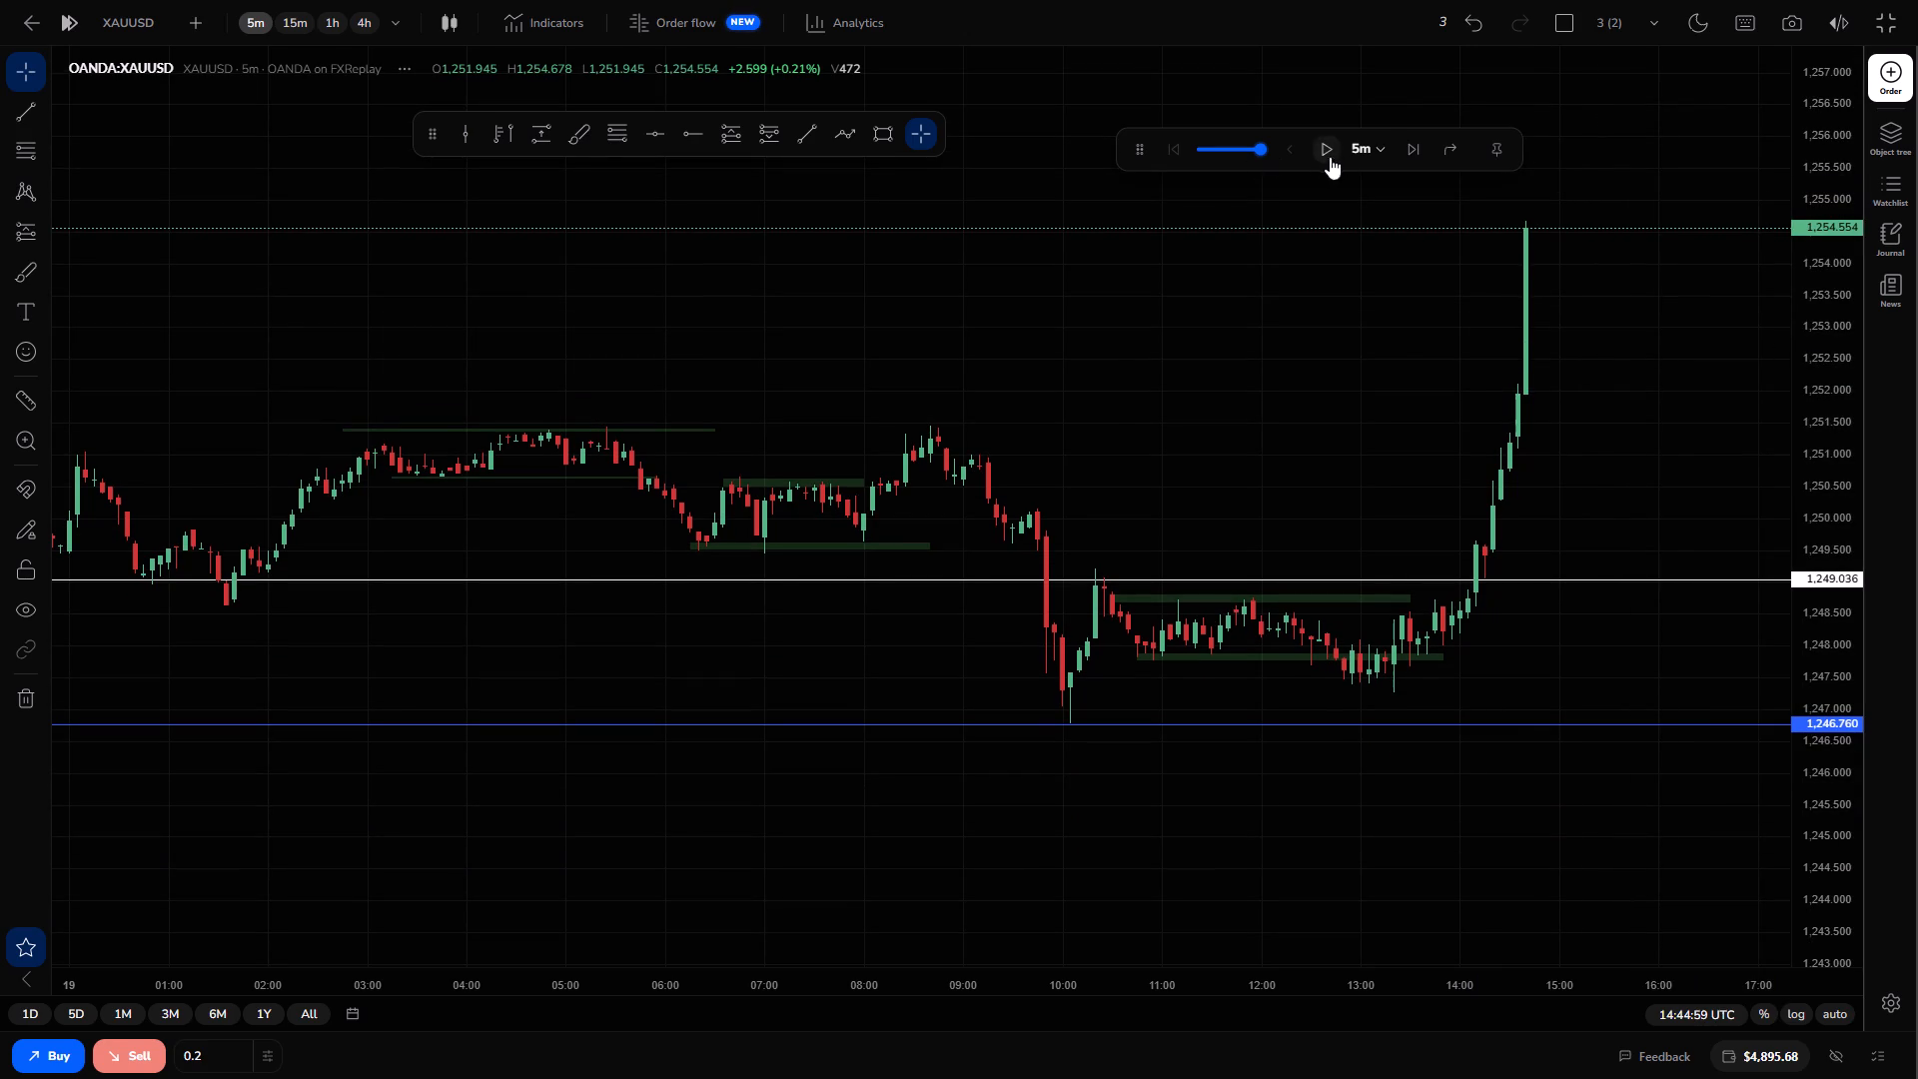
{"action": "triple_click", "coordinate": [1417, 150]}
{"action": "triple_click", "coordinate": [1417, 150]}
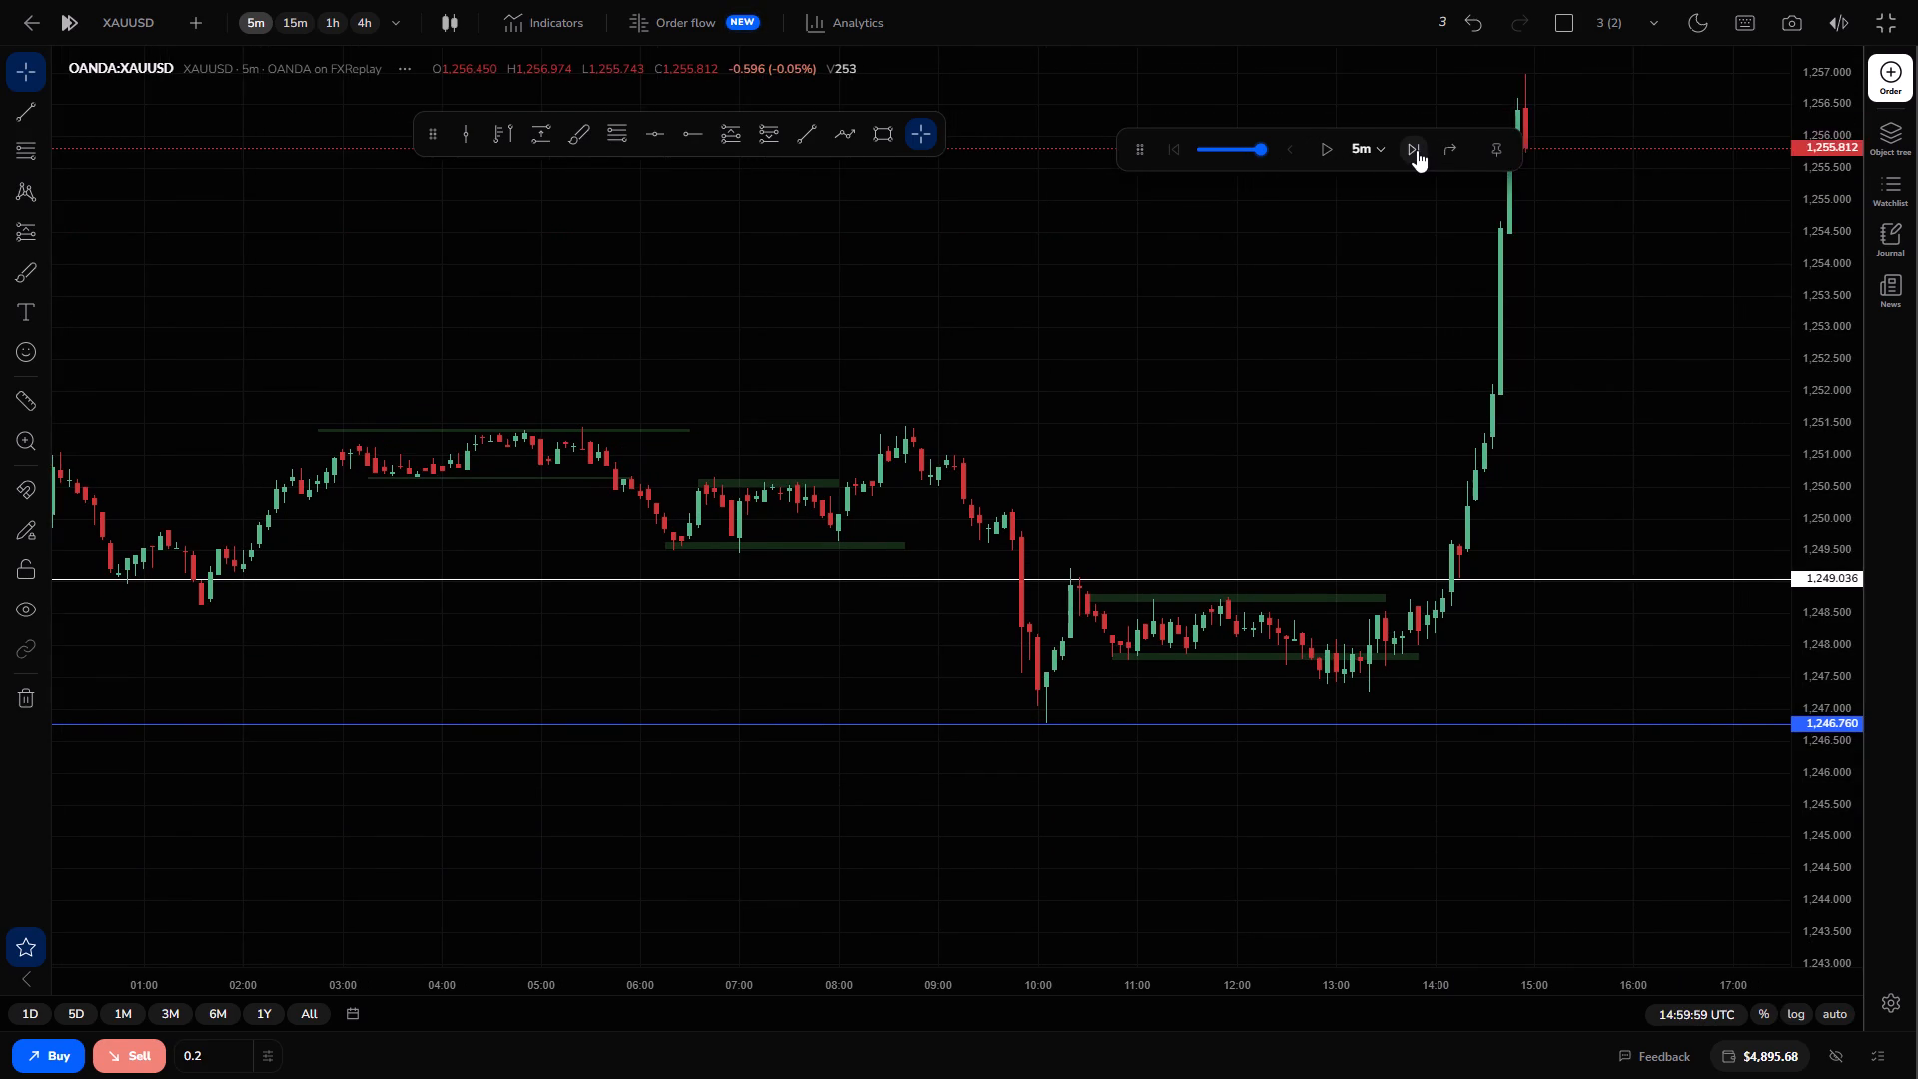
Advance the 5-minute replay to 18:19:59 UTC, keeping the rally and pullback in view.
{"action": "left_click", "coordinate": [1414, 150]}
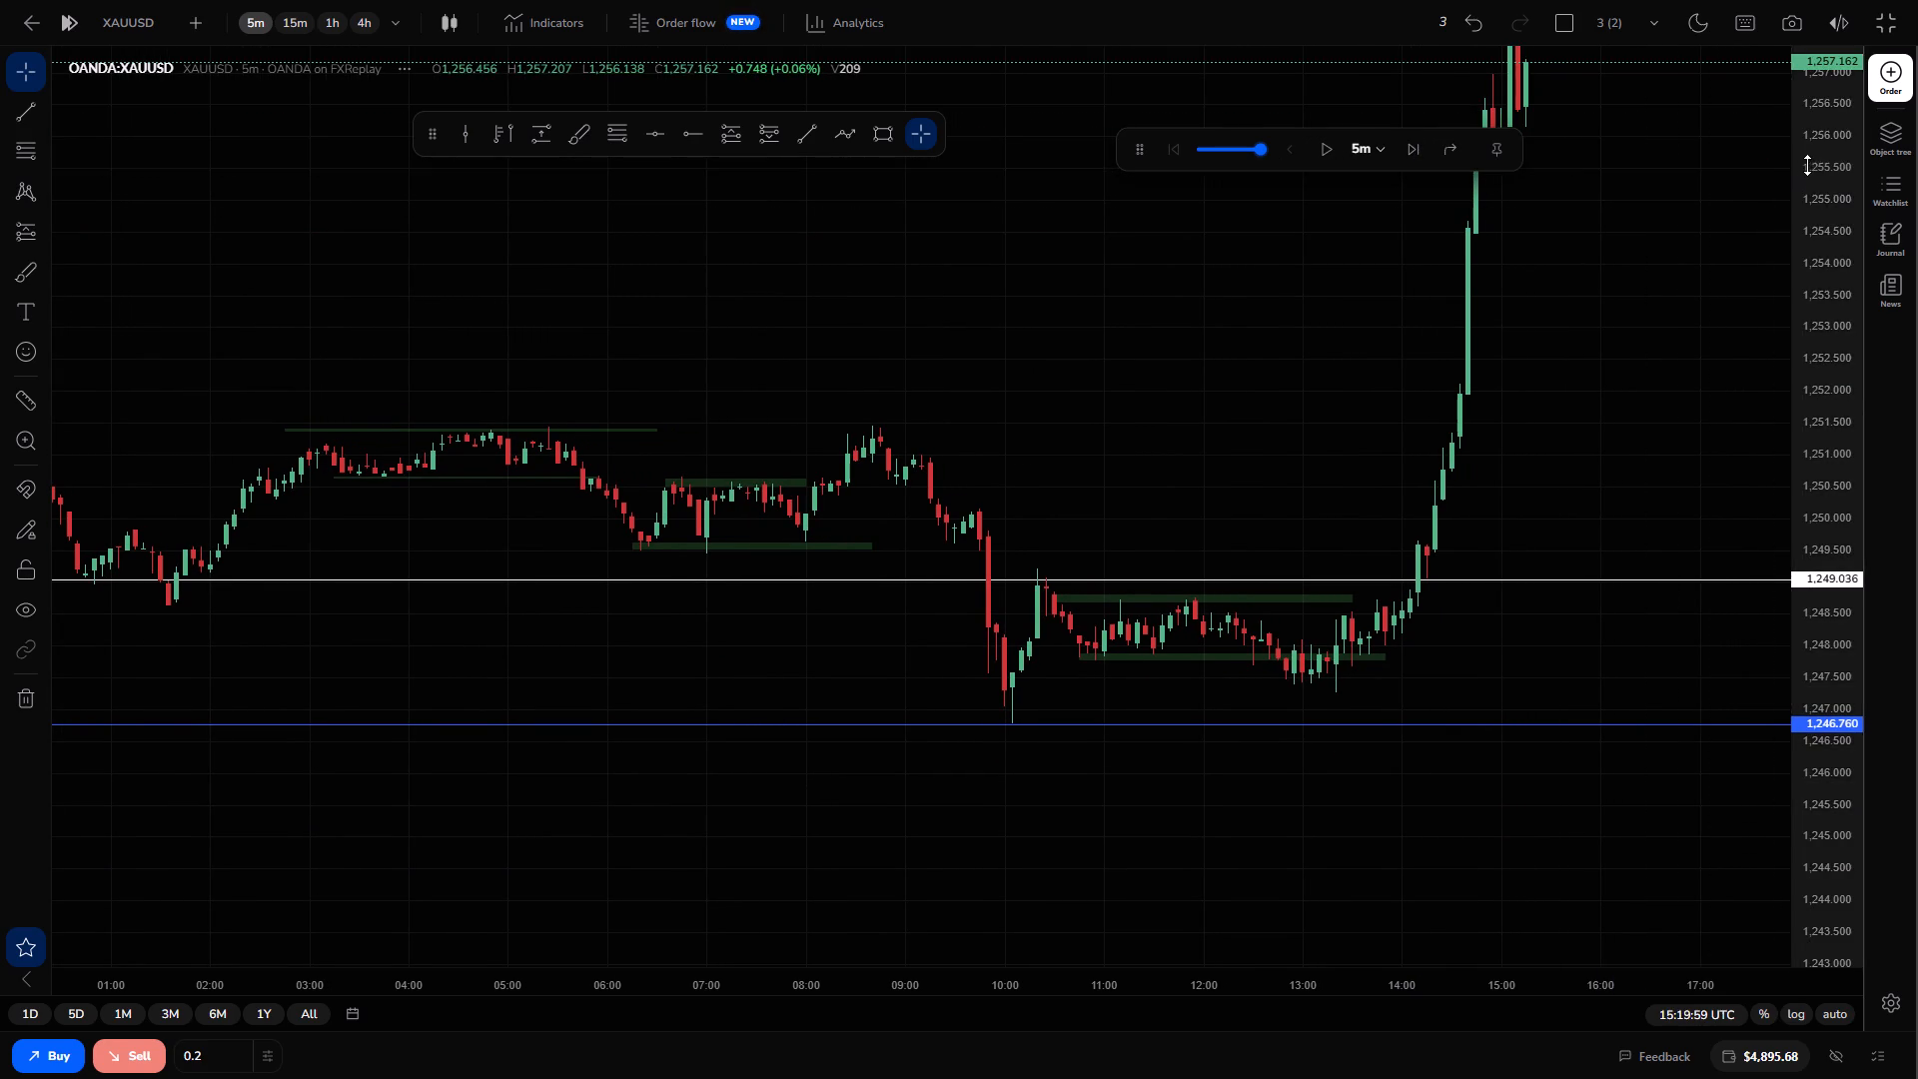
{"action": "left_click_drag", "start_coordinate": [1807, 165], "coordinate": [1806, 321]}
{"action": "triple_click", "coordinate": [1425, 150]}
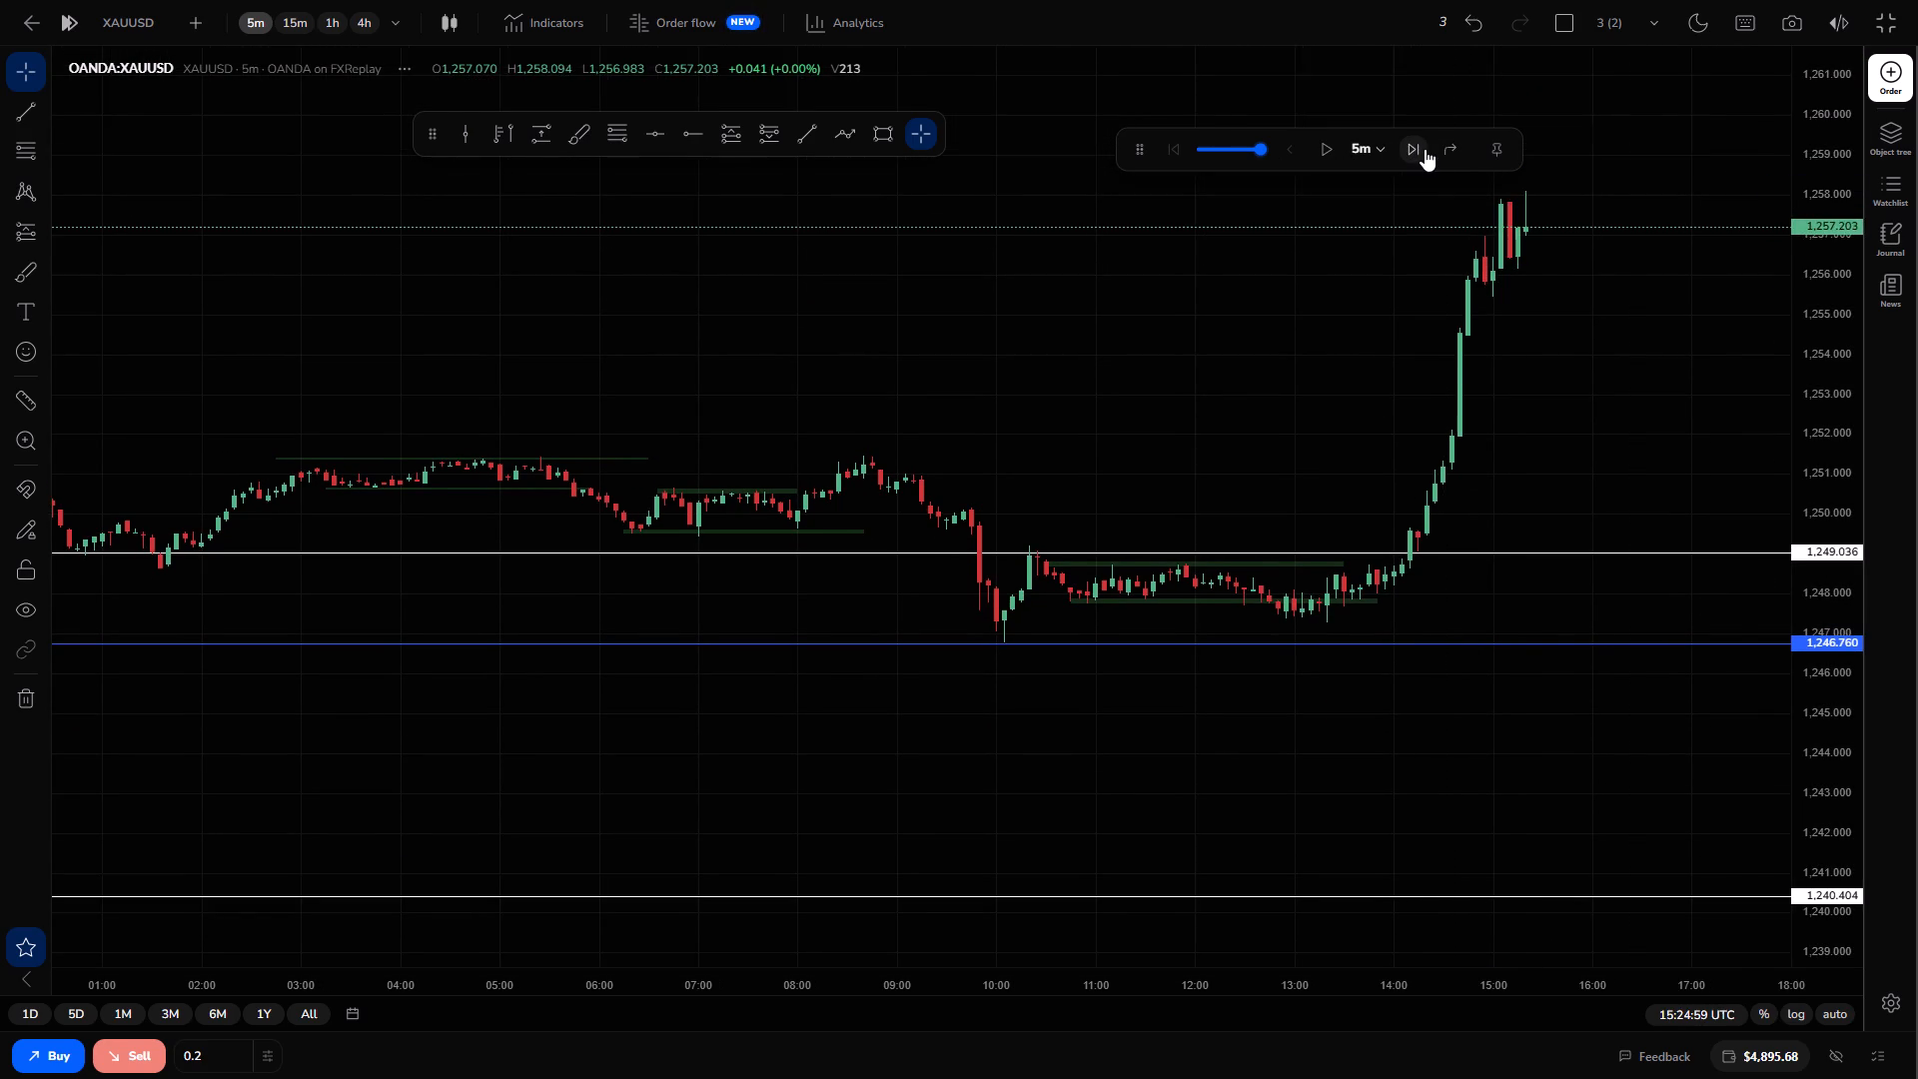
{"action": "left_click", "coordinate": [1421, 149]}
{"action": "left_click", "coordinate": [1421, 149]}
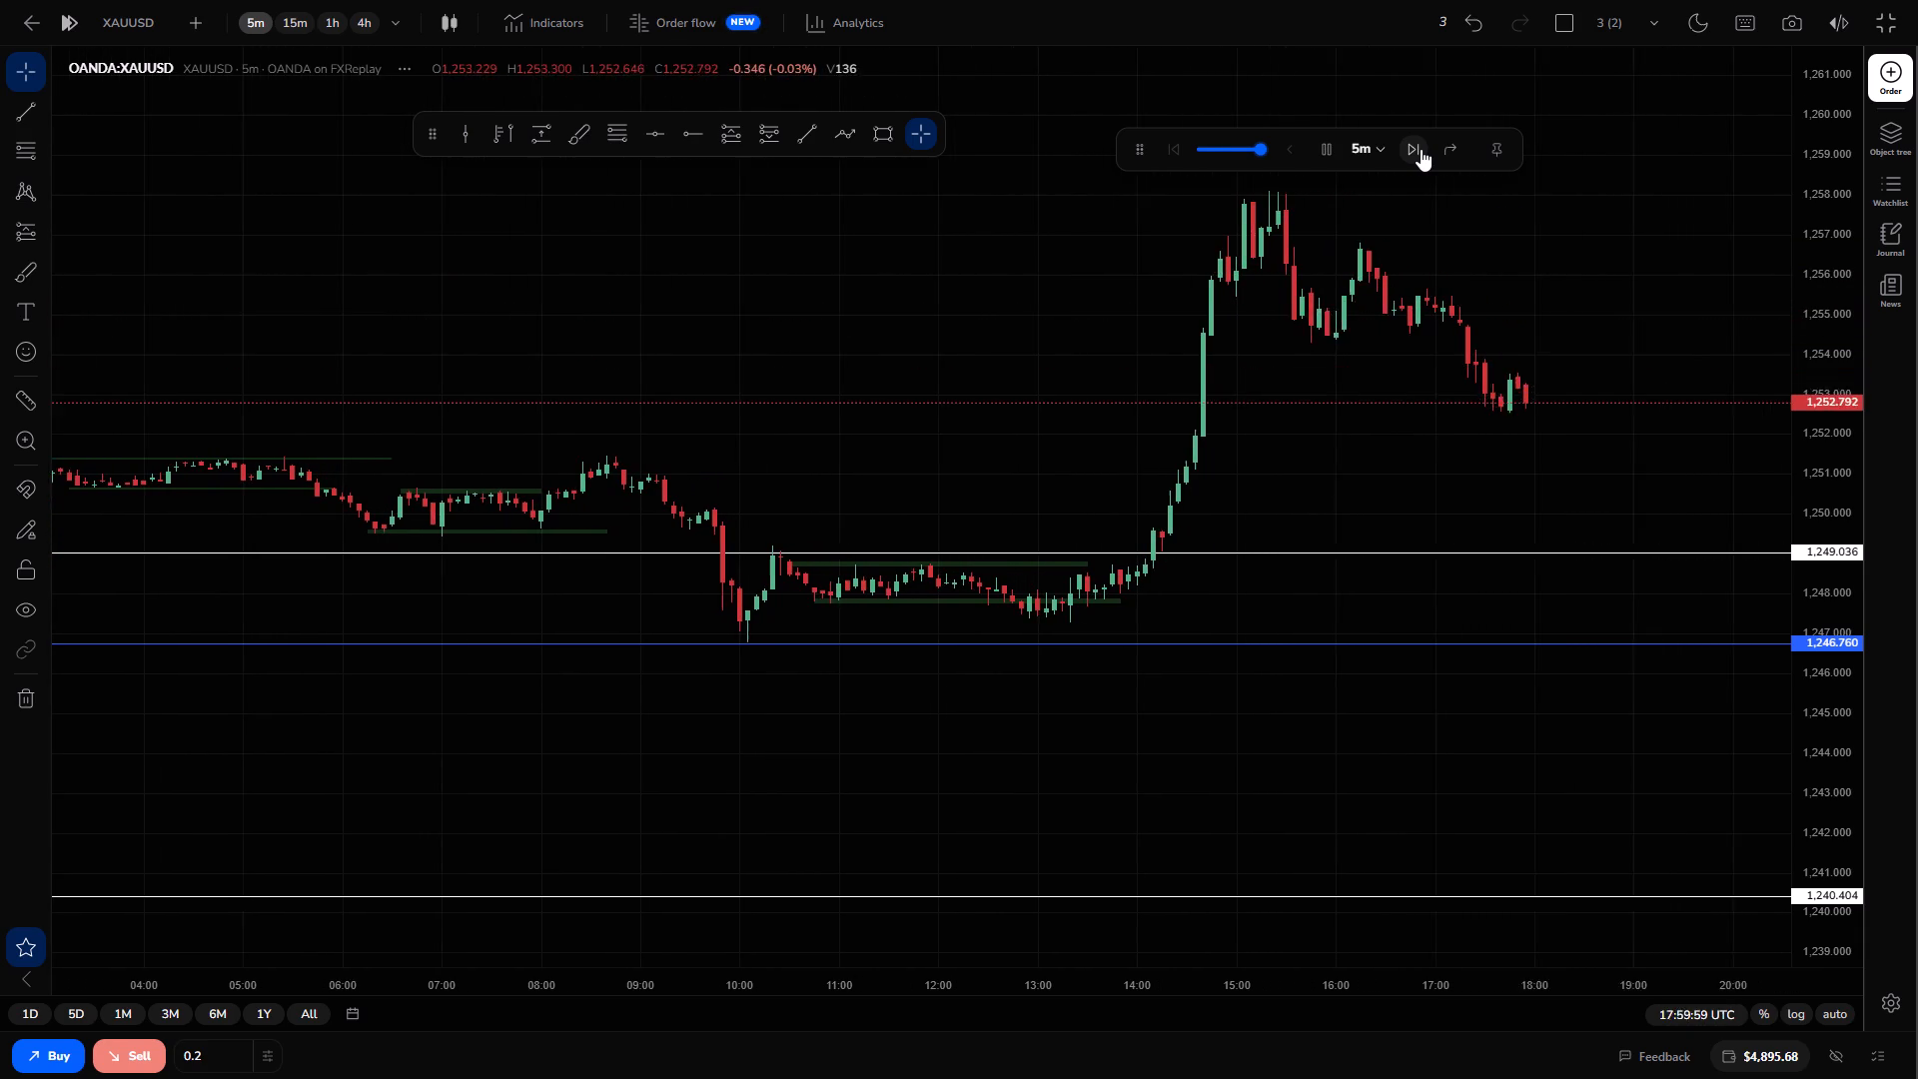
{"action": "left_click_drag", "start_coordinate": [1348, 405], "coordinate": [1444, 417]}
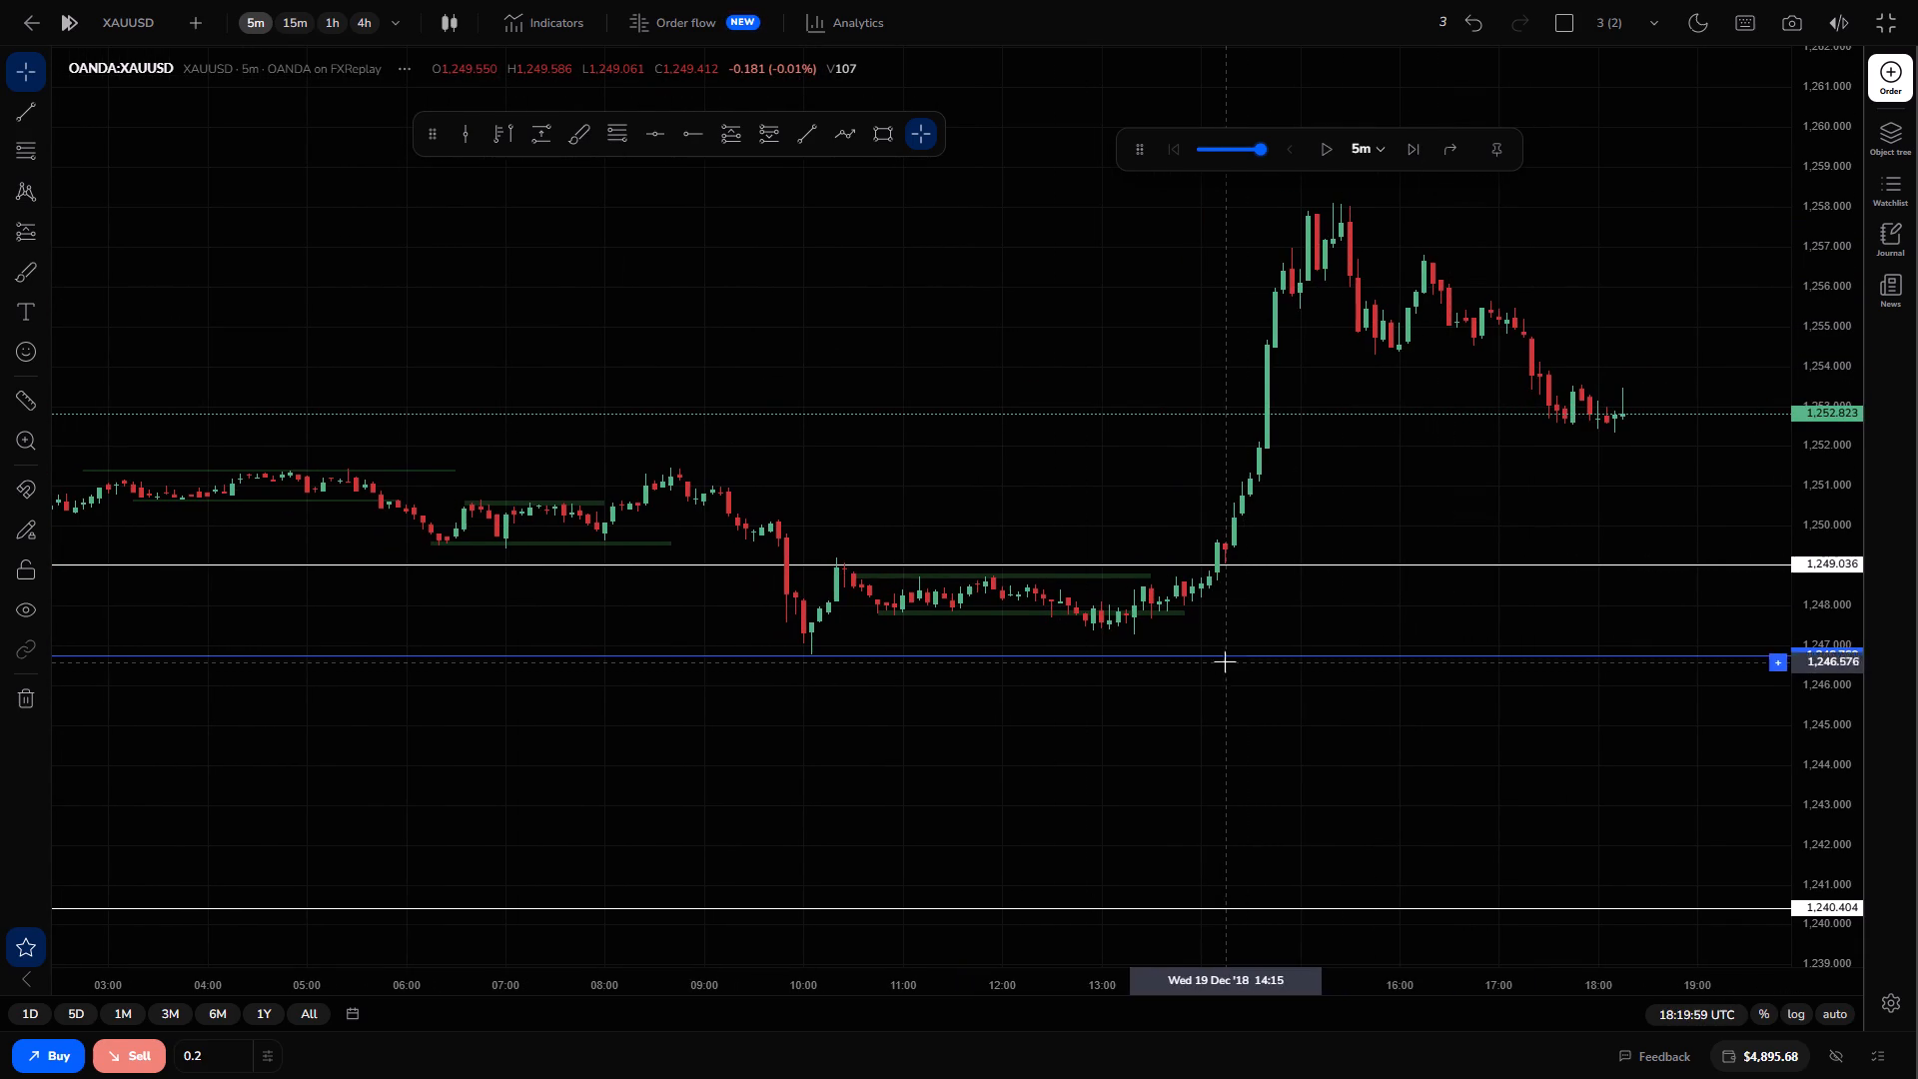
Delete the blue horizontal line at 1,246.760 below the 10:05 low.
{"action": "left_click", "coordinate": [1225, 660]}
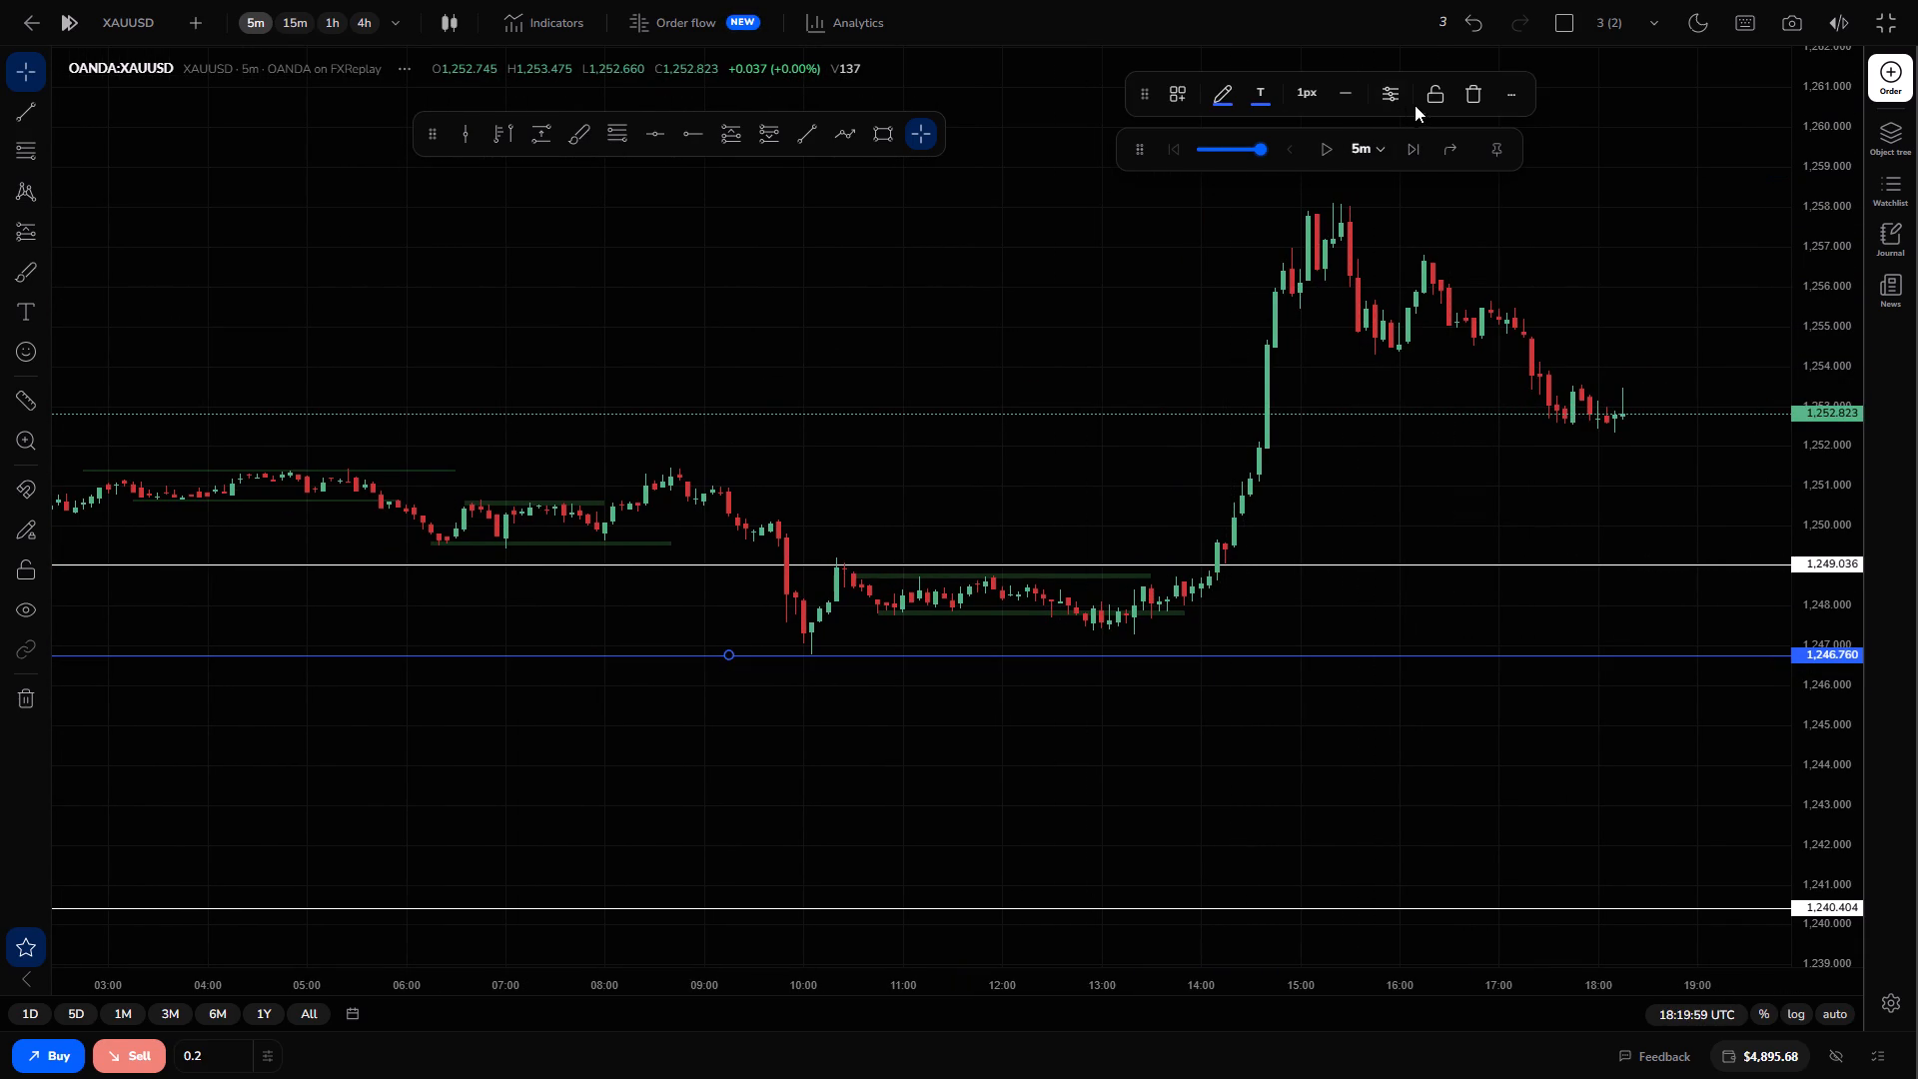
{"action": "left_click", "coordinate": [1478, 80]}
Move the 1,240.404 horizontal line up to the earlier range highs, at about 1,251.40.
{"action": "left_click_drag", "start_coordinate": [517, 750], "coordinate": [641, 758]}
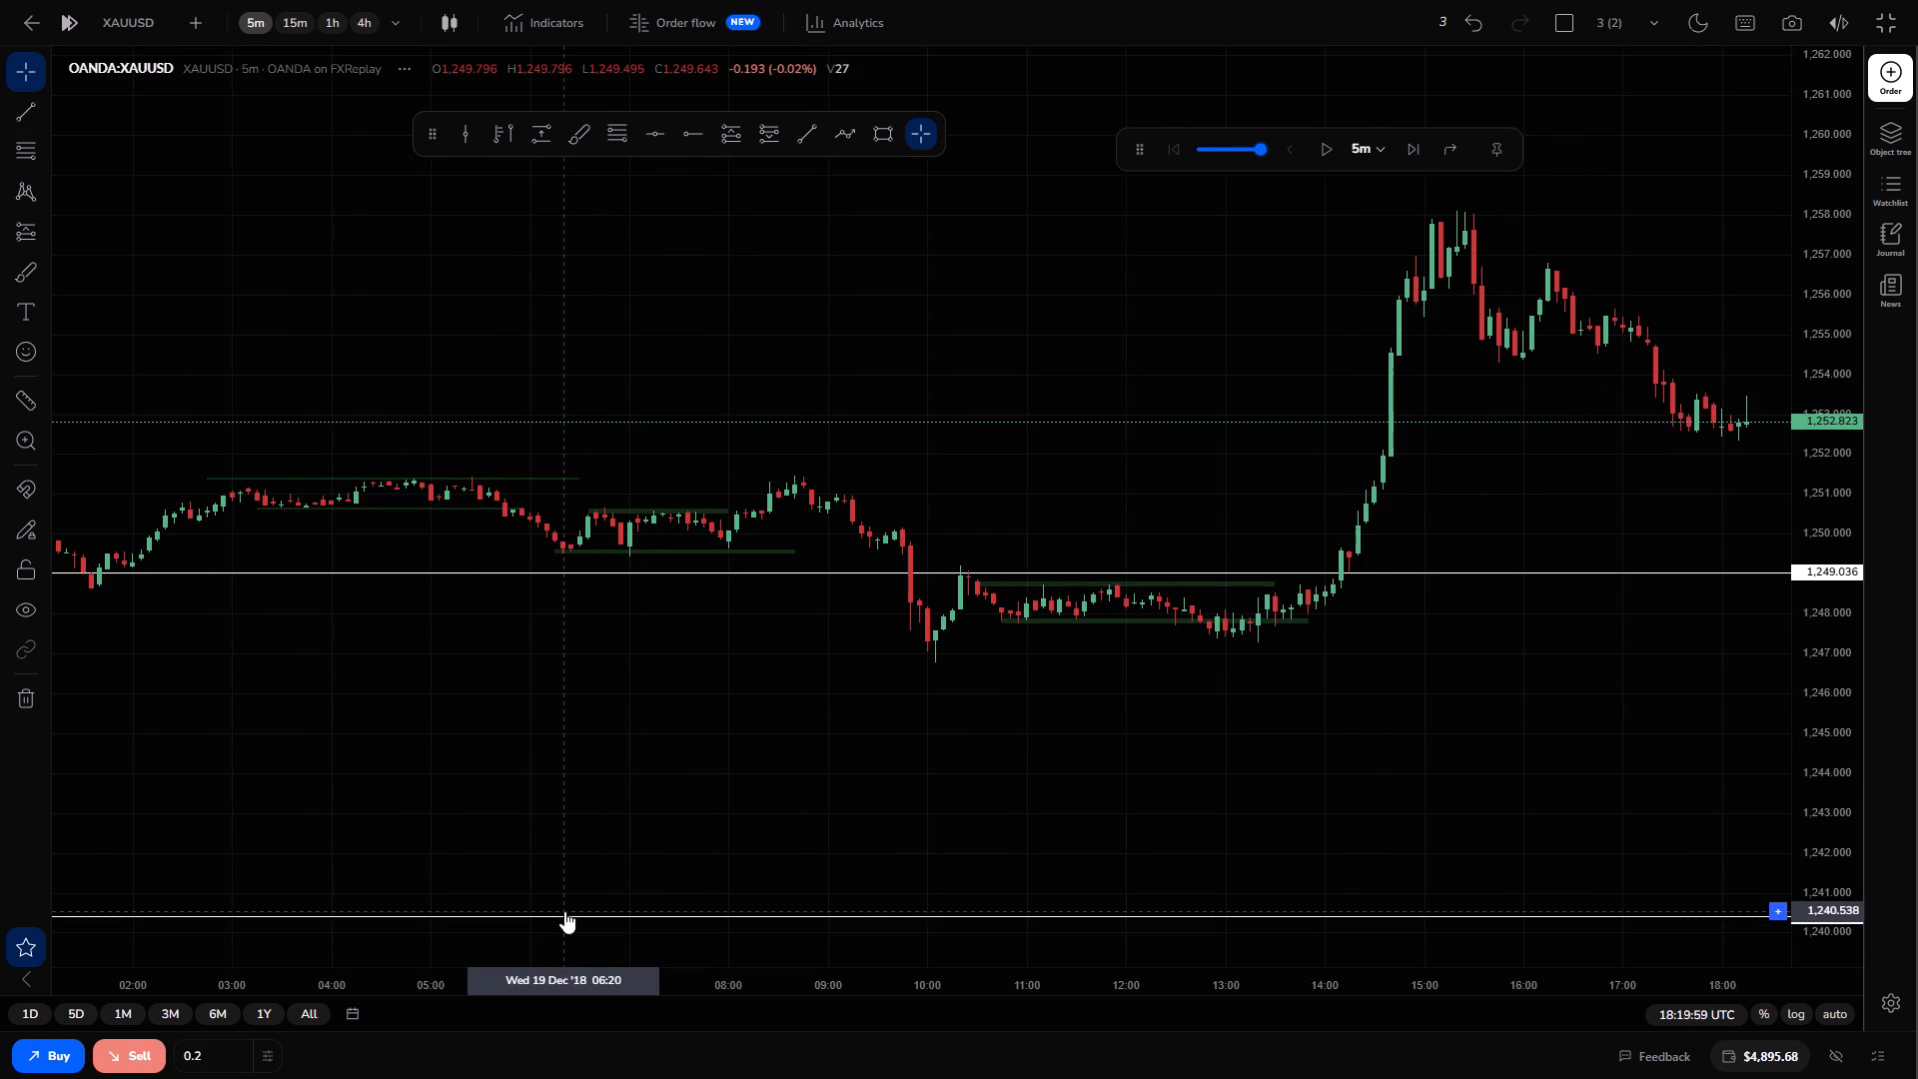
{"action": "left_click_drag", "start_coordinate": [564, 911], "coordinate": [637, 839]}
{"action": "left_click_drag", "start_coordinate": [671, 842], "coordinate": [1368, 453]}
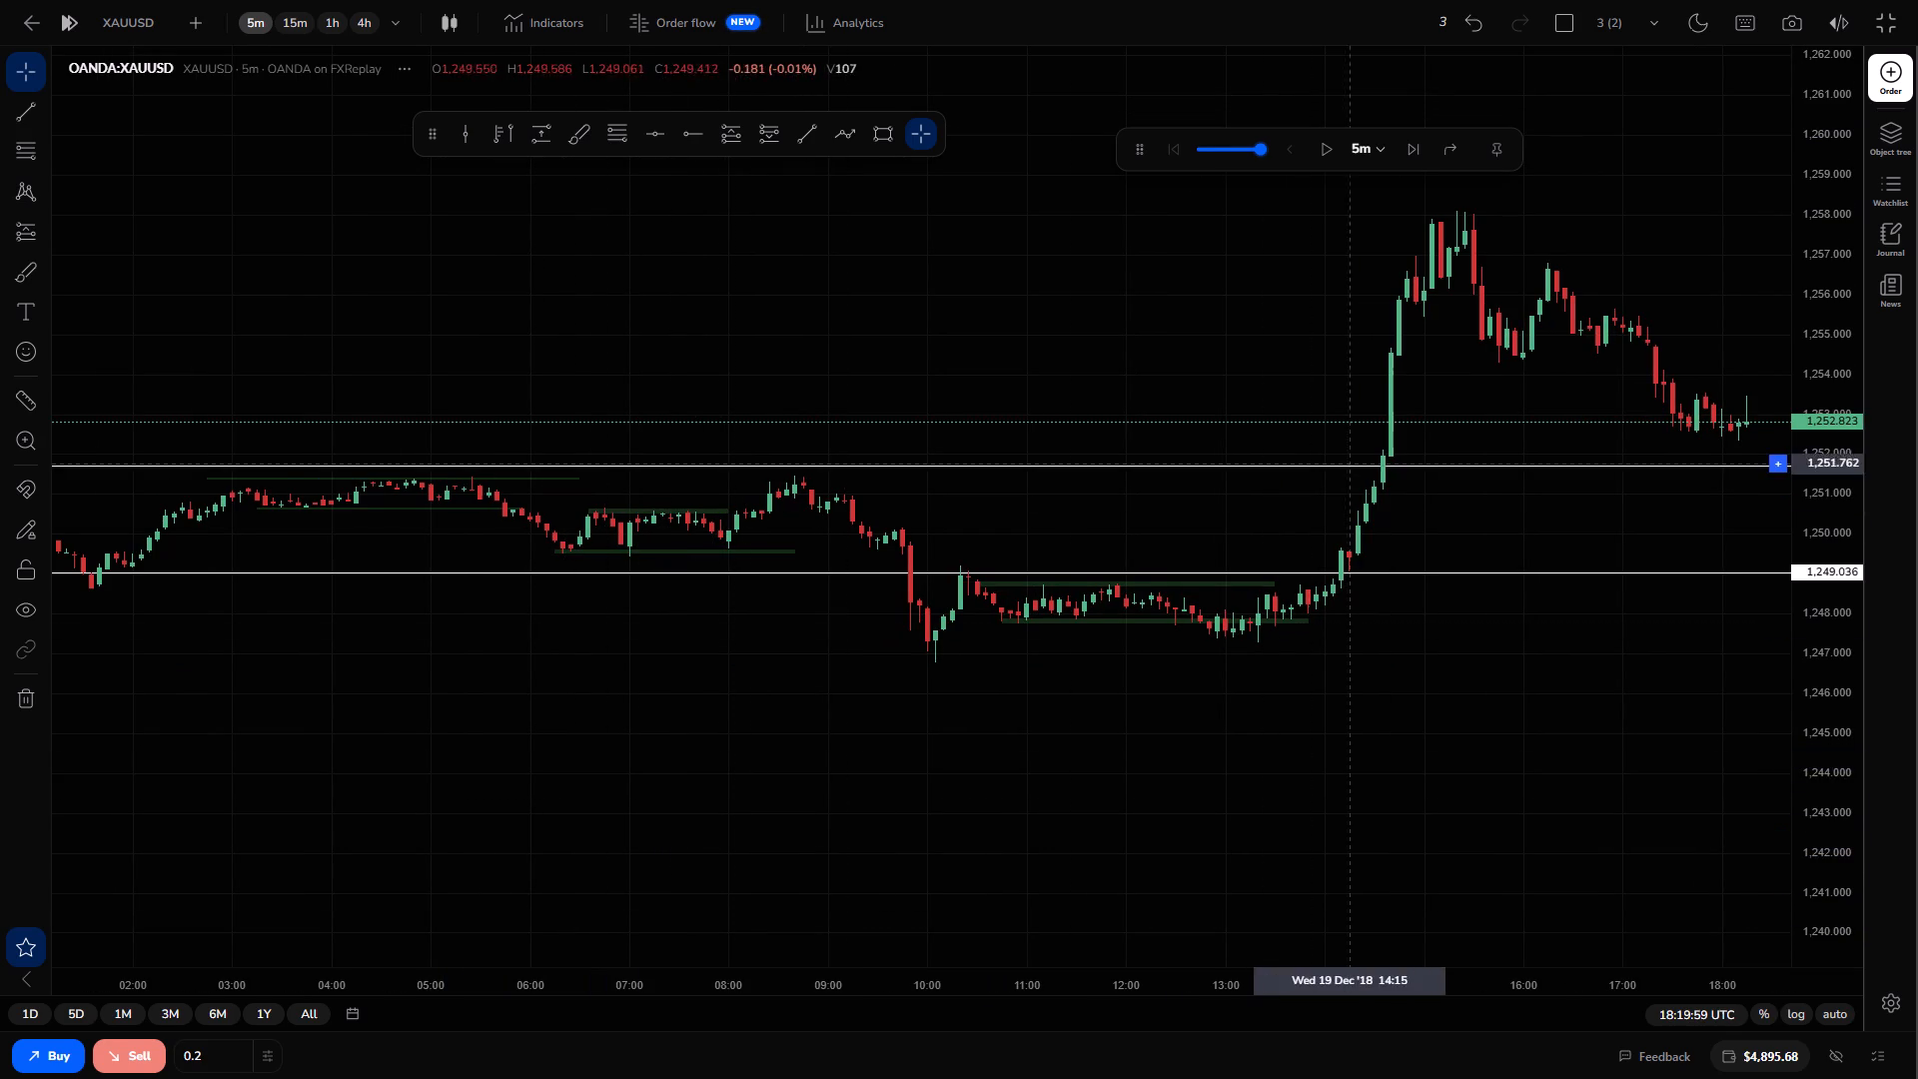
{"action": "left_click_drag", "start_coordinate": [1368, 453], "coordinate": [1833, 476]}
Delete the two white horizontal lines at 1,251.402 and 1,249.036.
{"action": "left_click_drag", "start_coordinate": [297, 483], "coordinate": [238, 500]}
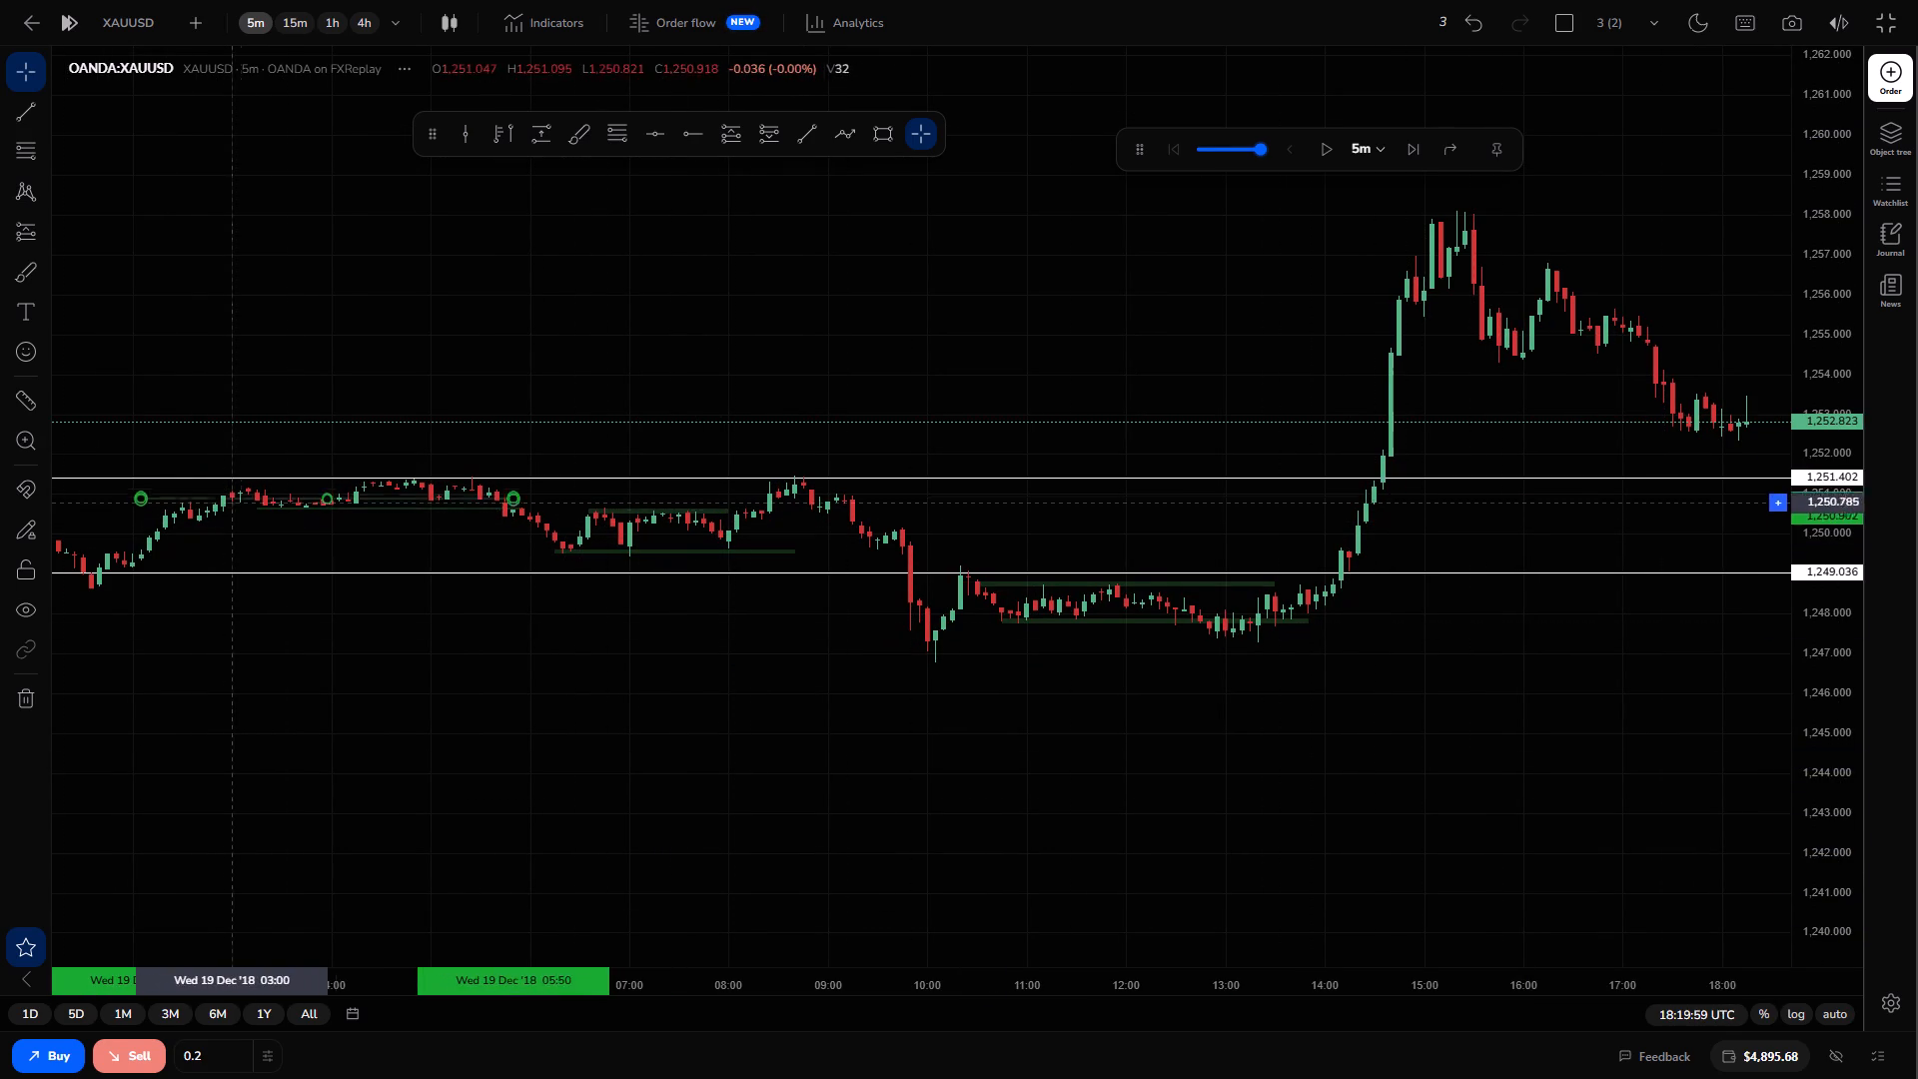
{"action": "left_click_drag", "start_coordinate": [238, 500], "coordinate": [285, 483]}
{"action": "left_click_drag", "start_coordinate": [159, 480], "coordinate": [1917, 488]}
{"action": "left_click", "coordinate": [1458, 88]}
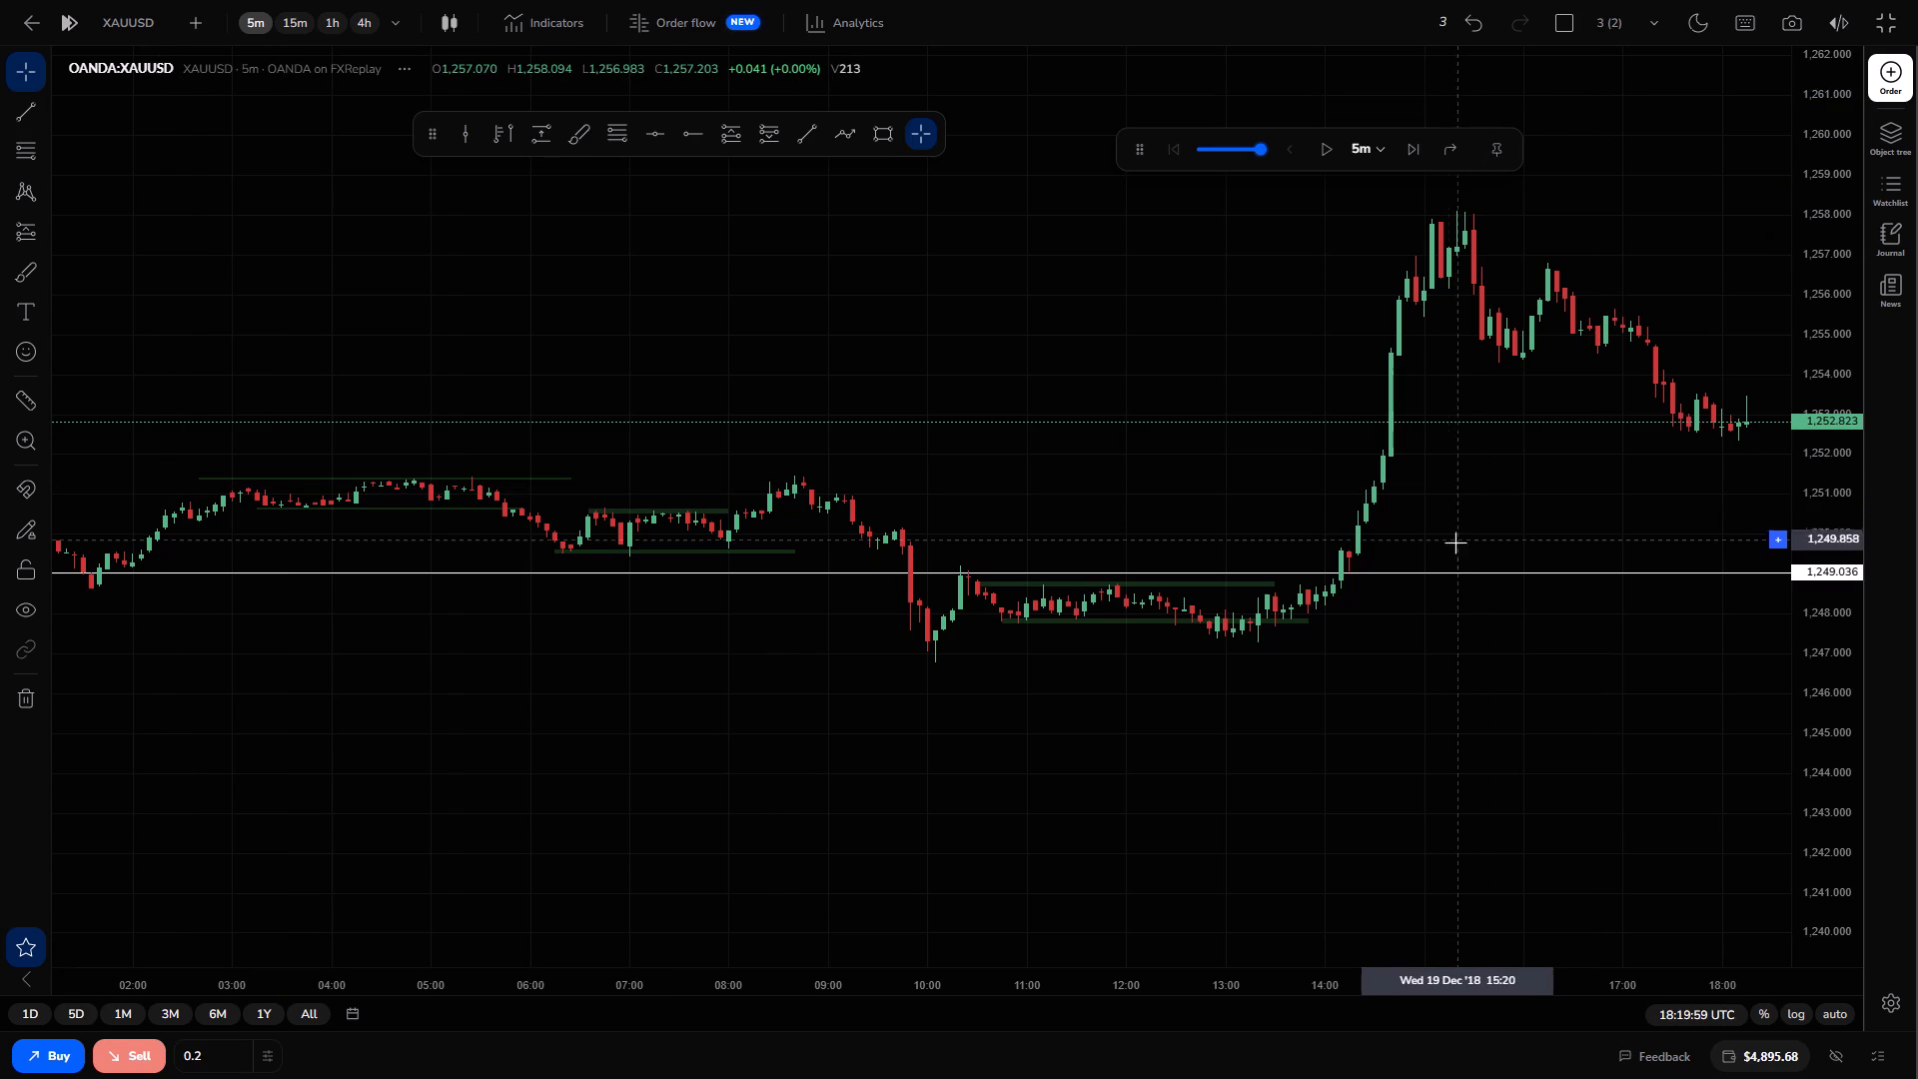
{"action": "left_click", "coordinate": [1462, 570]}
{"action": "left_click", "coordinate": [1458, 102]}
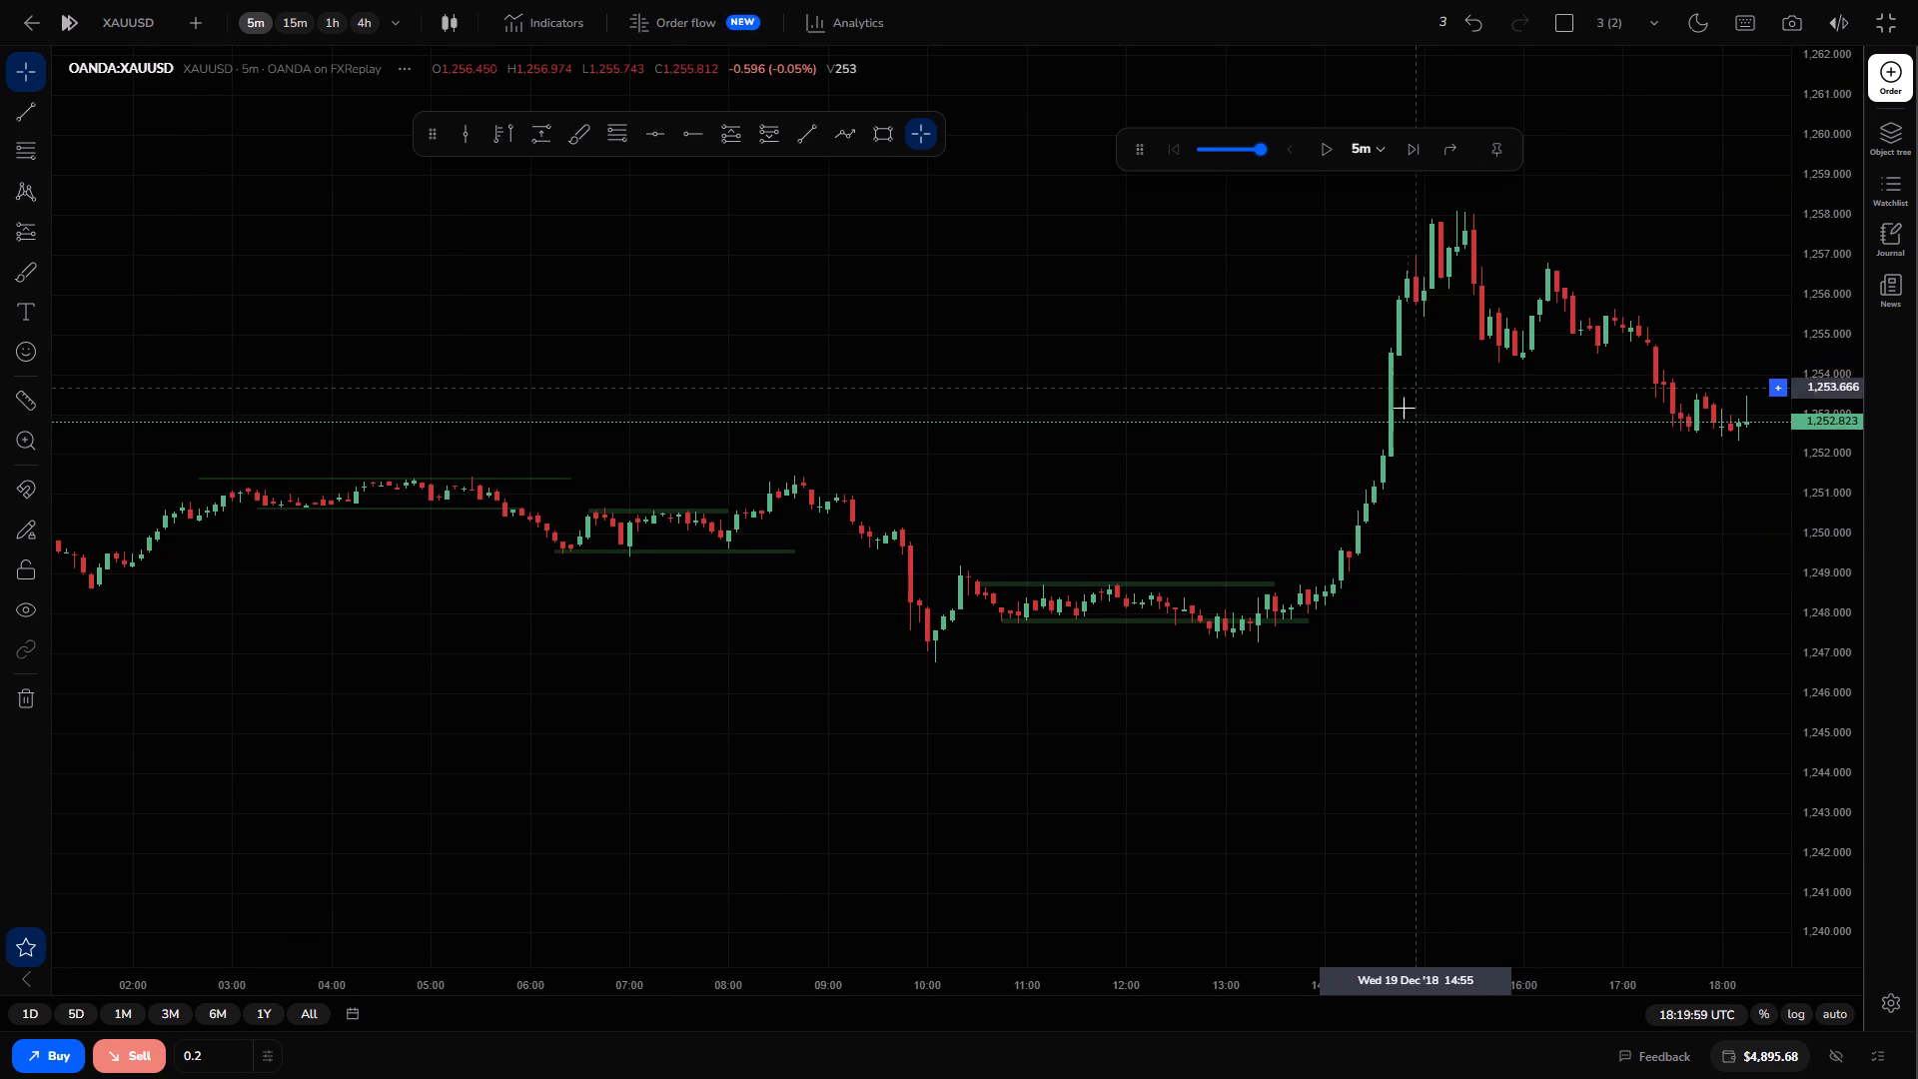
Place a horizontal ray starting near 08:25 at the morning high, at about 1,251.39.
{"action": "left_click_drag", "start_coordinate": [1398, 420], "coordinate": [1318, 460]}
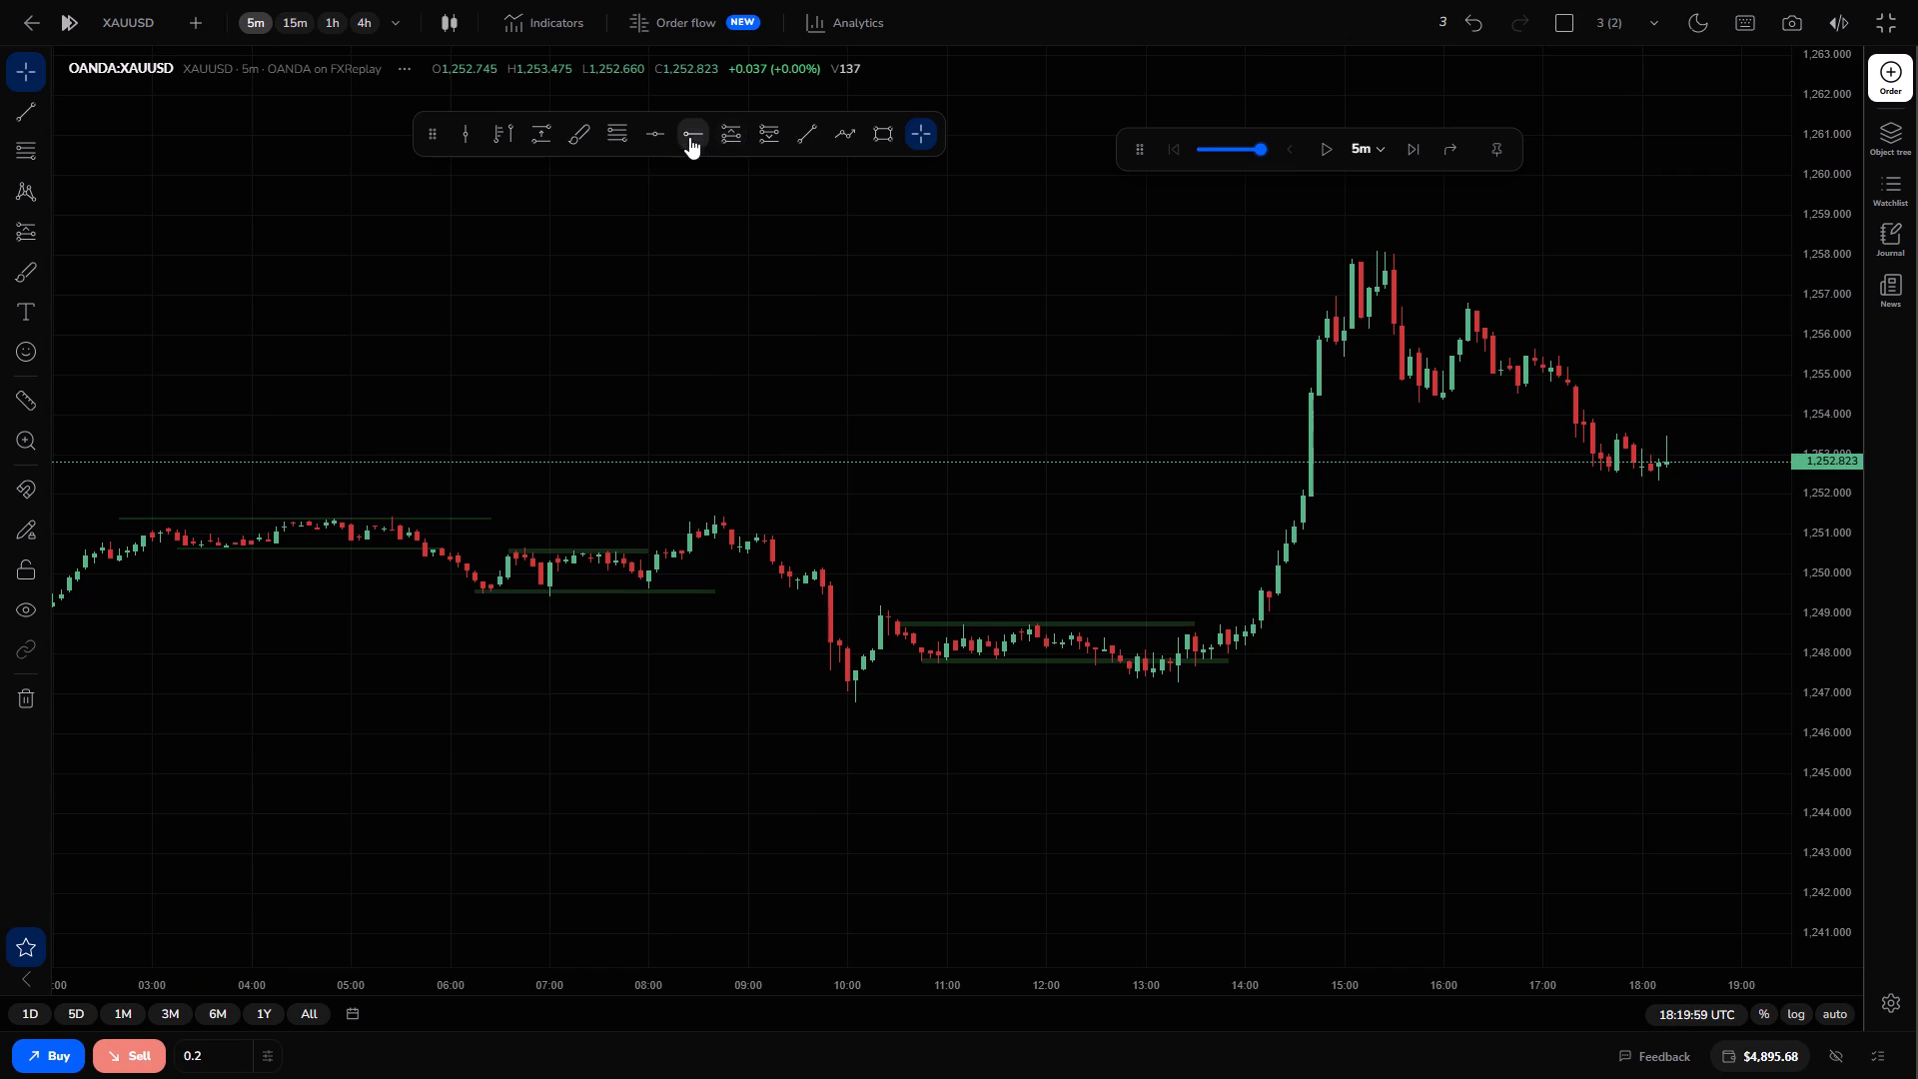
{"action": "left_click", "coordinate": [689, 137]}
{"action": "left_click", "coordinate": [694, 519]}
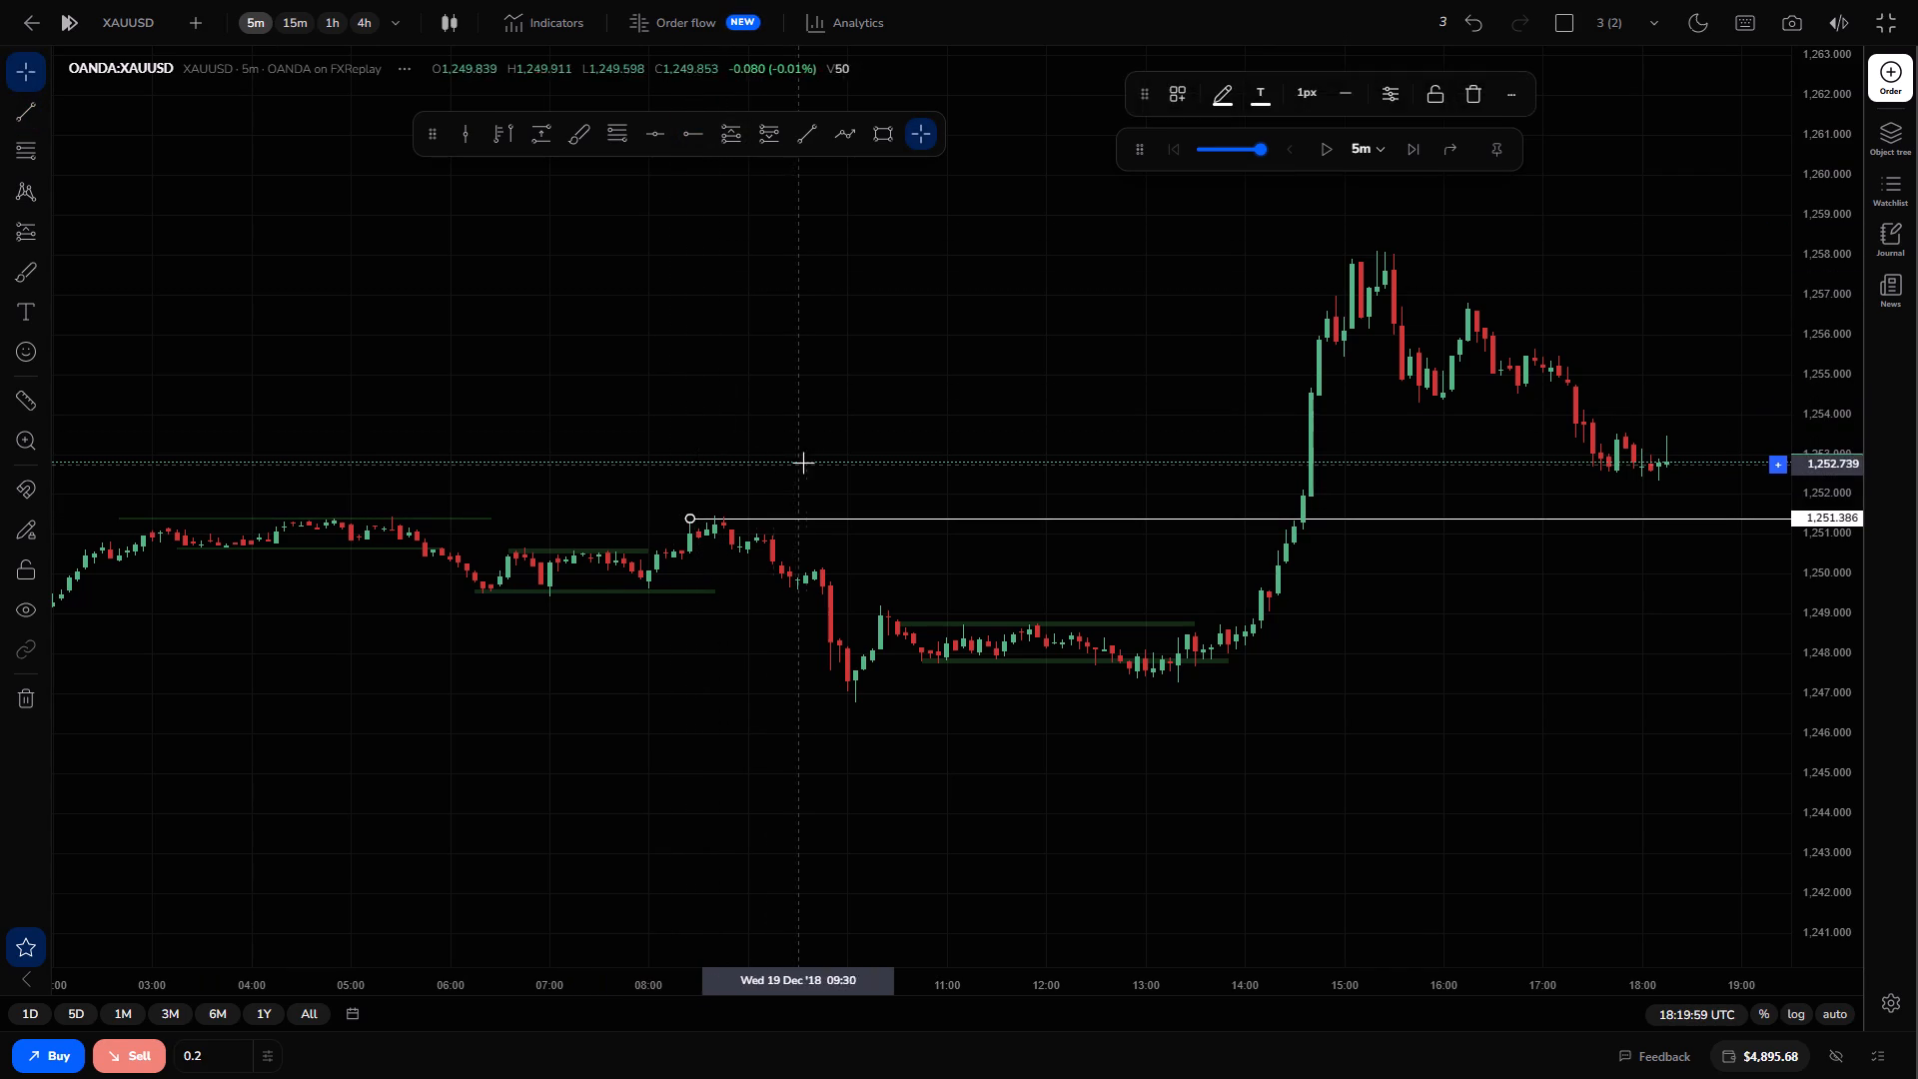
{"action": "left_click", "coordinate": [804, 463]}
Advance the 5-minute replay to 18:54:59 UTC, with price near the 1,251.386 ray in view.
{"action": "left_click_drag", "start_coordinate": [1075, 460], "coordinate": [985, 457]}
{"action": "scroll", "coordinate": [1510, 556], "scroll_direction": "up", "scroll_amount": 1}
{"action": "scroll", "coordinate": [1514, 556], "scroll_direction": "down", "scroll_amount": 1}
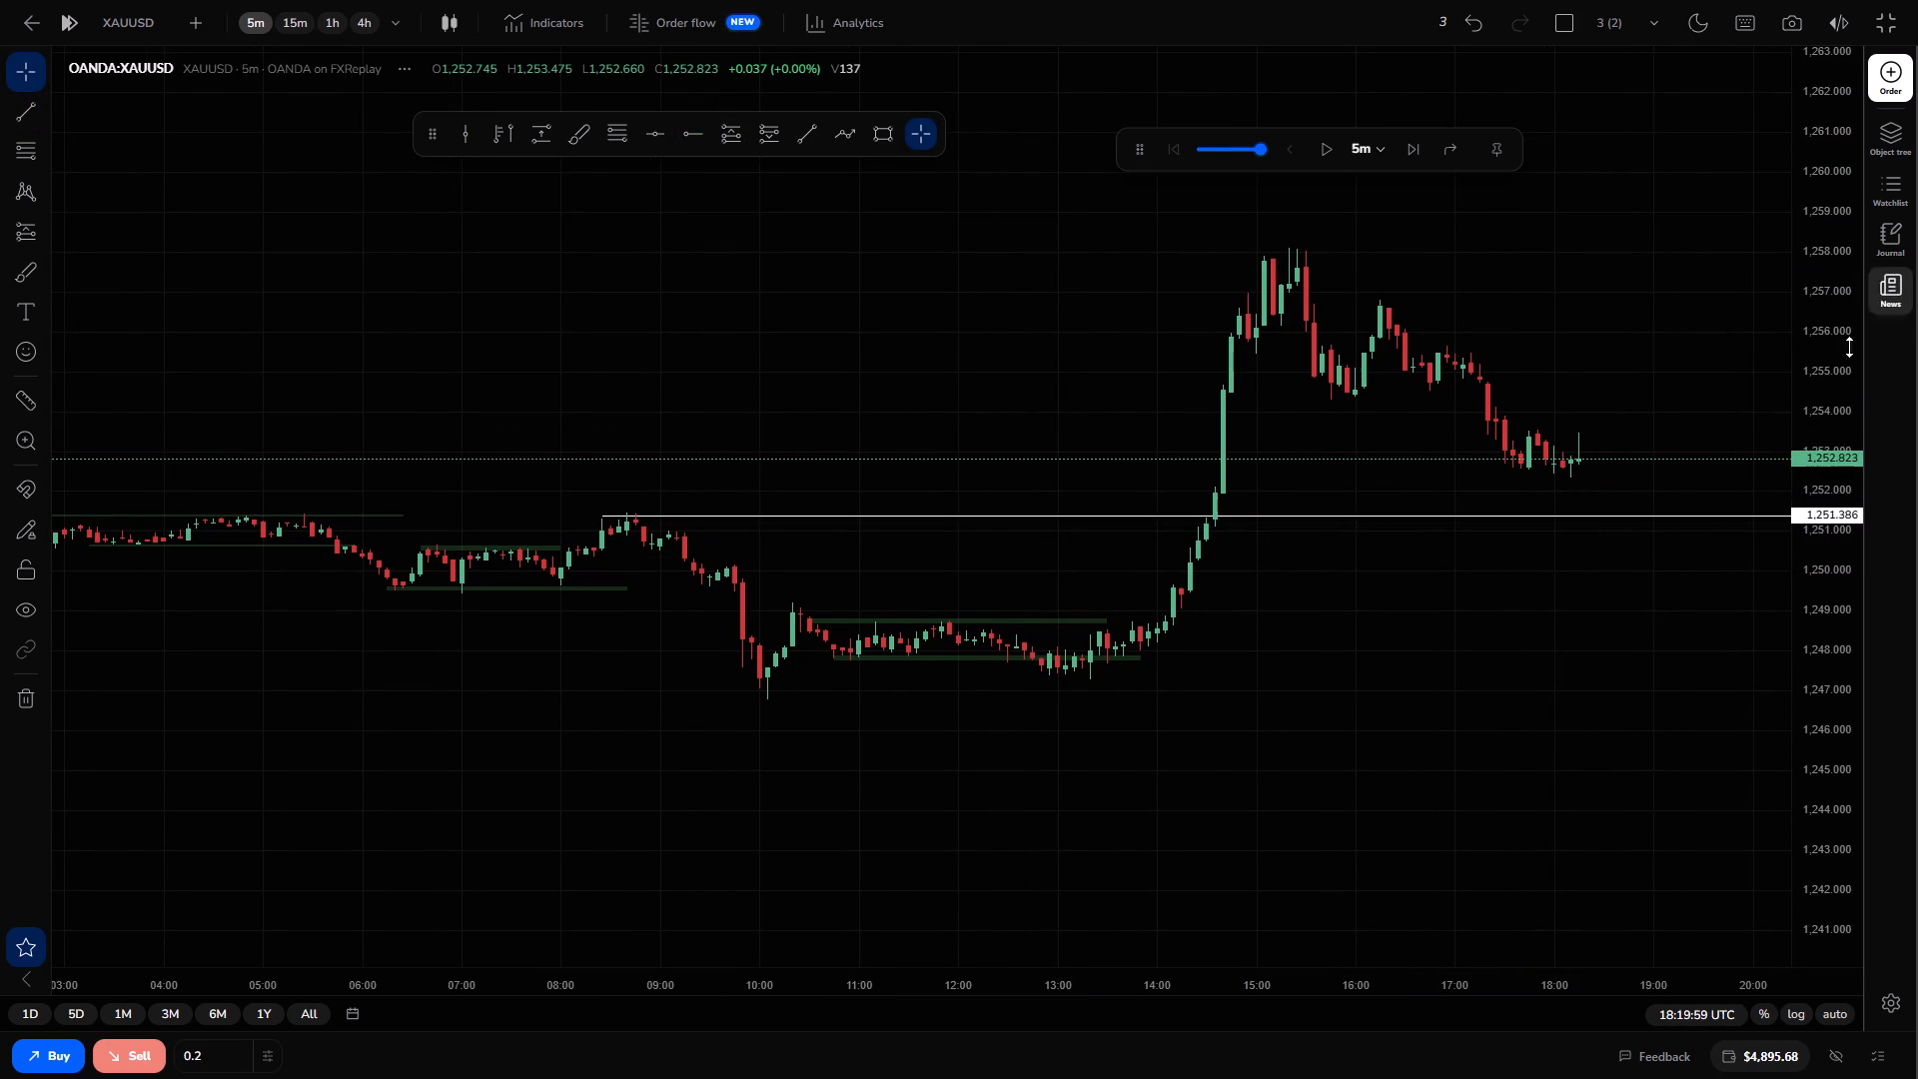
{"action": "left_click_drag", "start_coordinate": [1834, 381], "coordinate": [1784, 167]}
{"action": "left_click_drag", "start_coordinate": [1690, 275], "coordinate": [1503, 496]}
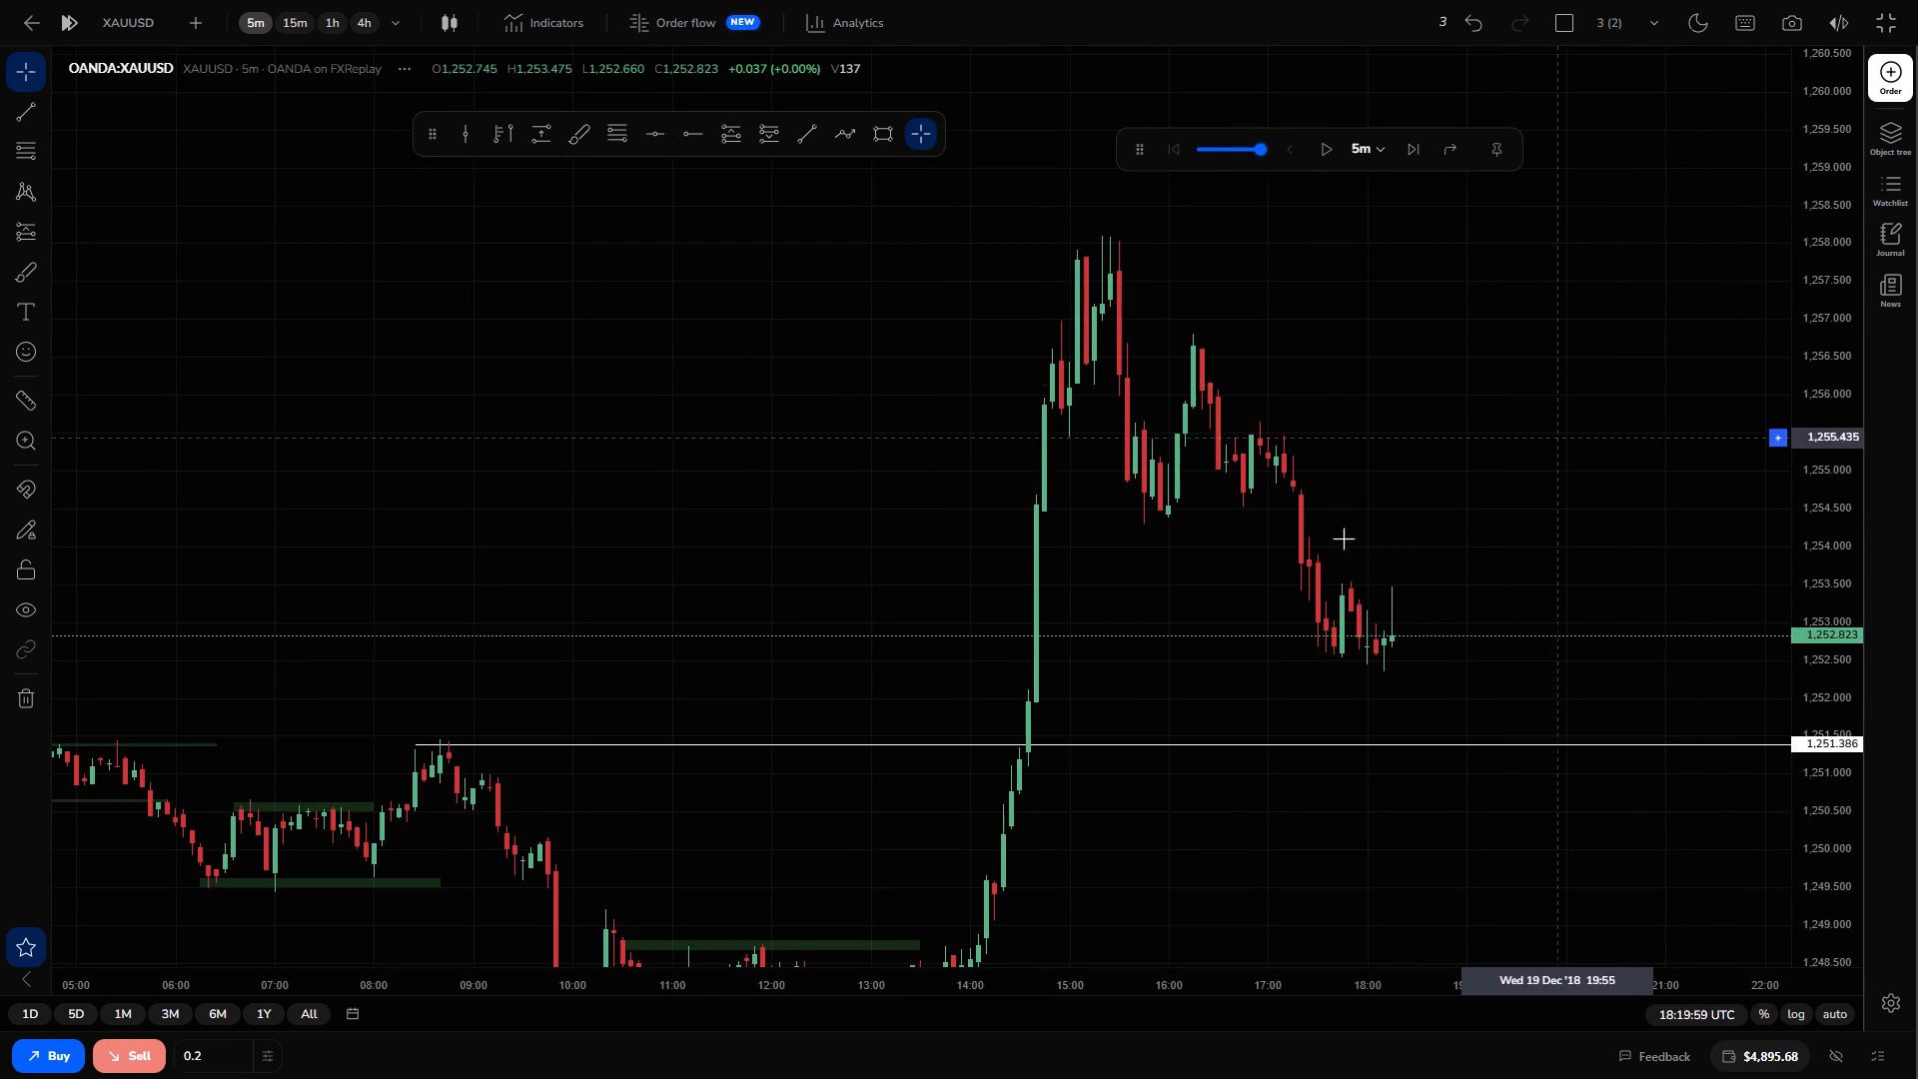
{"action": "scroll", "coordinate": [1293, 603], "scroll_direction": "up", "scroll_amount": 1}
{"action": "scroll", "coordinate": [1300, 601], "scroll_direction": "down", "scroll_amount": 1}
{"action": "scroll", "coordinate": [1312, 598], "scroll_direction": "up", "scroll_amount": 1}
{"action": "triple_click", "coordinate": [1415, 143]}
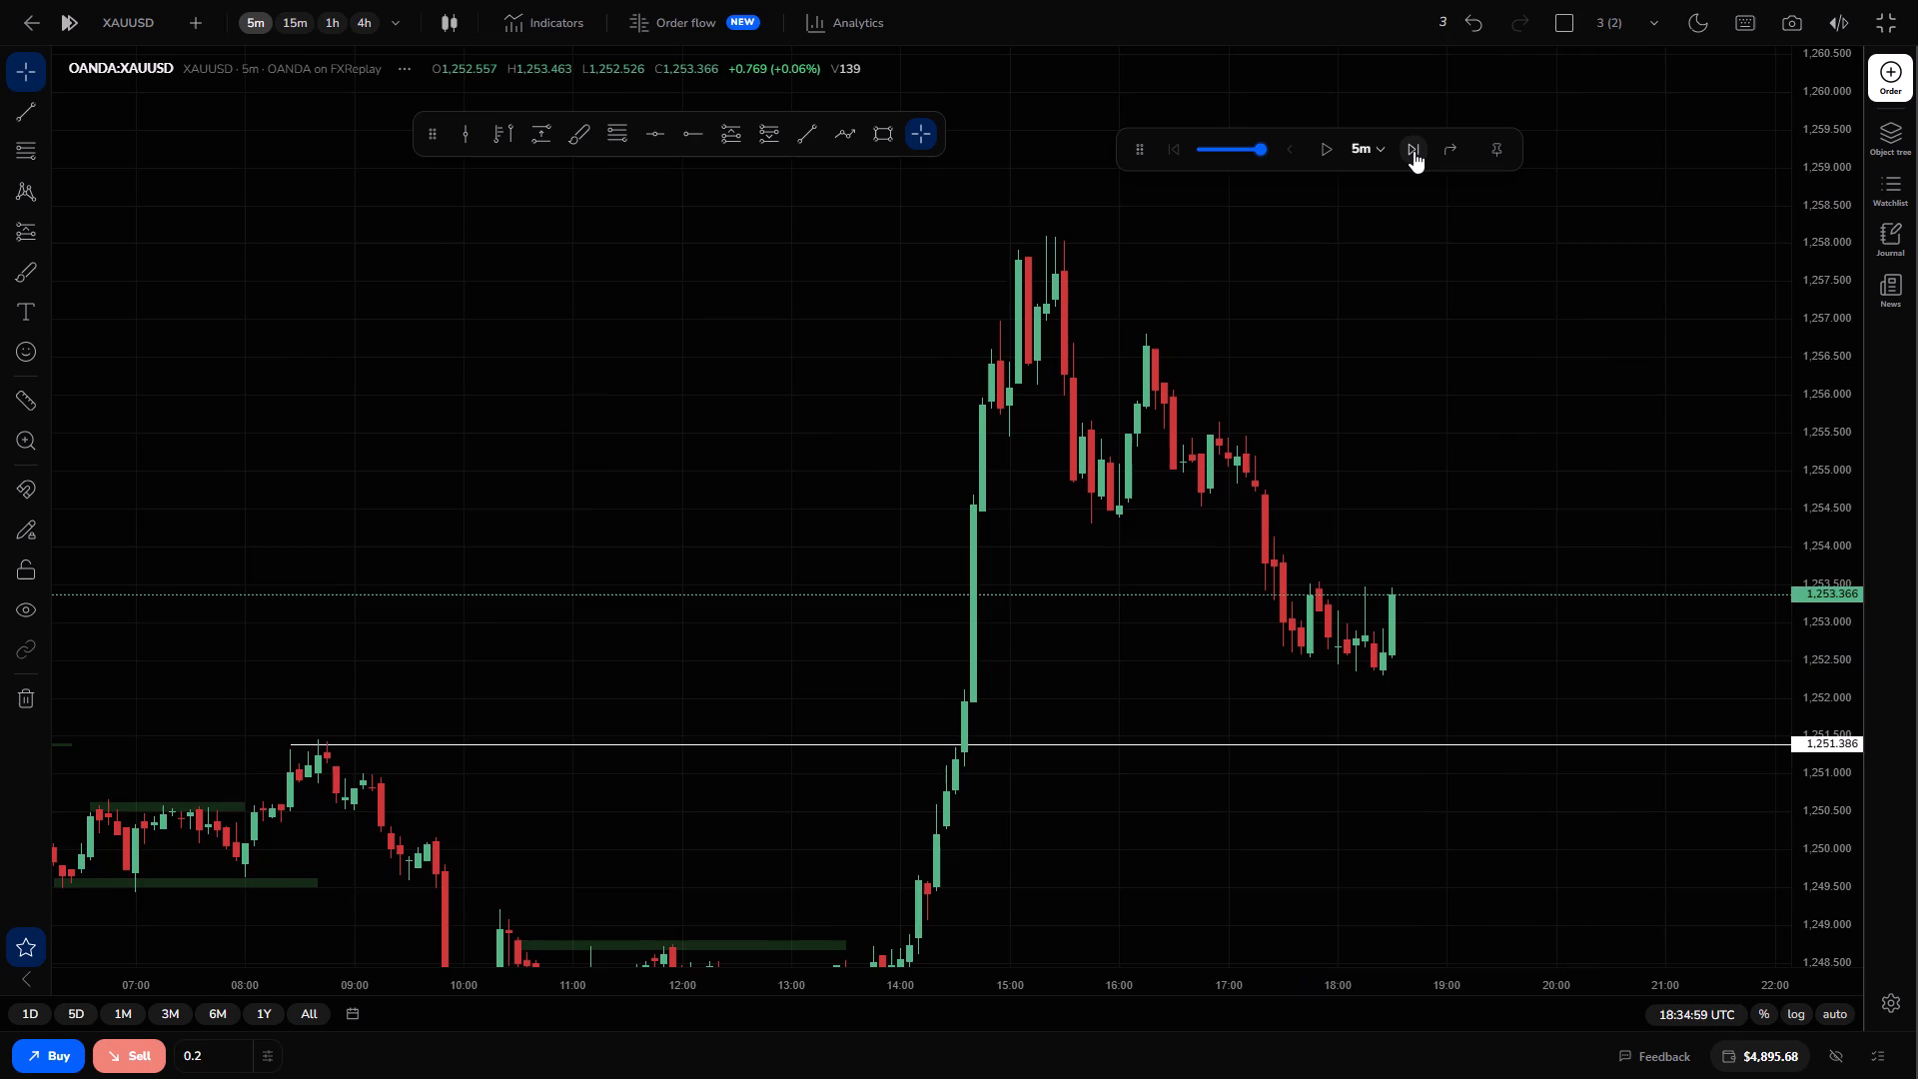
{"action": "triple_click", "coordinate": [1414, 151]}
{"action": "left_click_drag", "start_coordinate": [1535, 649], "coordinate": [1506, 595]}
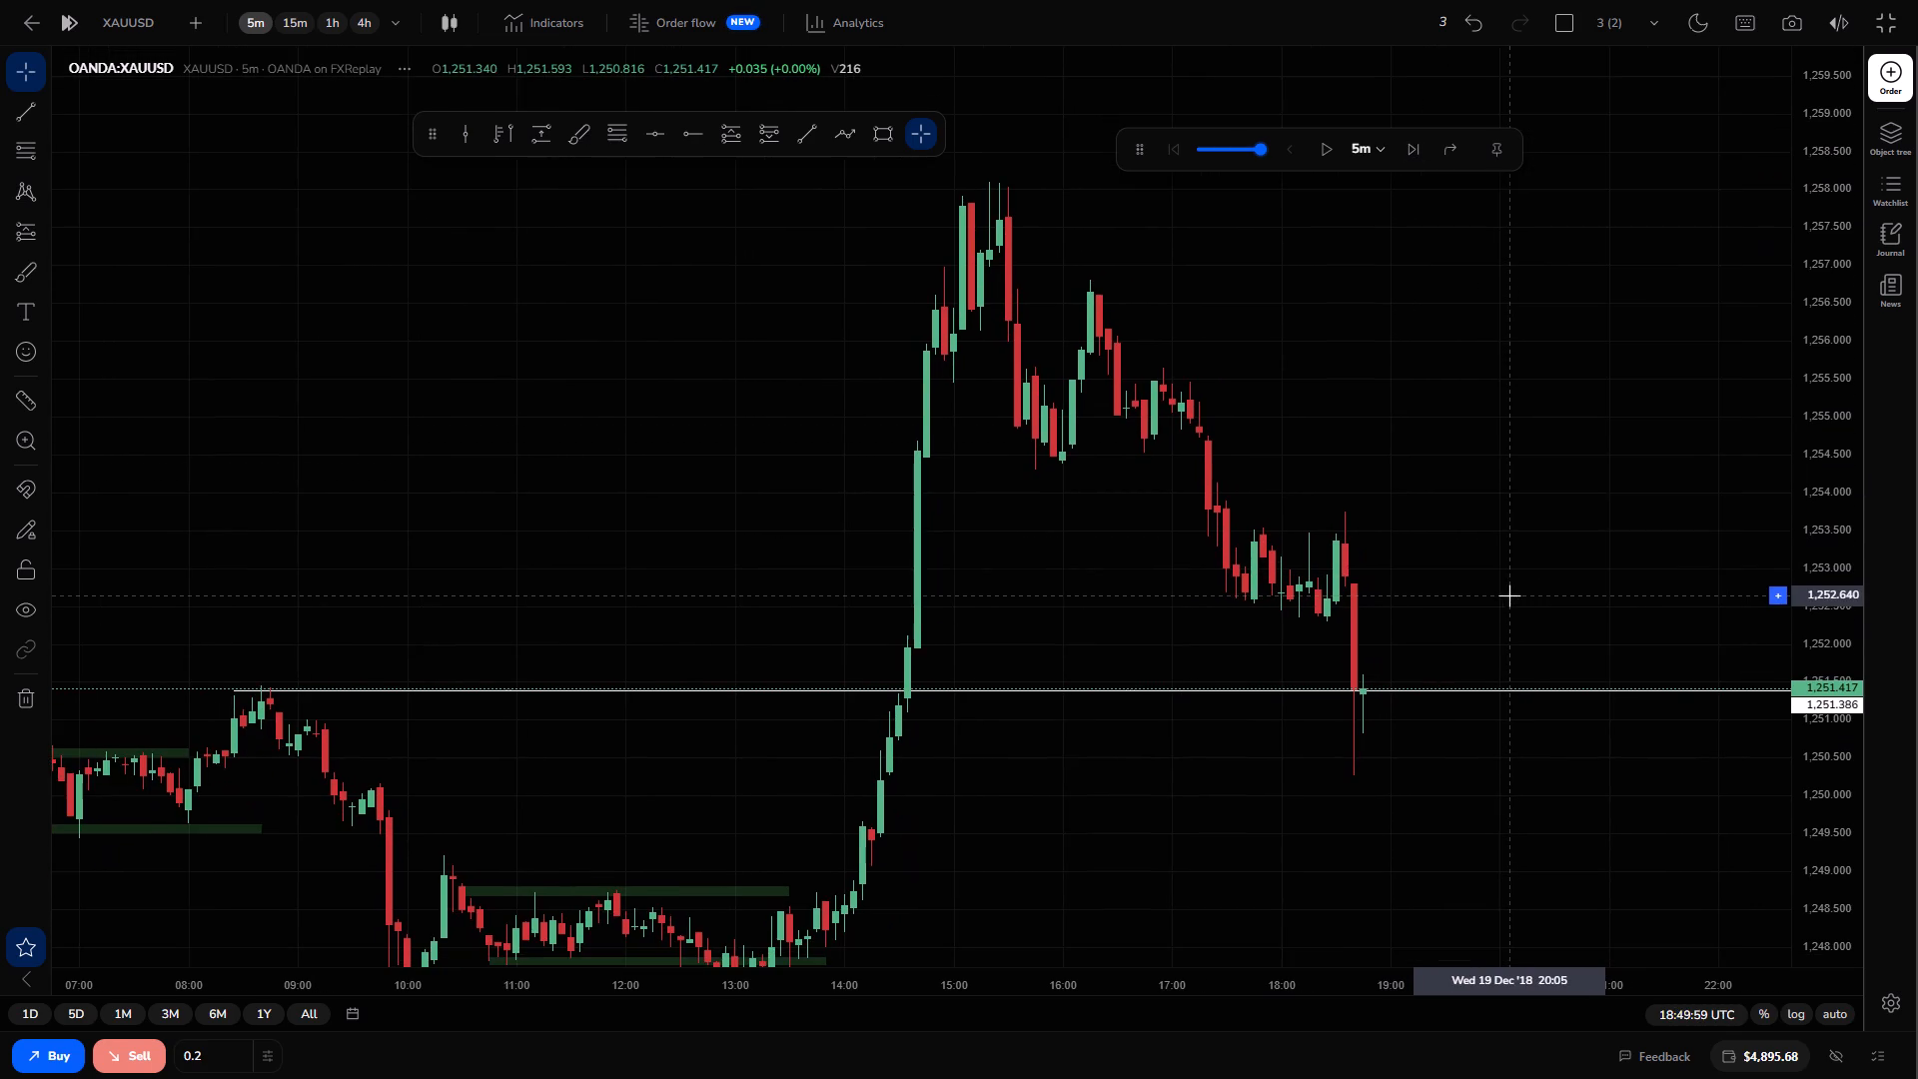
{"action": "scroll", "coordinate": [1504, 601], "scroll_direction": "down", "scroll_amount": 1}
{"action": "left_click", "coordinate": [1424, 157]}
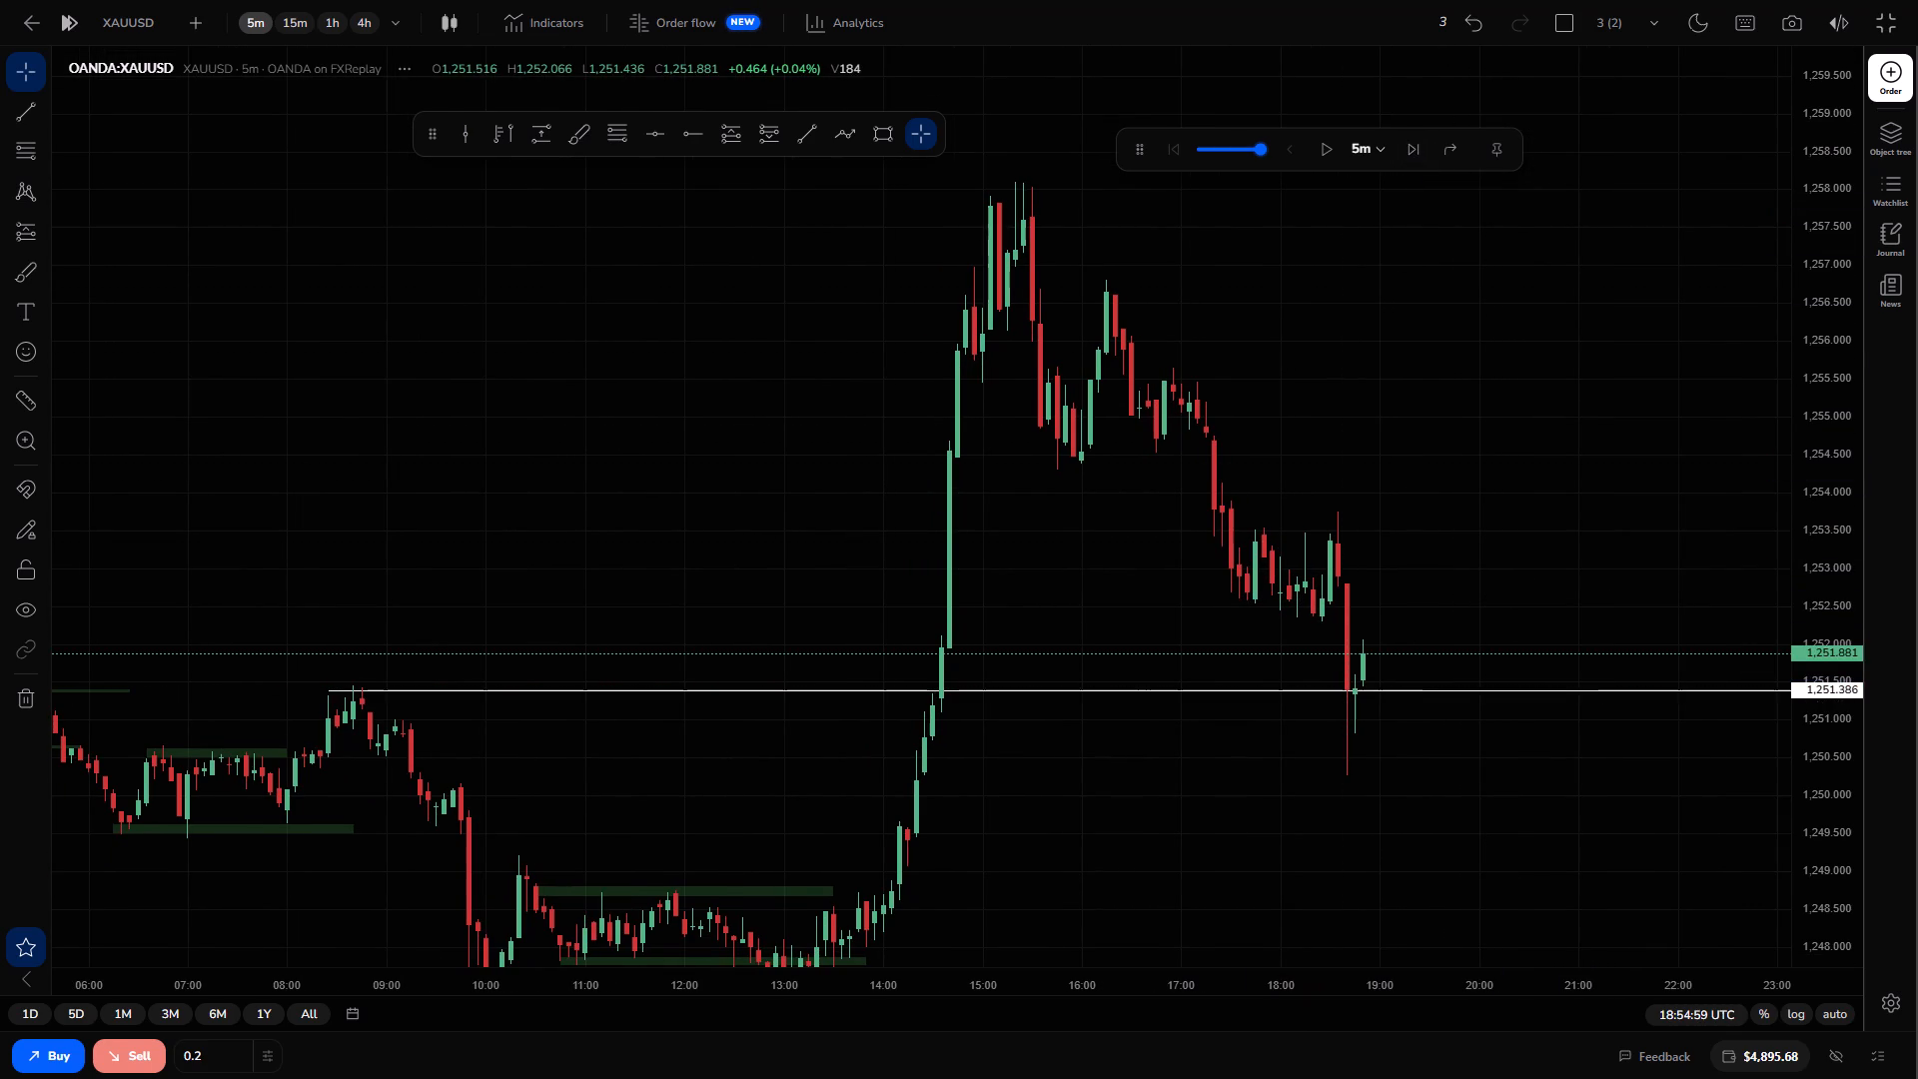
Open a 0.2 XAUUSD buy position at market price.
{"action": "left_click", "coordinate": [15, 1056]}
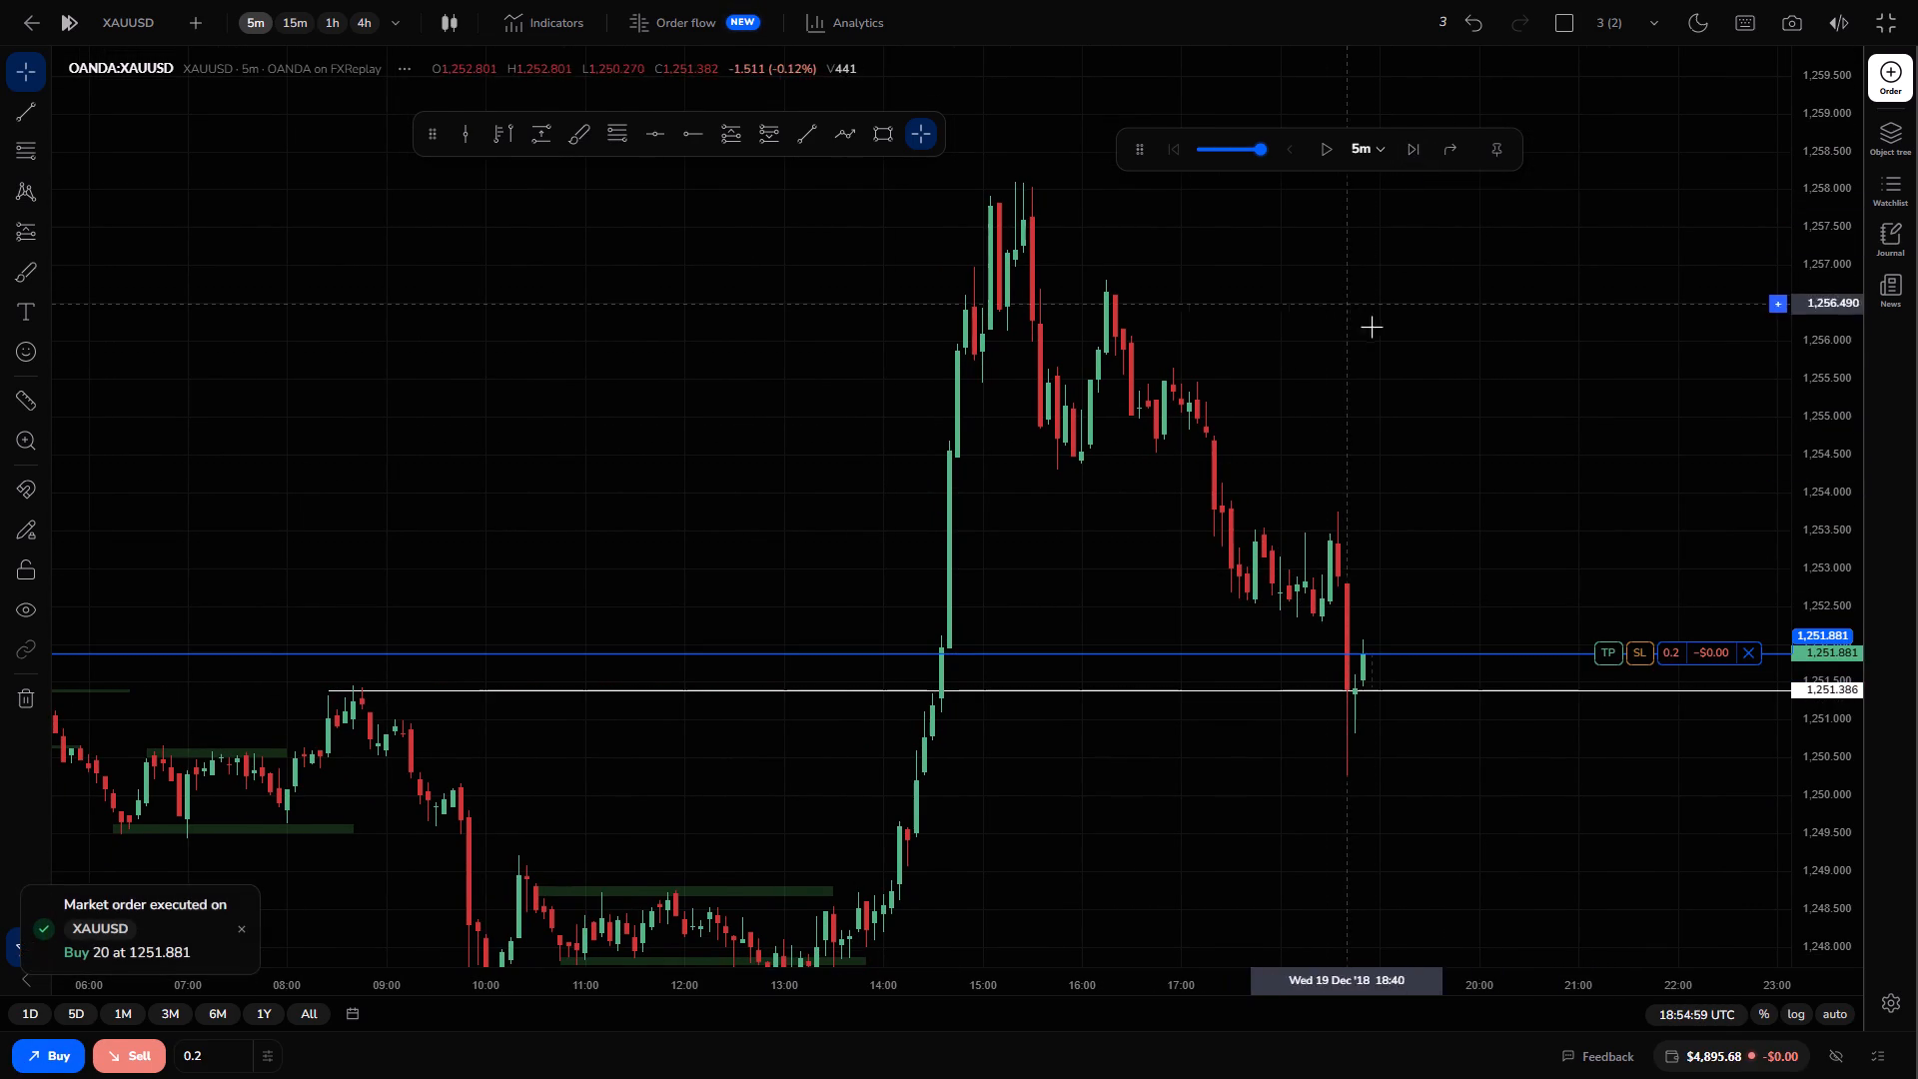
Set the buy position's take profit at about 1,253.39, below the latest swing high.
{"action": "left_click_drag", "start_coordinate": [1605, 654], "coordinate": [1605, 653]}
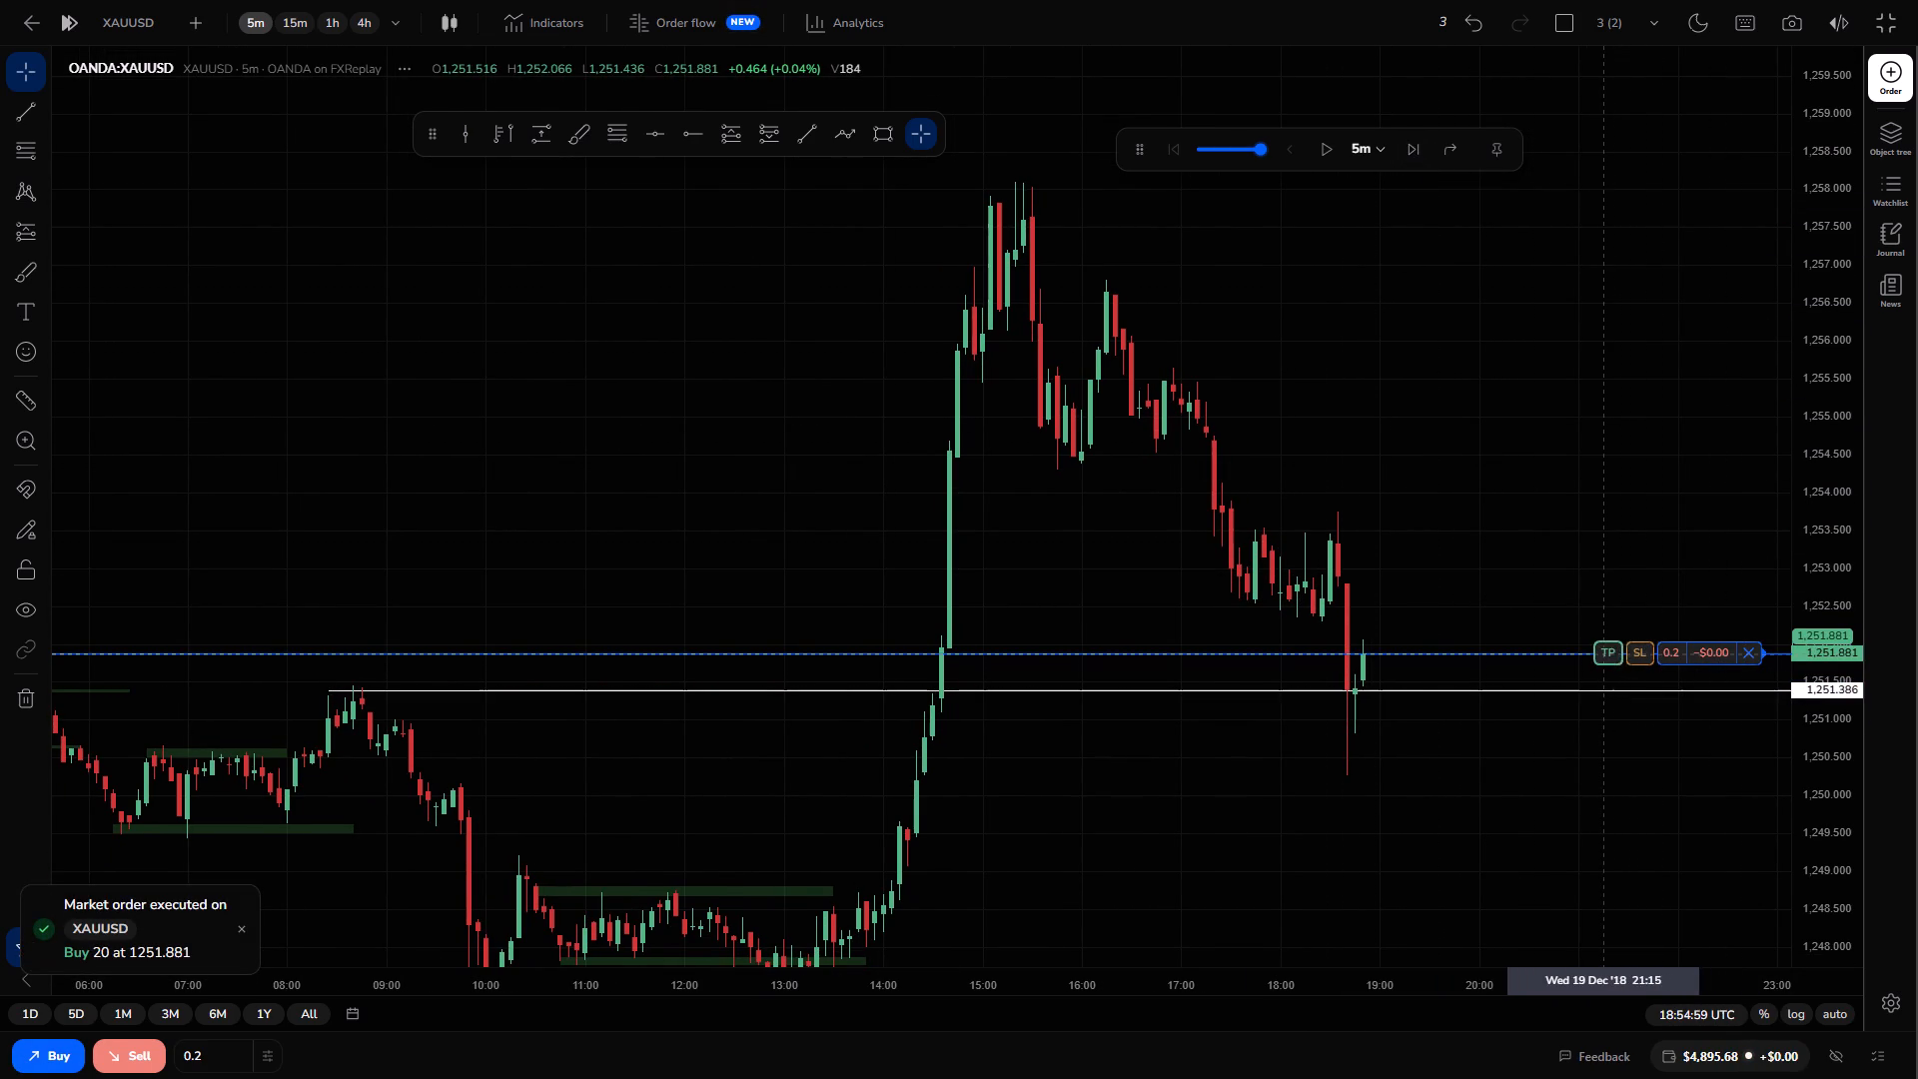
{"action": "left_click_drag", "start_coordinate": [1605, 653], "coordinate": [1620, 529]}
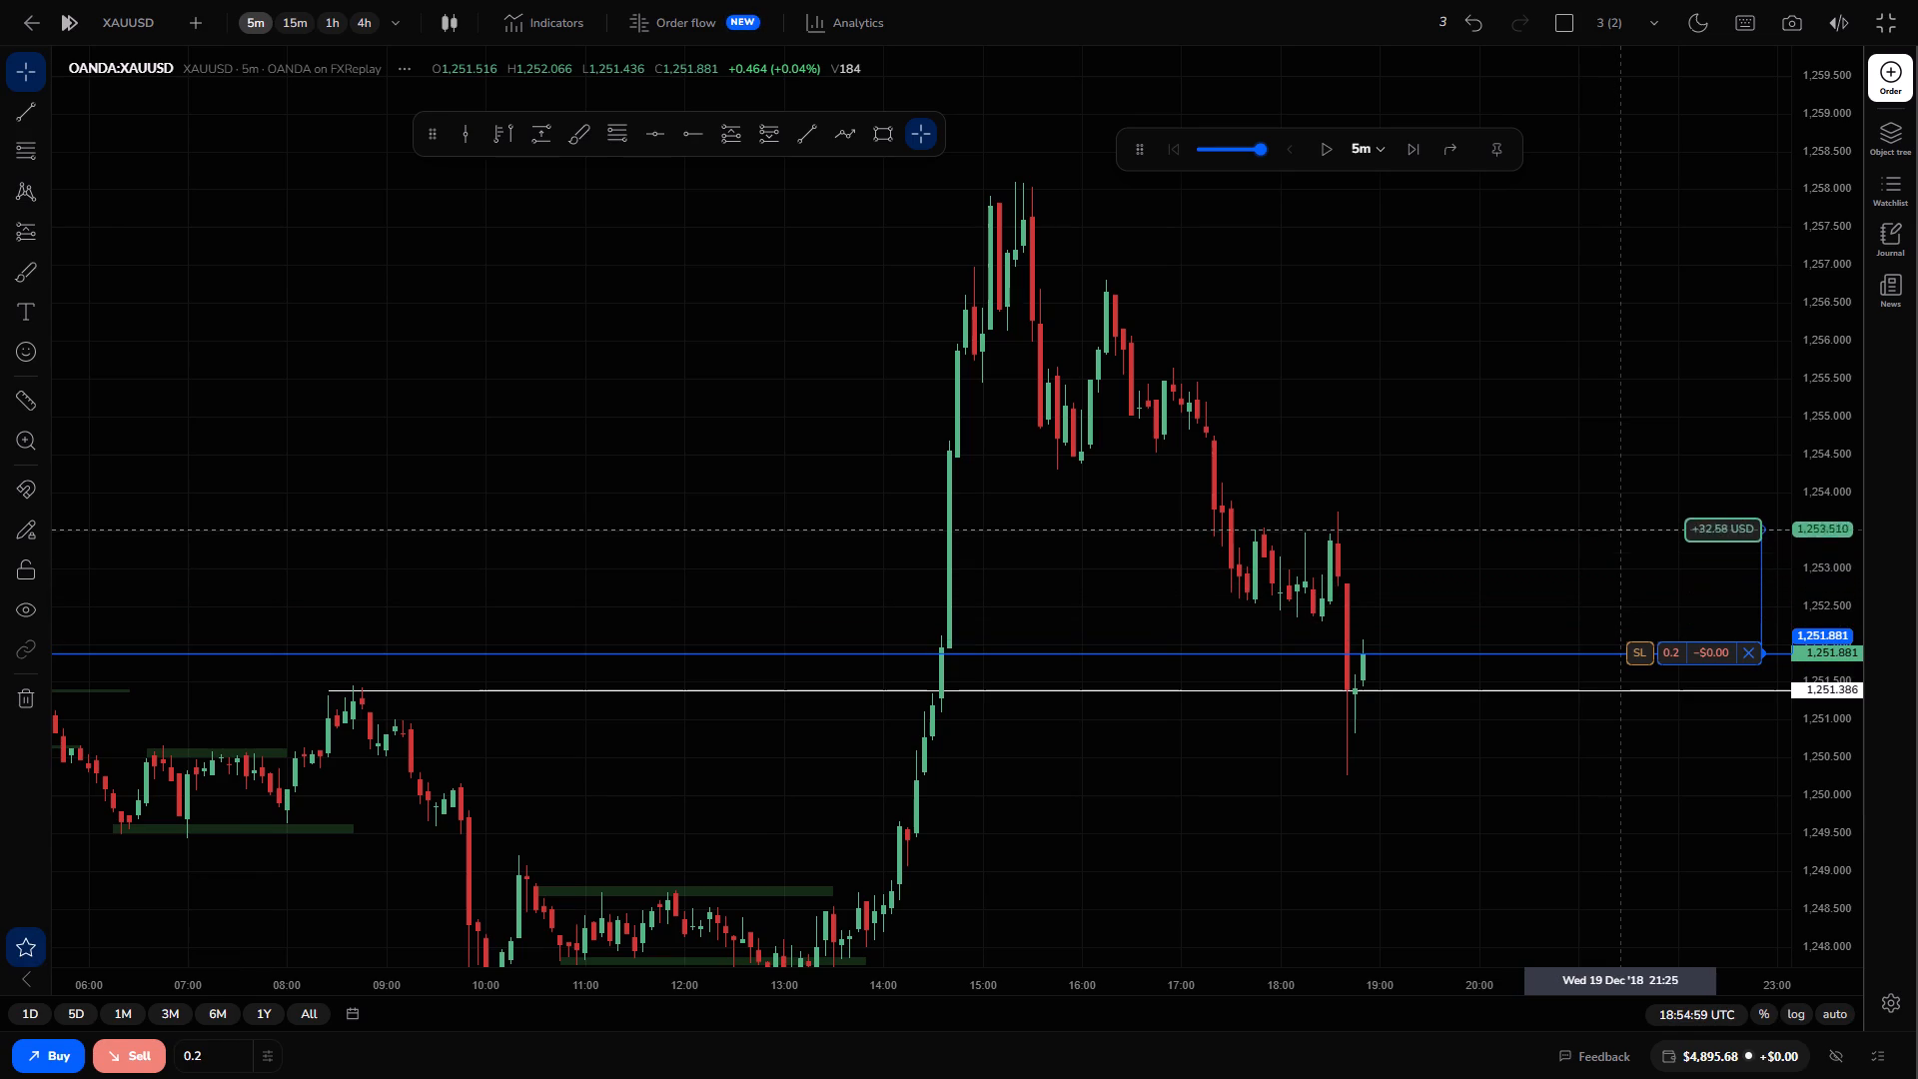
{"action": "left_click_drag", "start_coordinate": [1620, 529], "coordinate": [1627, 524]}
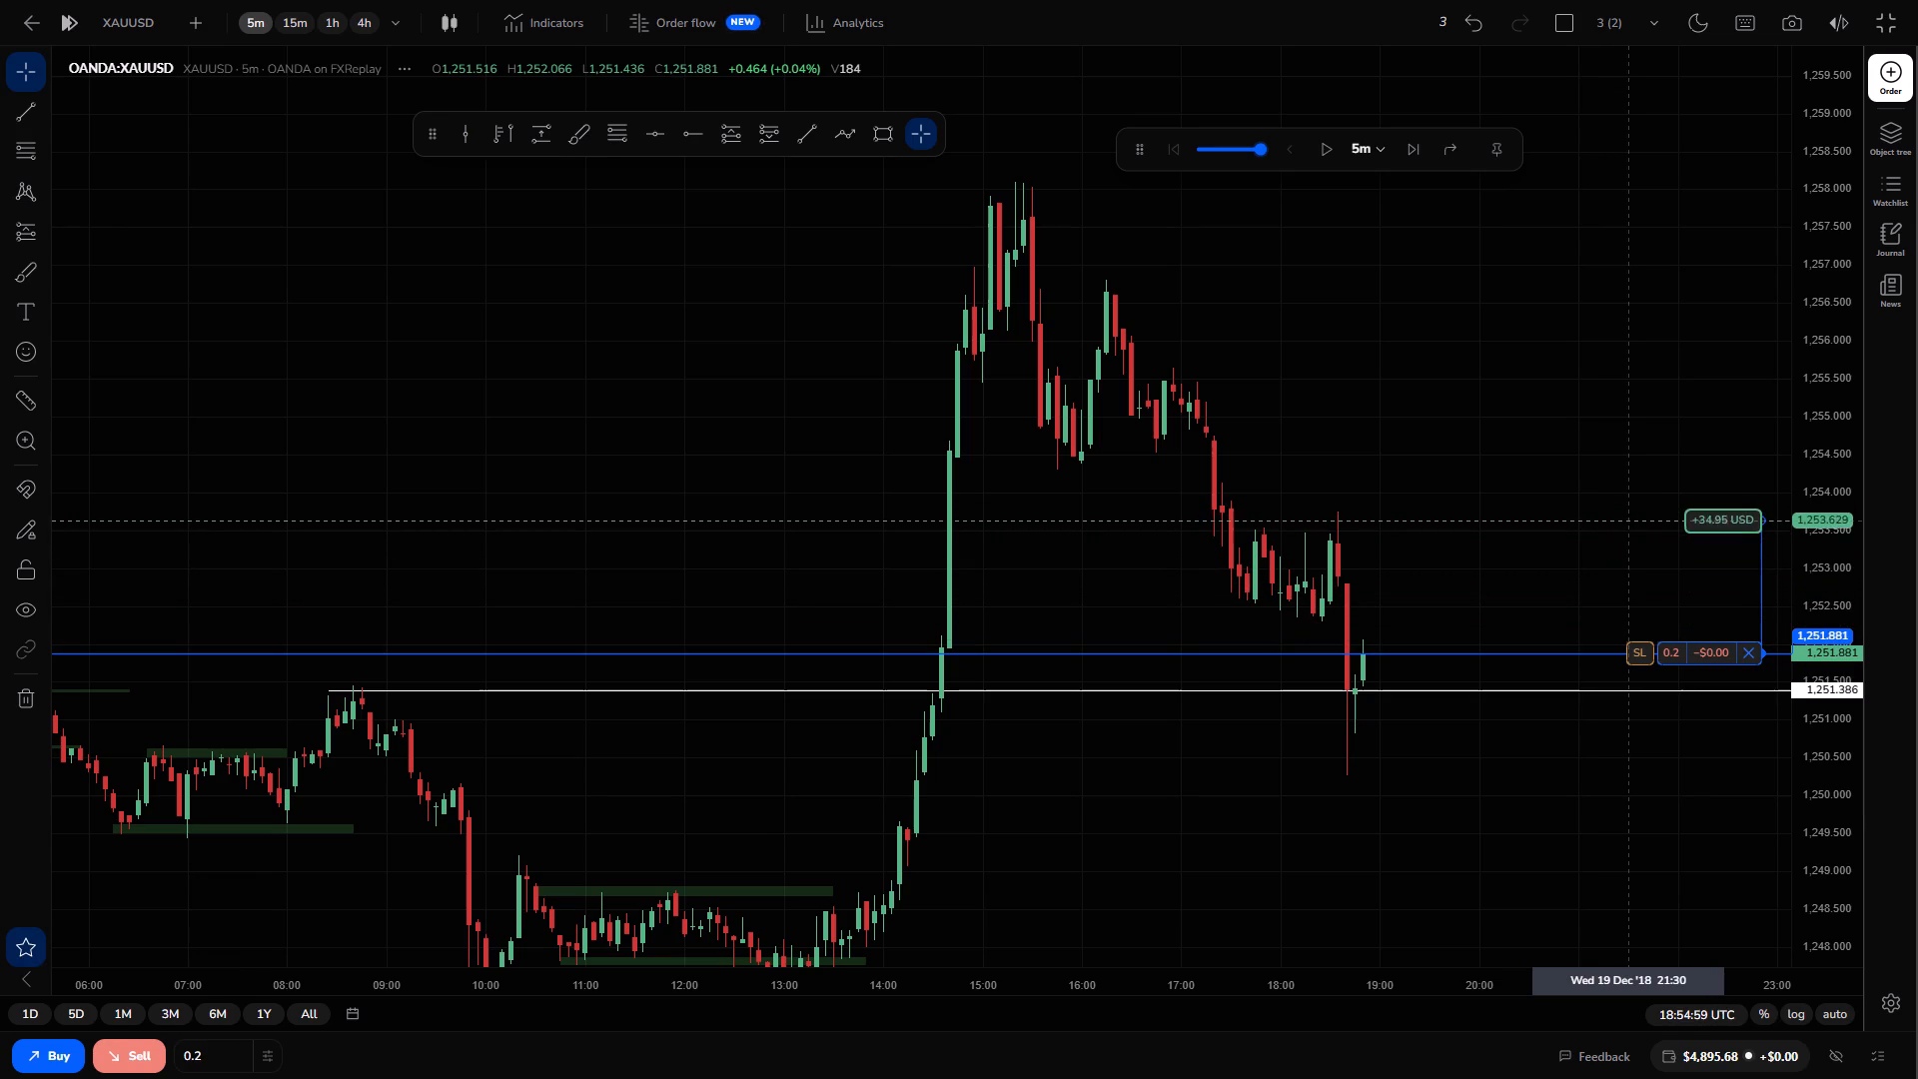
{"action": "left_click_drag", "start_coordinate": [1627, 524], "coordinate": [1631, 539]}
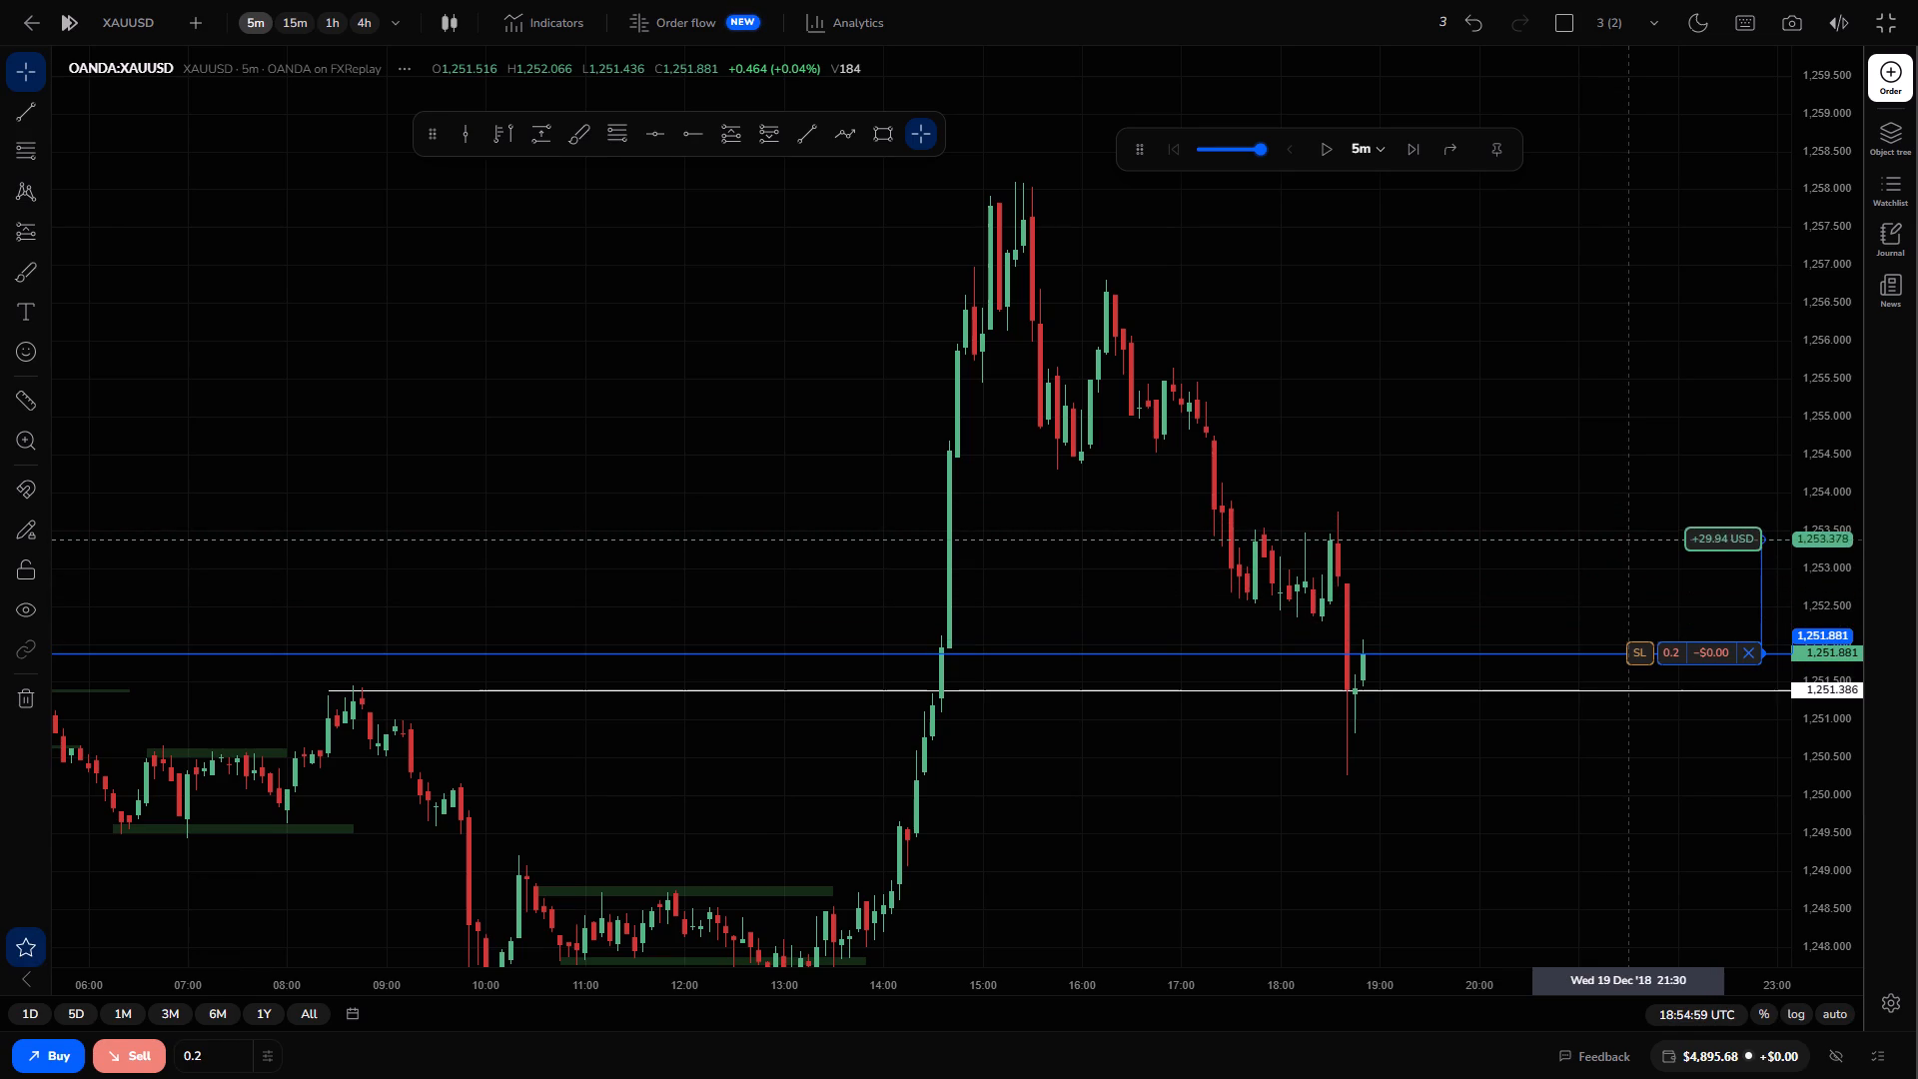
{"action": "left_click_drag", "start_coordinate": [1631, 539], "coordinate": [1631, 539]}
Set the buy position's stop loss at about 1,251.36, just under the 1,251.386 ray.
{"action": "left_click_drag", "start_coordinate": [1647, 649], "coordinate": [1647, 682]}
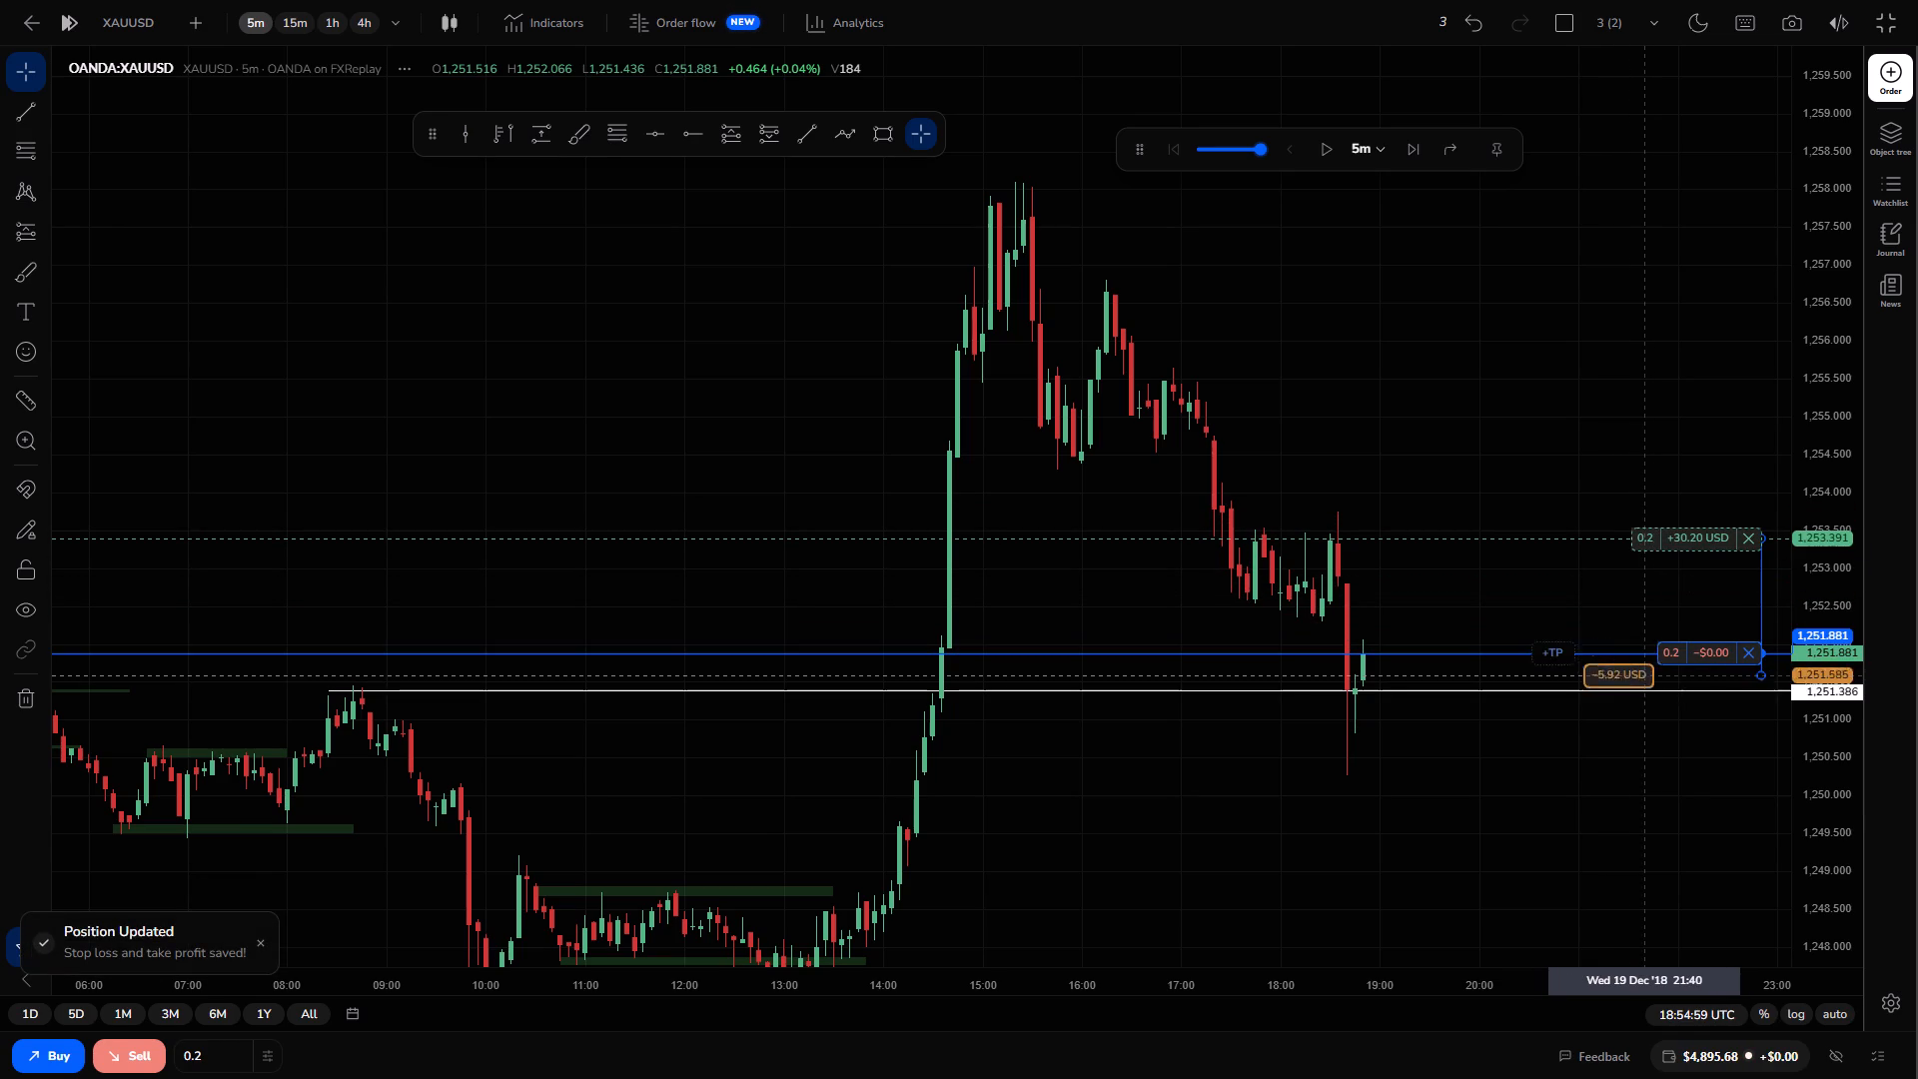
{"action": "left_click_drag", "start_coordinate": [1647, 682], "coordinate": [1651, 704]}
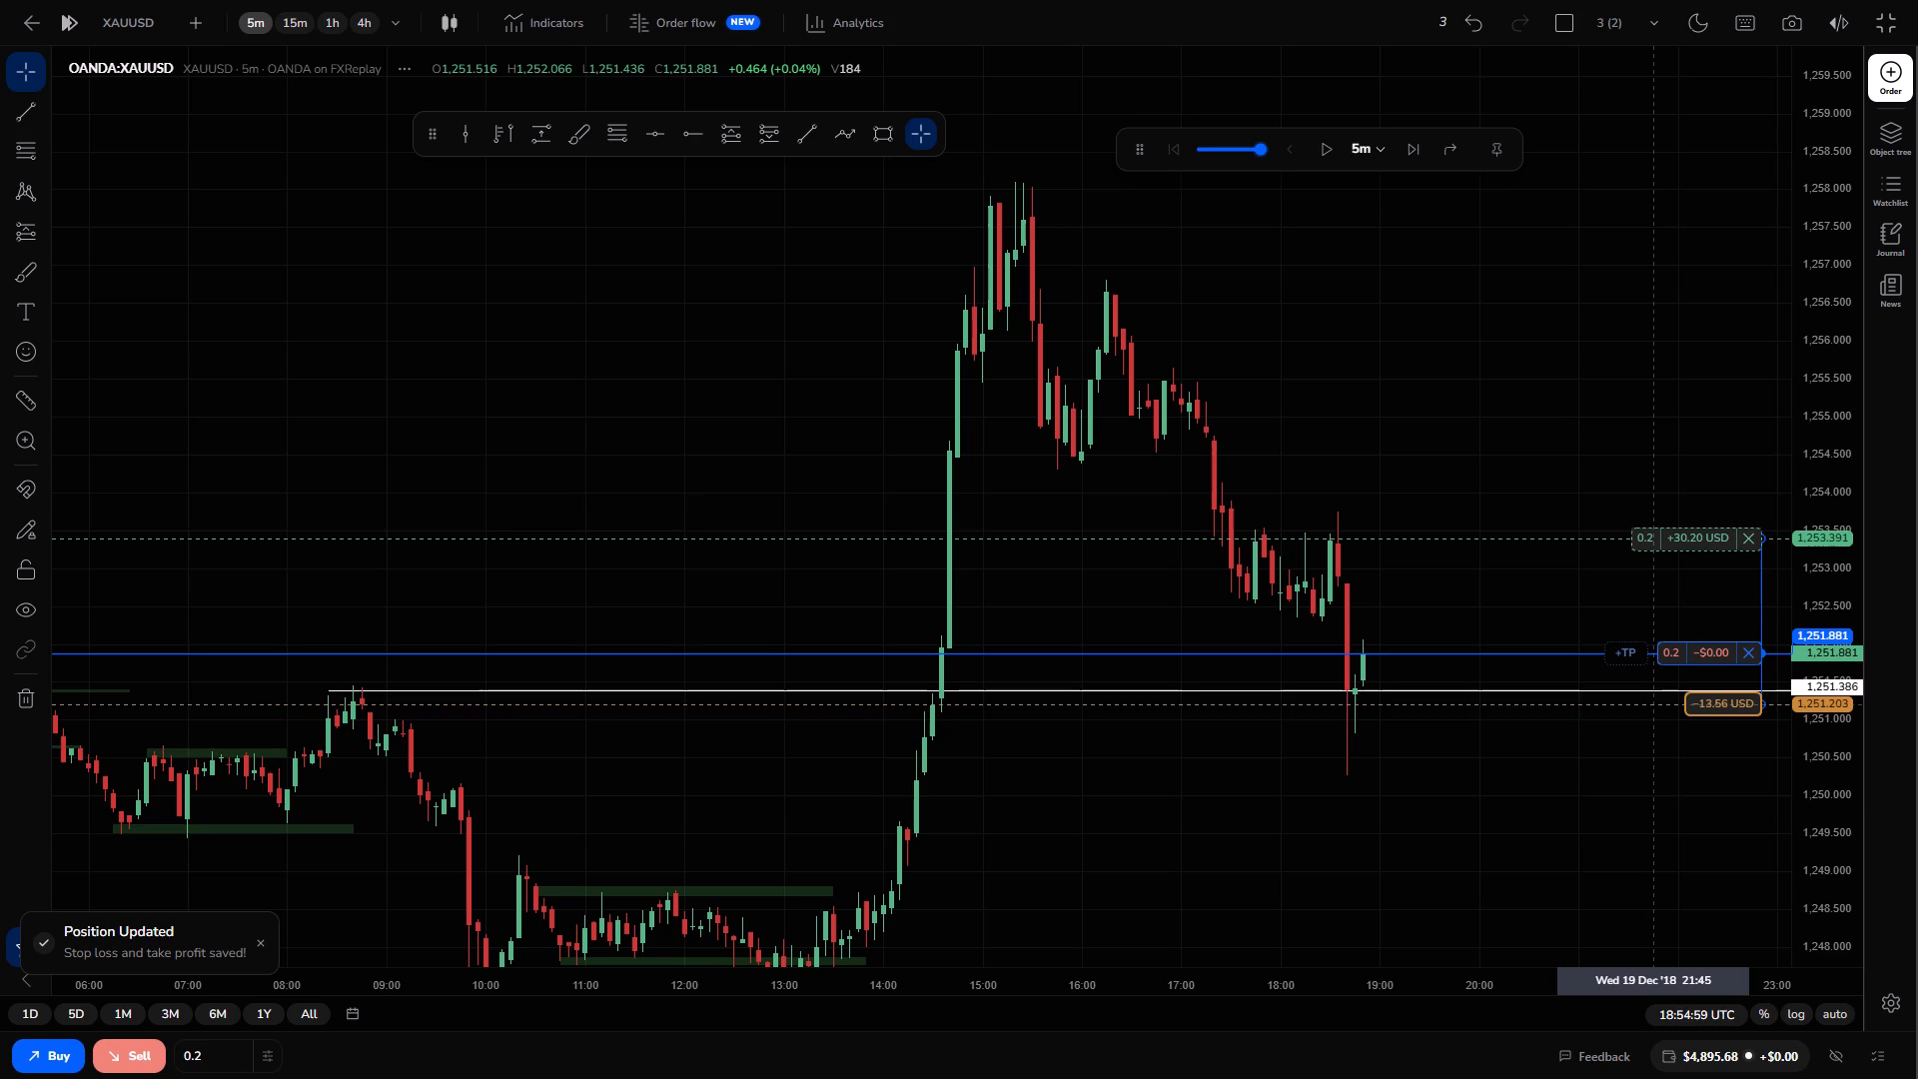
{"action": "left_click_drag", "start_coordinate": [1651, 704], "coordinate": [1656, 692]}
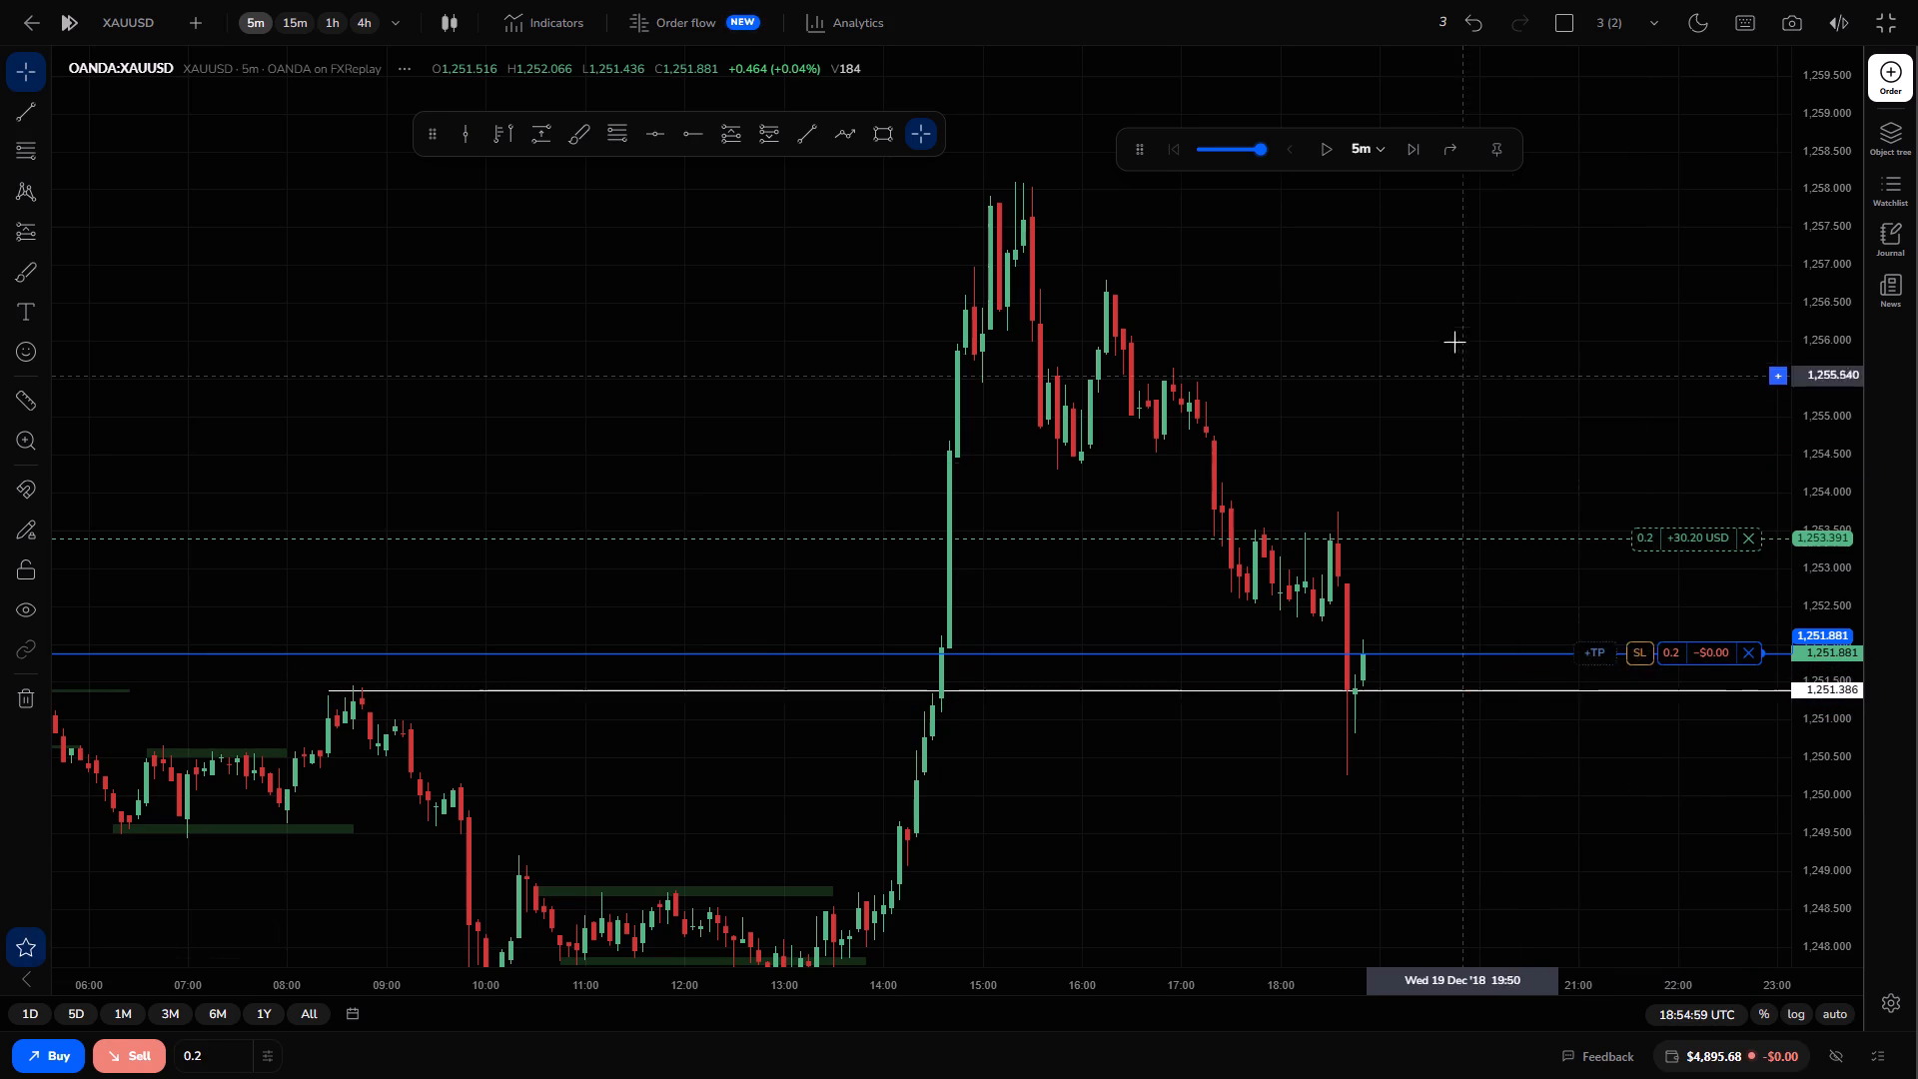
Advance the 5-minute replay to 19:04:59 UTC.
{"action": "left_click", "coordinate": [1416, 152]}
{"action": "left_click", "coordinate": [1416, 154]}
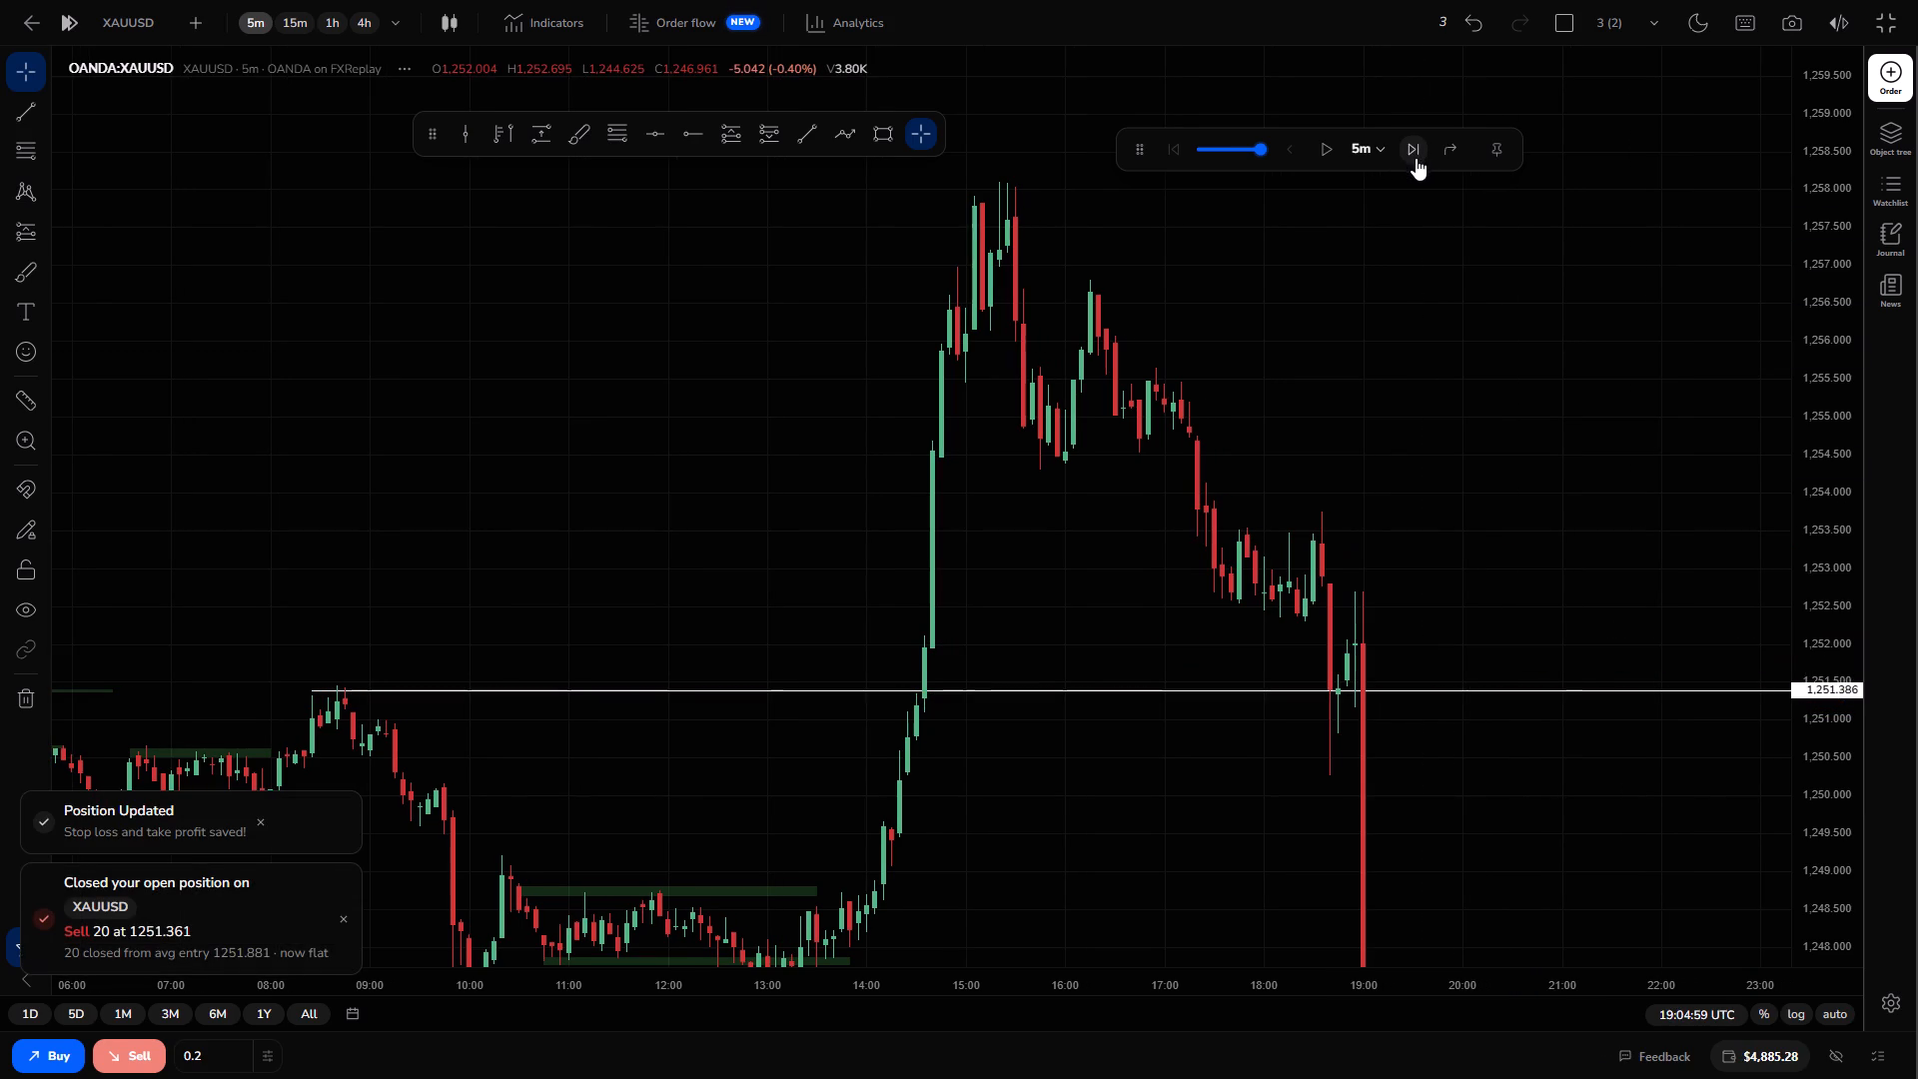
Switch the XAUUSD chart to the 15-minute timeframe.
{"action": "left_click_drag", "start_coordinate": [1442, 519], "coordinate": [1470, 450]}
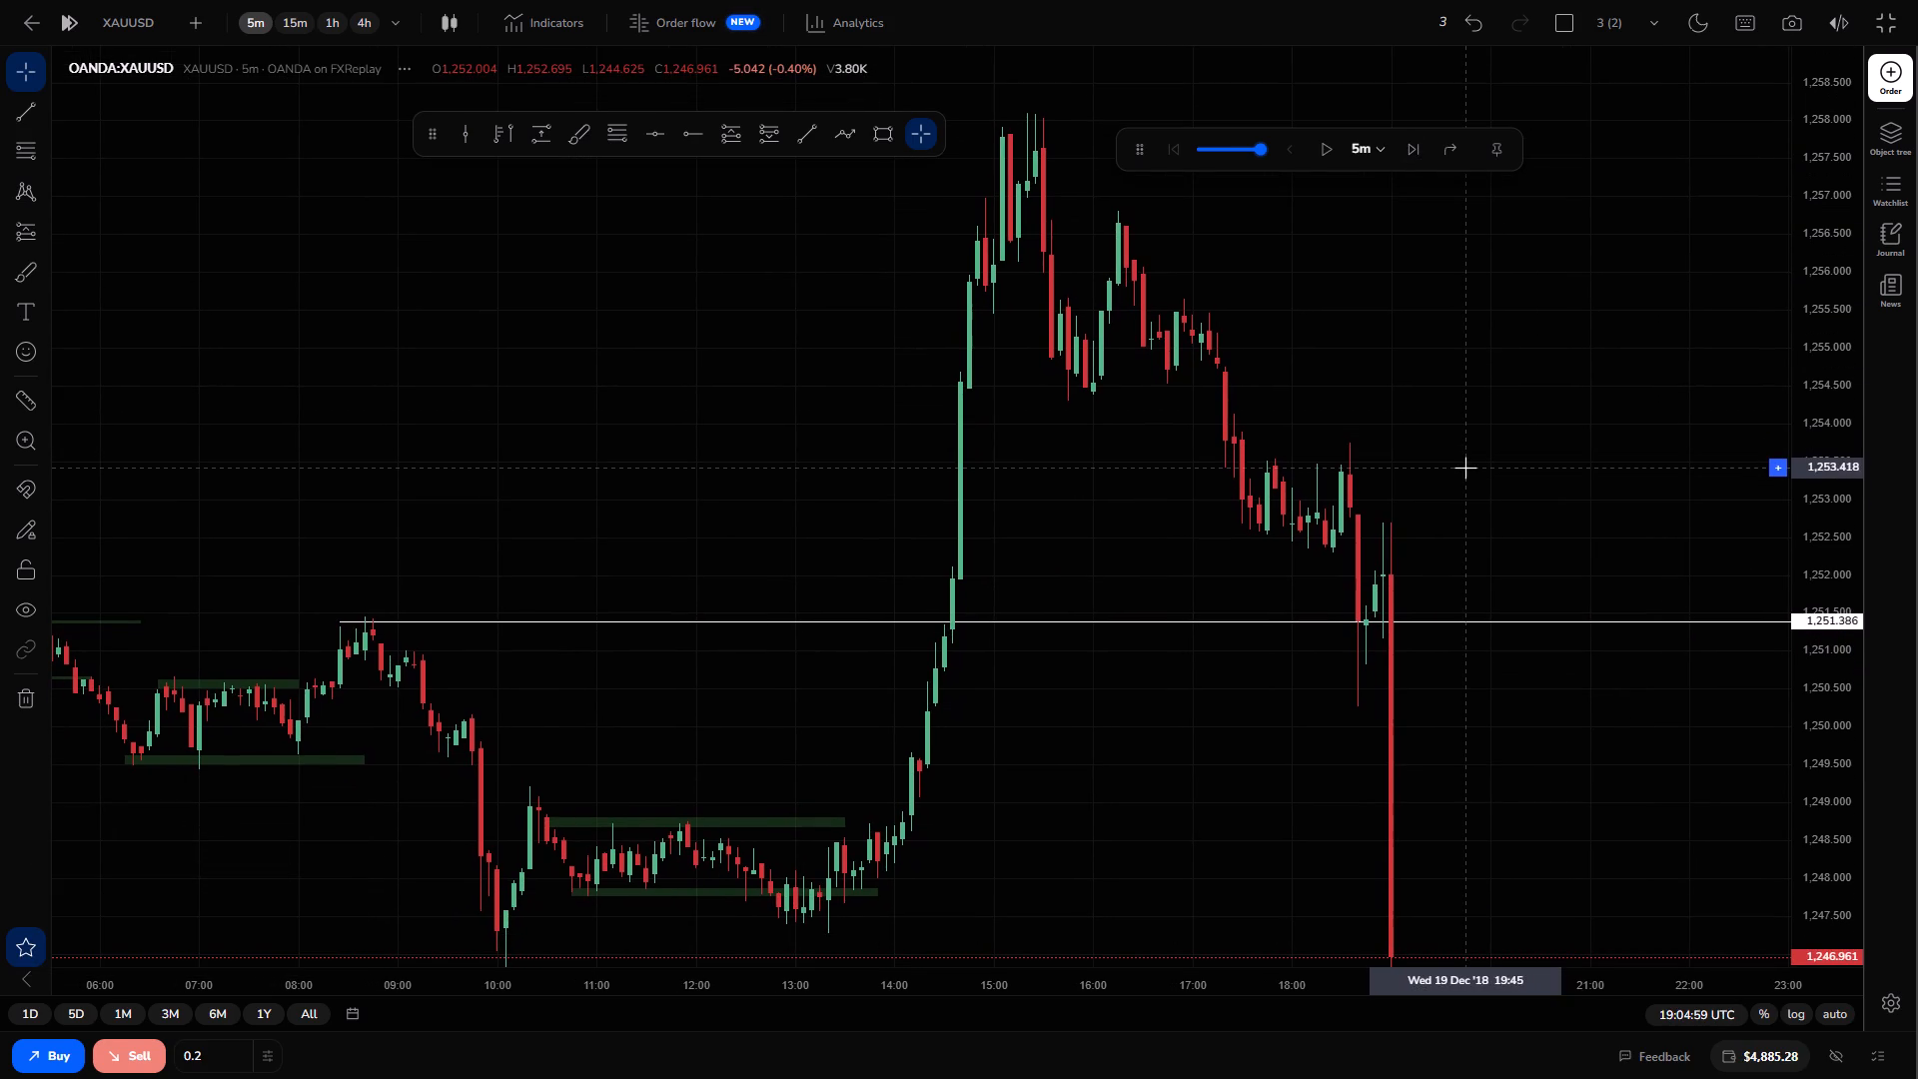
{"action": "left_click_drag", "start_coordinate": [1480, 821], "coordinate": [1465, 650]}
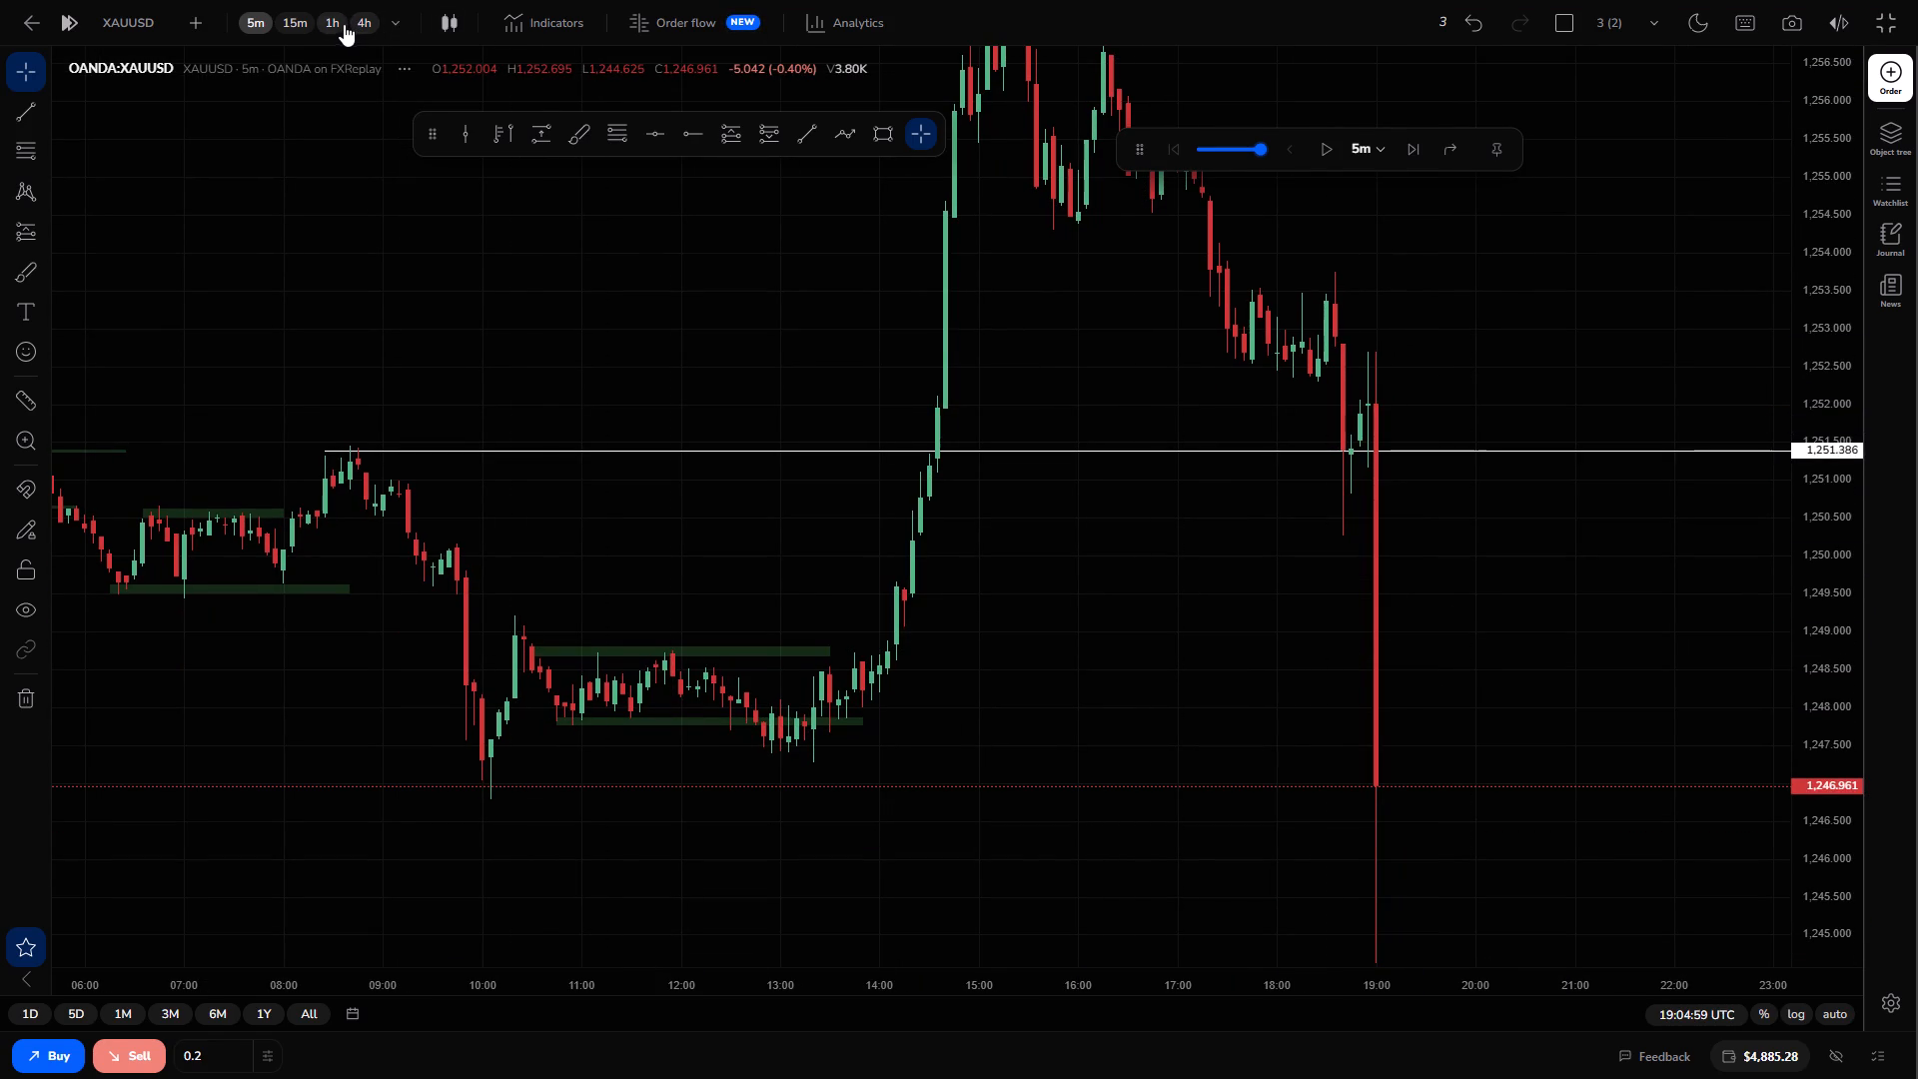
{"action": "left_click", "coordinate": [294, 31]}
Advance the replay in 5-minute steps to 19:29:59 UTC, with the whole sell-off in view on the 15-minute chart.
{"action": "scroll", "coordinate": [1307, 600], "scroll_direction": "up", "scroll_amount": 3}
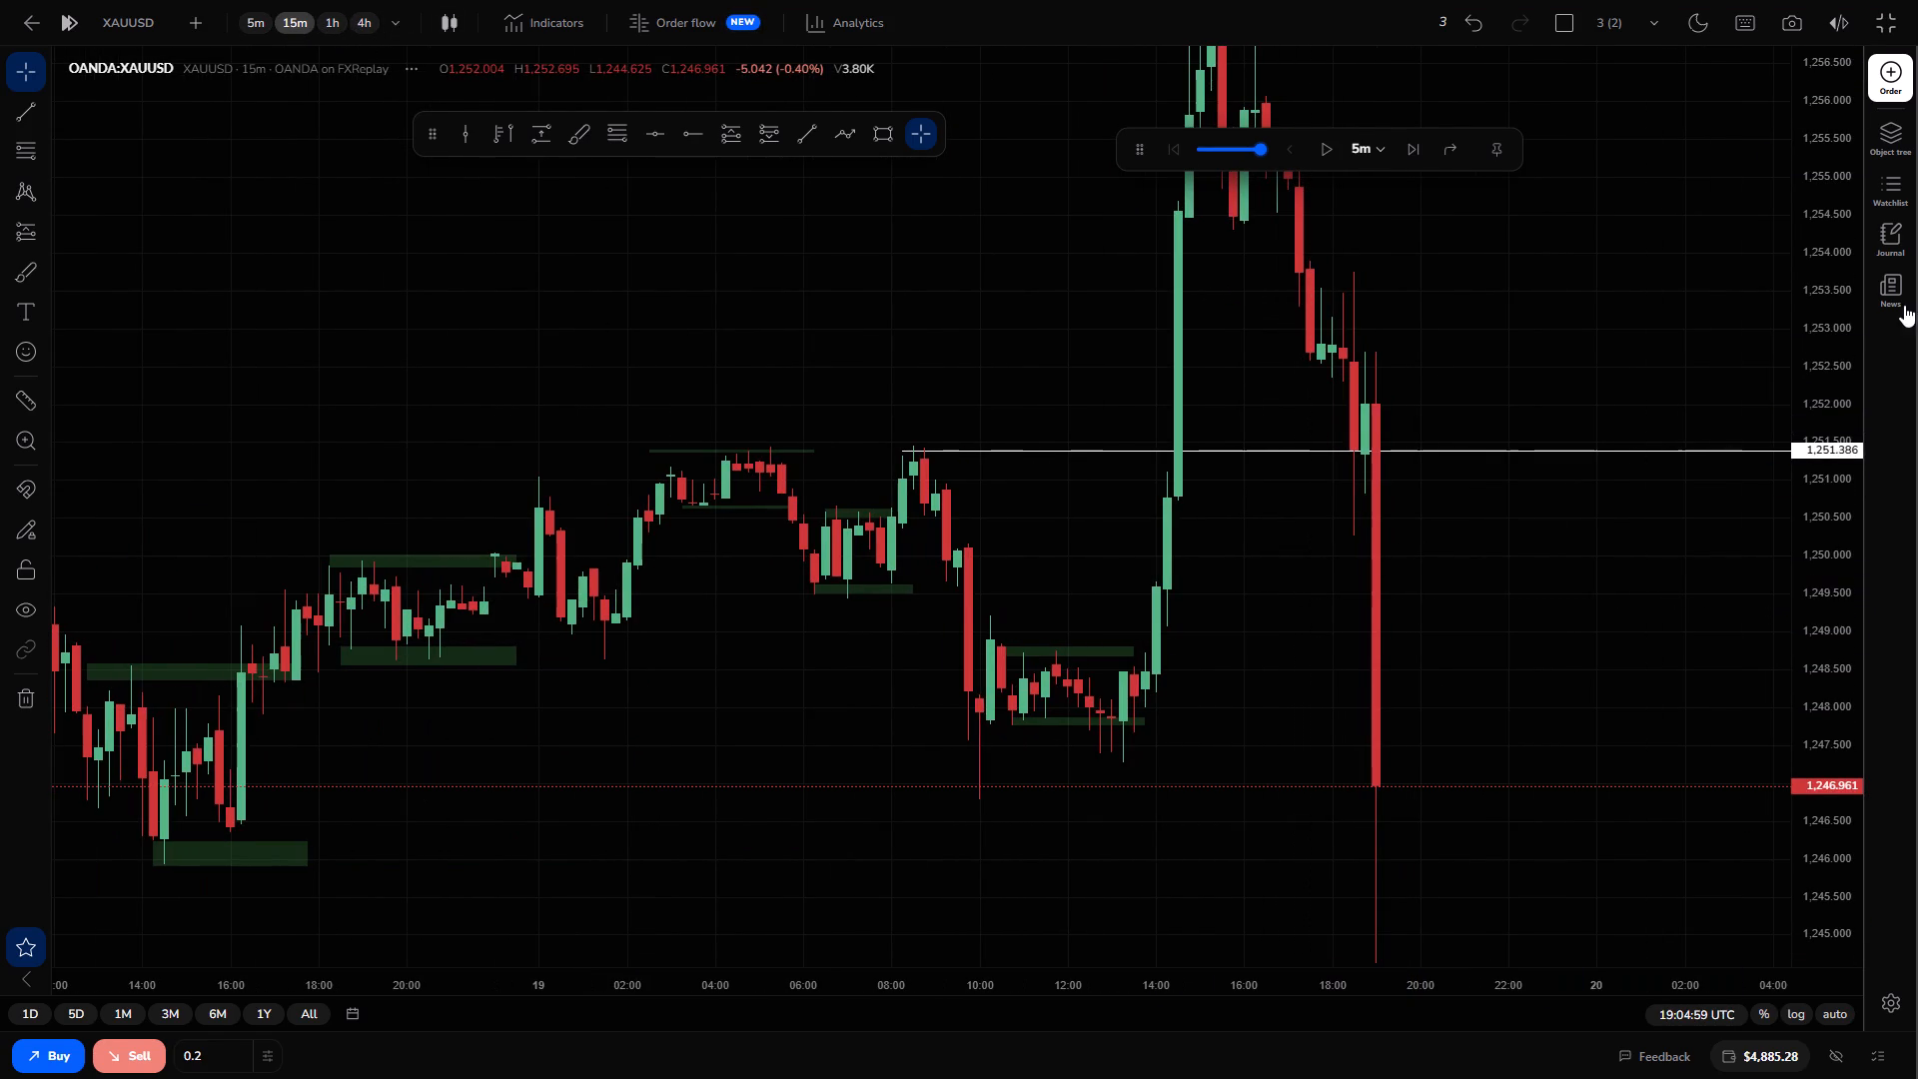
{"action": "left_click_drag", "start_coordinate": [1820, 293], "coordinate": [1760, 534]}
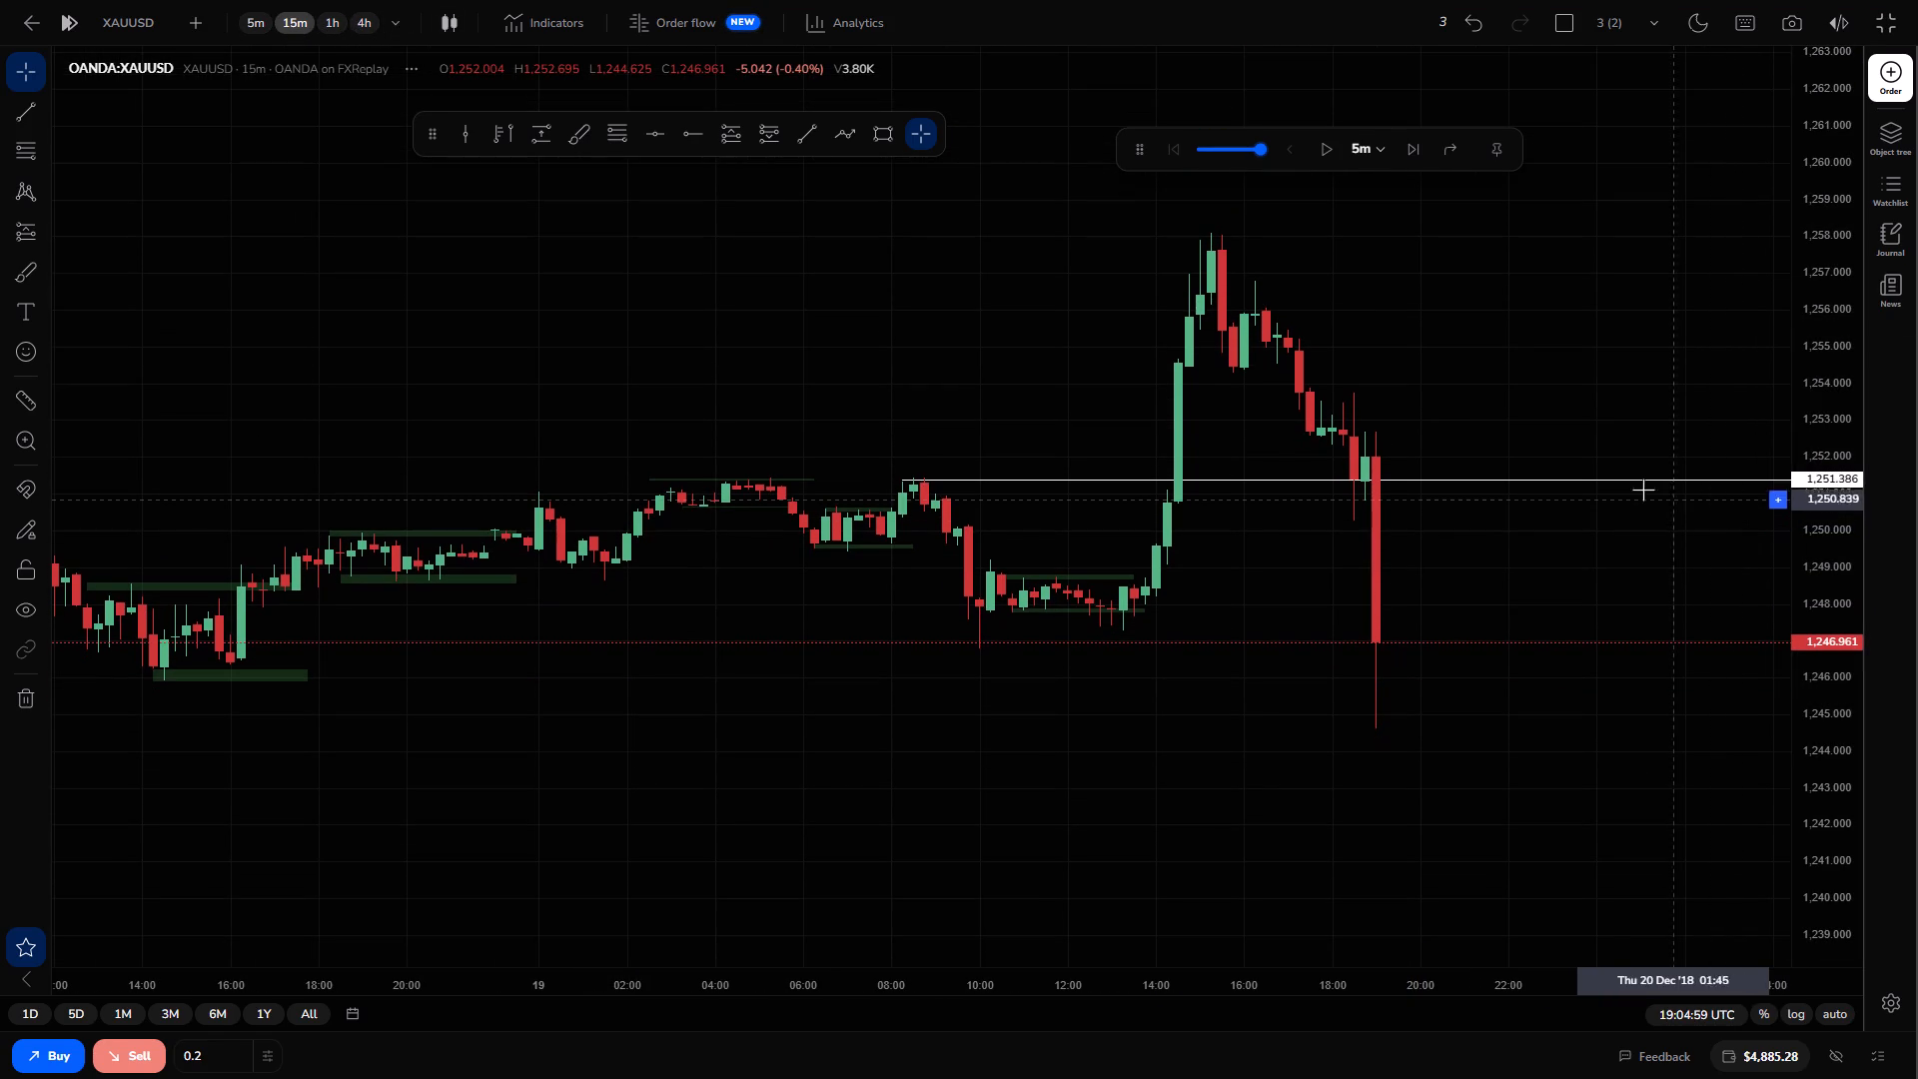
{"action": "left_click", "coordinate": [1428, 512]}
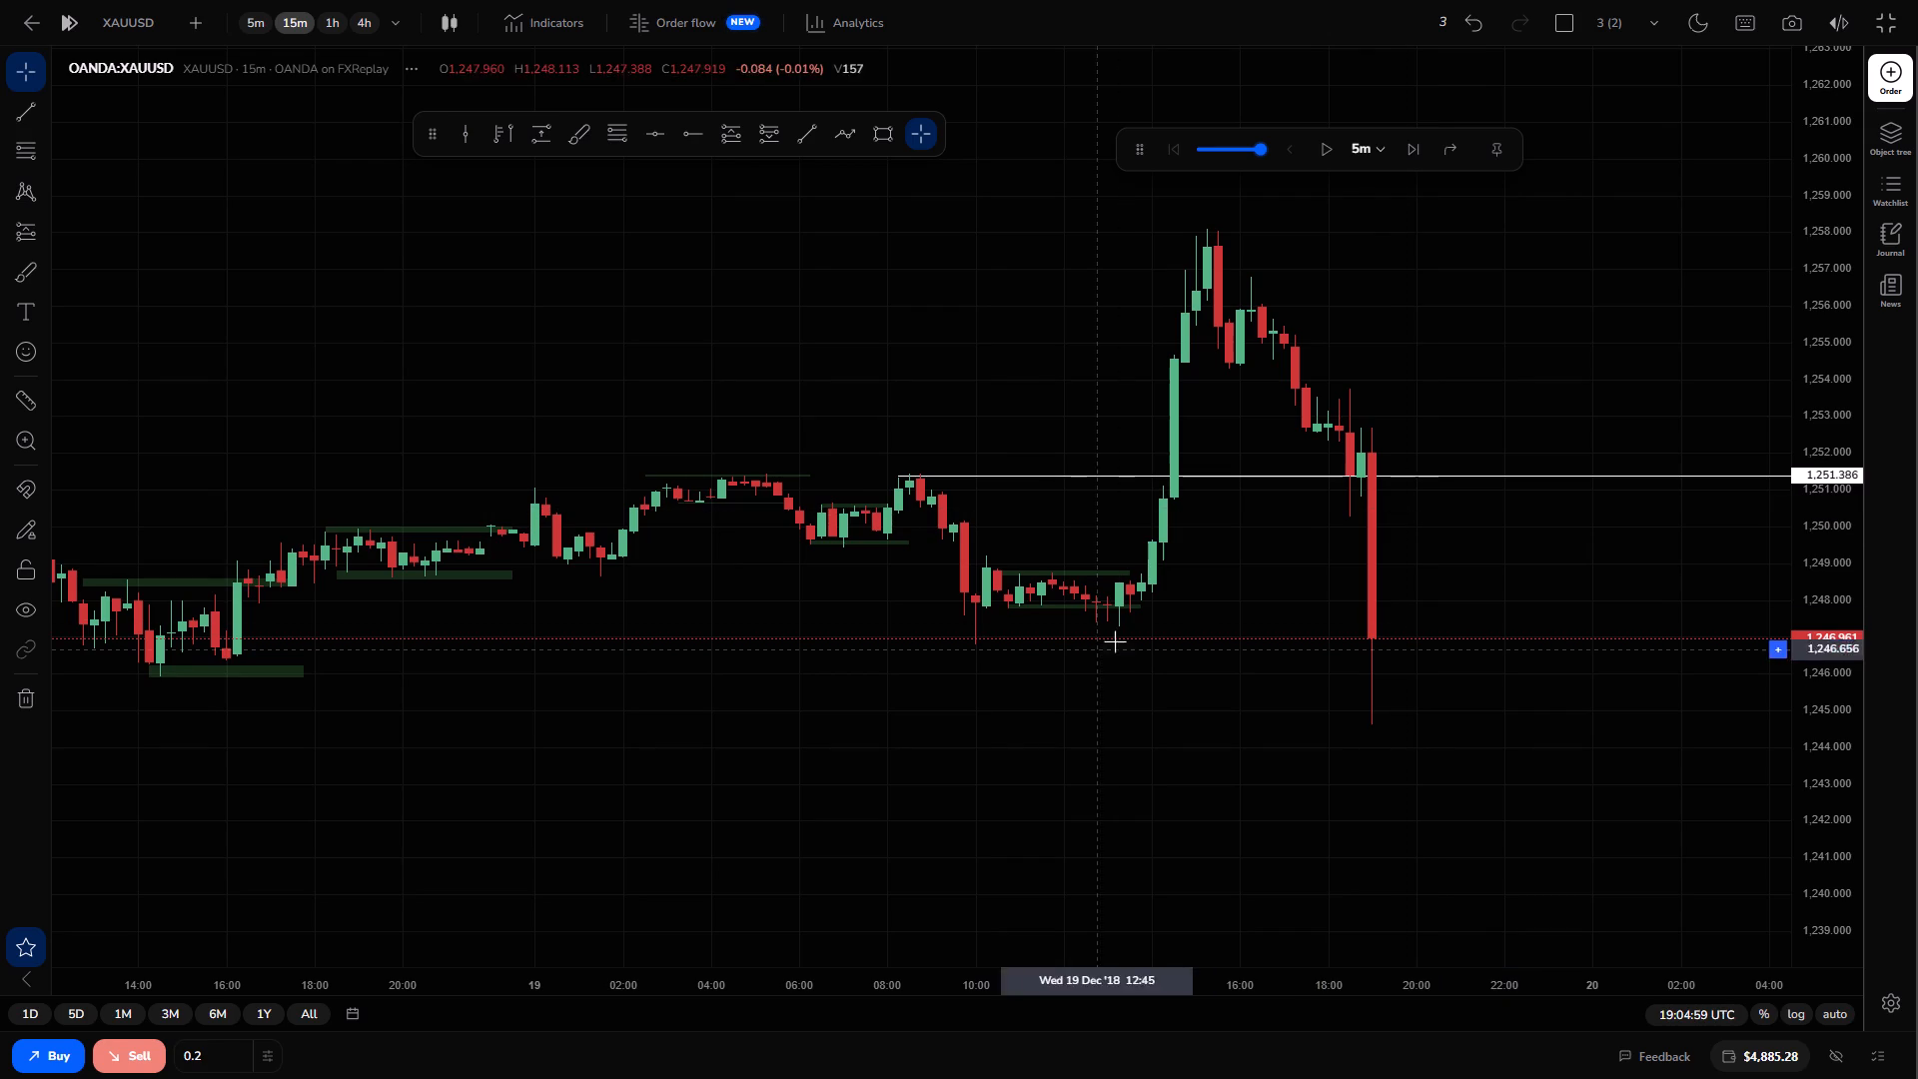
{"action": "scroll", "coordinate": [1270, 565], "scroll_direction": "down", "scroll_amount": 2}
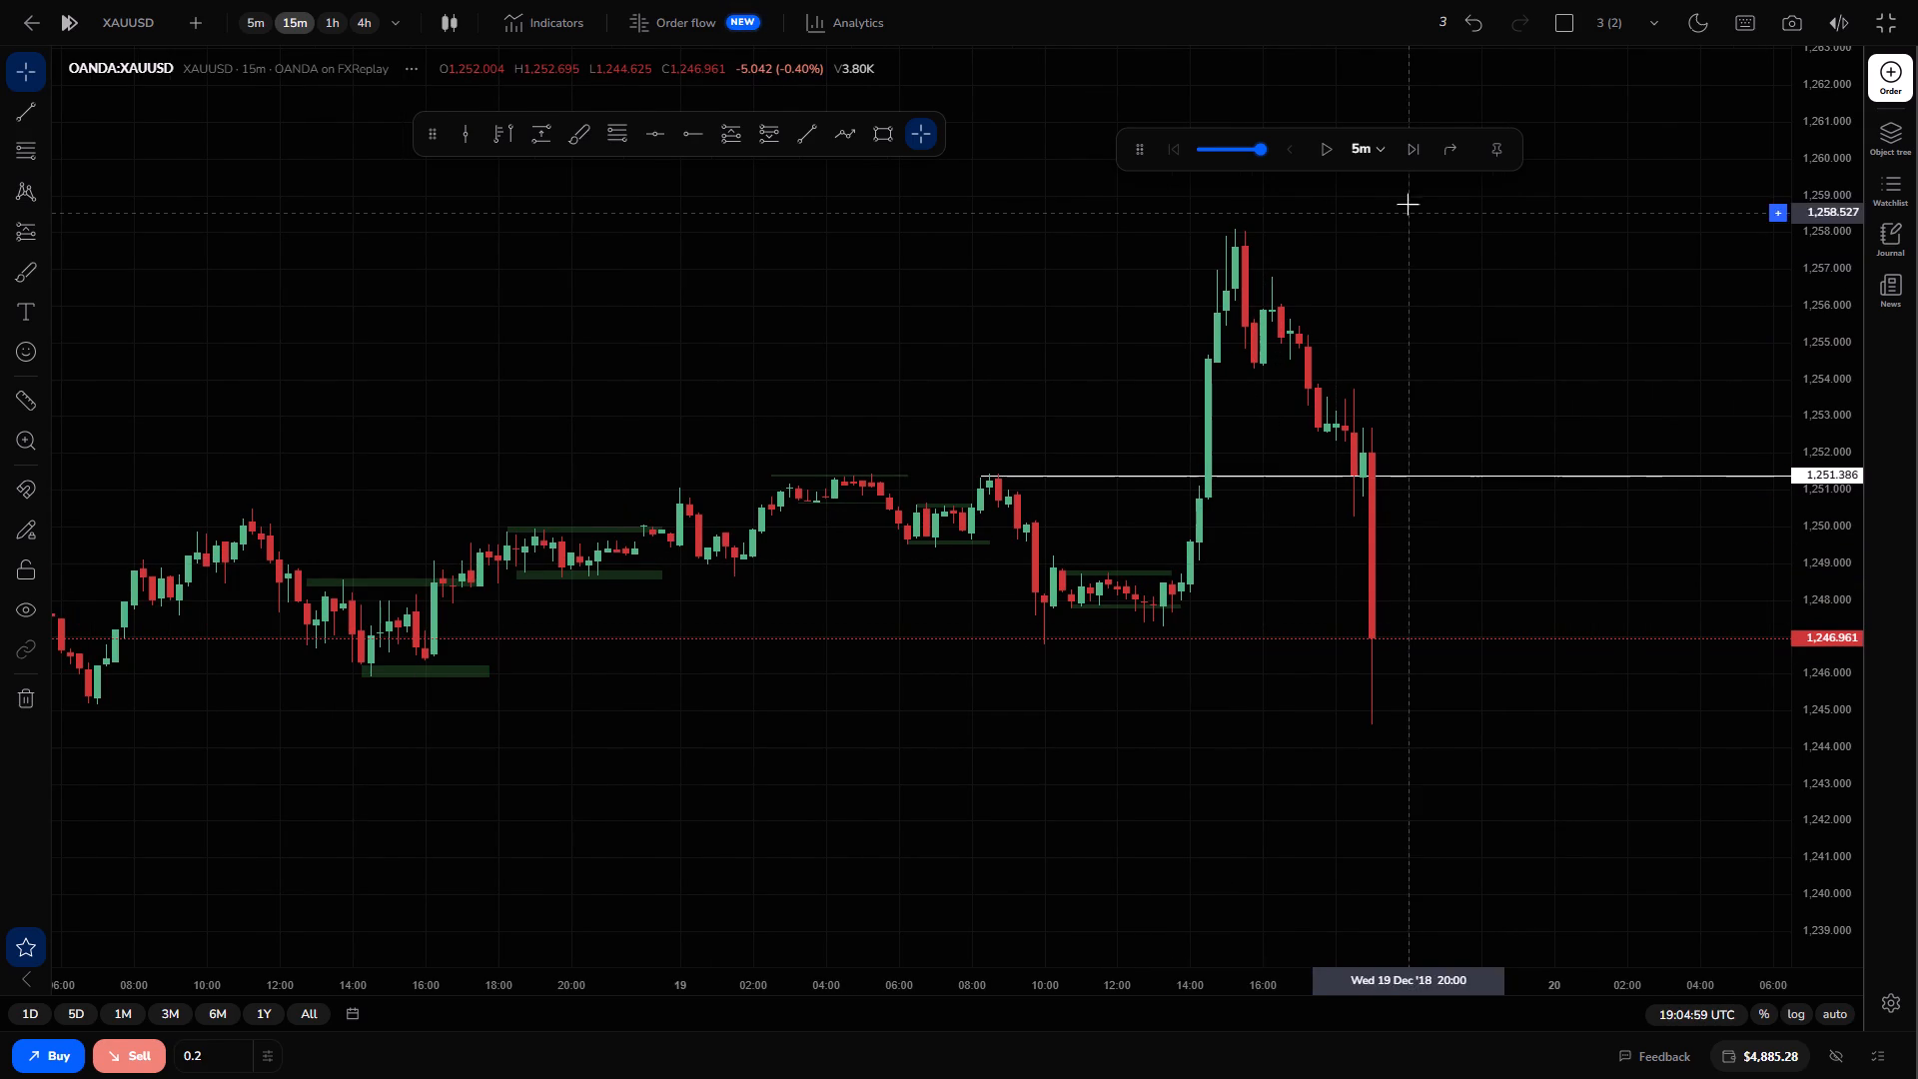
{"action": "triple_click", "coordinate": [1409, 158]}
{"action": "double_click", "coordinate": [1409, 158]}
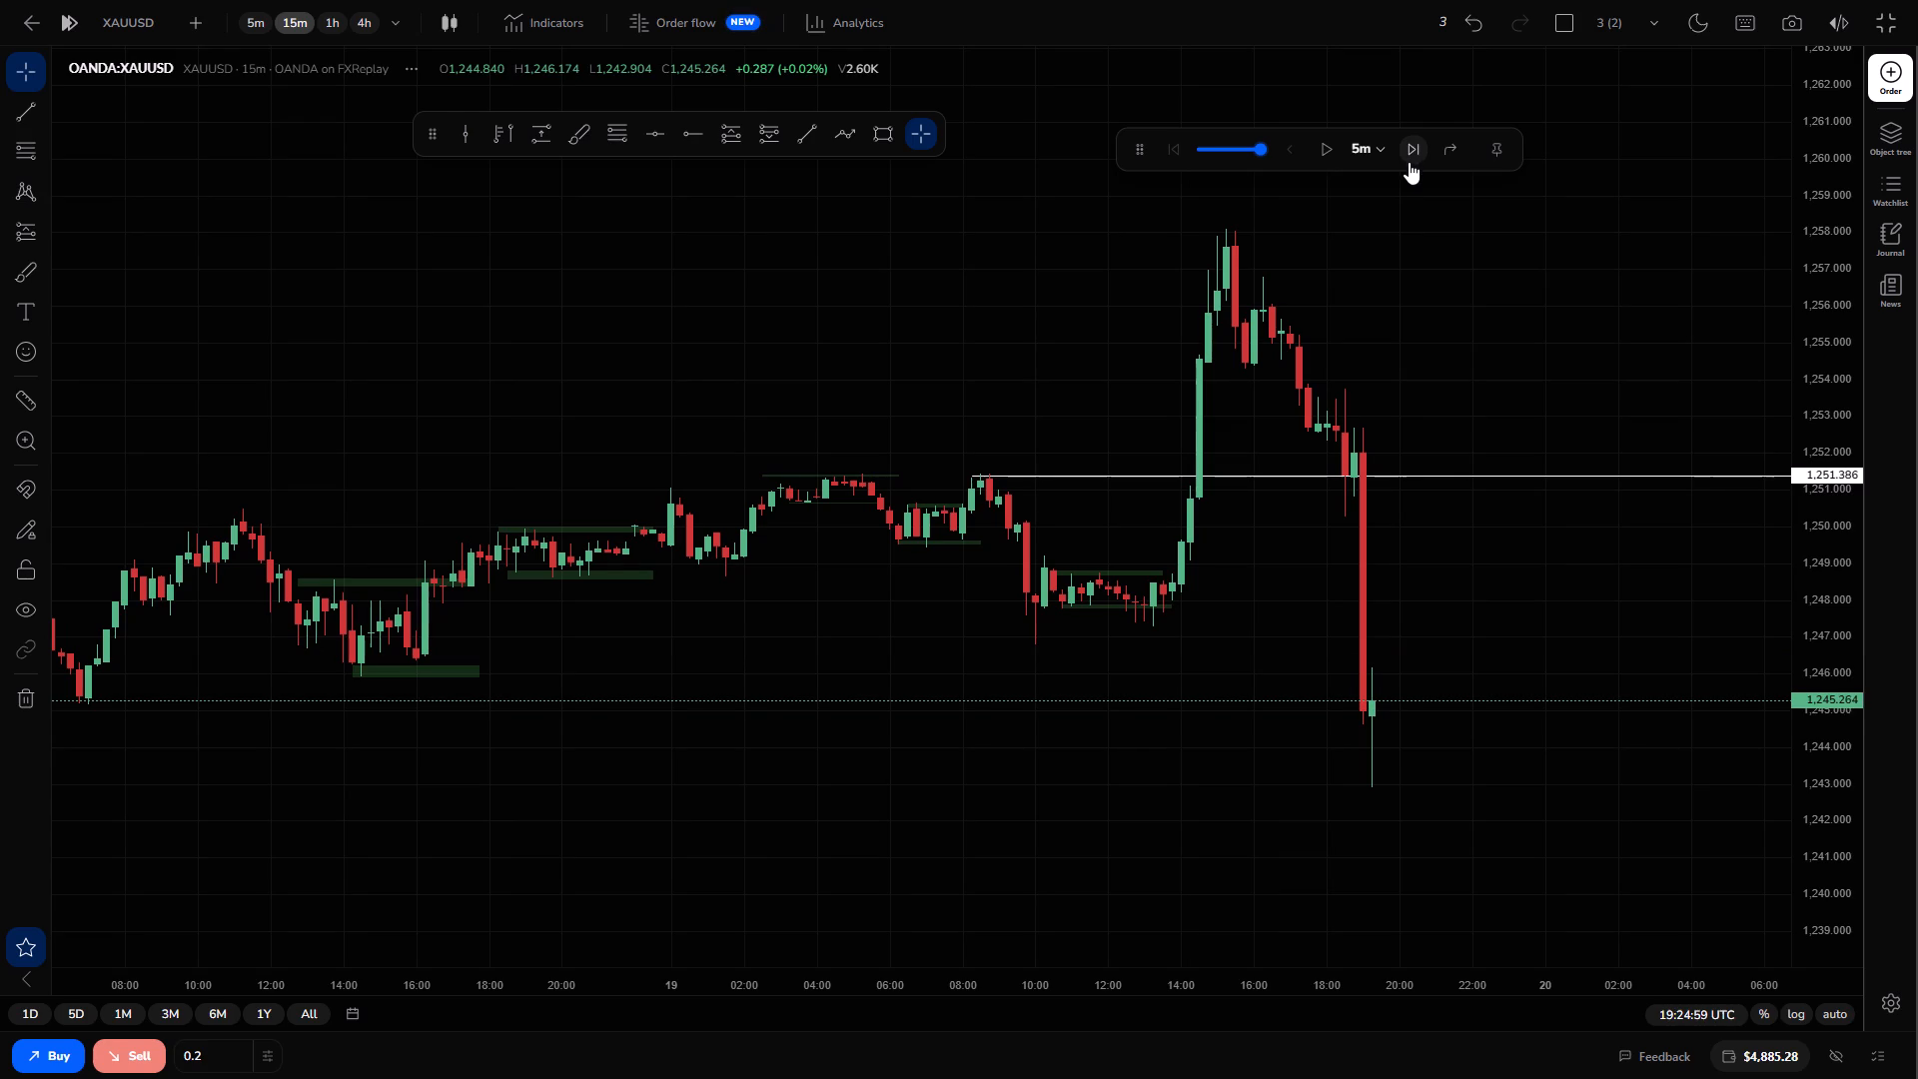
{"action": "left_click", "coordinate": [1407, 166]}
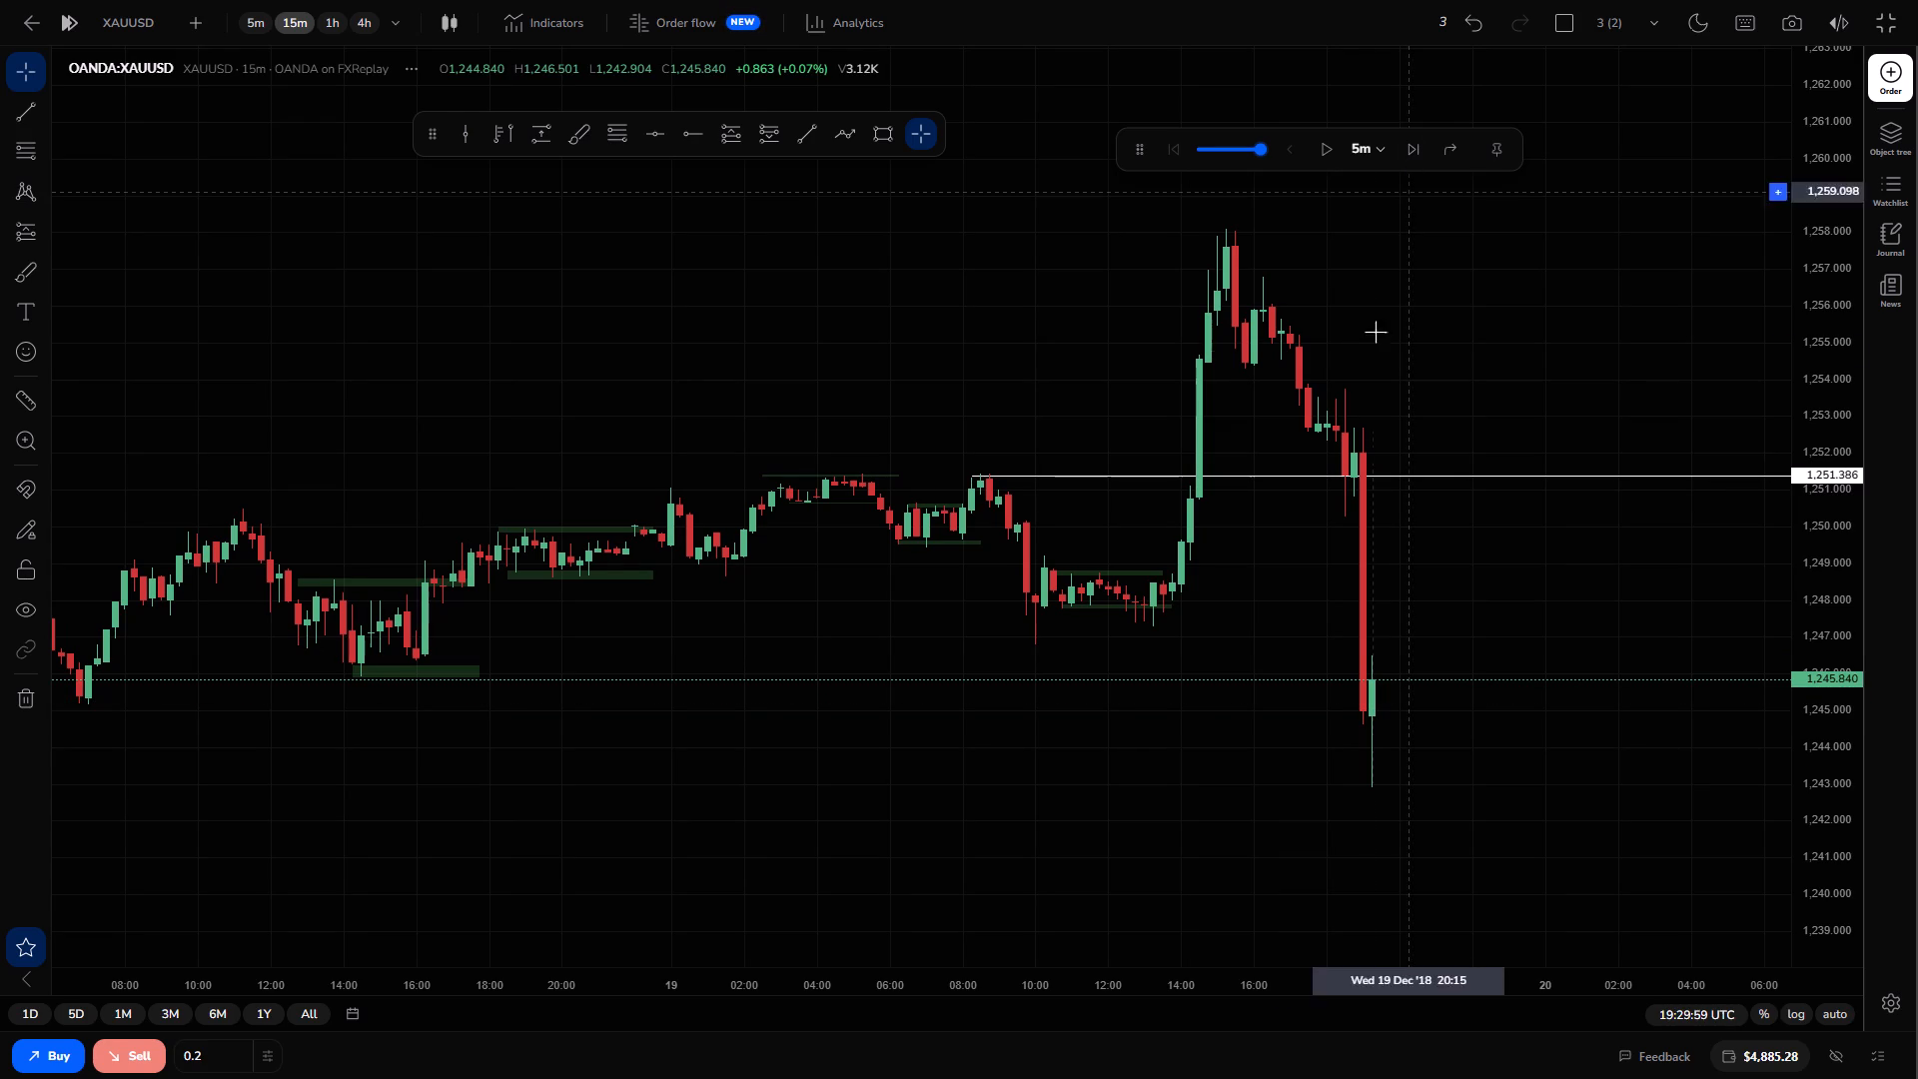
Play the replay forward automatically to 23:49:59 UTC.
{"action": "left_click", "coordinate": [1317, 155]}
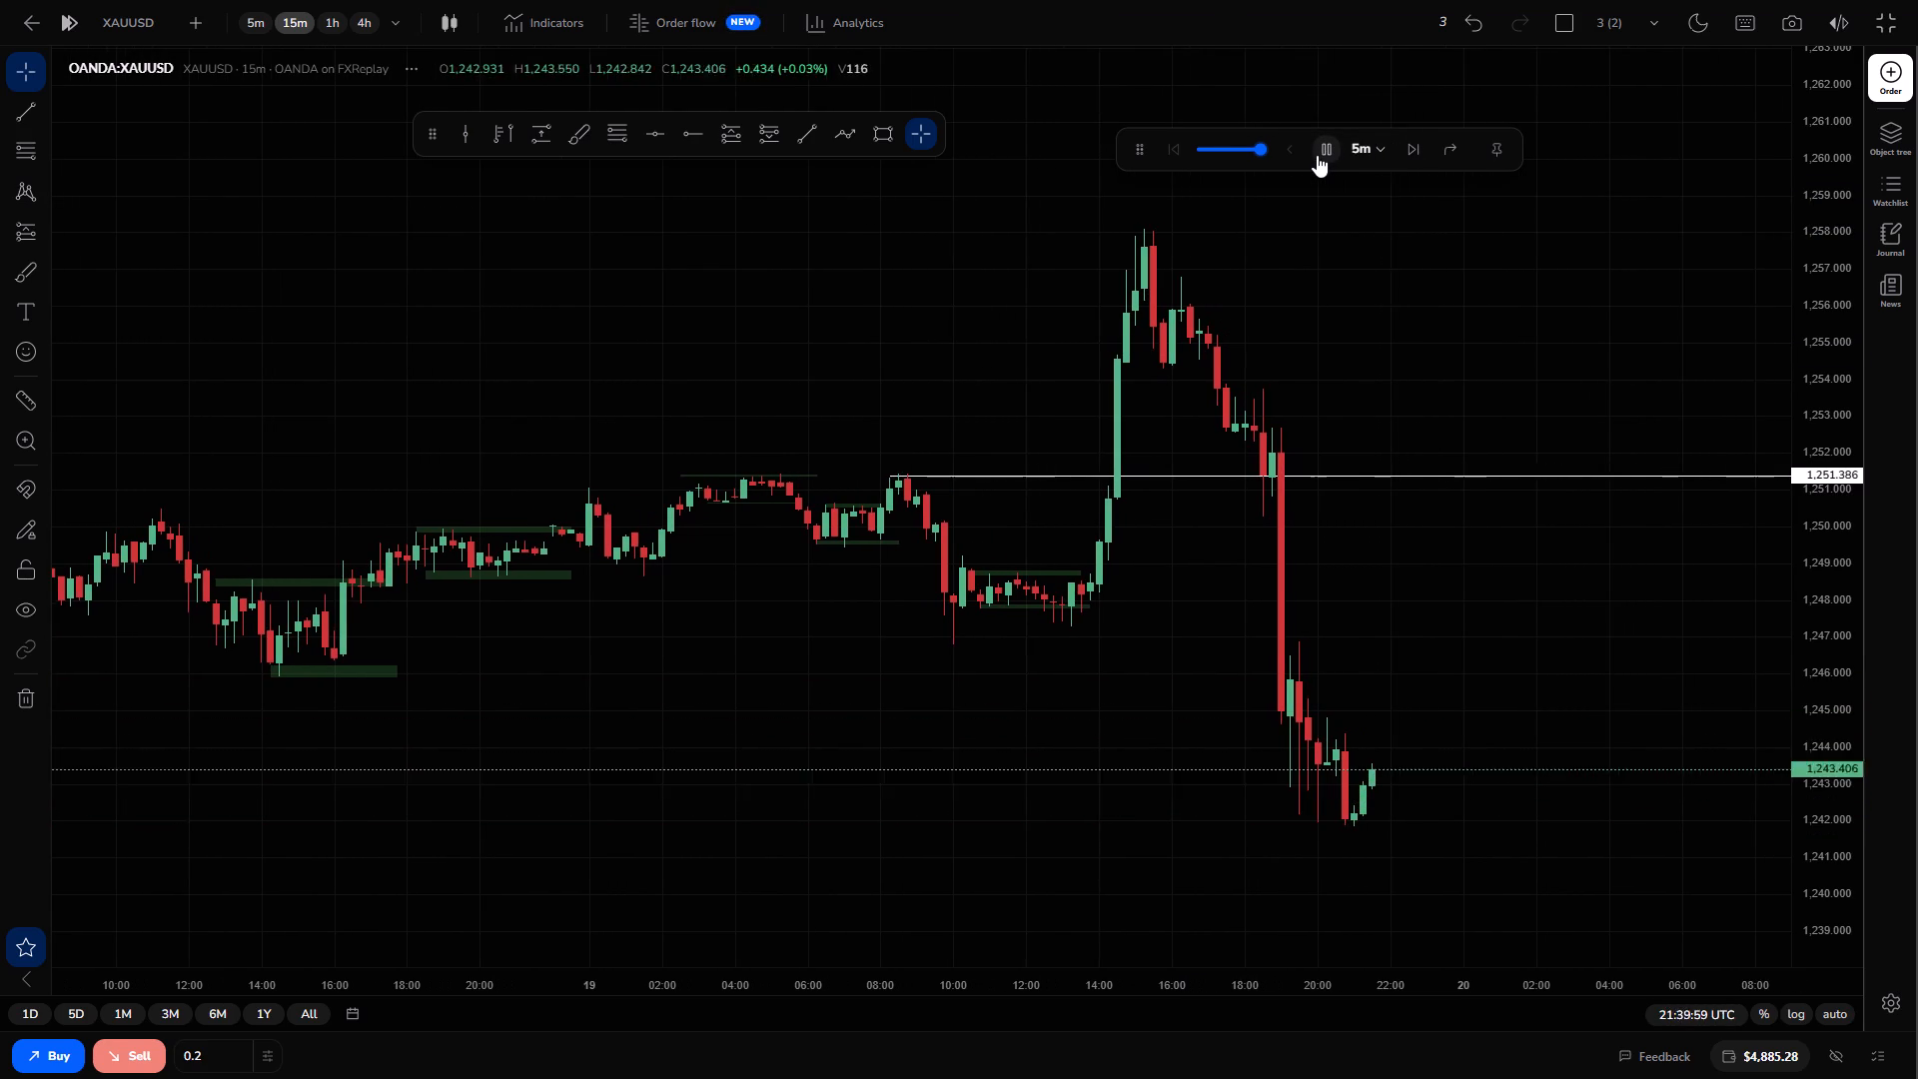
{"action": "left_click", "coordinate": [1317, 155]}
Continue the replay to 01:49:59 UTC on 20 December and dismiss the Pro upgrade offer.
{"action": "left_click_drag", "start_coordinate": [1422, 768], "coordinate": [1425, 745]}
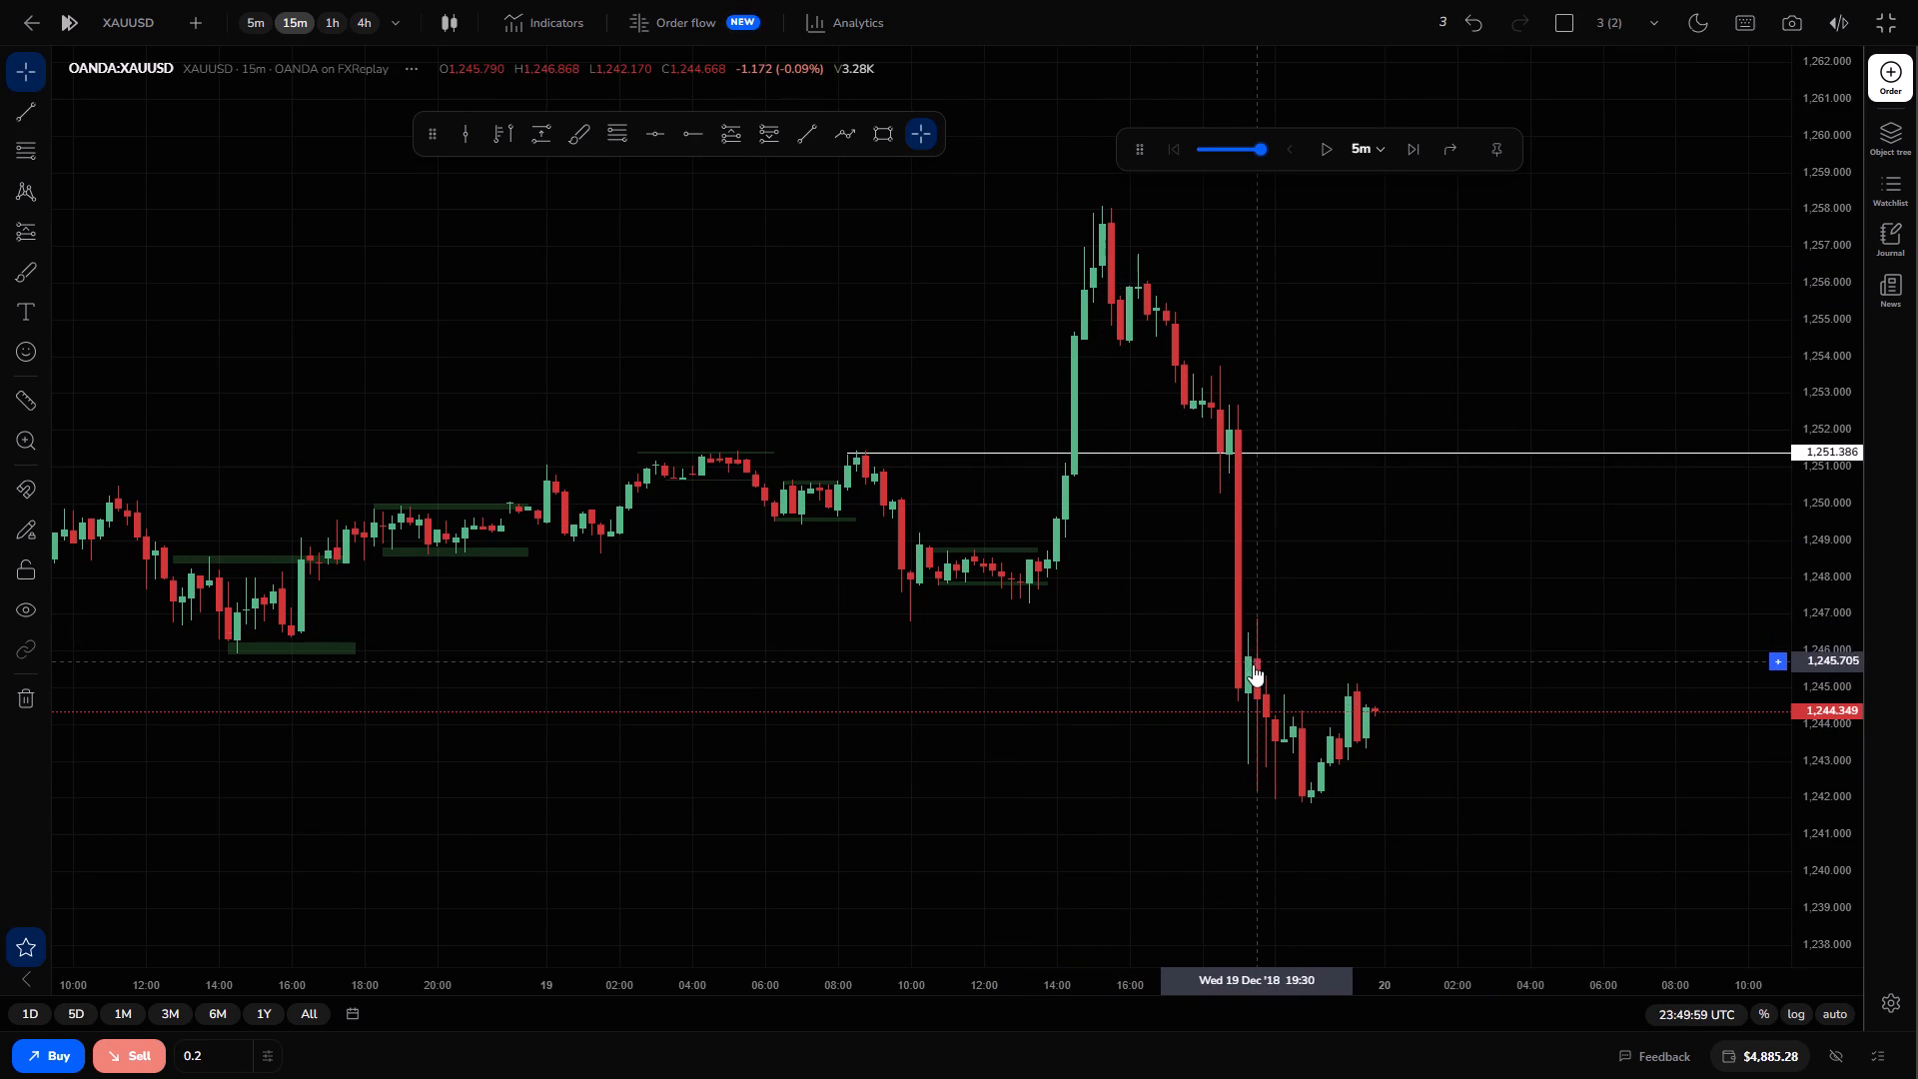
{"action": "double_click", "coordinate": [1403, 151]}
{"action": "left_click", "coordinate": [1405, 157]}
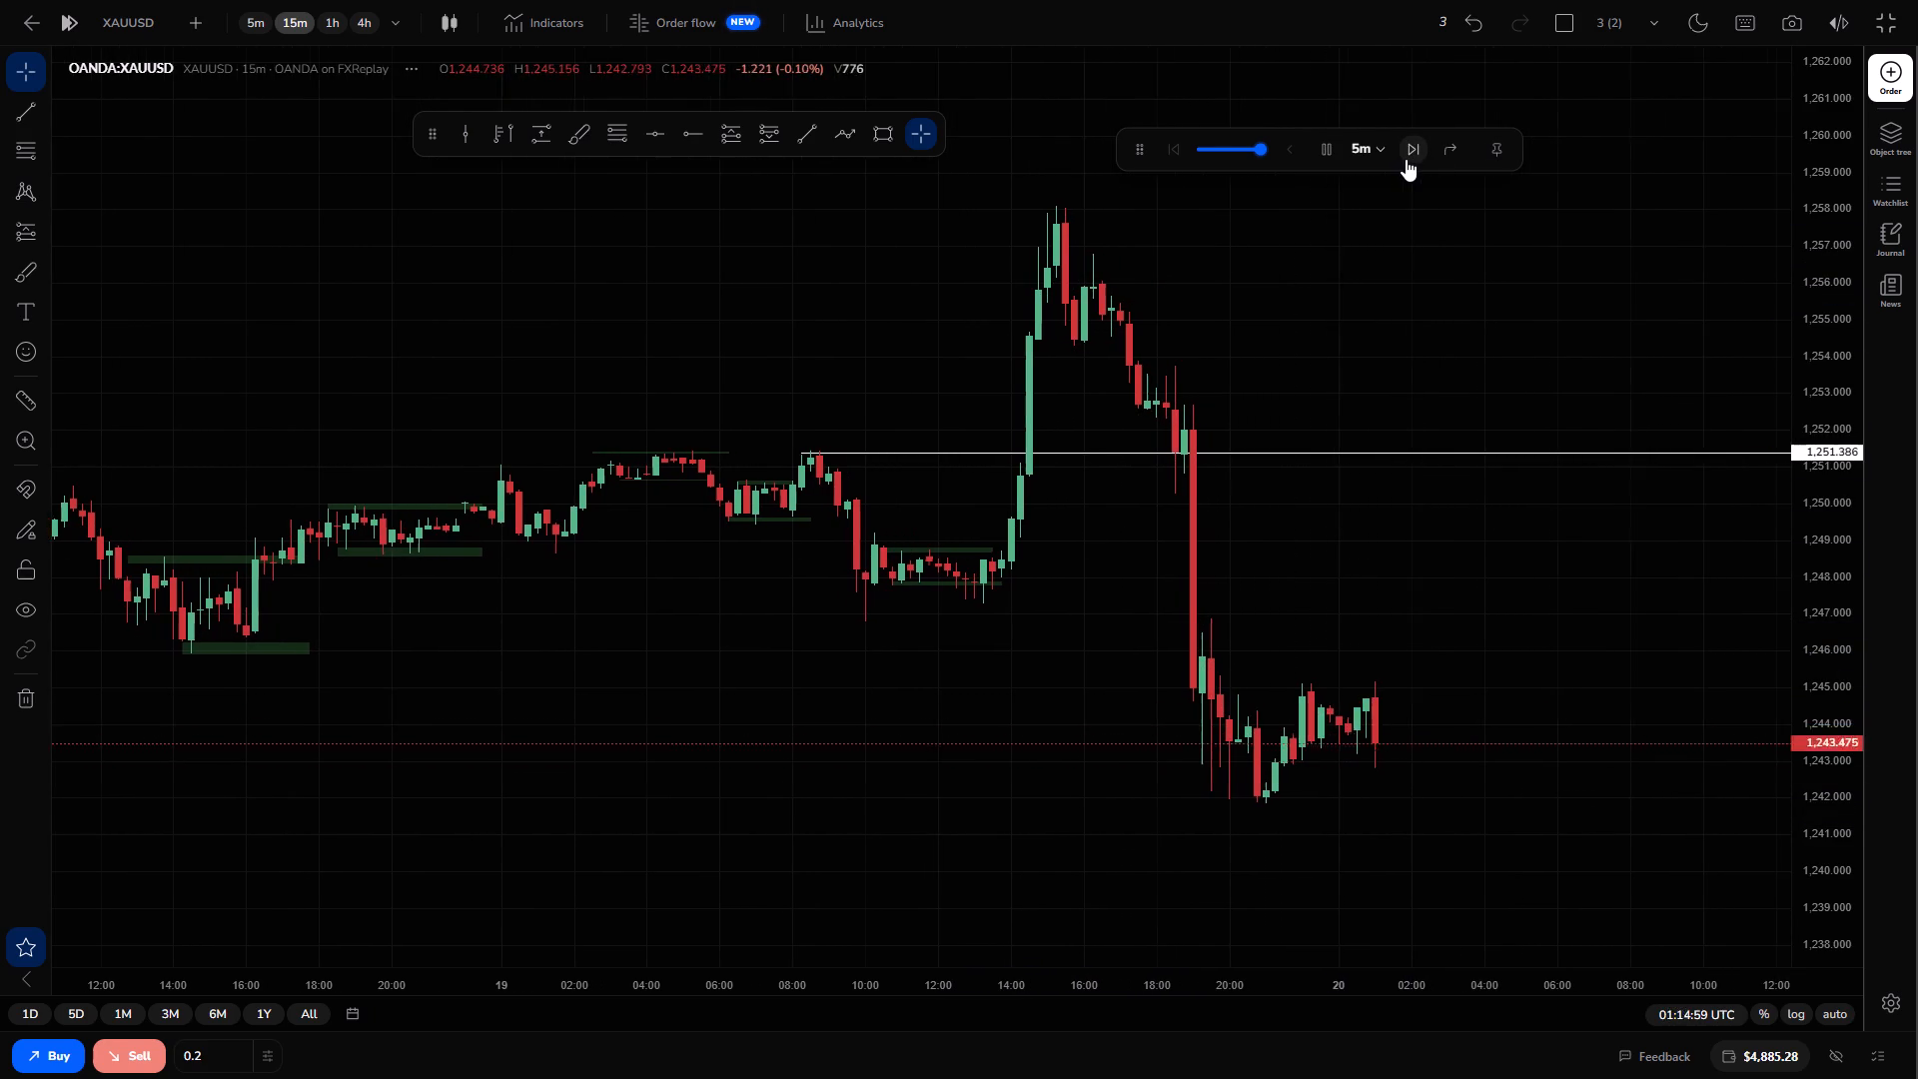
{"action": "left_click", "coordinate": [1302, 152]}
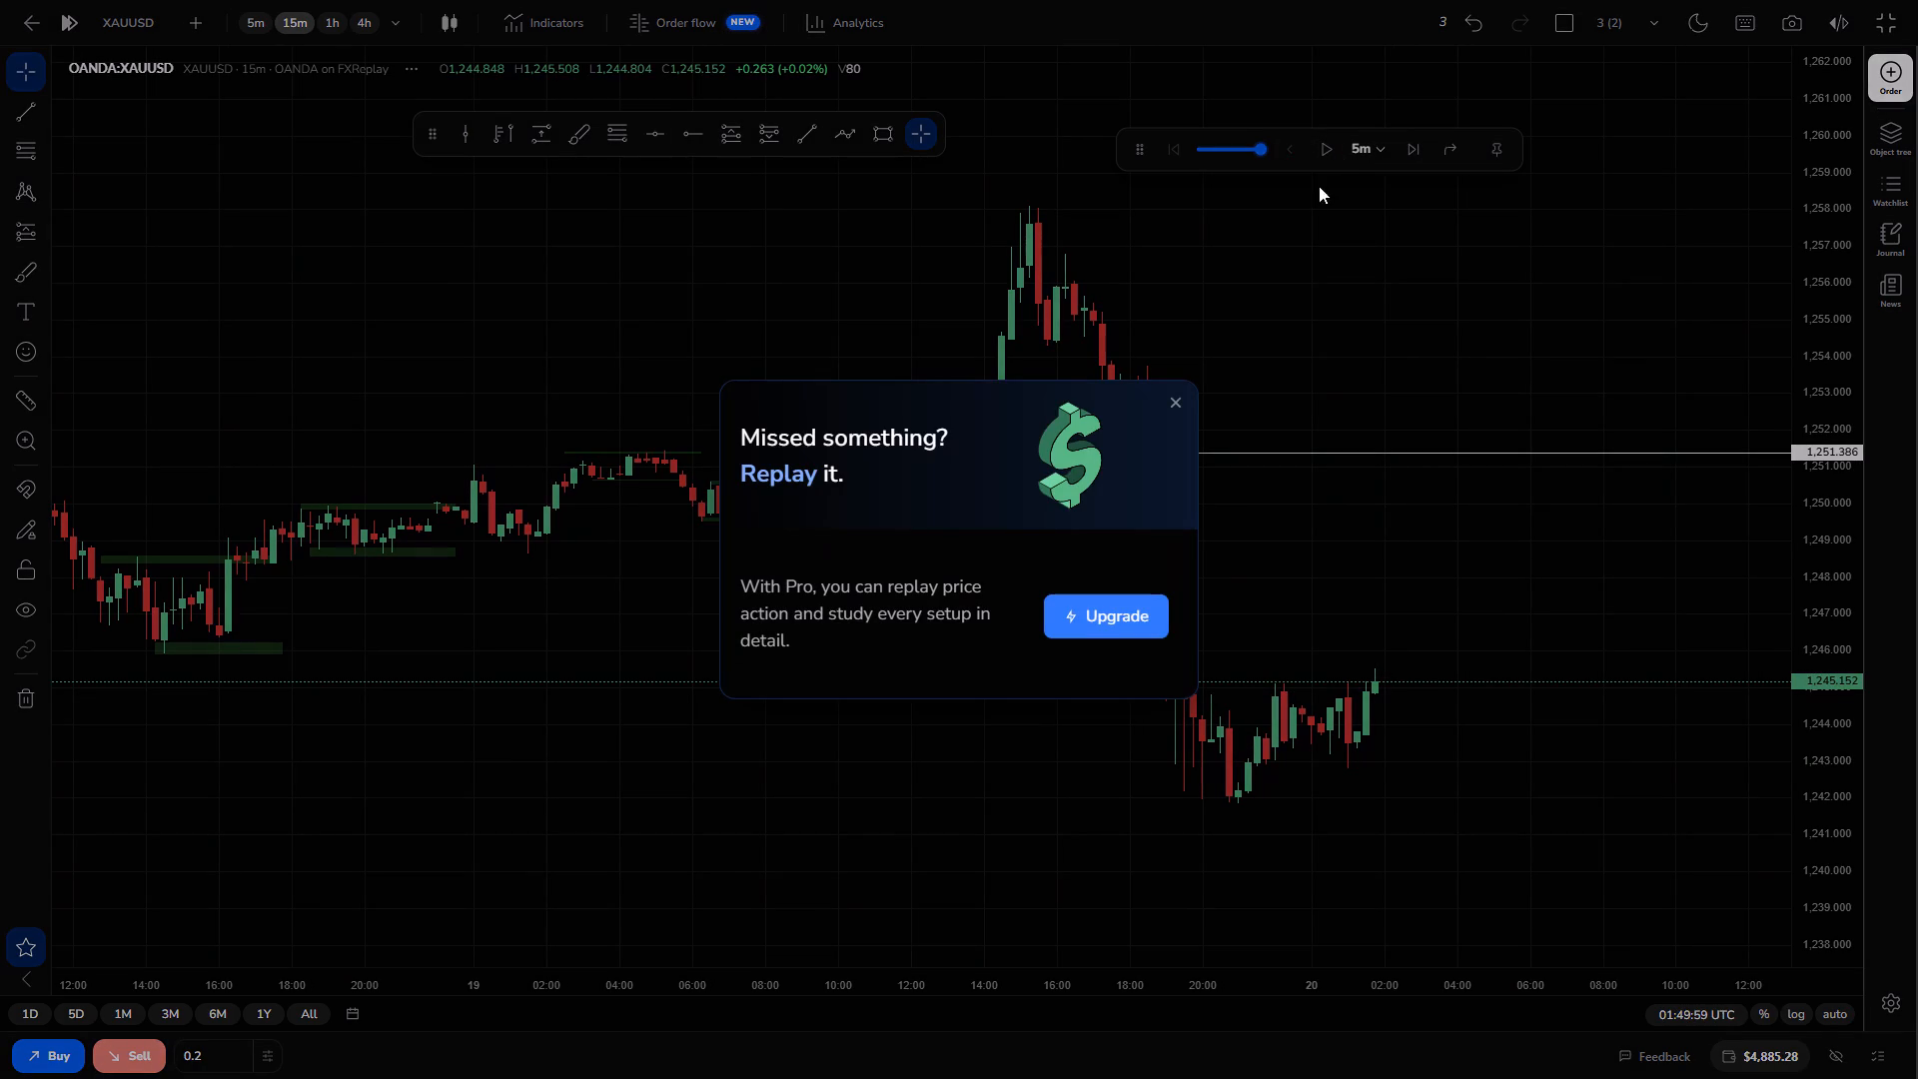
{"action": "left_click", "coordinate": [1174, 407]}
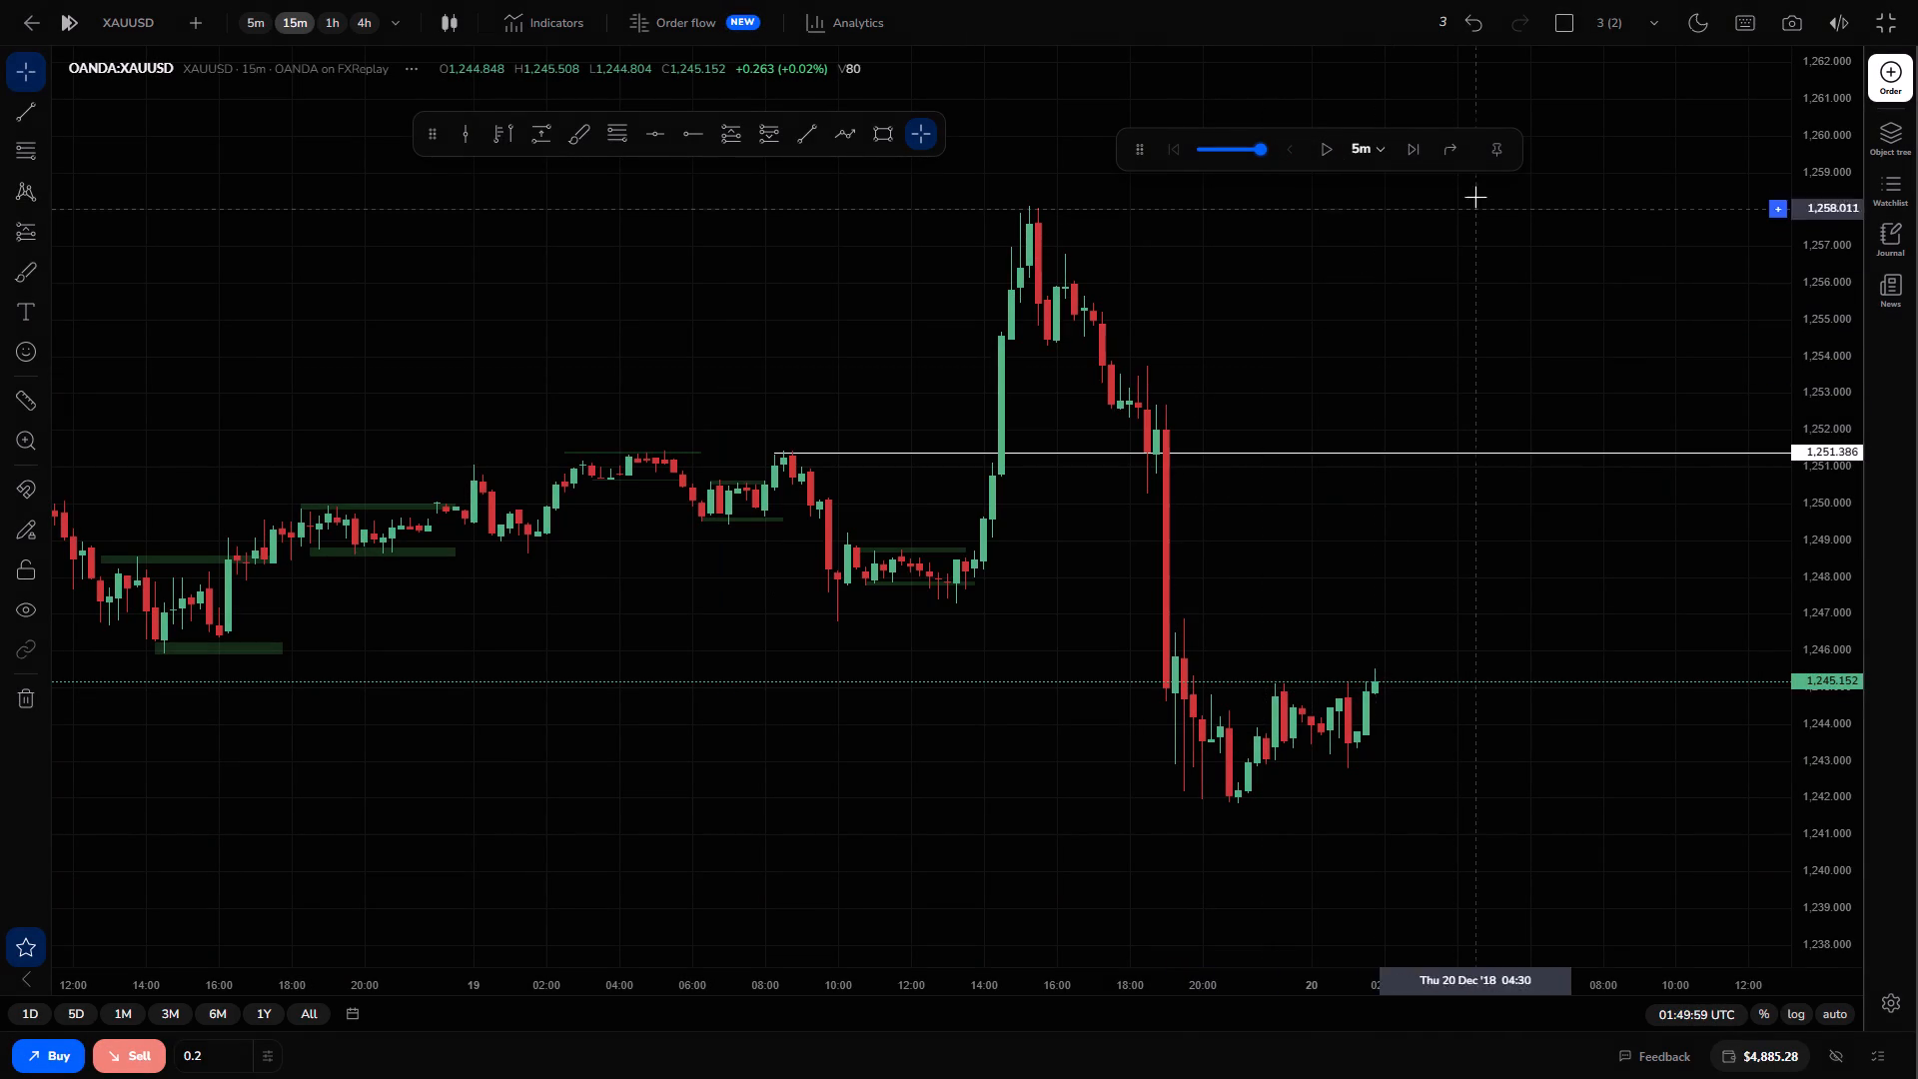
Resume automatic replay playback to 02:14:59 UTC.
{"action": "left_click", "coordinate": [1328, 152]}
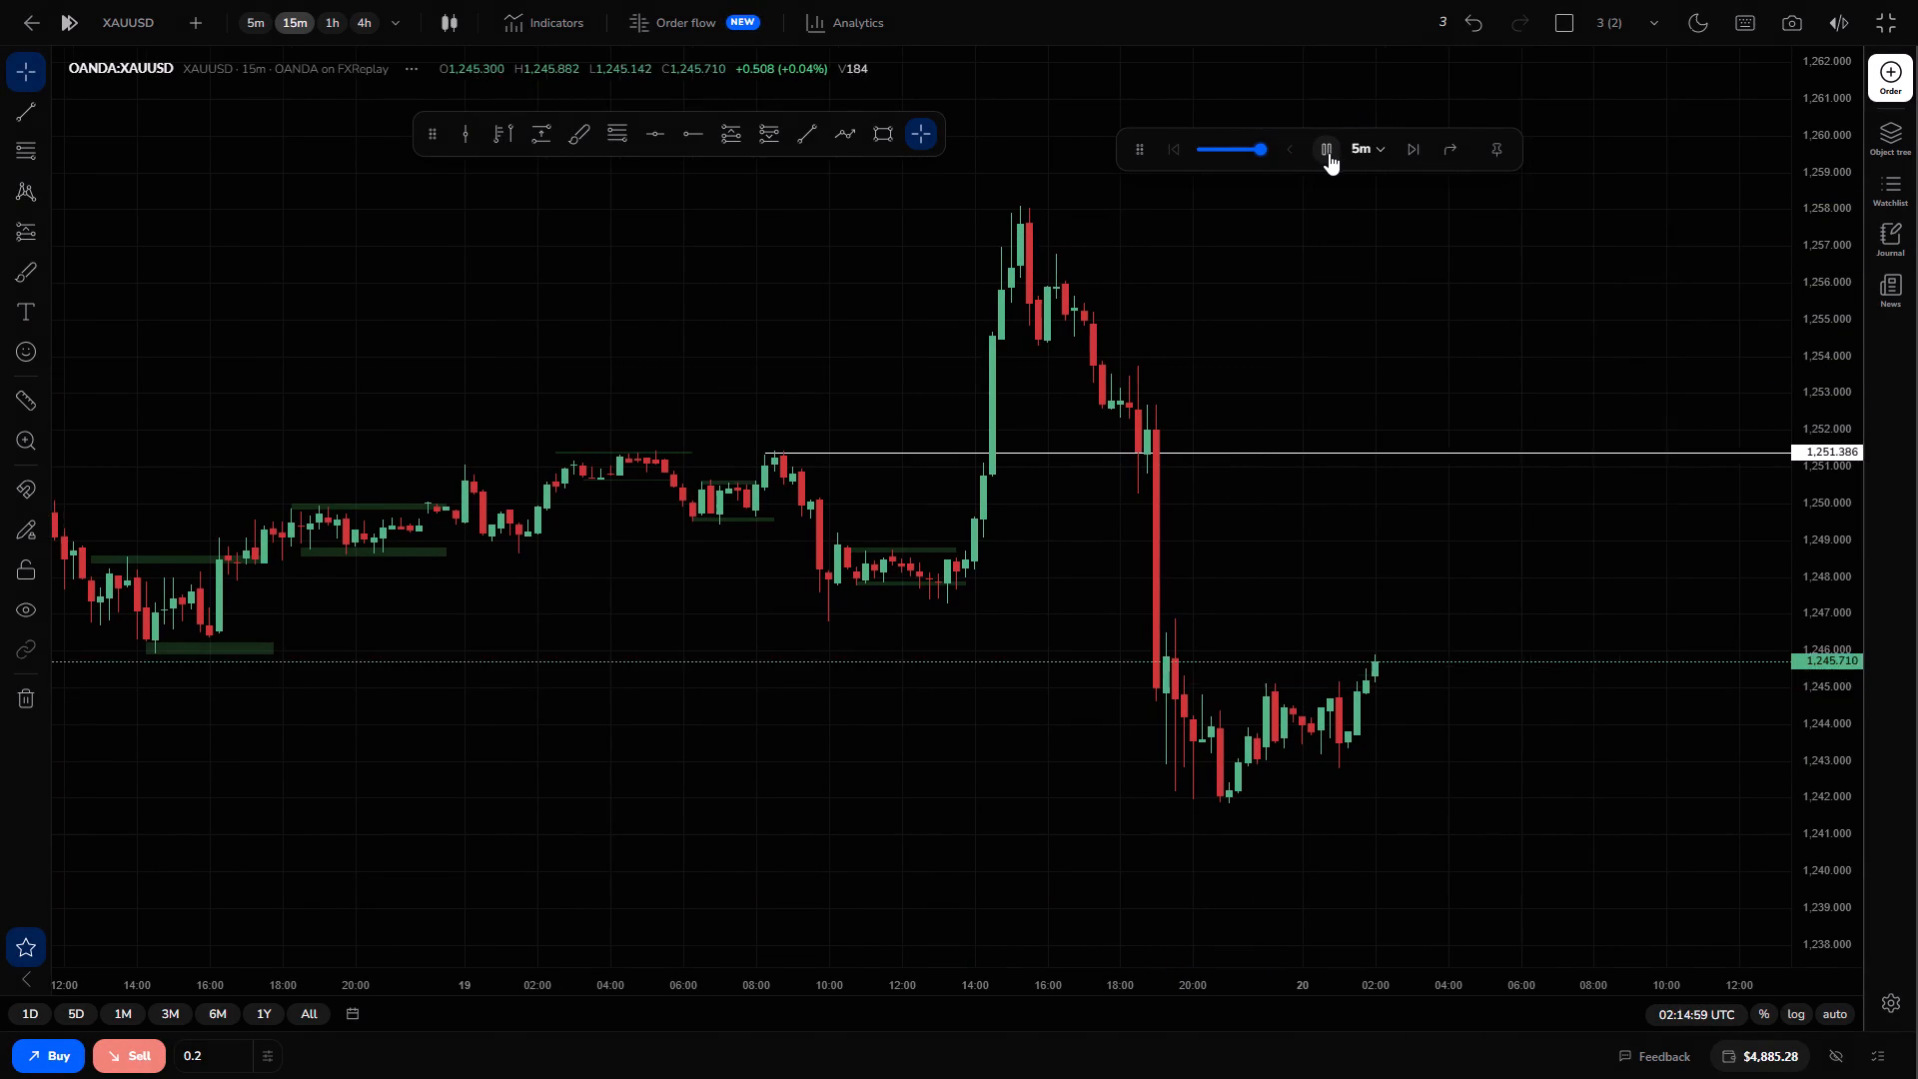
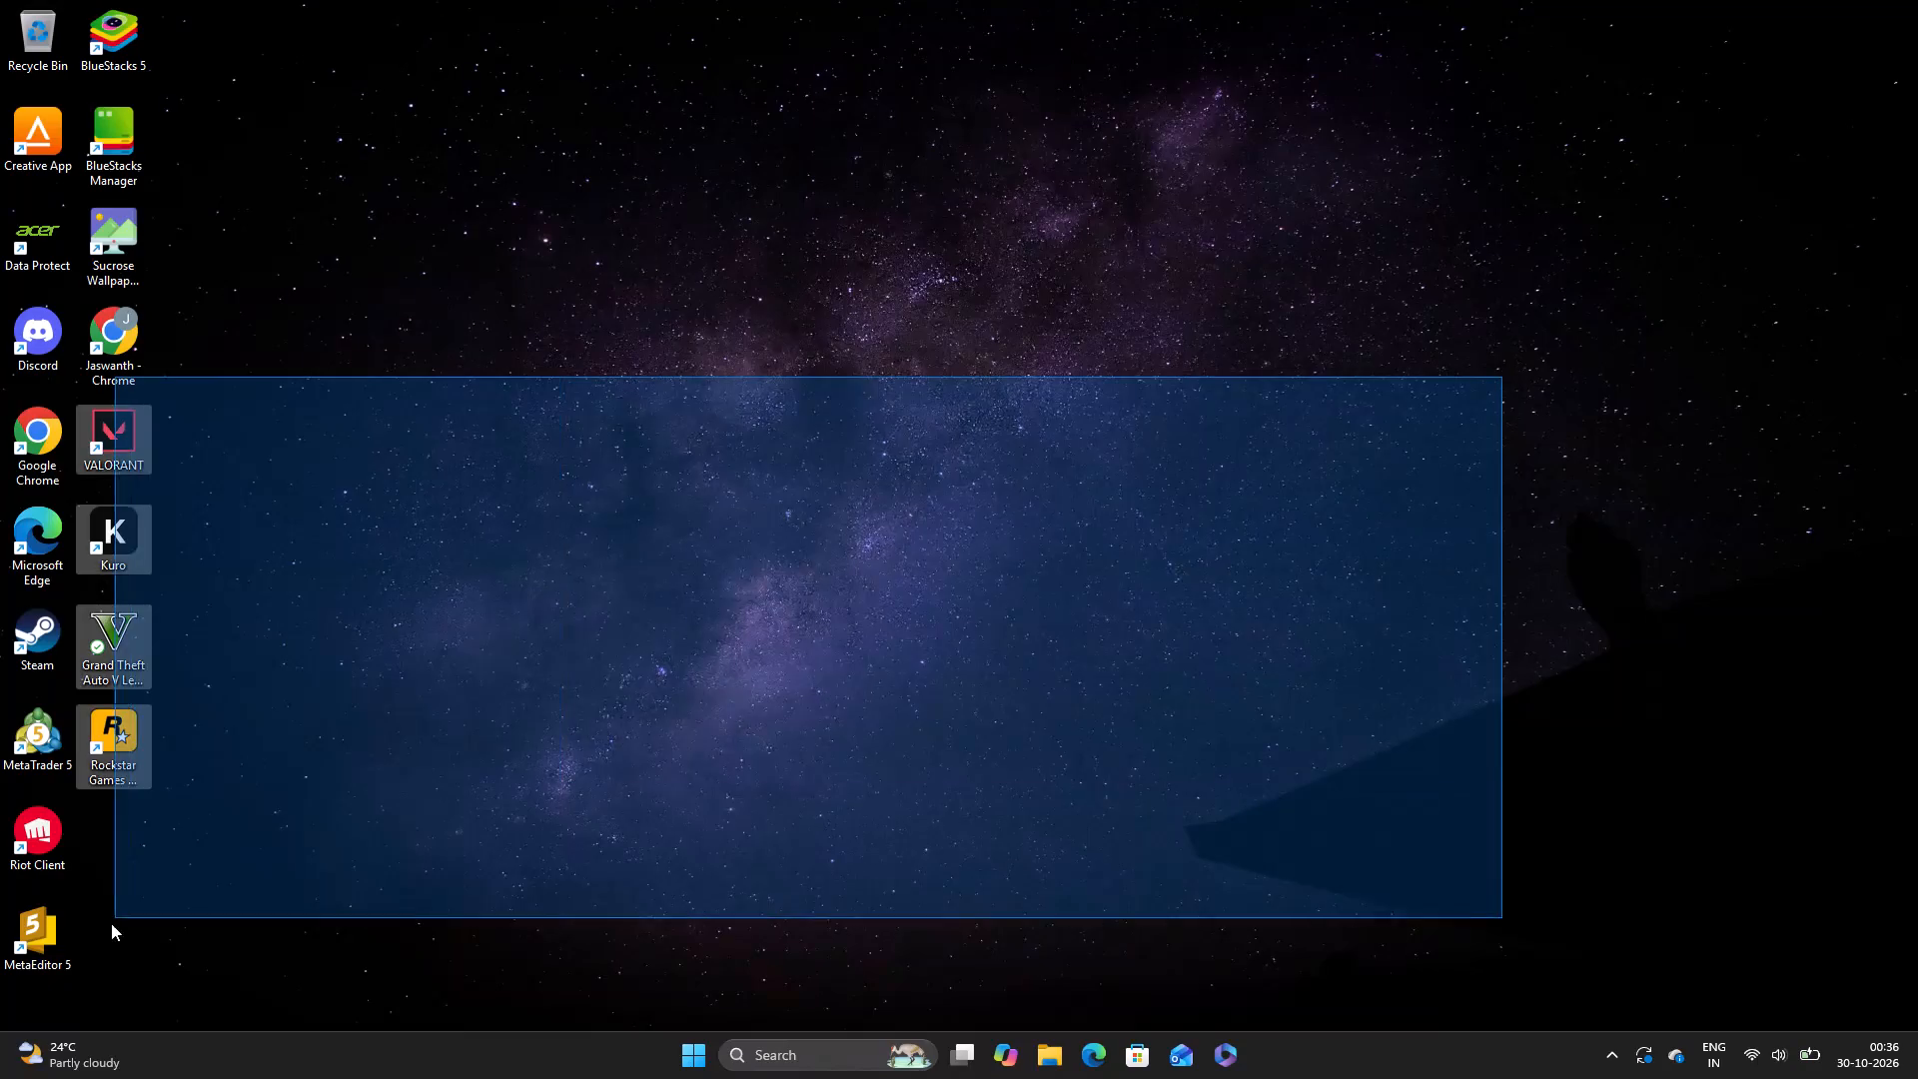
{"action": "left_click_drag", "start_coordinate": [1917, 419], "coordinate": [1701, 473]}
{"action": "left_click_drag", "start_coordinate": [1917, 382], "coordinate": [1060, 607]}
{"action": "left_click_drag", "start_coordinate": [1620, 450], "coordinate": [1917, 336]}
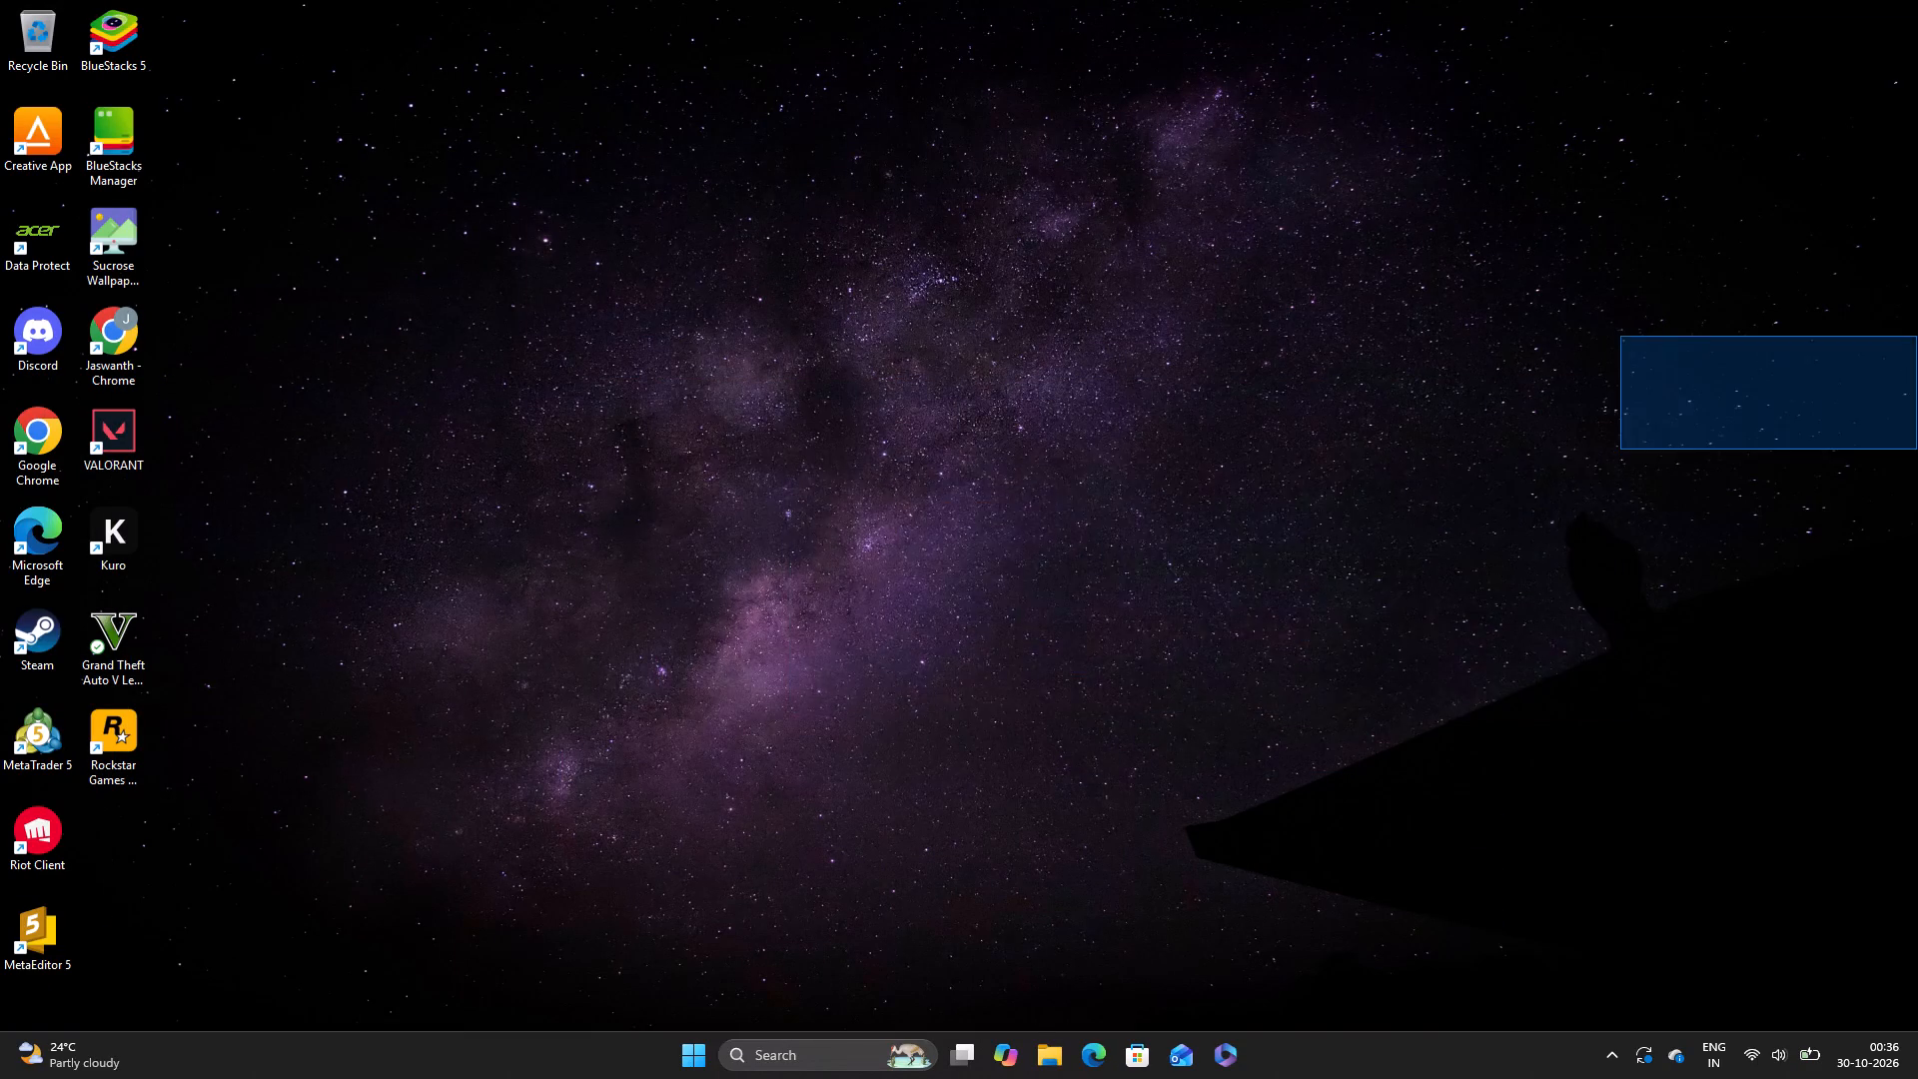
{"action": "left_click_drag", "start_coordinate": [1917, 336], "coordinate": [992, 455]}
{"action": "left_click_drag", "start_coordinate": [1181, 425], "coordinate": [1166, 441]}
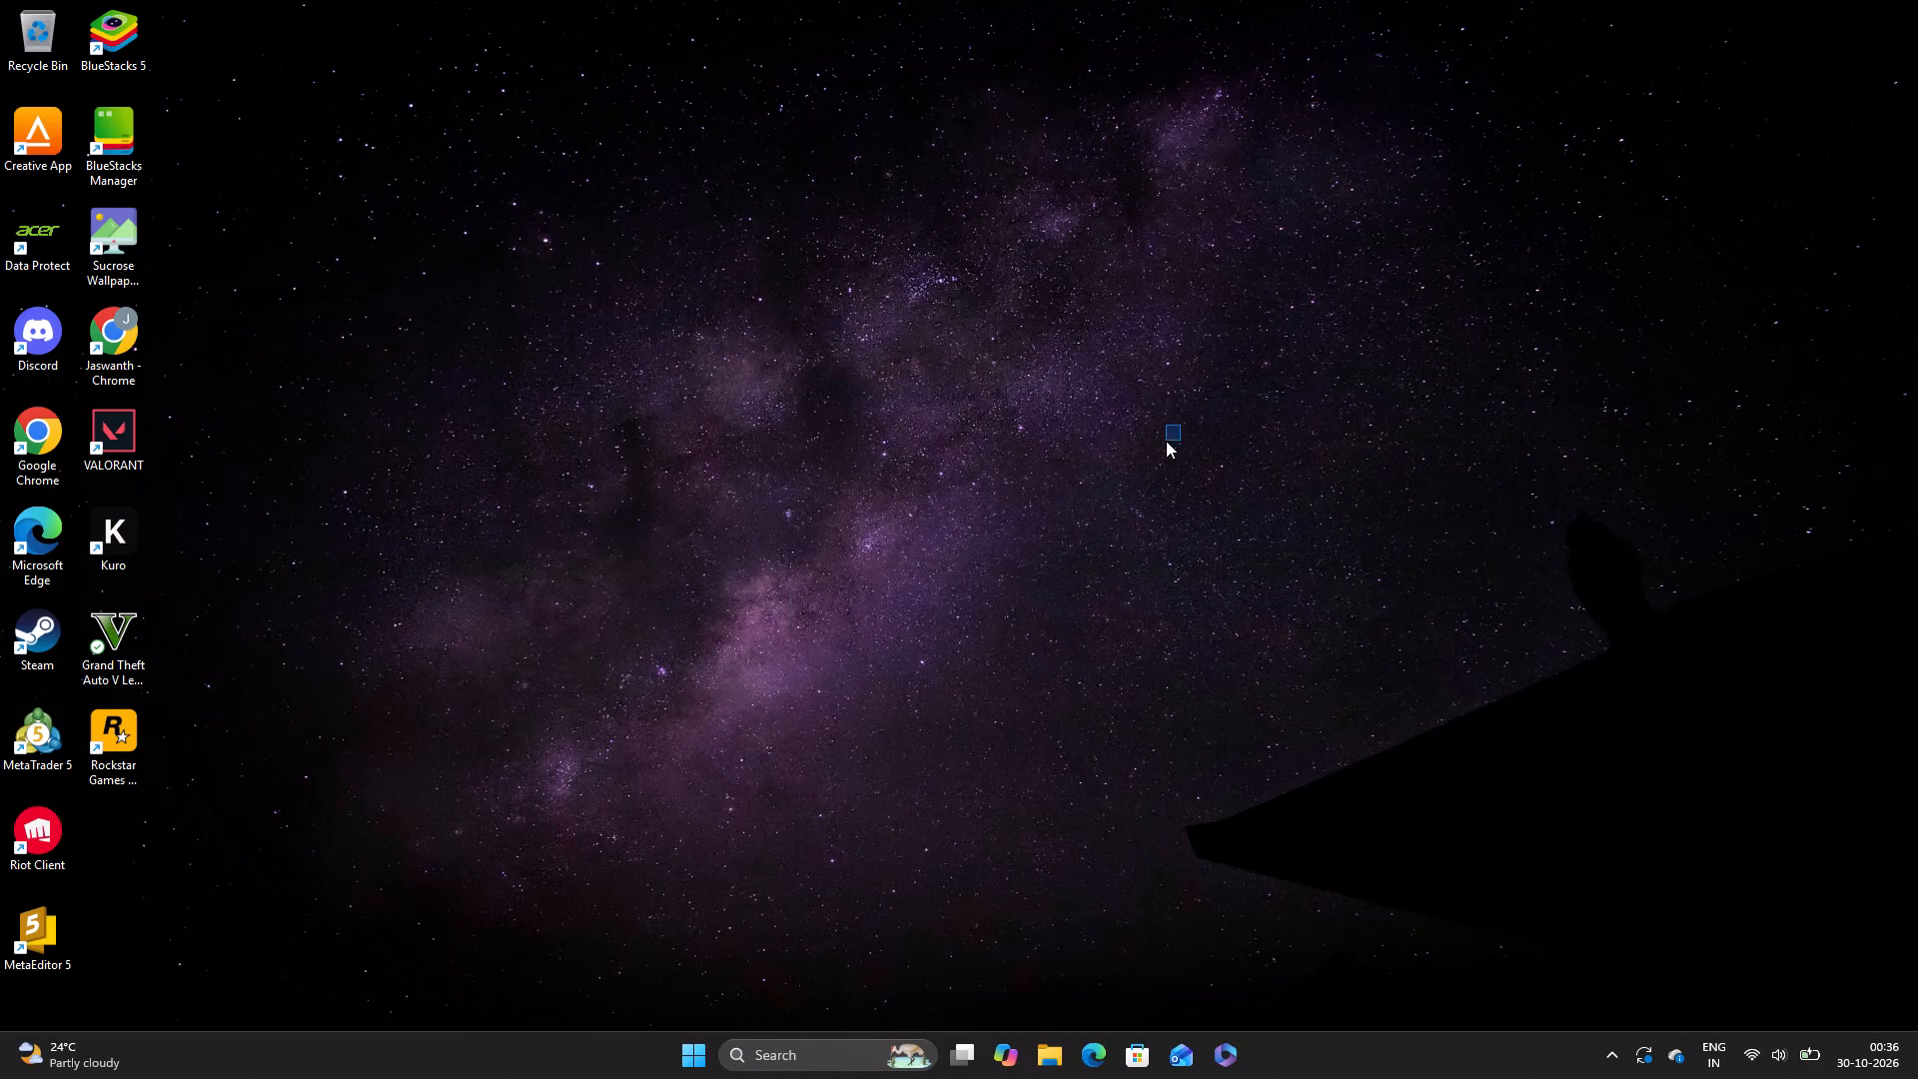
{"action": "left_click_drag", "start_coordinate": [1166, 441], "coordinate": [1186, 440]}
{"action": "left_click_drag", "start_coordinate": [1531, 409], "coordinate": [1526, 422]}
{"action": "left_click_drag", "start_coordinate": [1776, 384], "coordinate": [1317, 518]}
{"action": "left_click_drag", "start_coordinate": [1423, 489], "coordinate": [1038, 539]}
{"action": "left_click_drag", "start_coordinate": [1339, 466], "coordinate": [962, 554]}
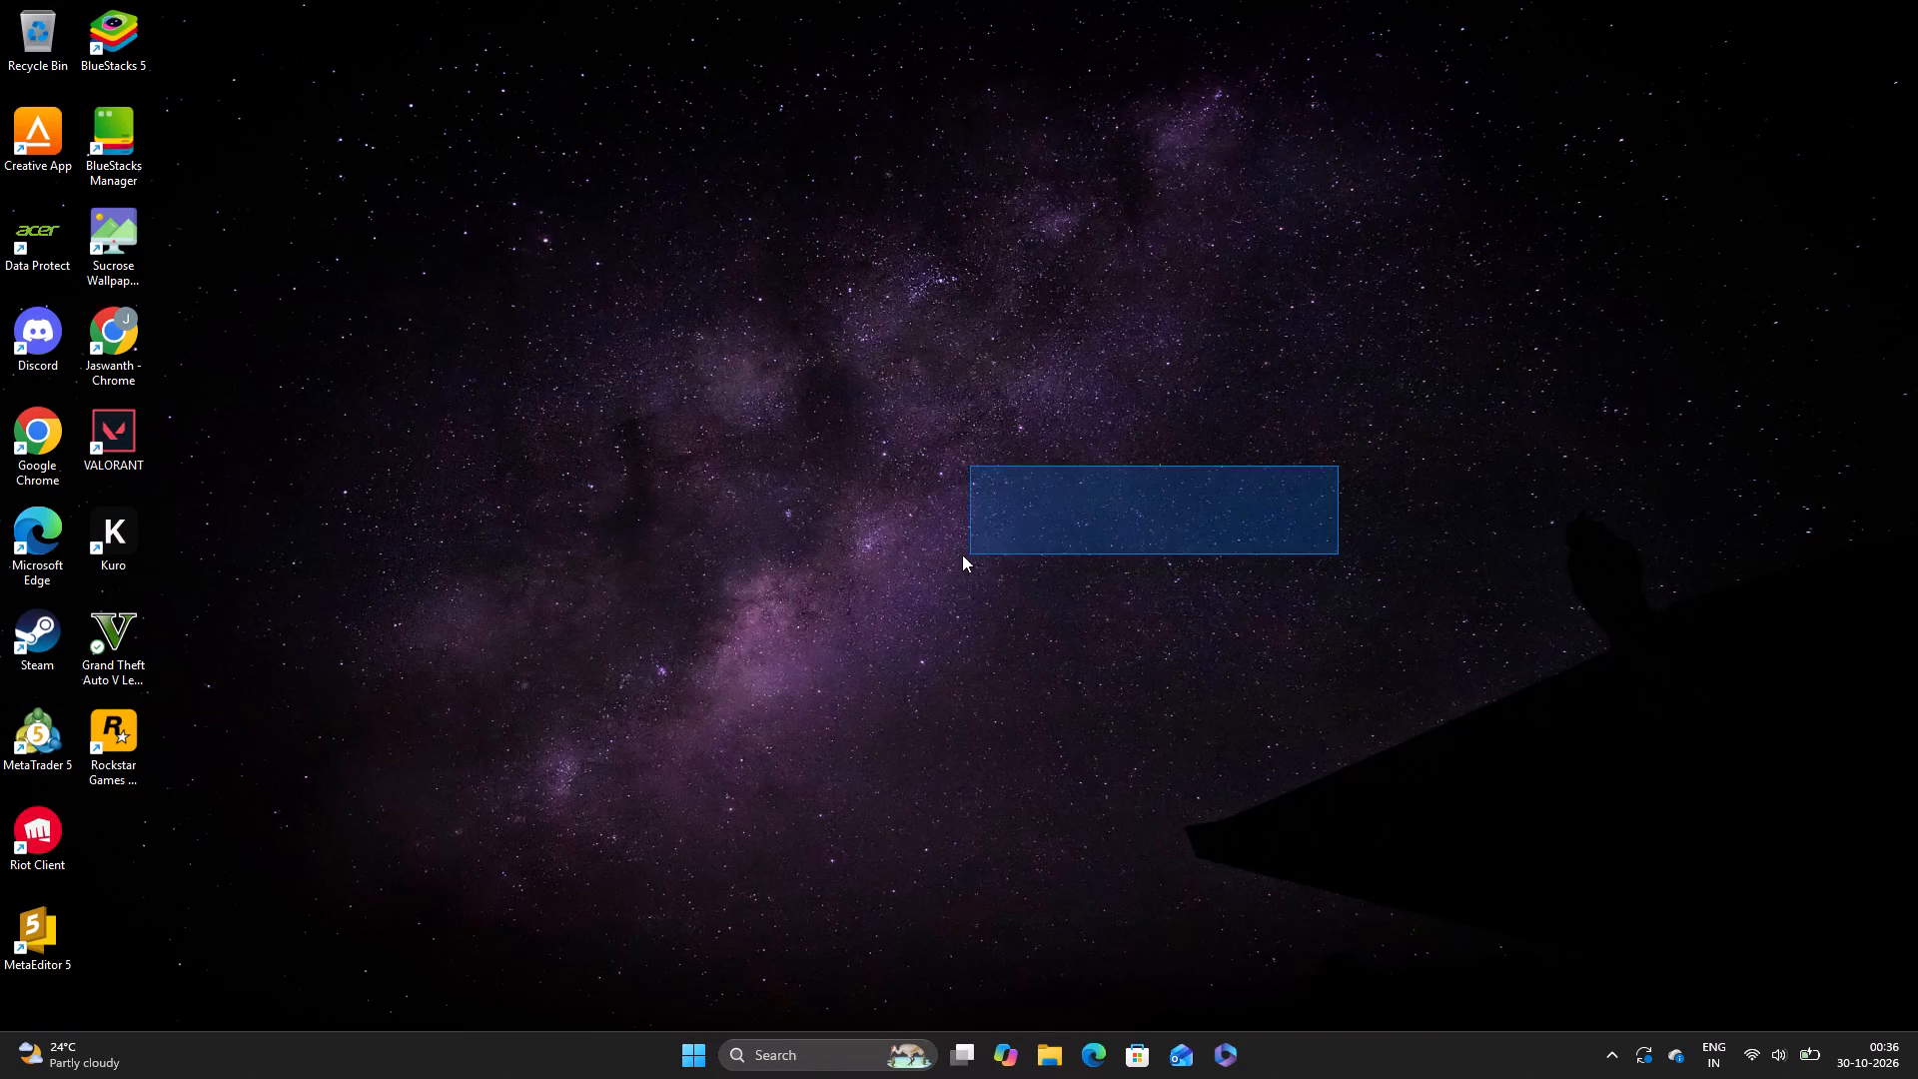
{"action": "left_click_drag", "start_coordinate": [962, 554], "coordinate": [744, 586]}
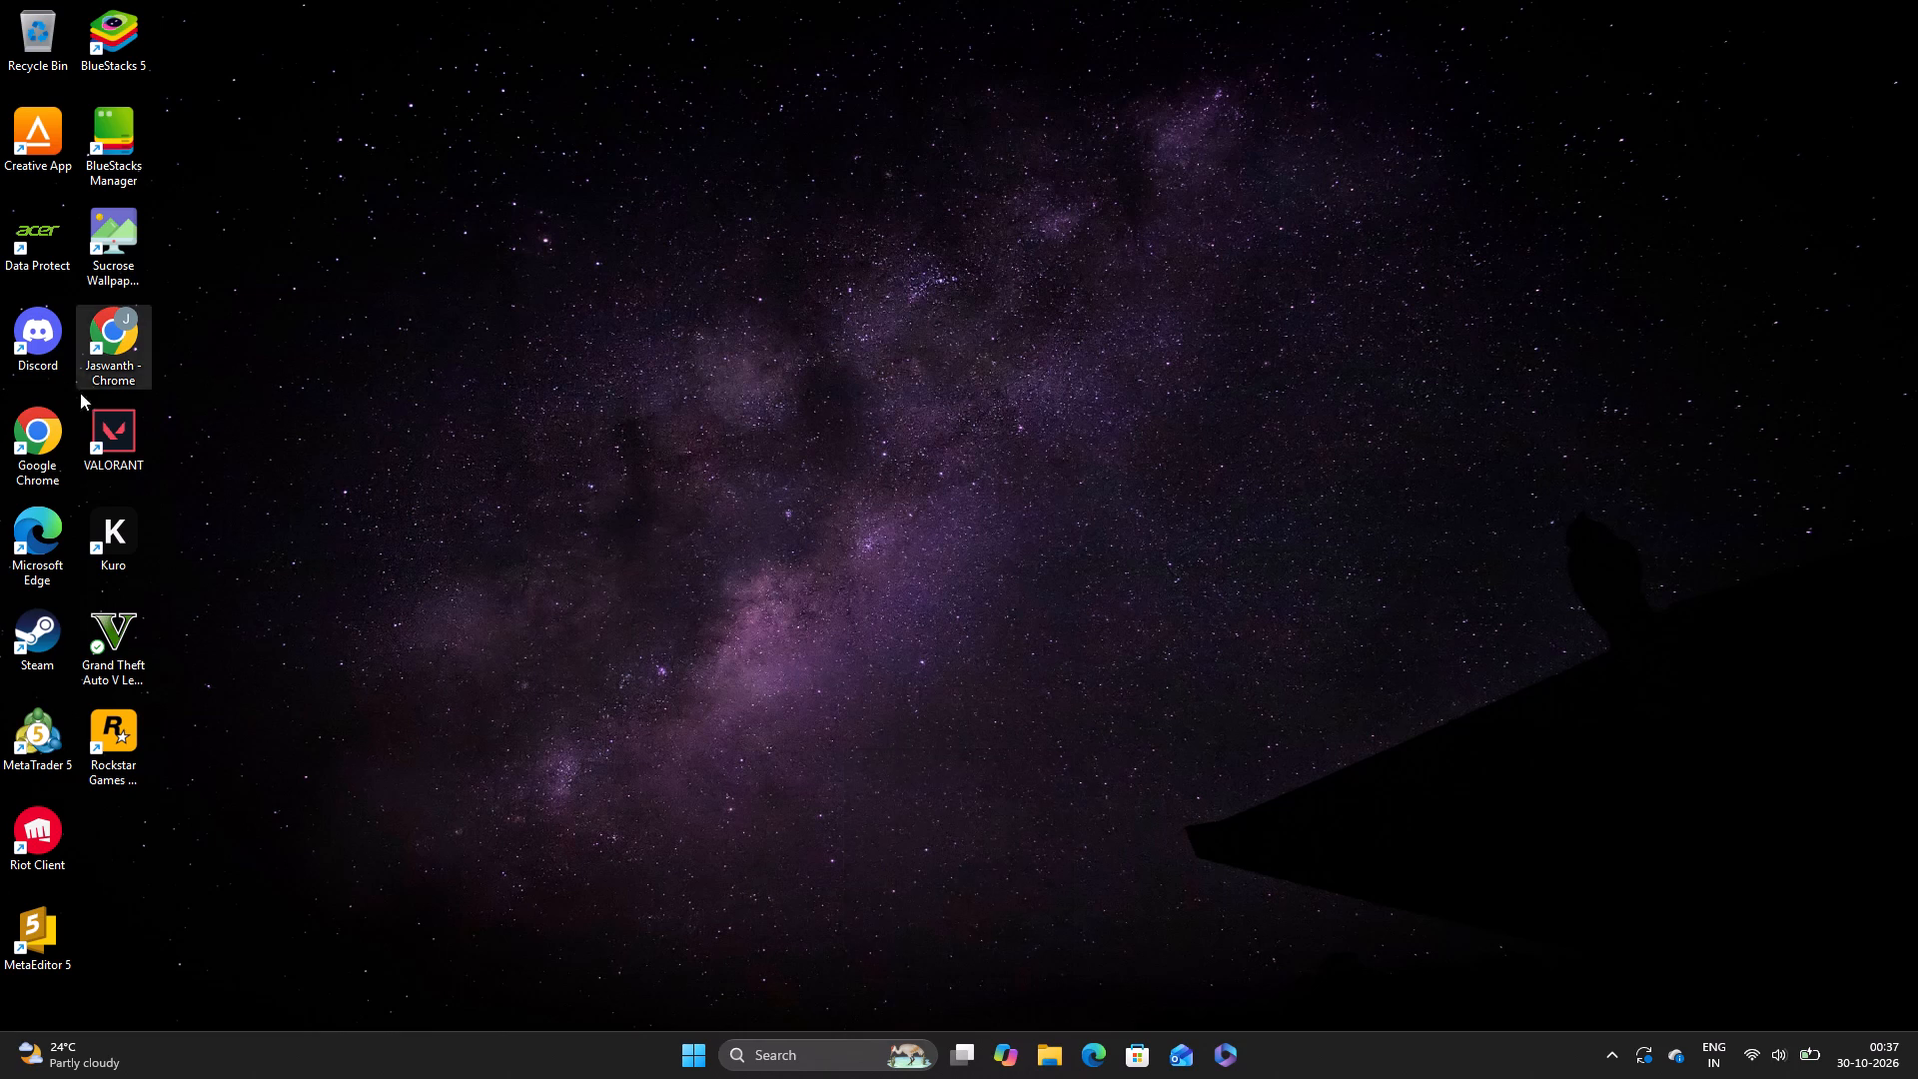
Launch Sucrose Wallpaper Engine from the desktop to apply the animated wallpaper.
{"action": "double_click", "coordinate": [113, 236]}
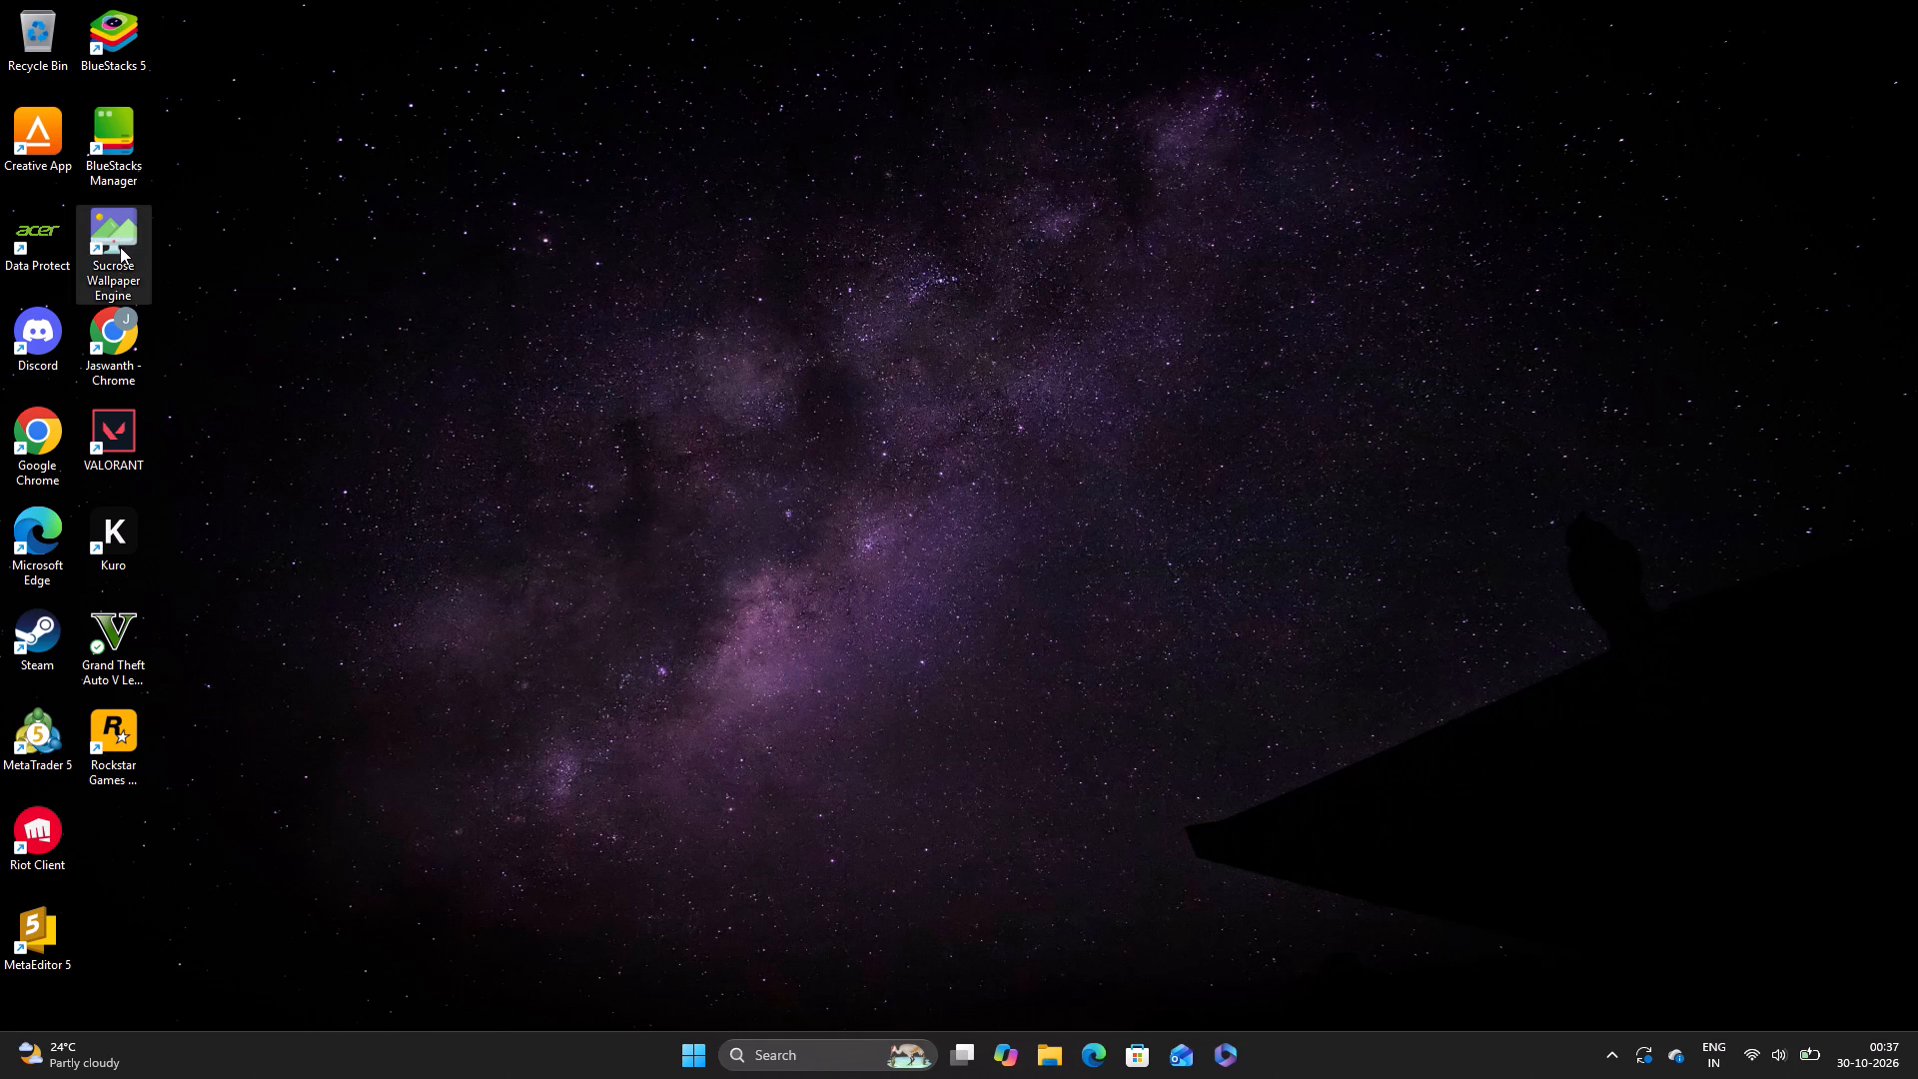
{"action": "left_click", "coordinate": [310, 315]}
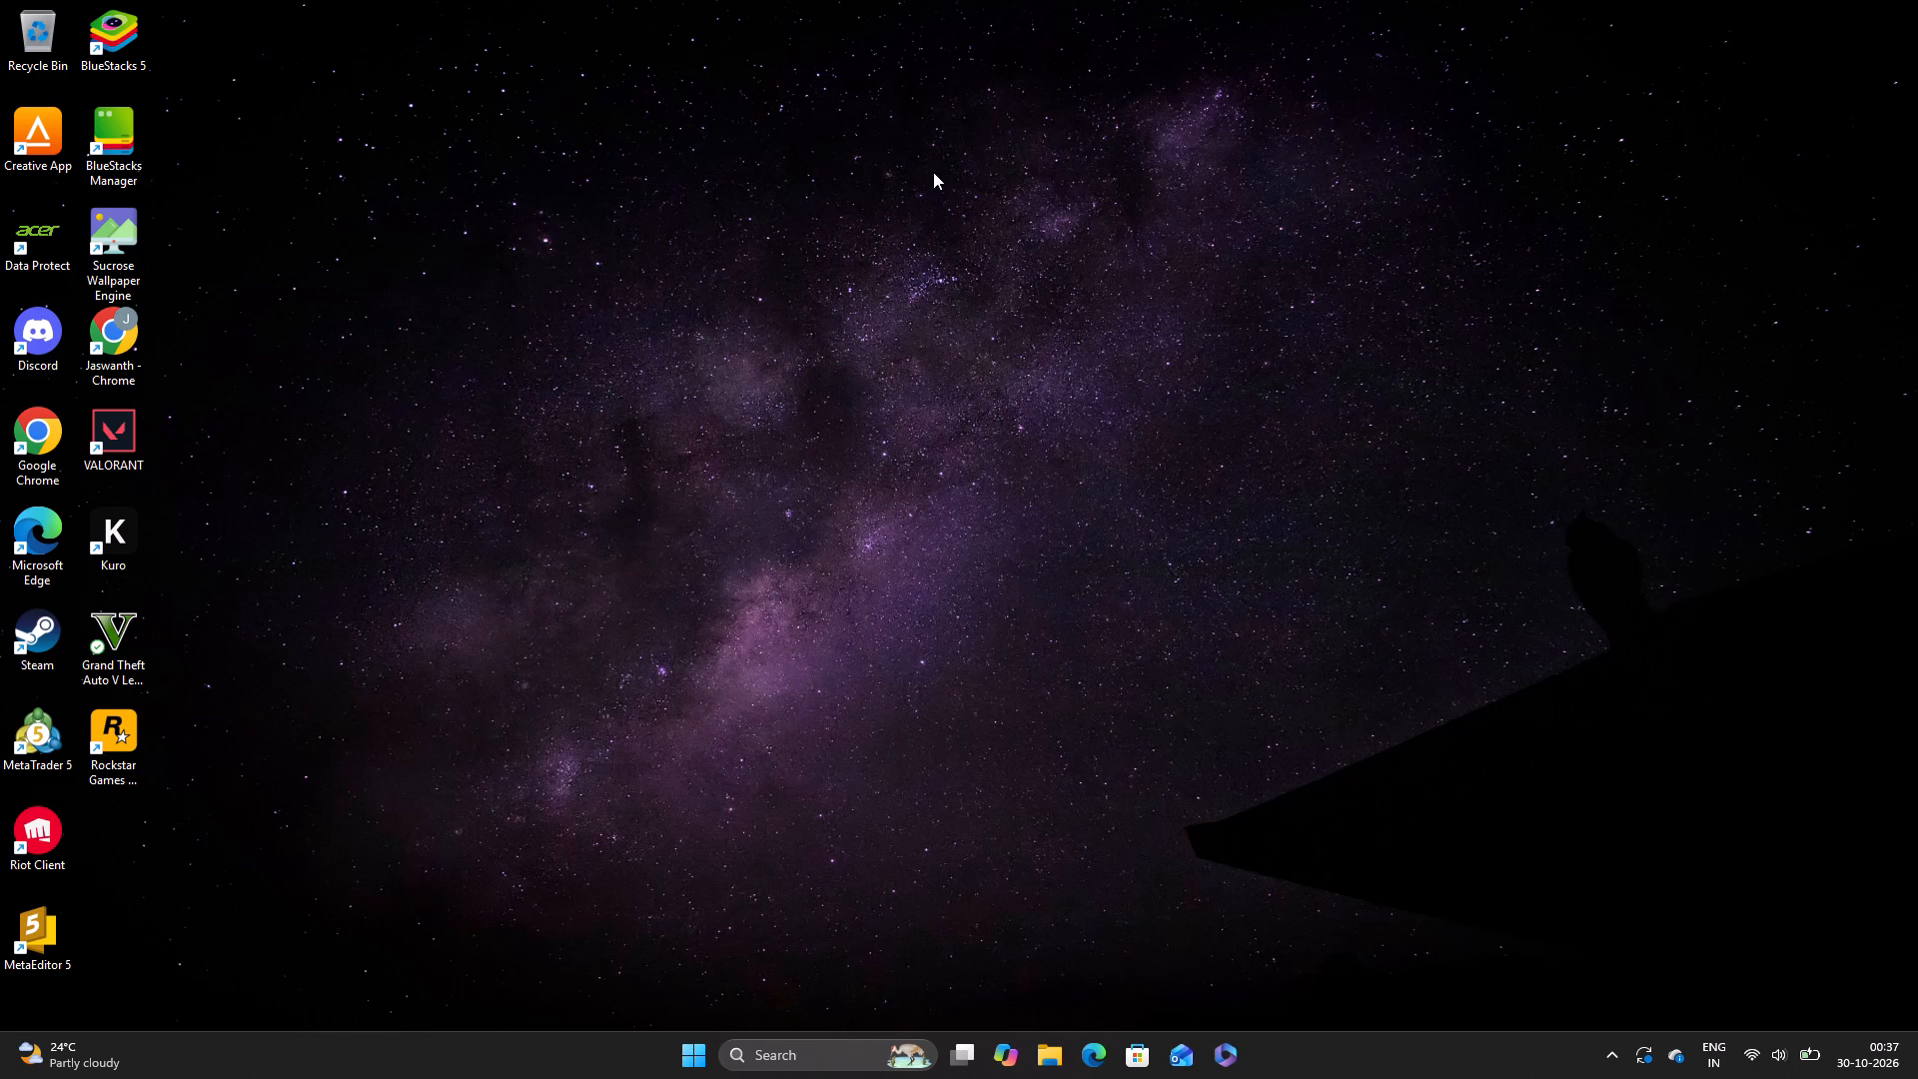
{"action": "double_click", "coordinate": [104, 231]}
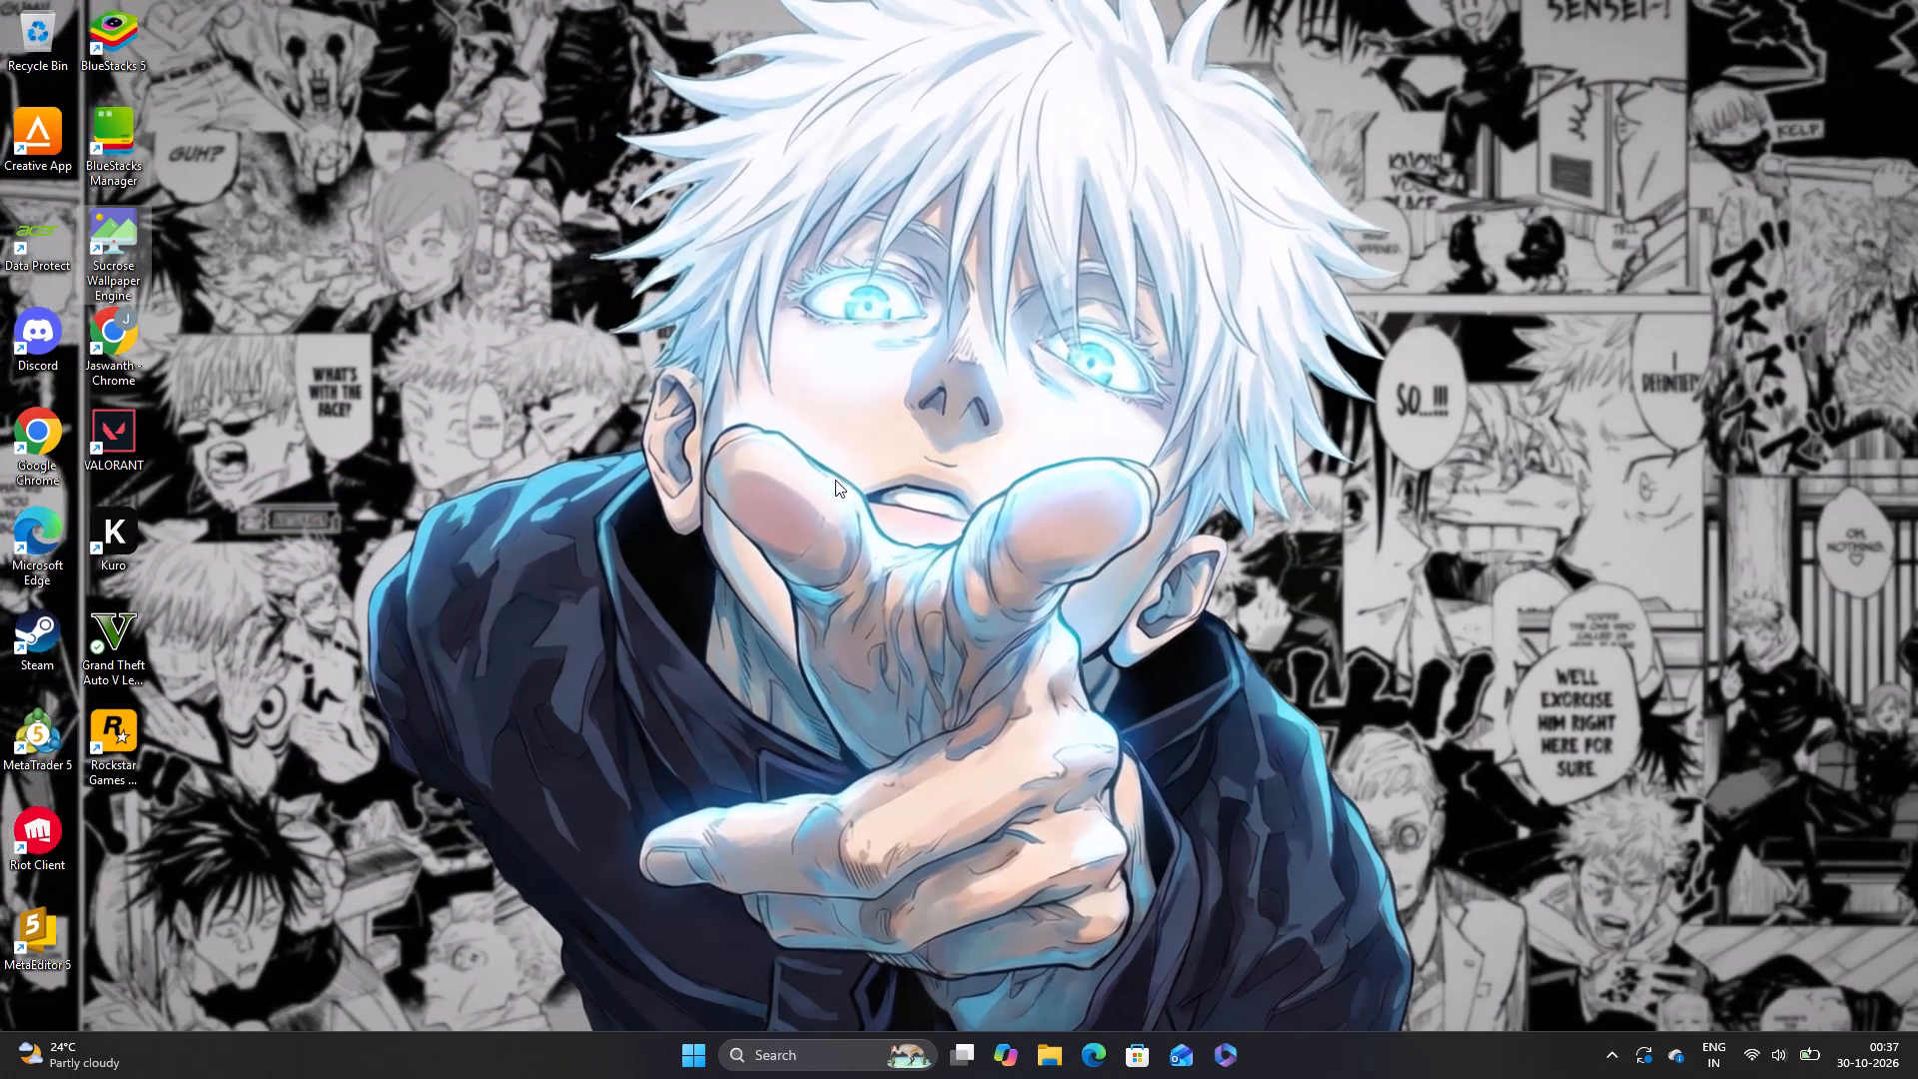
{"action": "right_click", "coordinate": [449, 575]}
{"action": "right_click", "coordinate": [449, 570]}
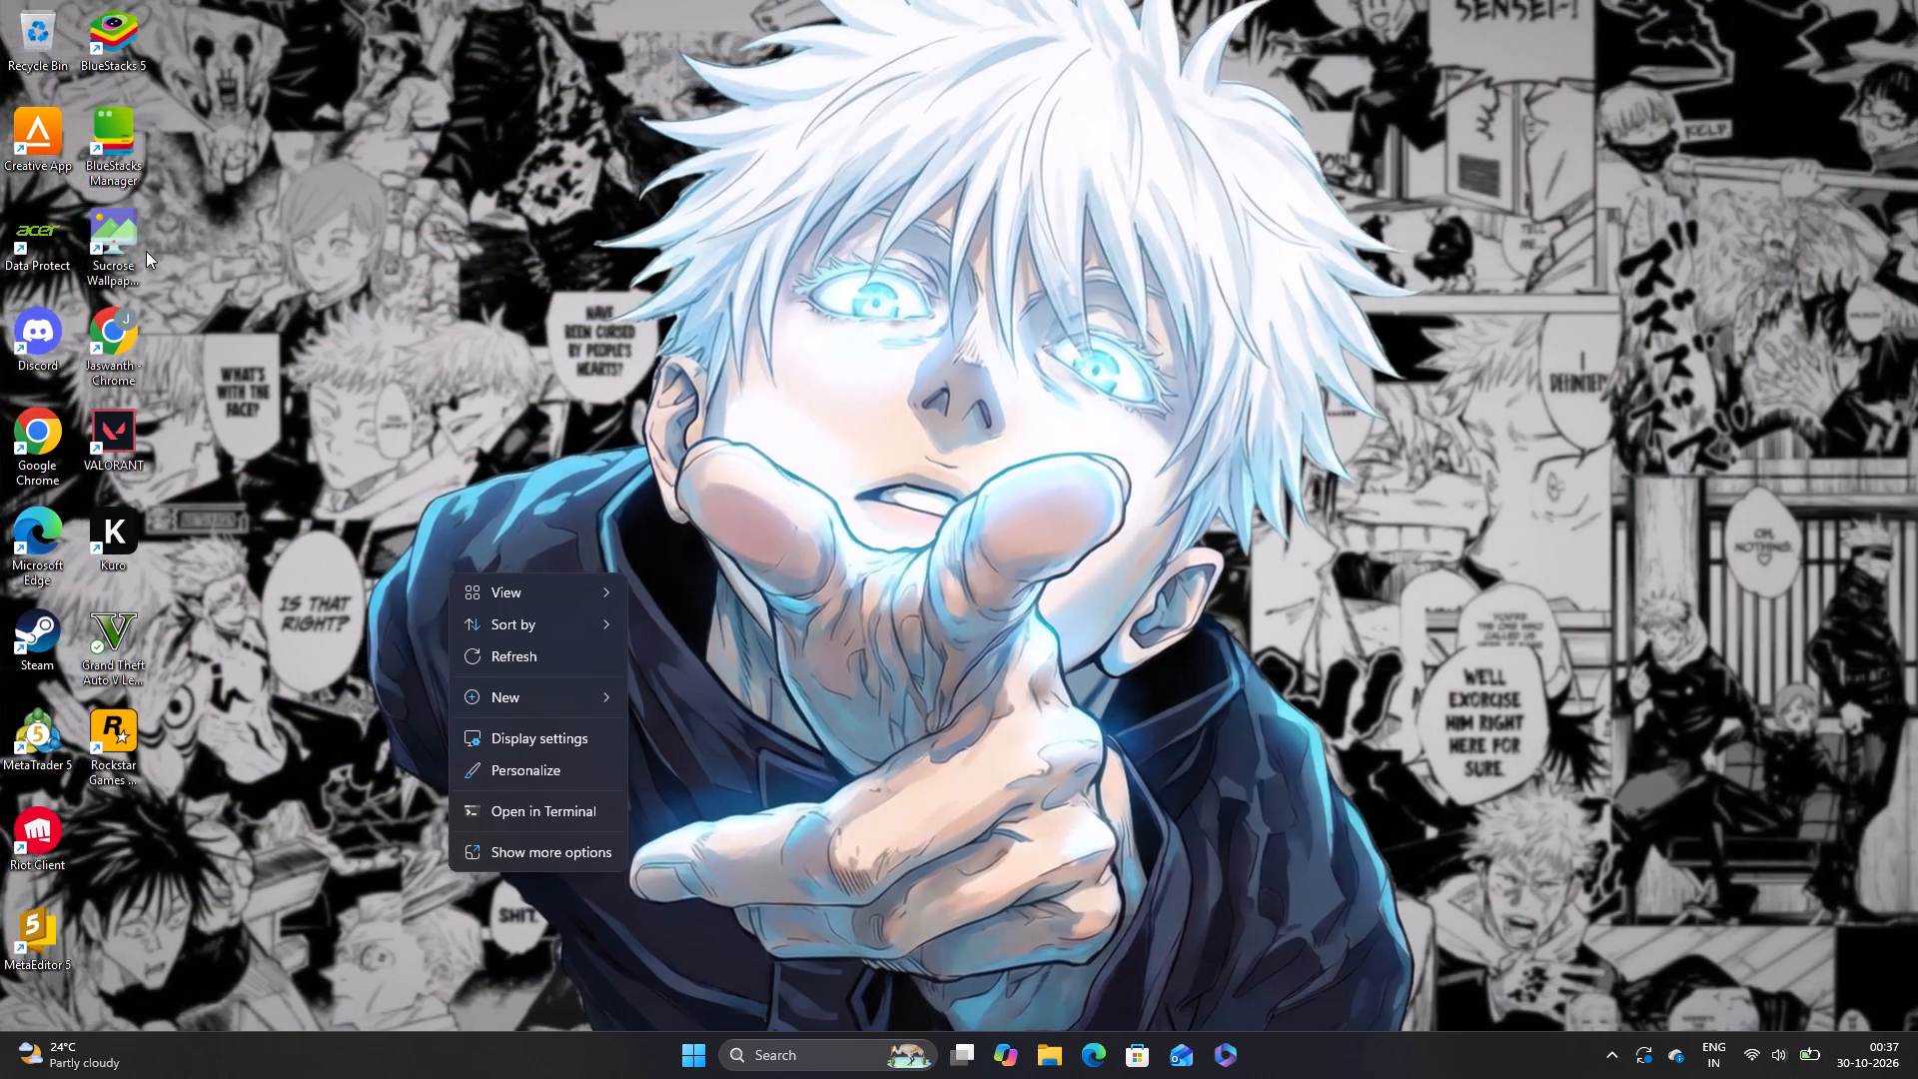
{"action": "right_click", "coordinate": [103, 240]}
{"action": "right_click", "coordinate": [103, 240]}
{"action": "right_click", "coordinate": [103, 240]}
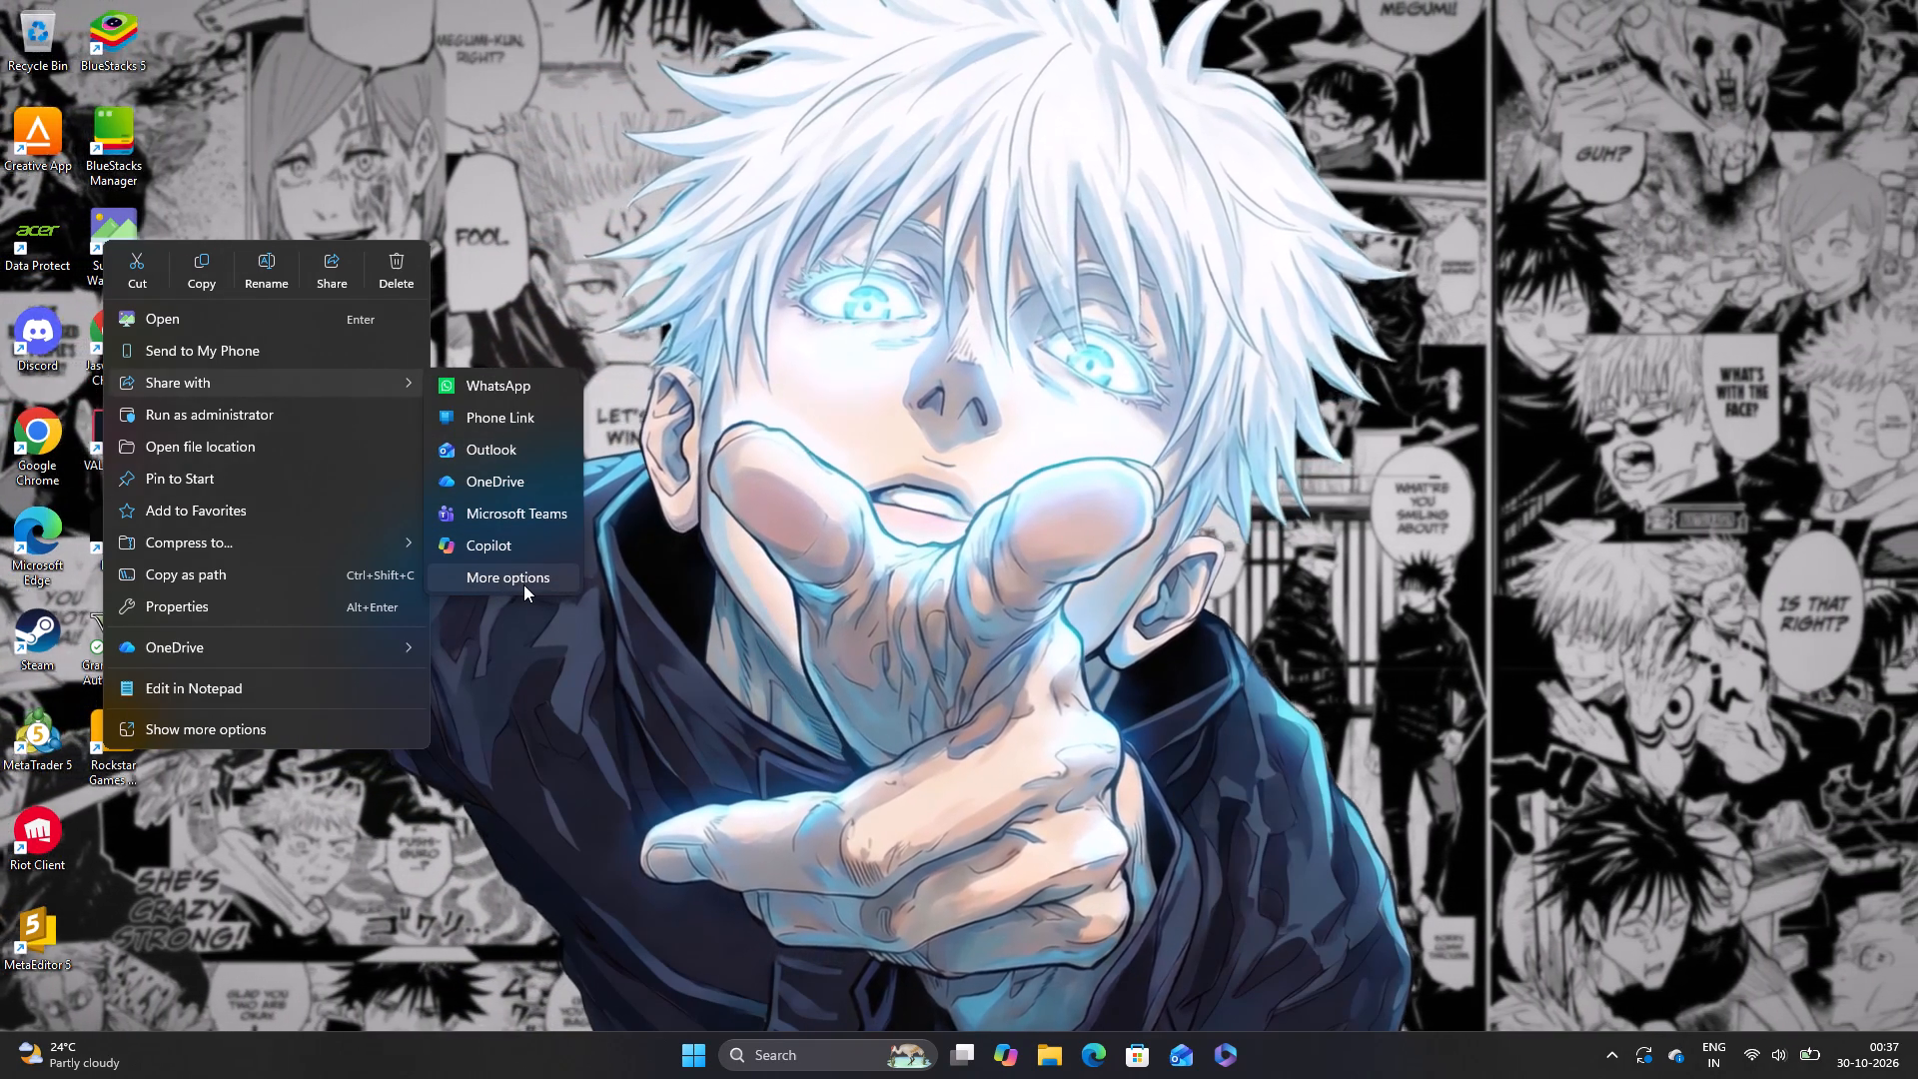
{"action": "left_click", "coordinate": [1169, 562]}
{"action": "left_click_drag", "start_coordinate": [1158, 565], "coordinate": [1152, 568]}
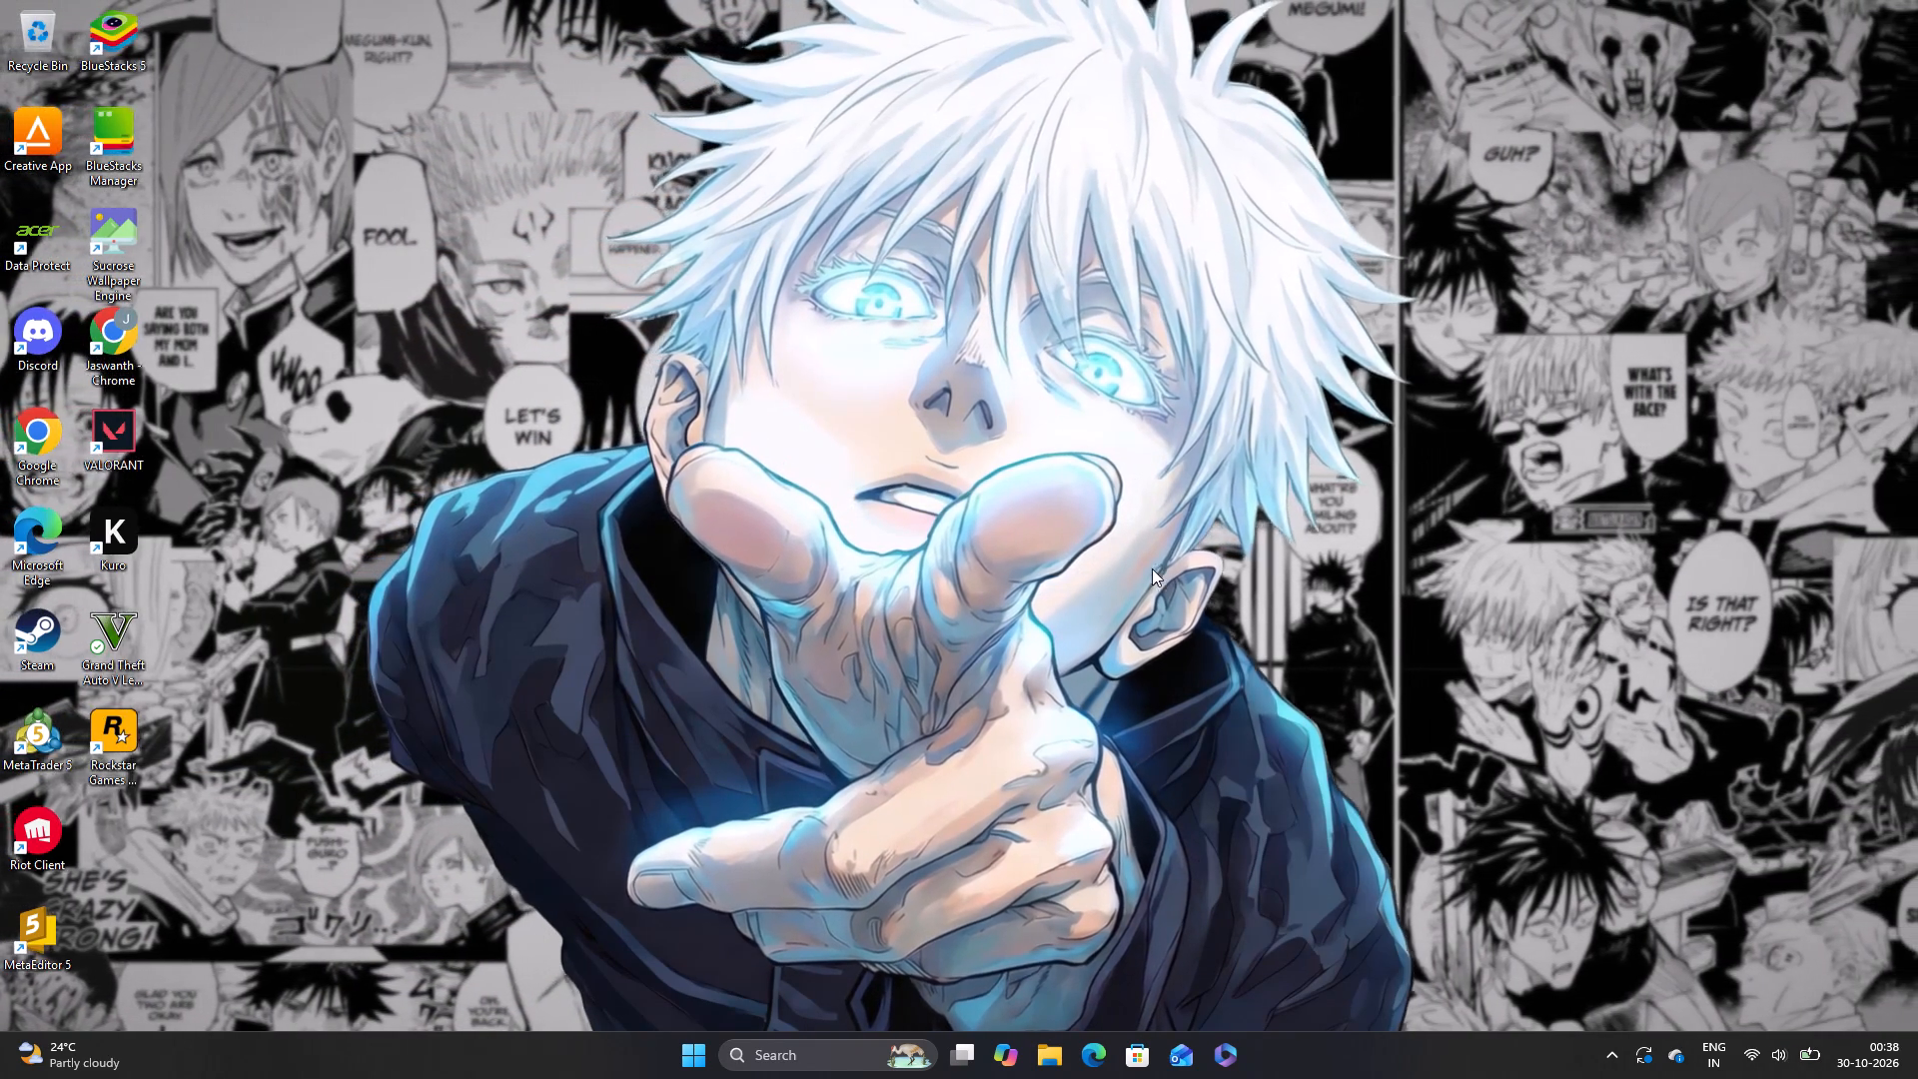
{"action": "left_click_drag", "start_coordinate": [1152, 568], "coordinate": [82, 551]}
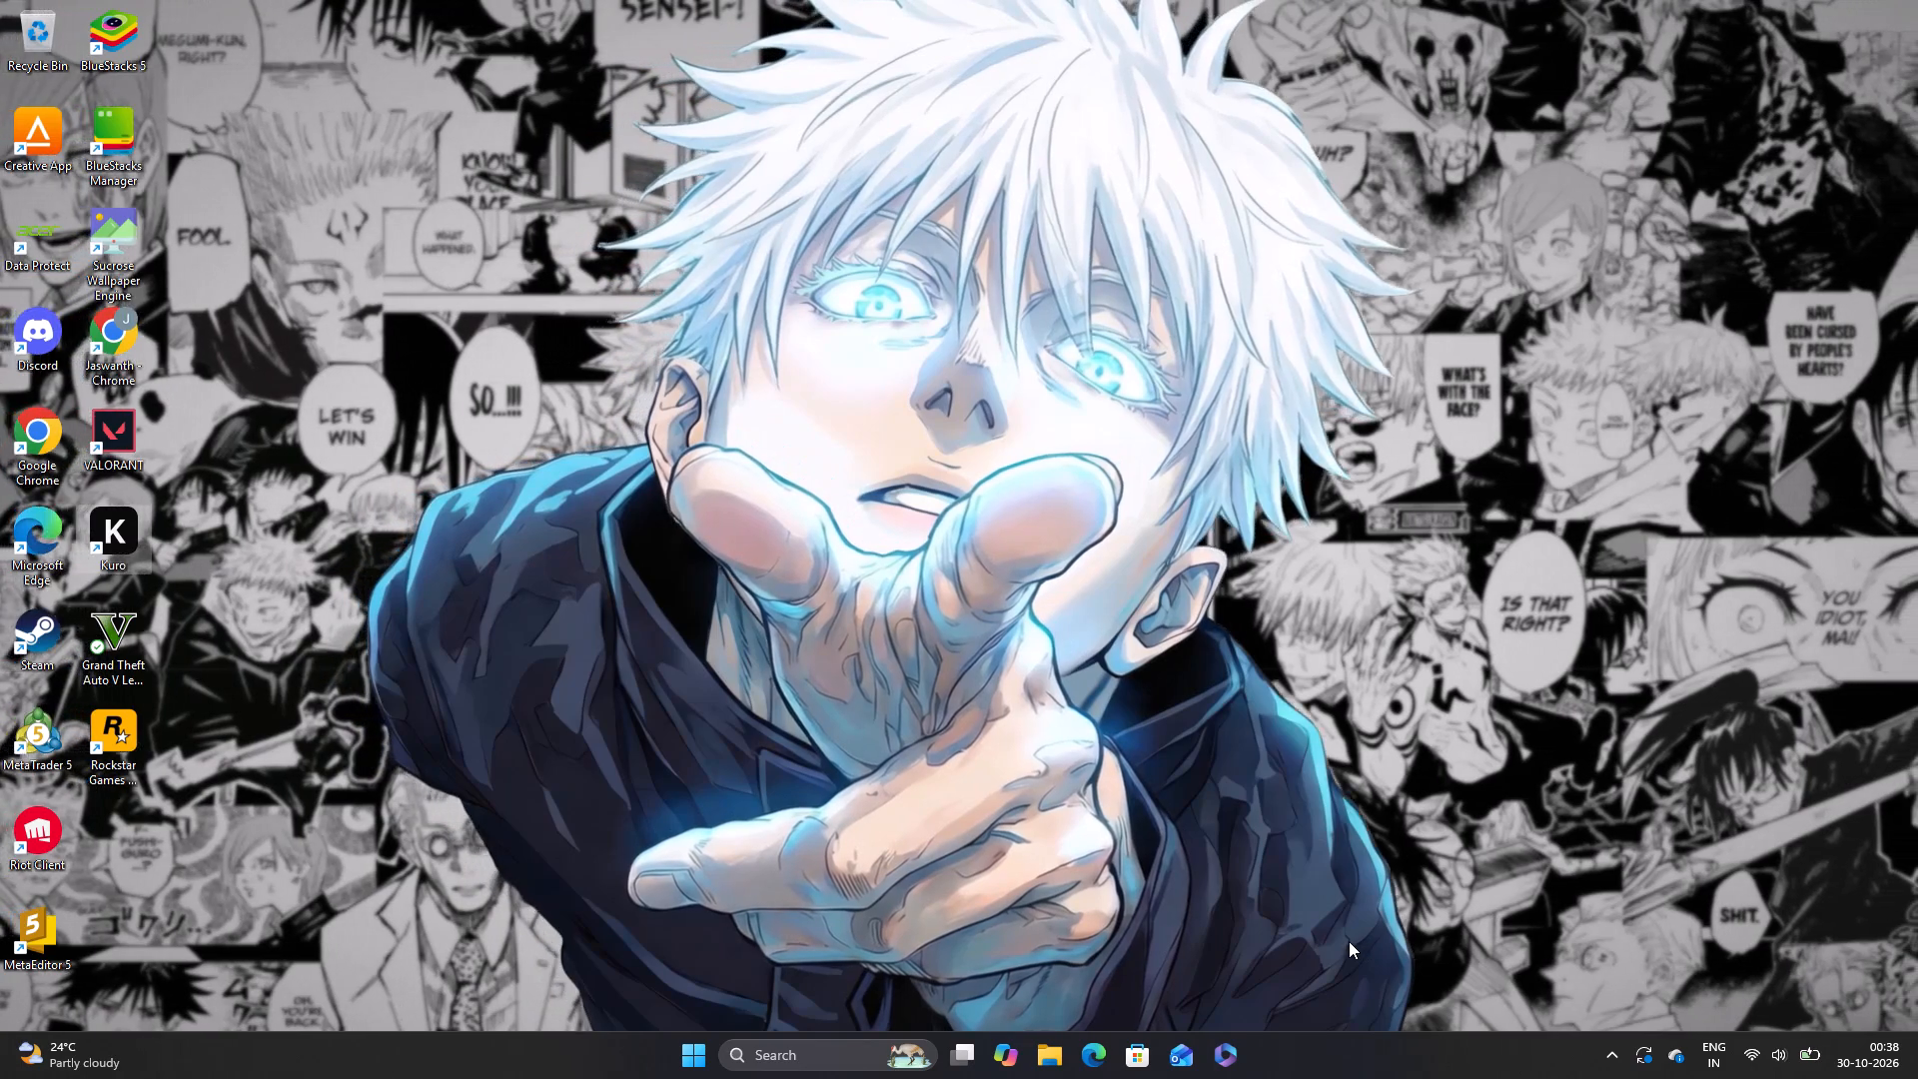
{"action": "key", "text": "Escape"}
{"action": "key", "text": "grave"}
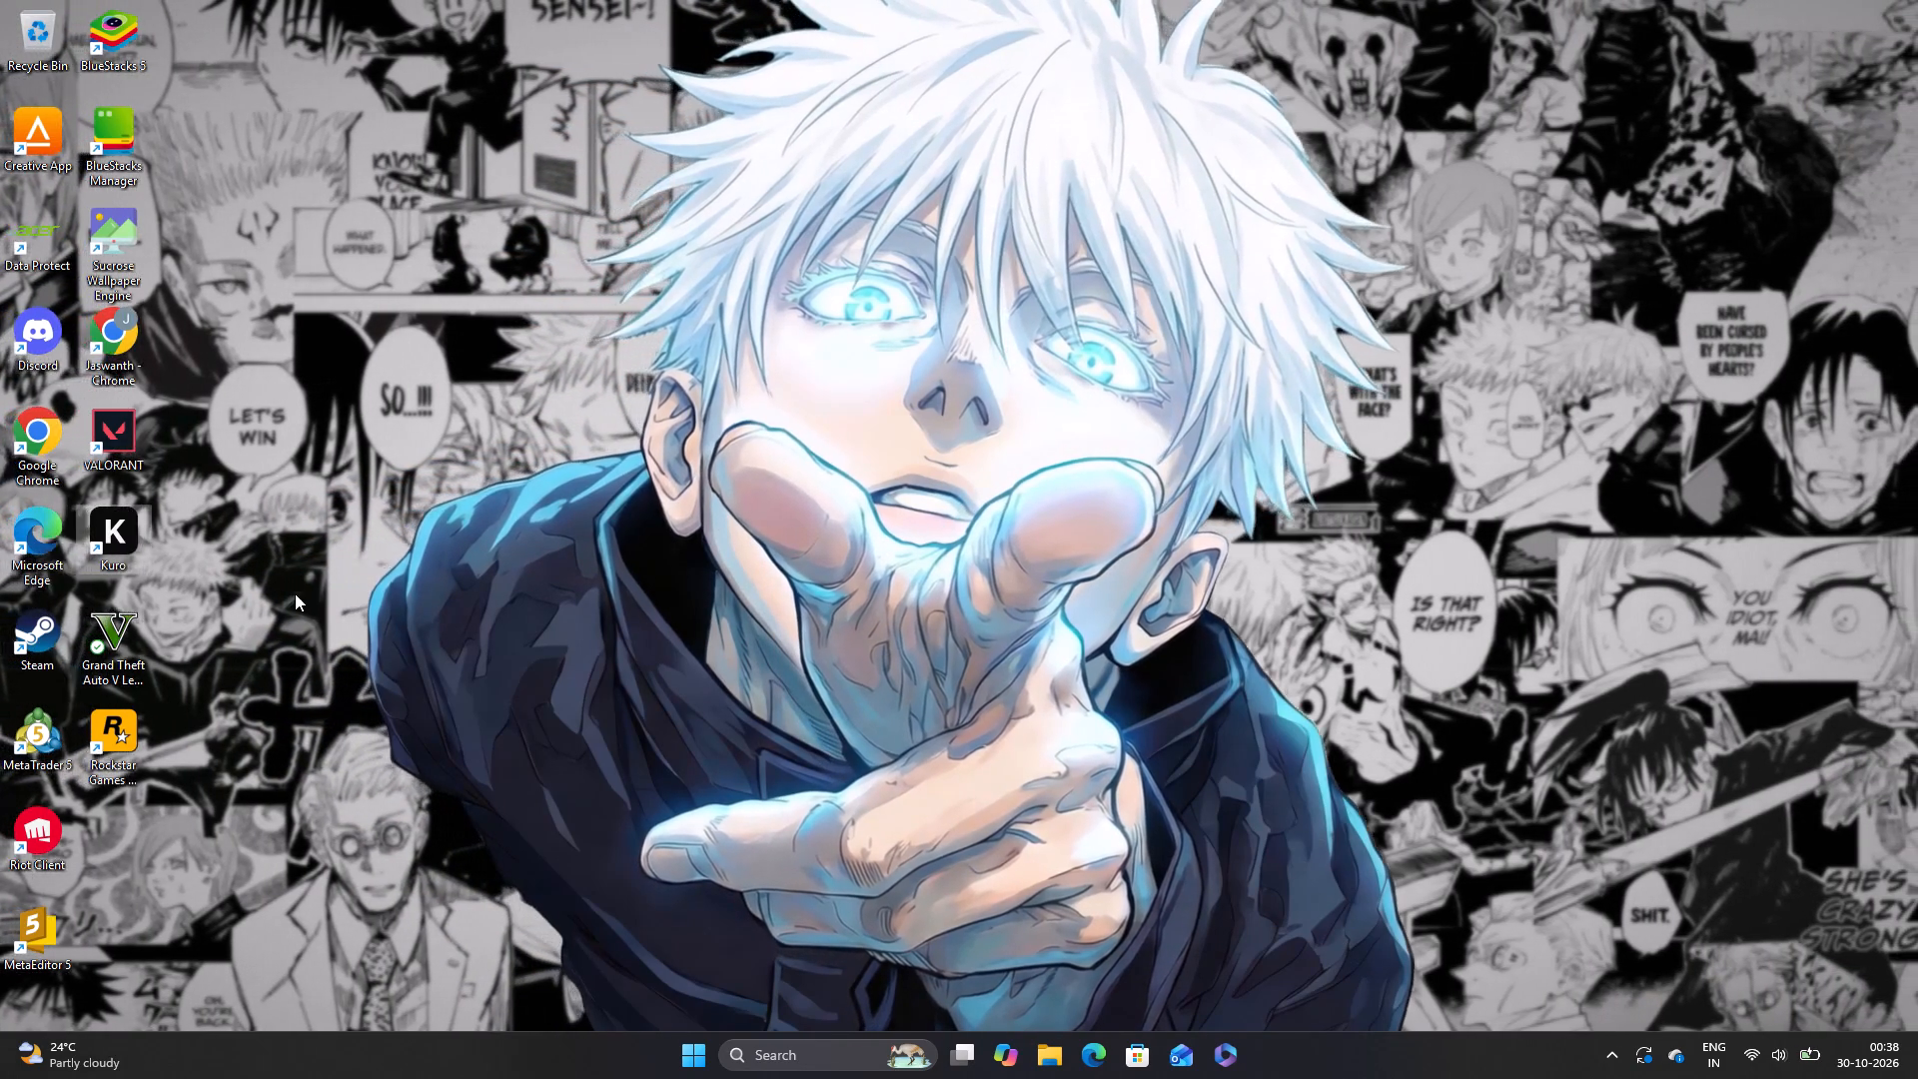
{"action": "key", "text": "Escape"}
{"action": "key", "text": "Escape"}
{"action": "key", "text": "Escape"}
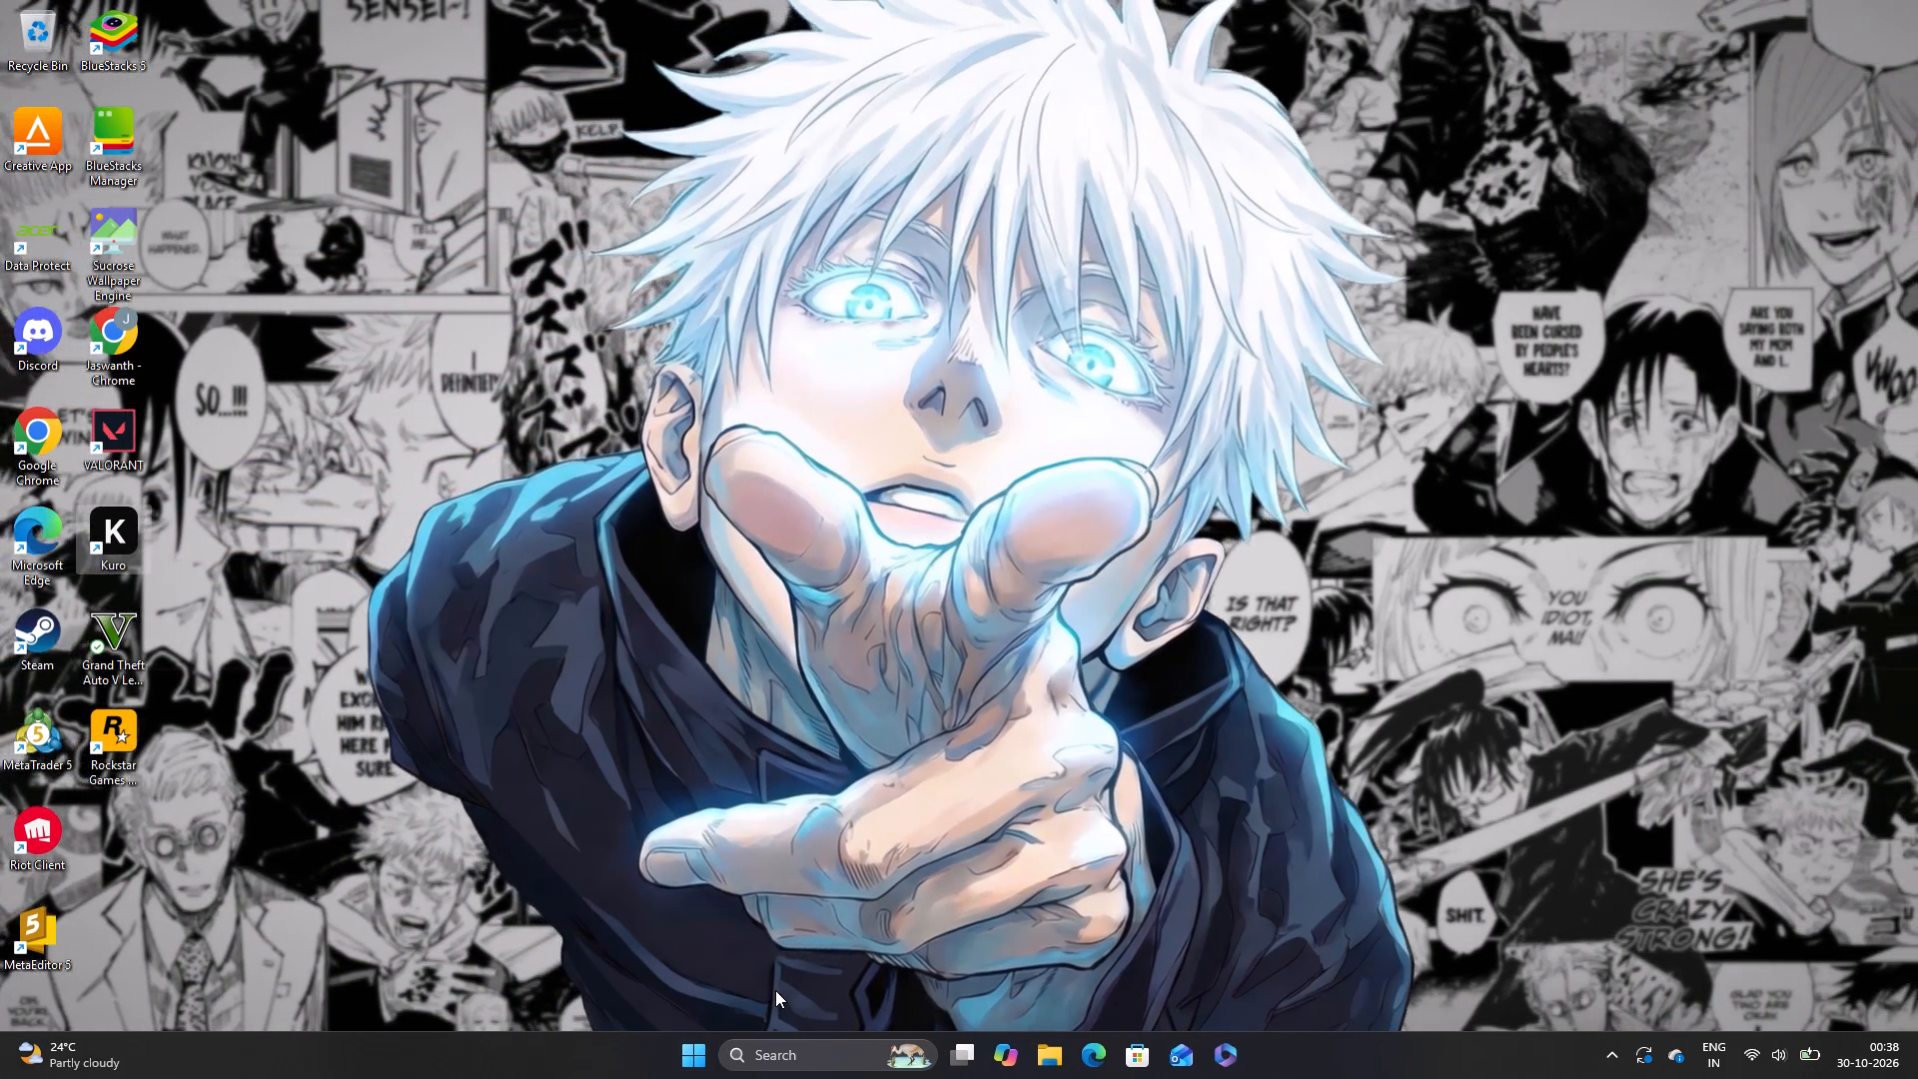
Search the system for Notepad and open it.
{"action": "type", "text": "notepad"}
{"action": "key", "text": "Return"}
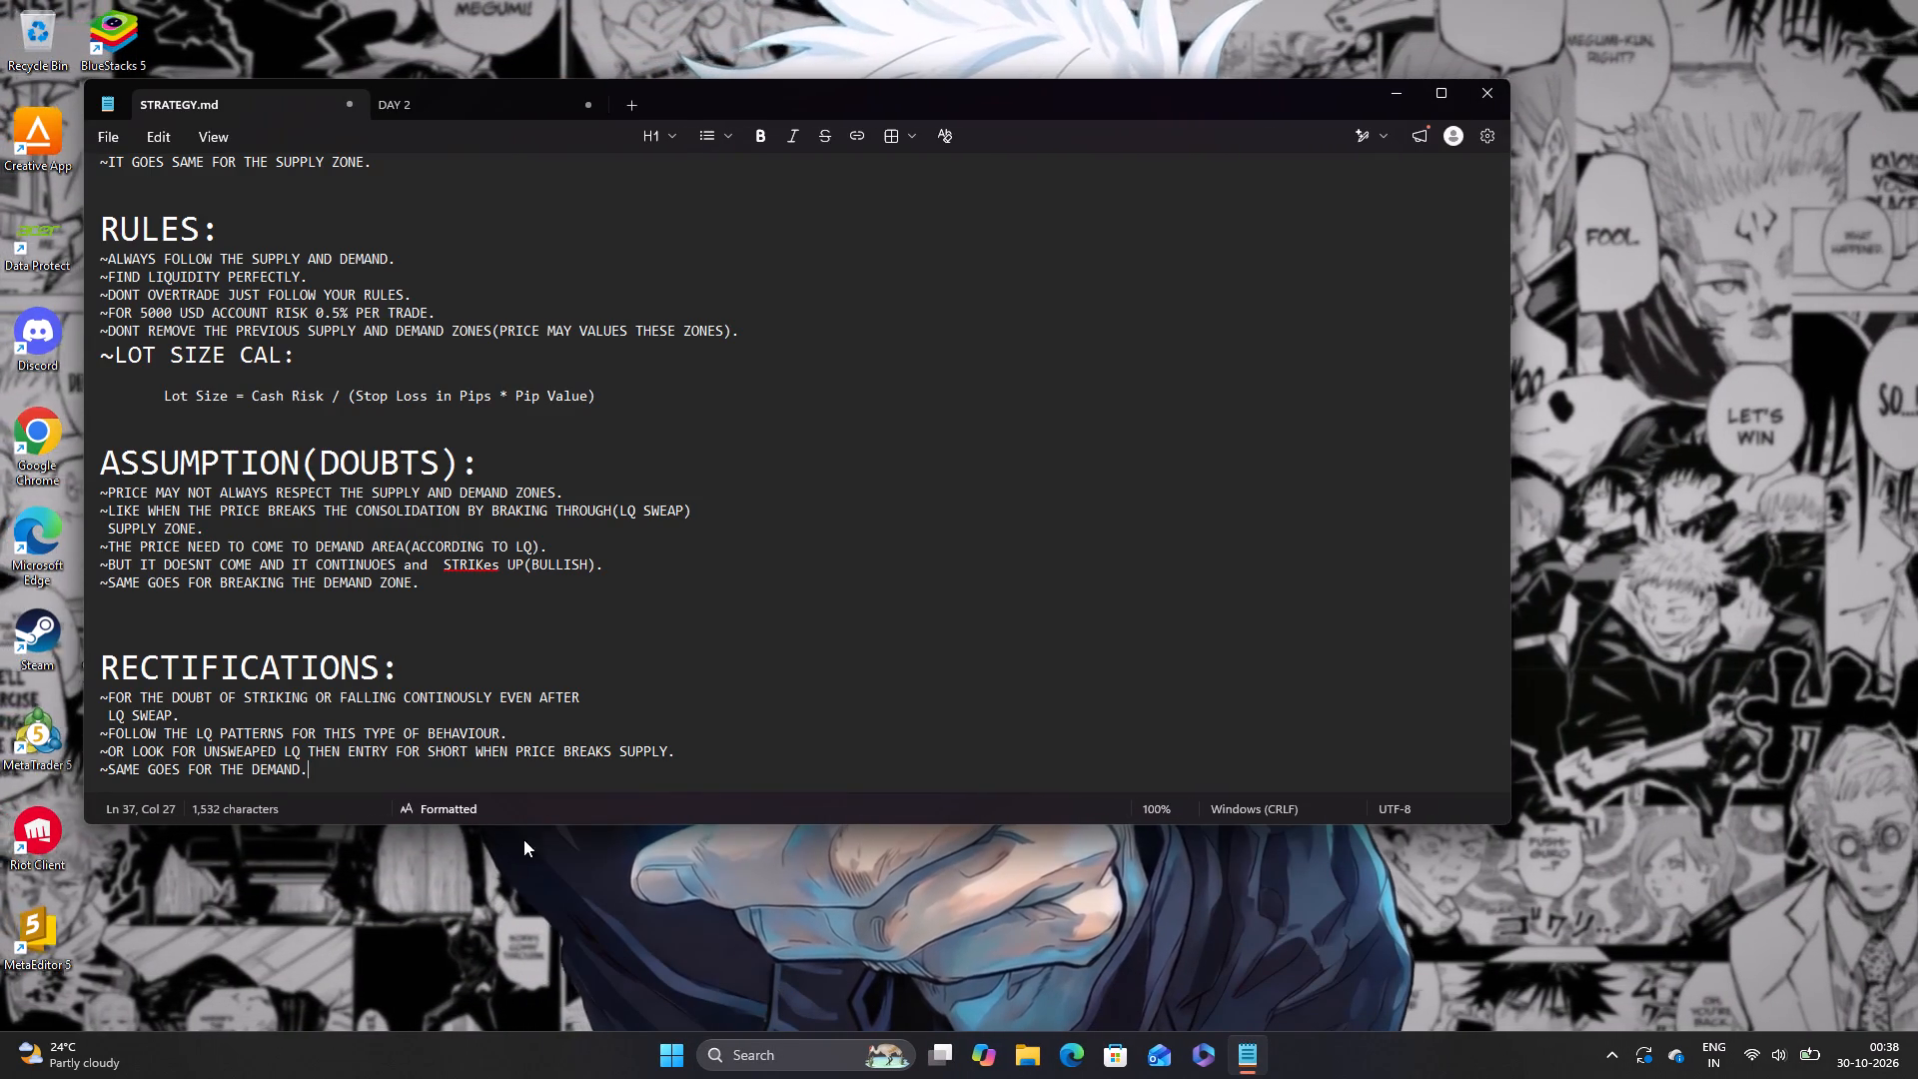
Read through the STRATEGY.md notes, covering the rules, assumptions, rectifications and IM sections.
{"action": "scroll", "coordinate": [619, 711], "scroll_direction": "down", "scroll_amount": 2}
{"action": "scroll", "coordinate": [619, 711], "scroll_direction": "up", "scroll_amount": 1}
{"action": "scroll", "coordinate": [621, 713], "scroll_direction": "down", "scroll_amount": 1}
{"action": "scroll", "coordinate": [621, 717], "scroll_direction": "up", "scroll_amount": 1}
{"action": "scroll", "coordinate": [619, 719], "scroll_direction": "down", "scroll_amount": 1}
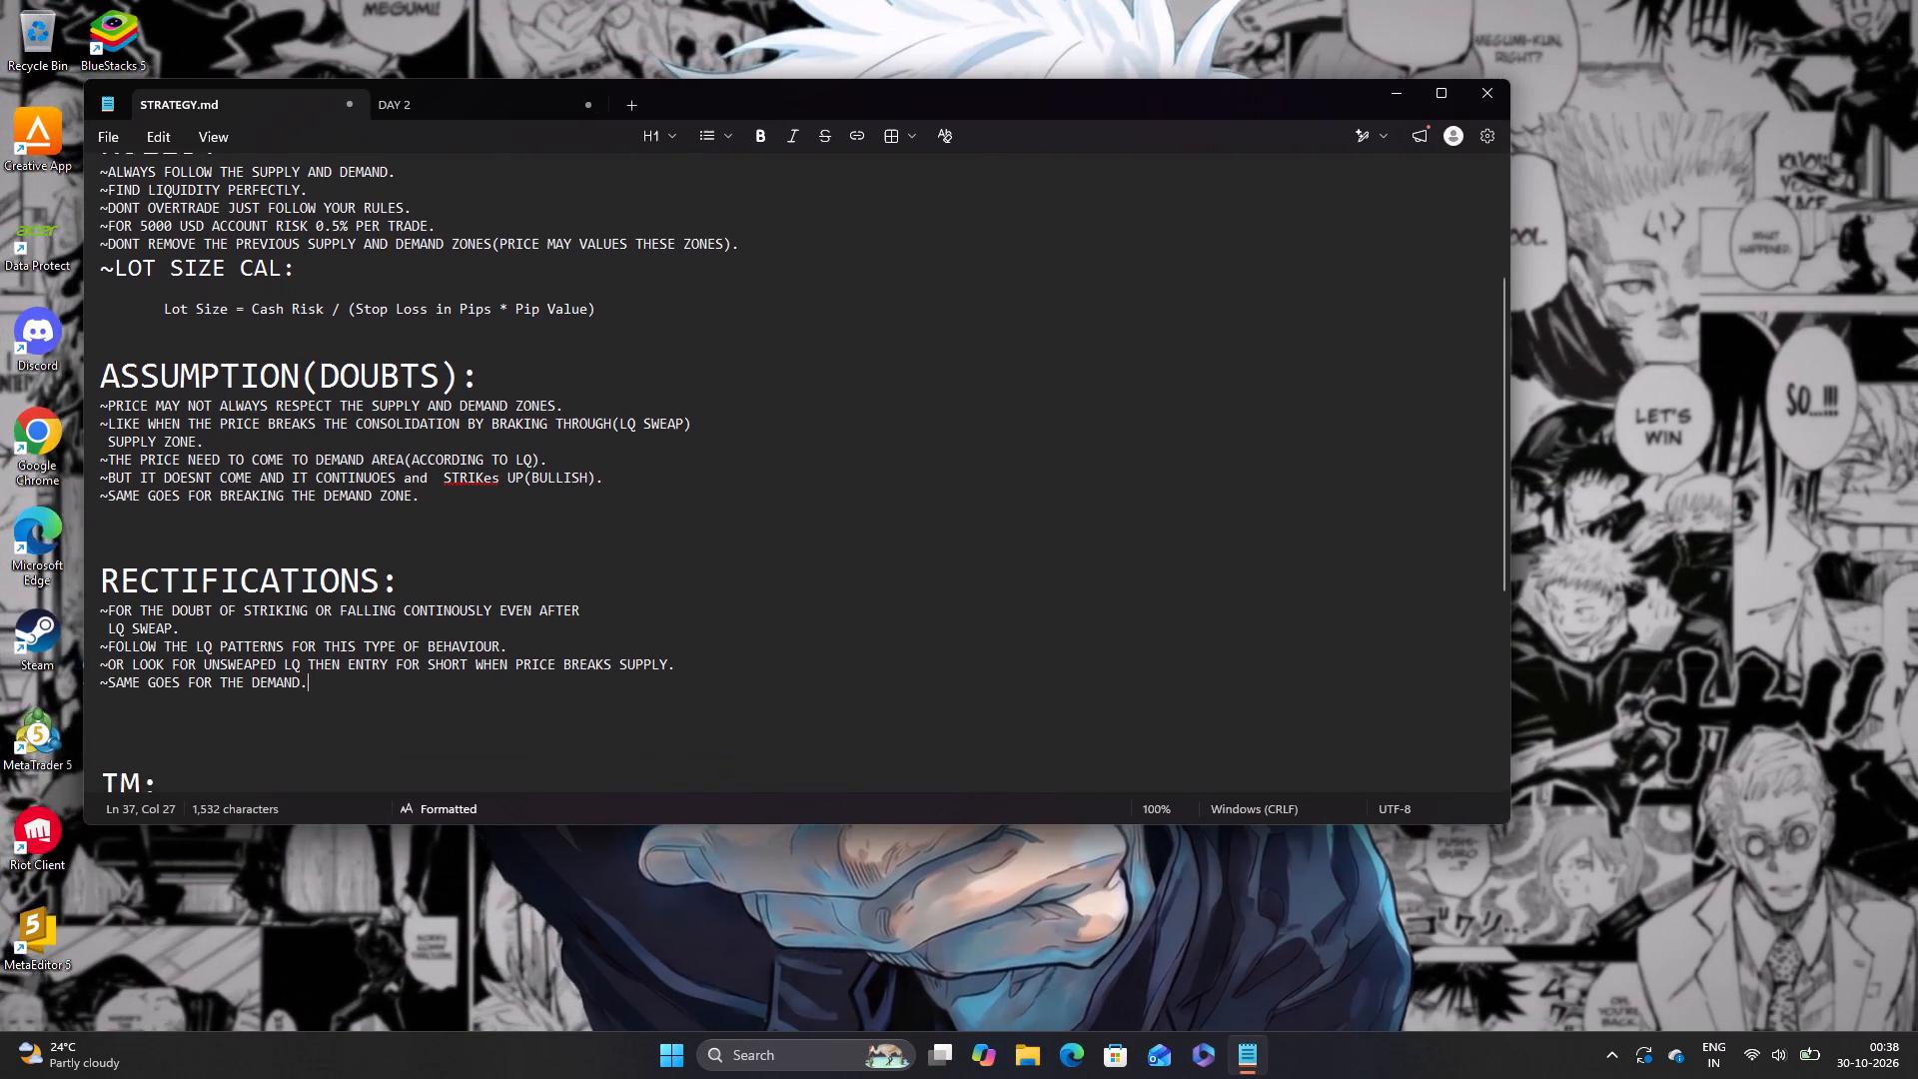
{"action": "scroll", "coordinate": [619, 719], "scroll_direction": "down", "scroll_amount": 1}
{"action": "scroll", "coordinate": [619, 723], "scroll_direction": "up", "scroll_amount": 4}
{"action": "scroll", "coordinate": [614, 729], "scroll_direction": "down", "scroll_amount": 2}
{"action": "scroll", "coordinate": [614, 731], "scroll_direction": "up", "scroll_amount": 1}
{"action": "scroll", "coordinate": [614, 733], "scroll_direction": "down", "scroll_amount": 4}
{"action": "scroll", "coordinate": [614, 733], "scroll_direction": "up", "scroll_amount": 1}
{"action": "scroll", "coordinate": [614, 733], "scroll_direction": "down", "scroll_amount": 10}
{"action": "scroll", "coordinate": [614, 733], "scroll_direction": "up", "scroll_amount": 1}
{"action": "scroll", "coordinate": [614, 733], "scroll_direction": "down", "scroll_amount": 2}
{"action": "scroll", "coordinate": [614, 733], "scroll_direction": "up", "scroll_amount": 1}
{"action": "scroll", "coordinate": [614, 733], "scroll_direction": "down", "scroll_amount": 1}
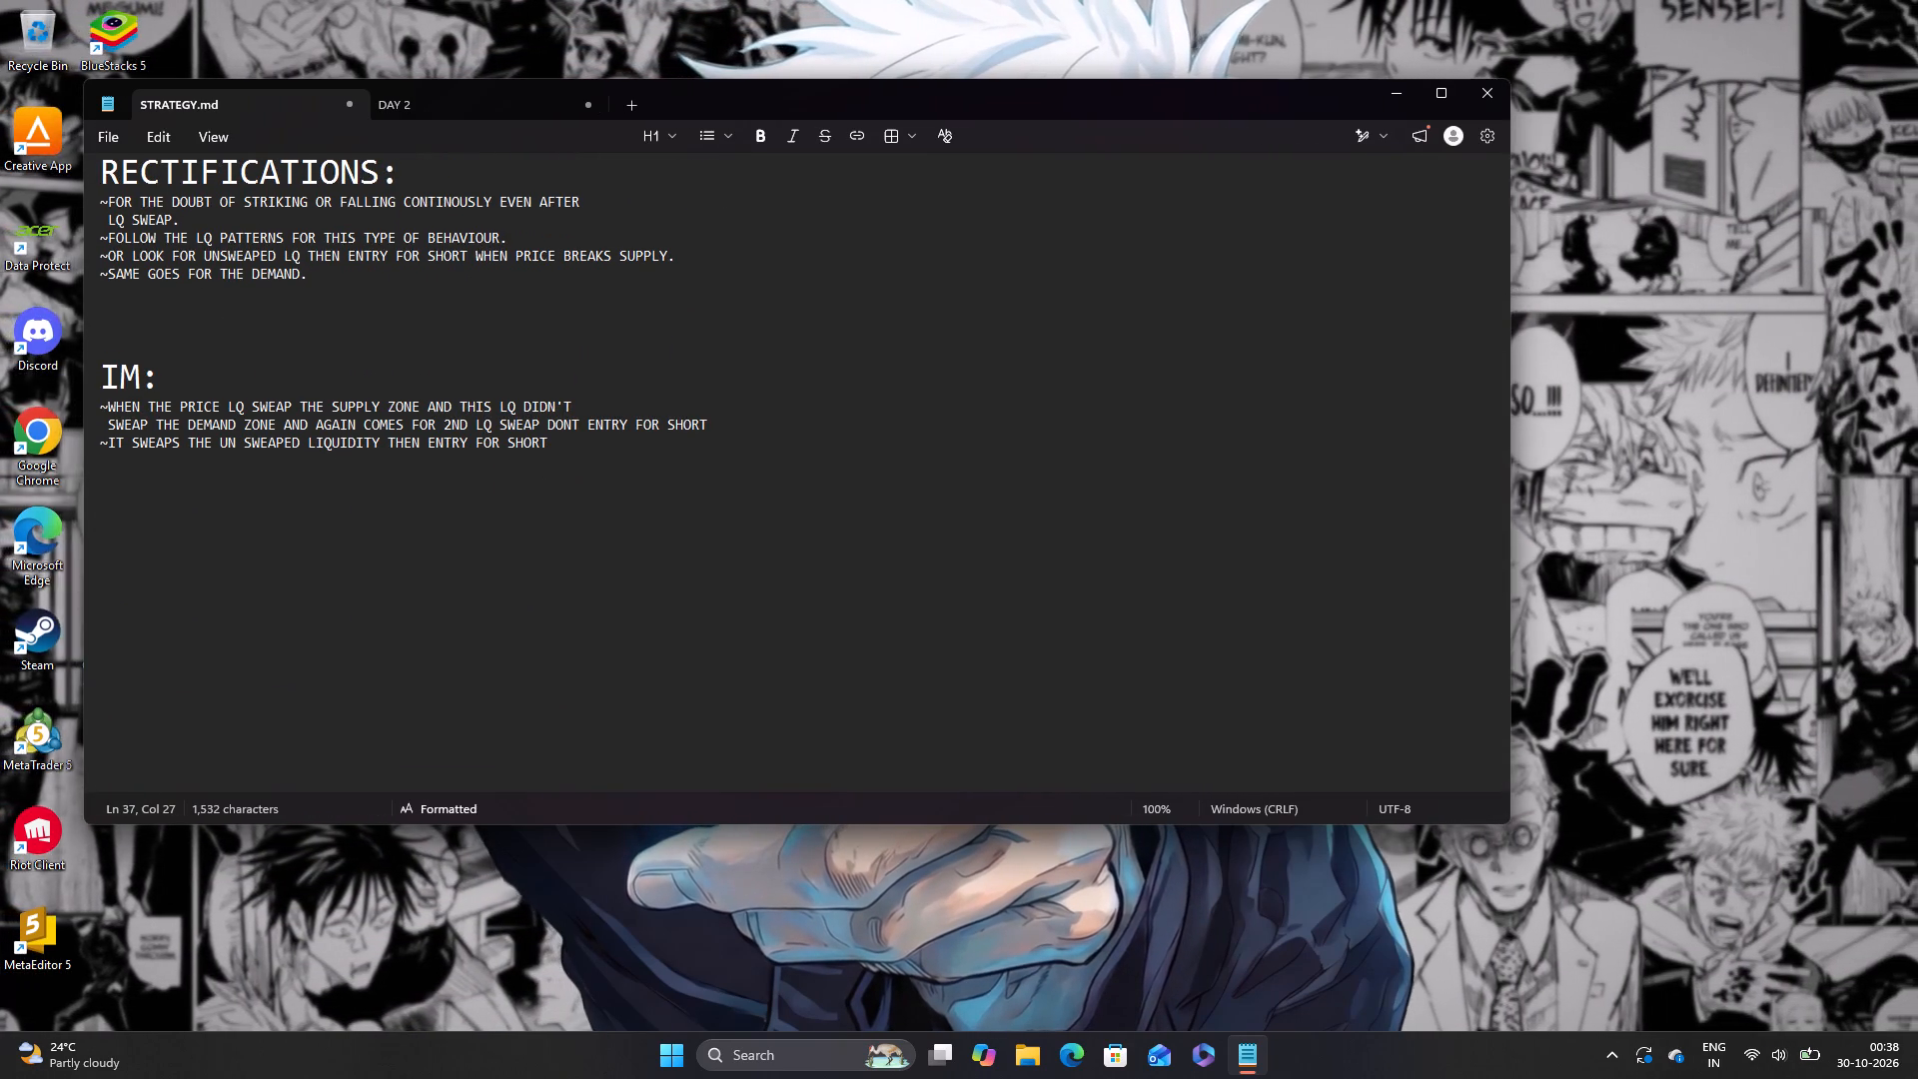
{"action": "scroll", "coordinate": [614, 735], "scroll_direction": "down", "scroll_amount": 2}
{"action": "scroll", "coordinate": [614, 735], "scroll_direction": "up", "scroll_amount": 1}
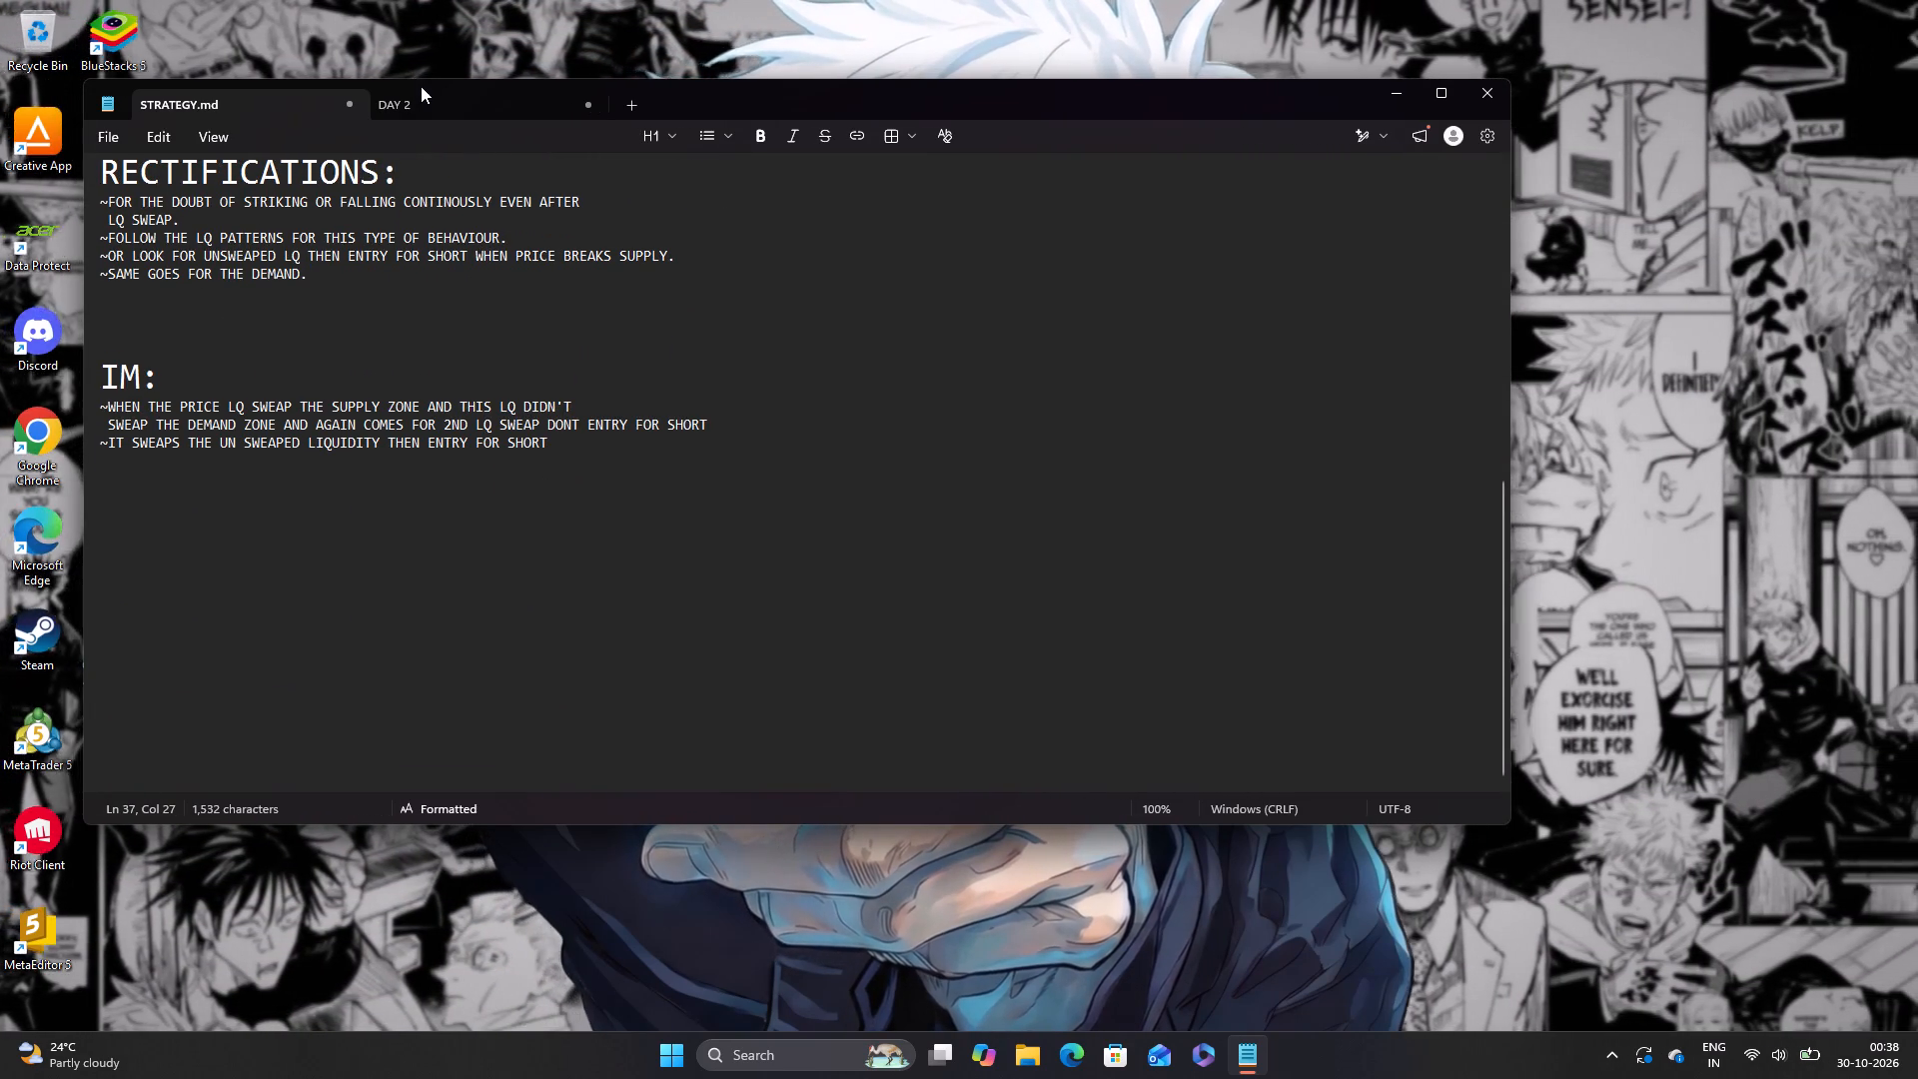
Open the DAY 2 notes and place the cursor in the DAY 3 heading.
{"action": "left_click", "coordinate": [421, 93]}
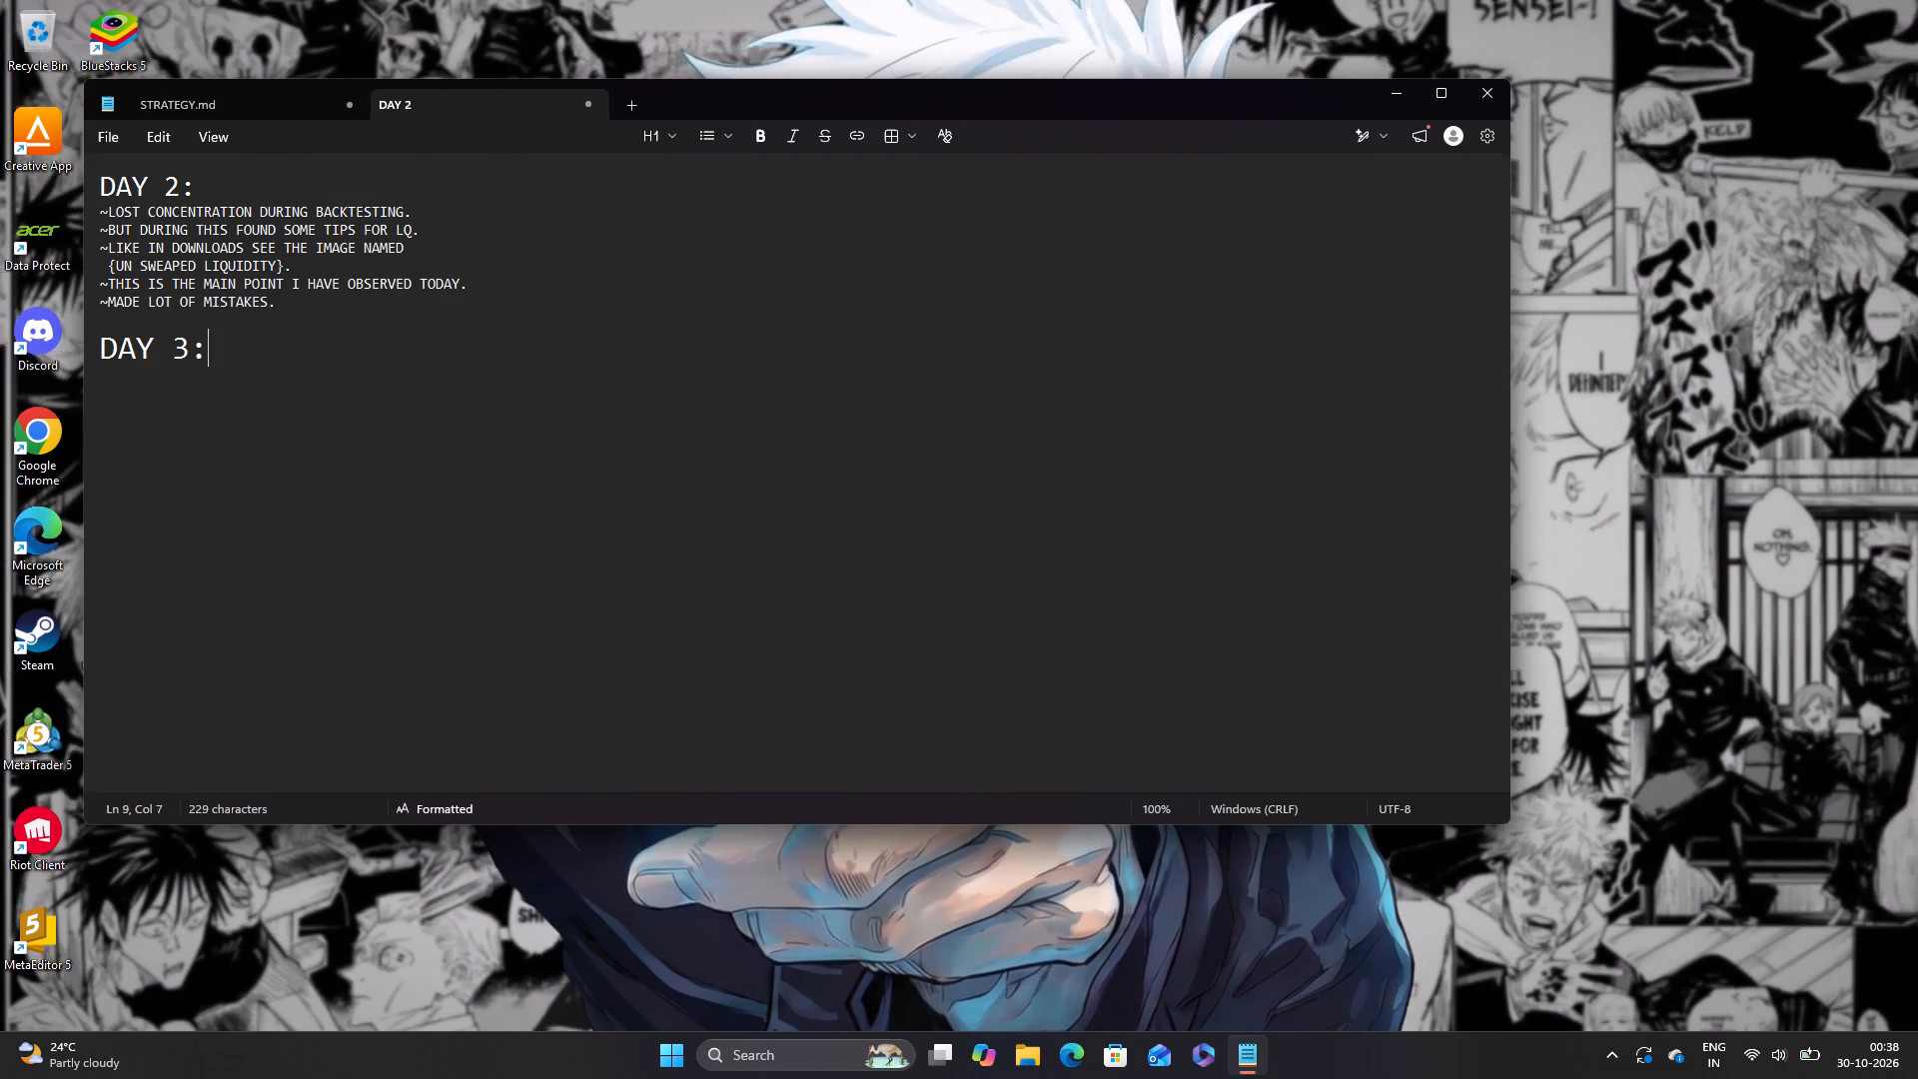
{"action": "left_click", "coordinate": [185, 343]}
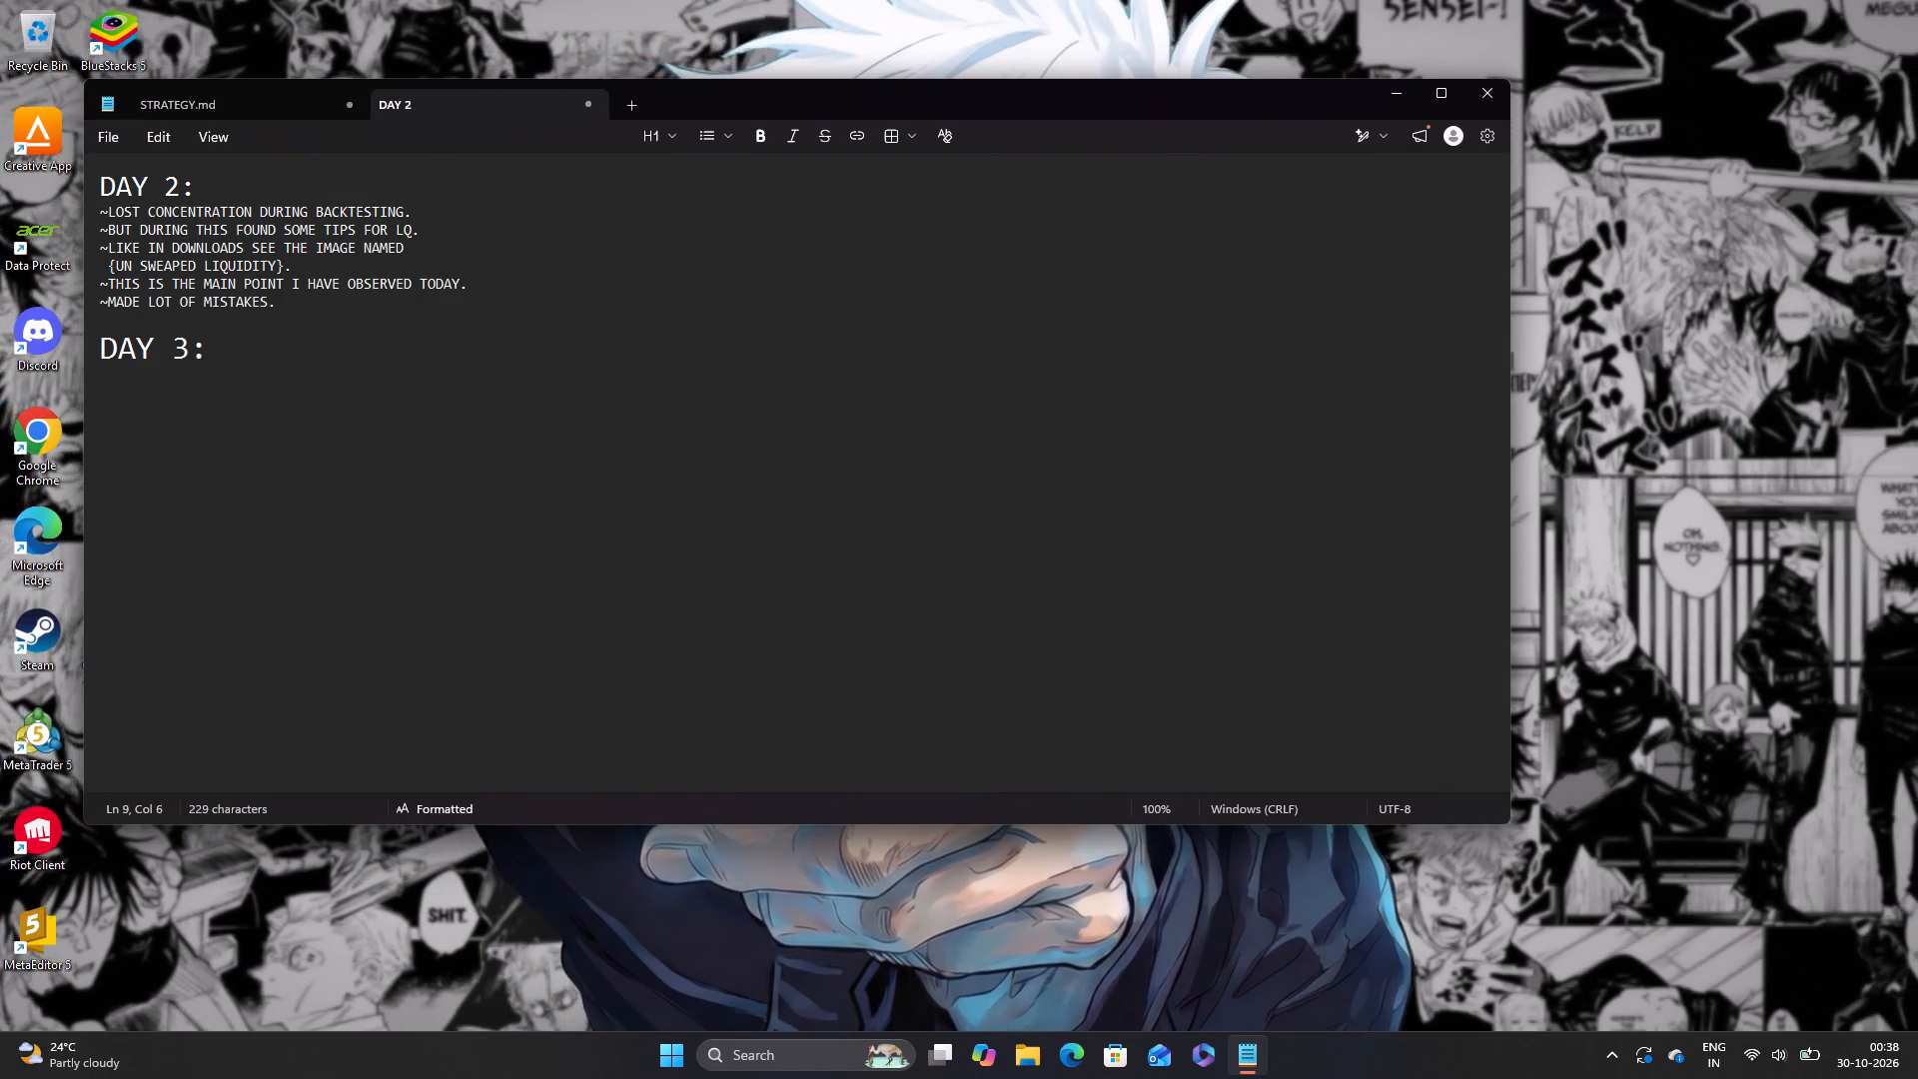
Return to STRATEGY.md and insert an empty table with two columns and one row below the IM heading.
{"action": "left_click", "coordinate": [284, 106]}
{"action": "left_click", "coordinate": [196, 134]}
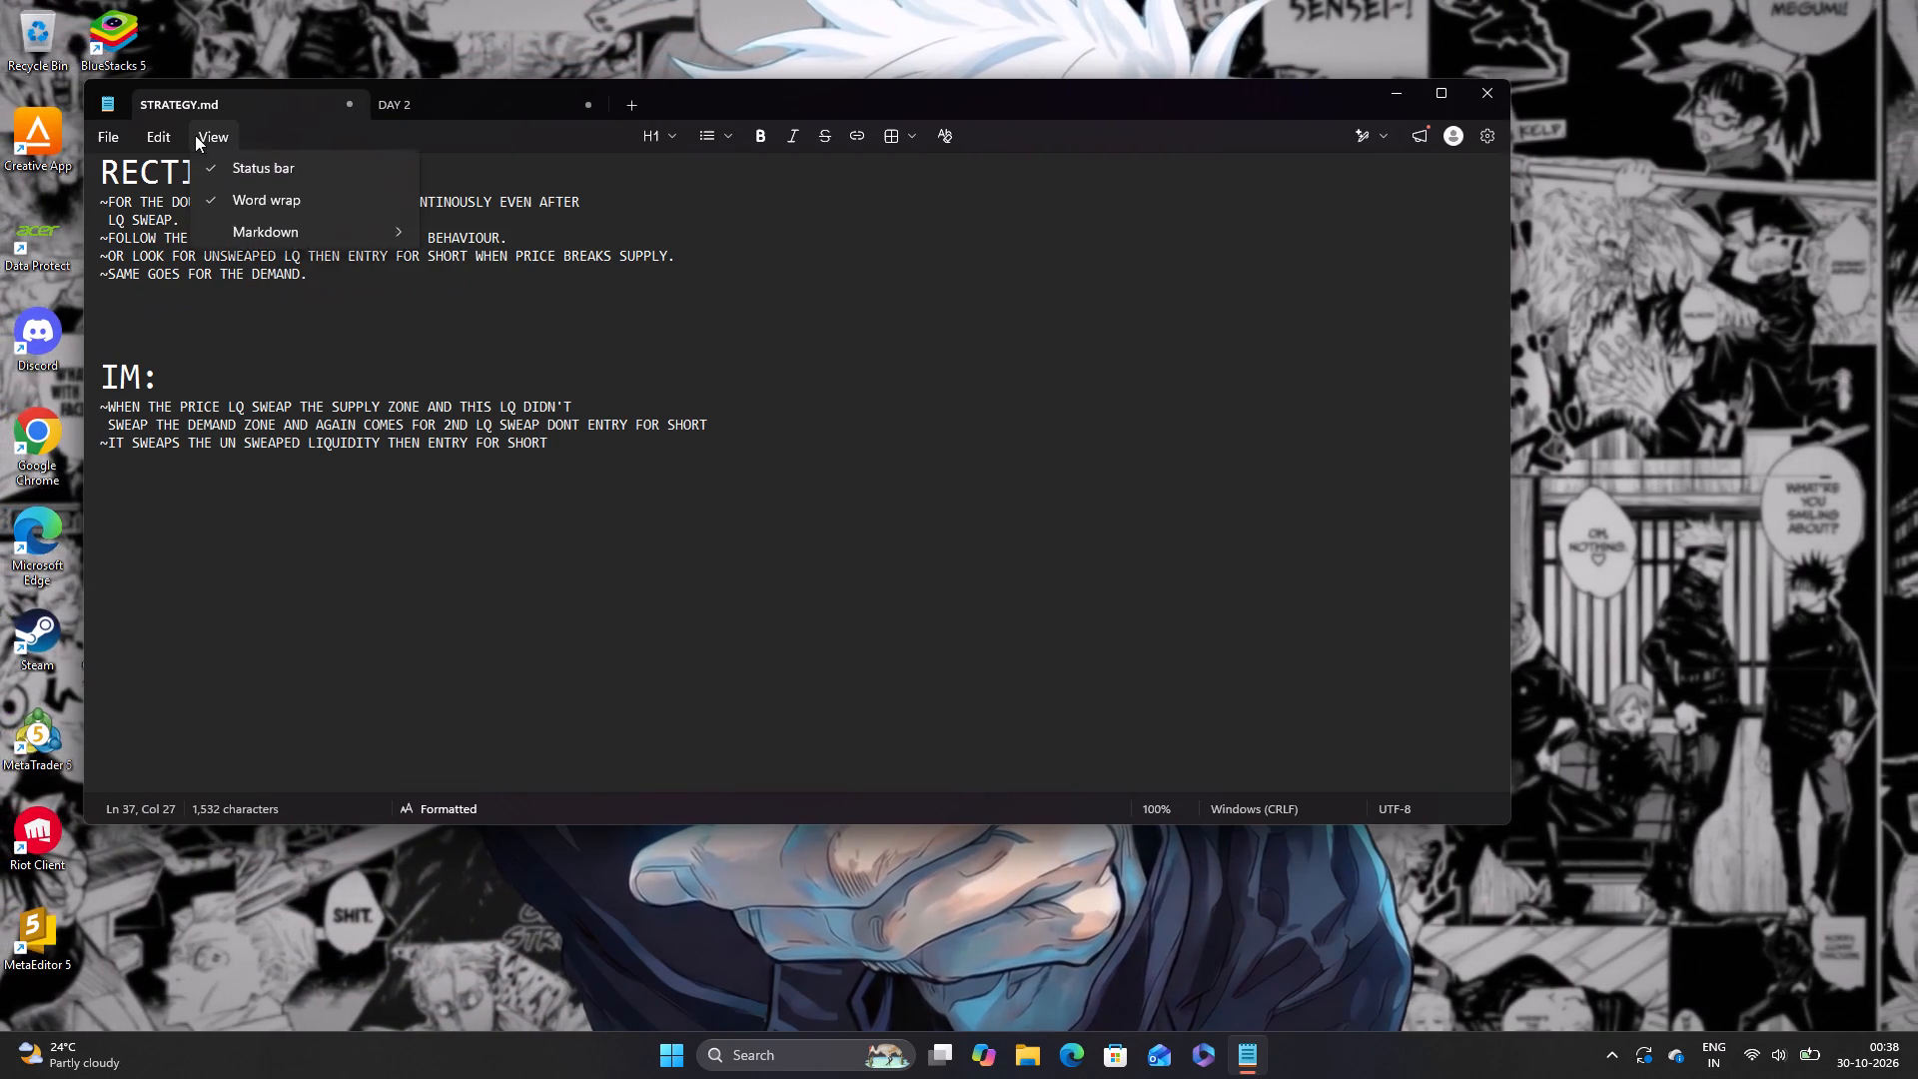
{"action": "left_click", "coordinate": [282, 183]}
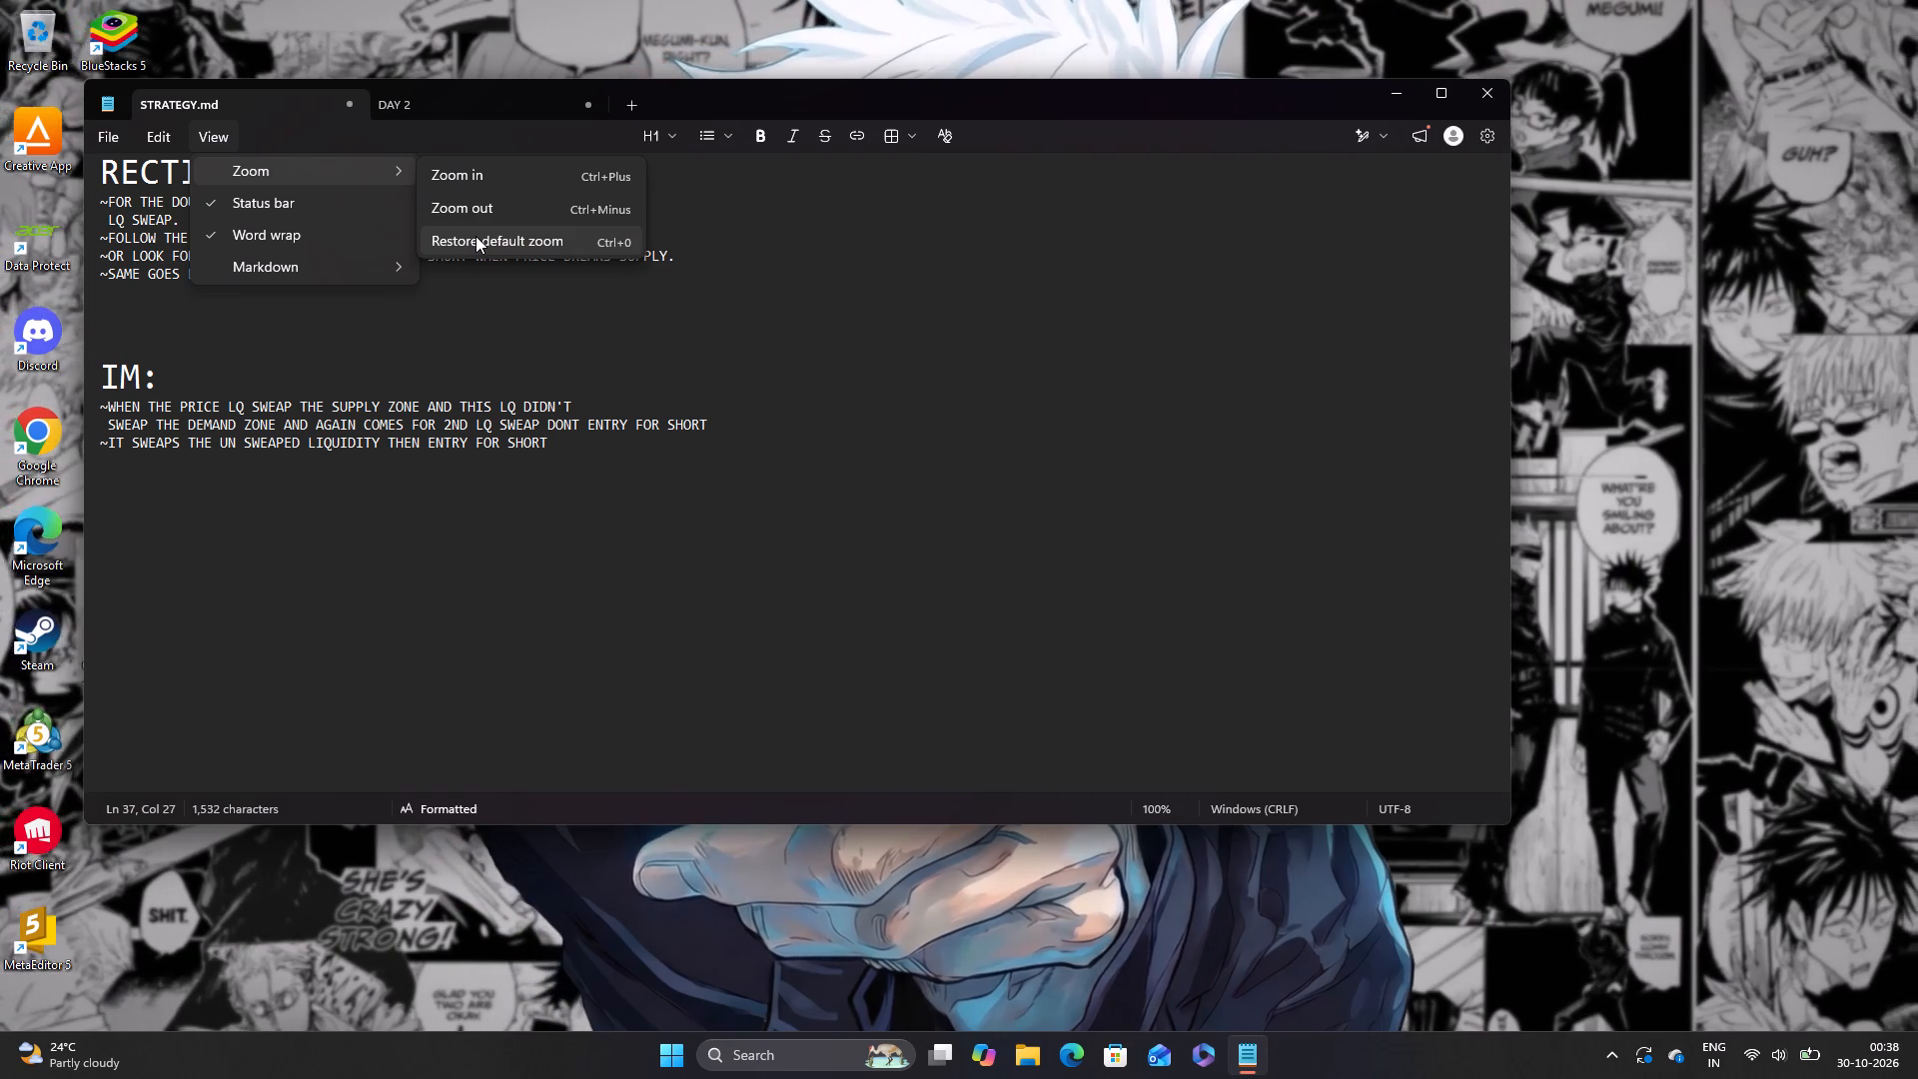
{"action": "left_click", "coordinate": [967, 368]}
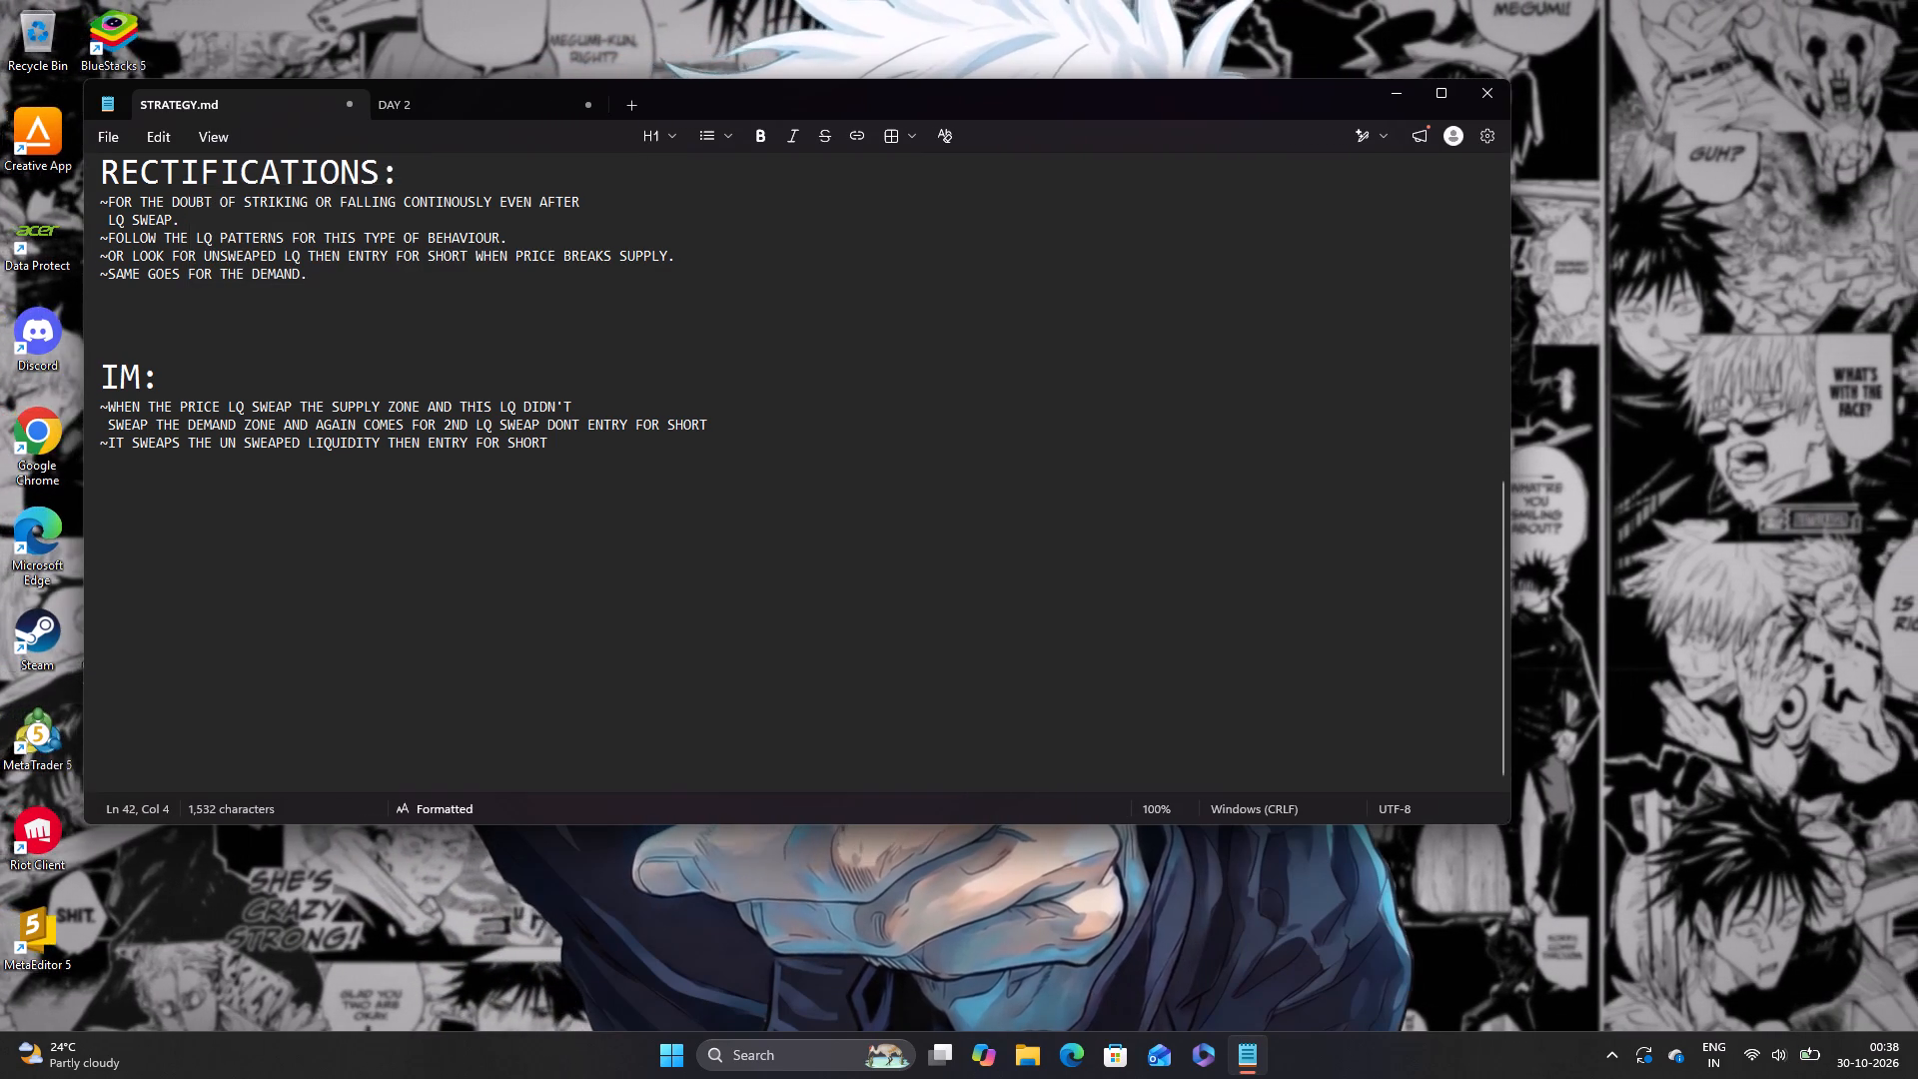
{"action": "left_click", "coordinate": [904, 130]}
{"action": "left_click", "coordinate": [869, 219]}
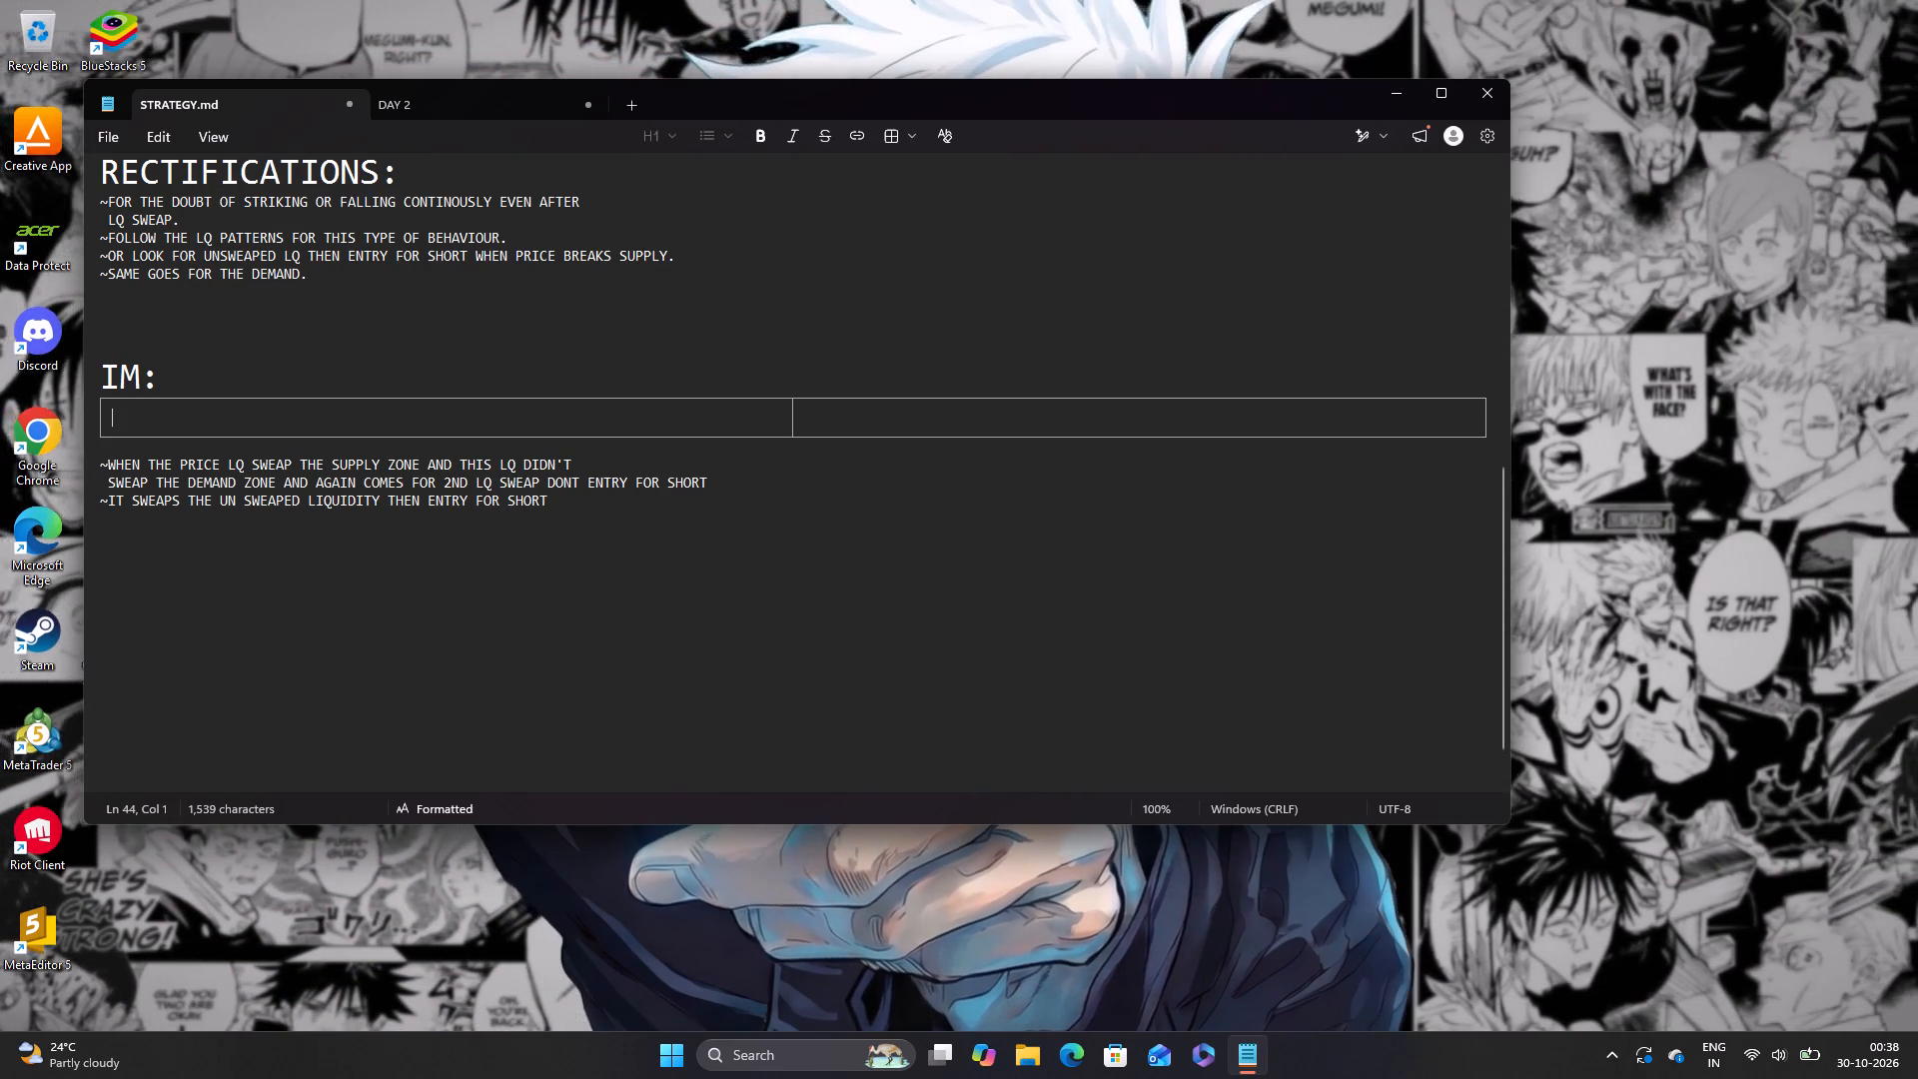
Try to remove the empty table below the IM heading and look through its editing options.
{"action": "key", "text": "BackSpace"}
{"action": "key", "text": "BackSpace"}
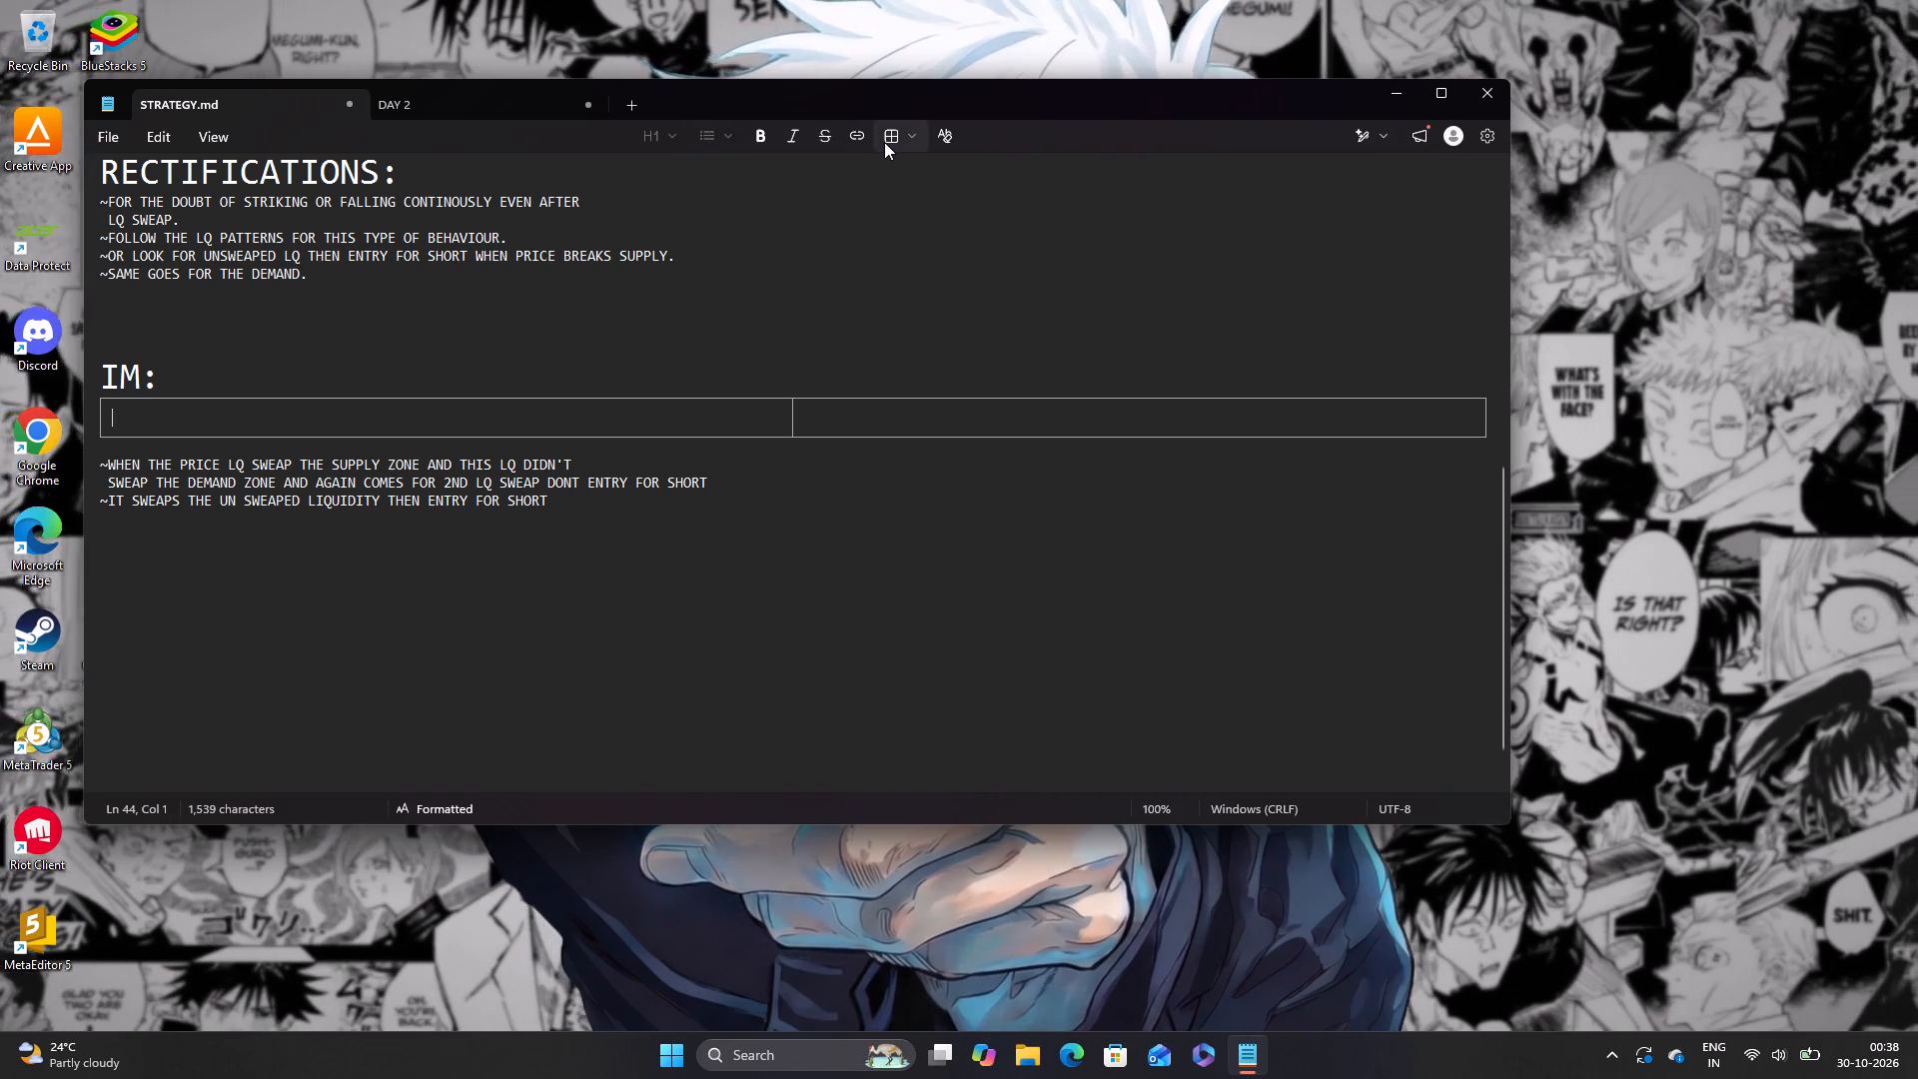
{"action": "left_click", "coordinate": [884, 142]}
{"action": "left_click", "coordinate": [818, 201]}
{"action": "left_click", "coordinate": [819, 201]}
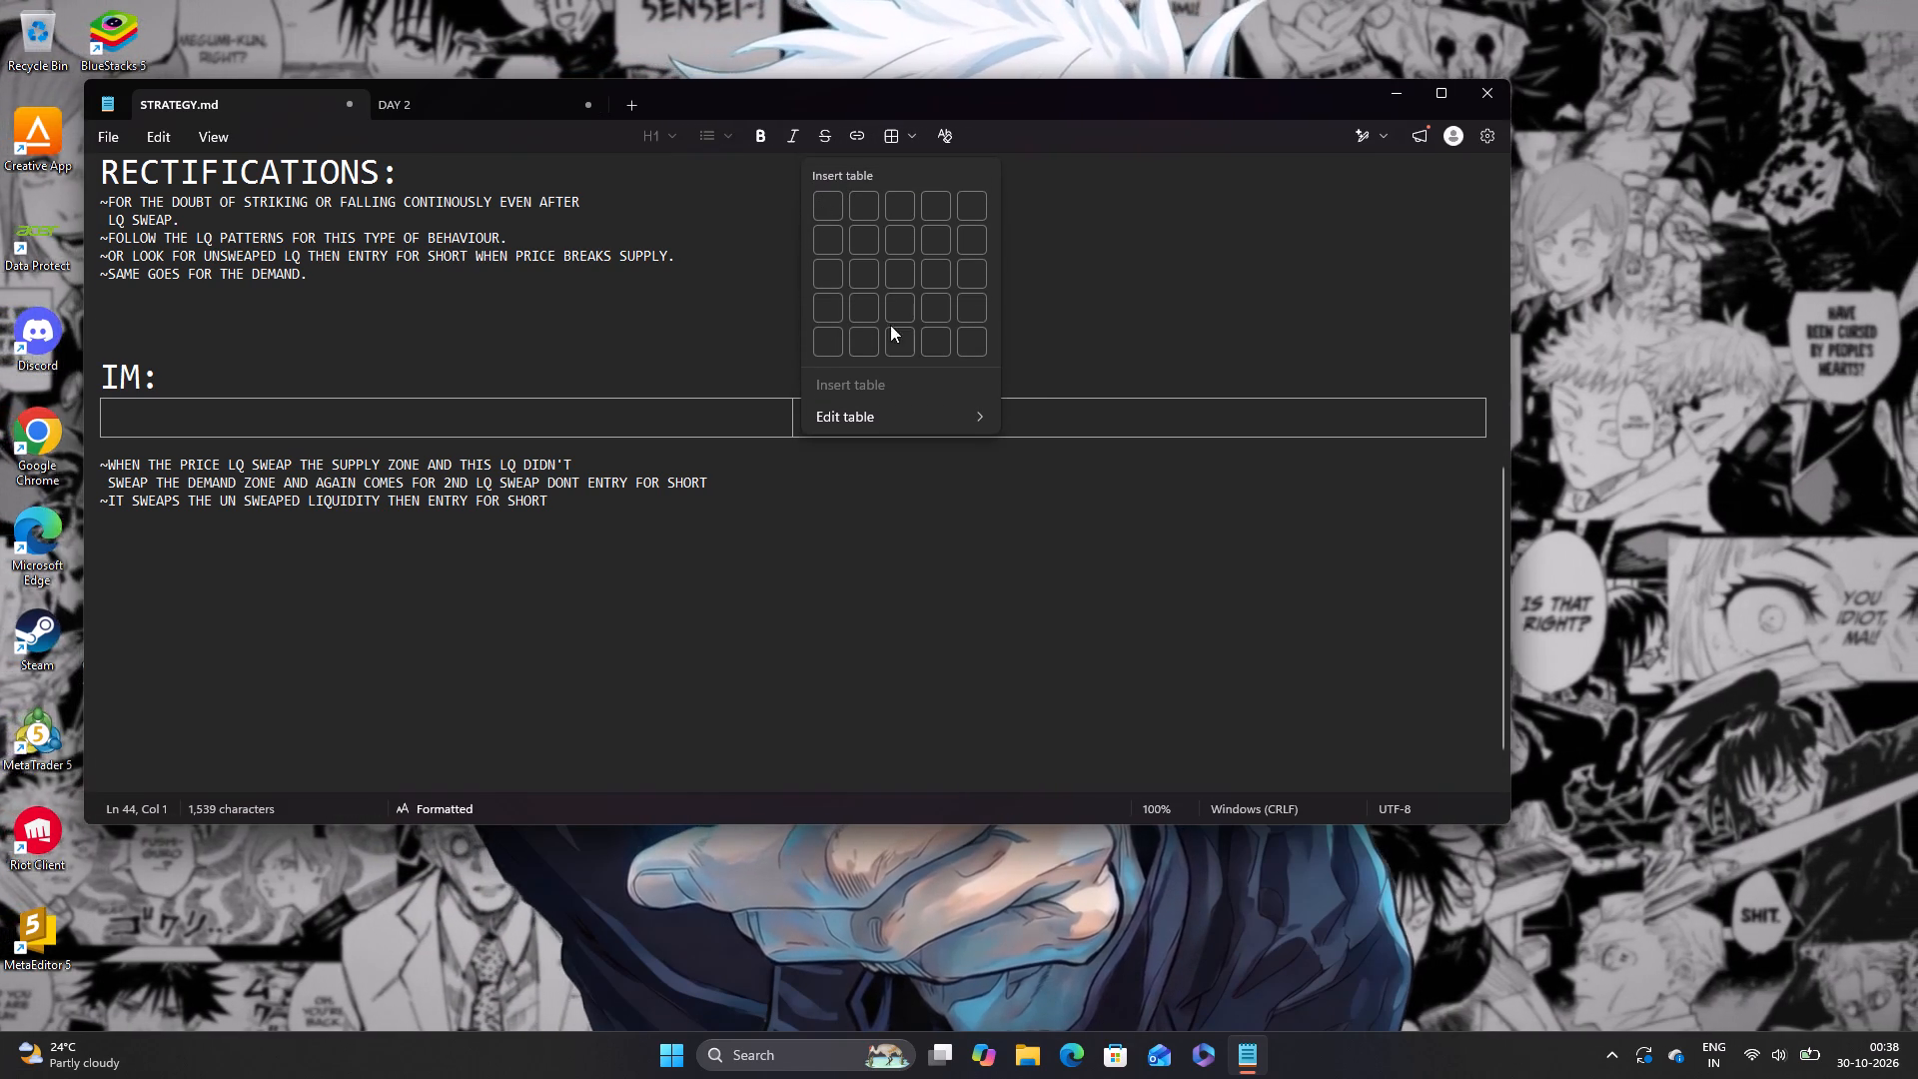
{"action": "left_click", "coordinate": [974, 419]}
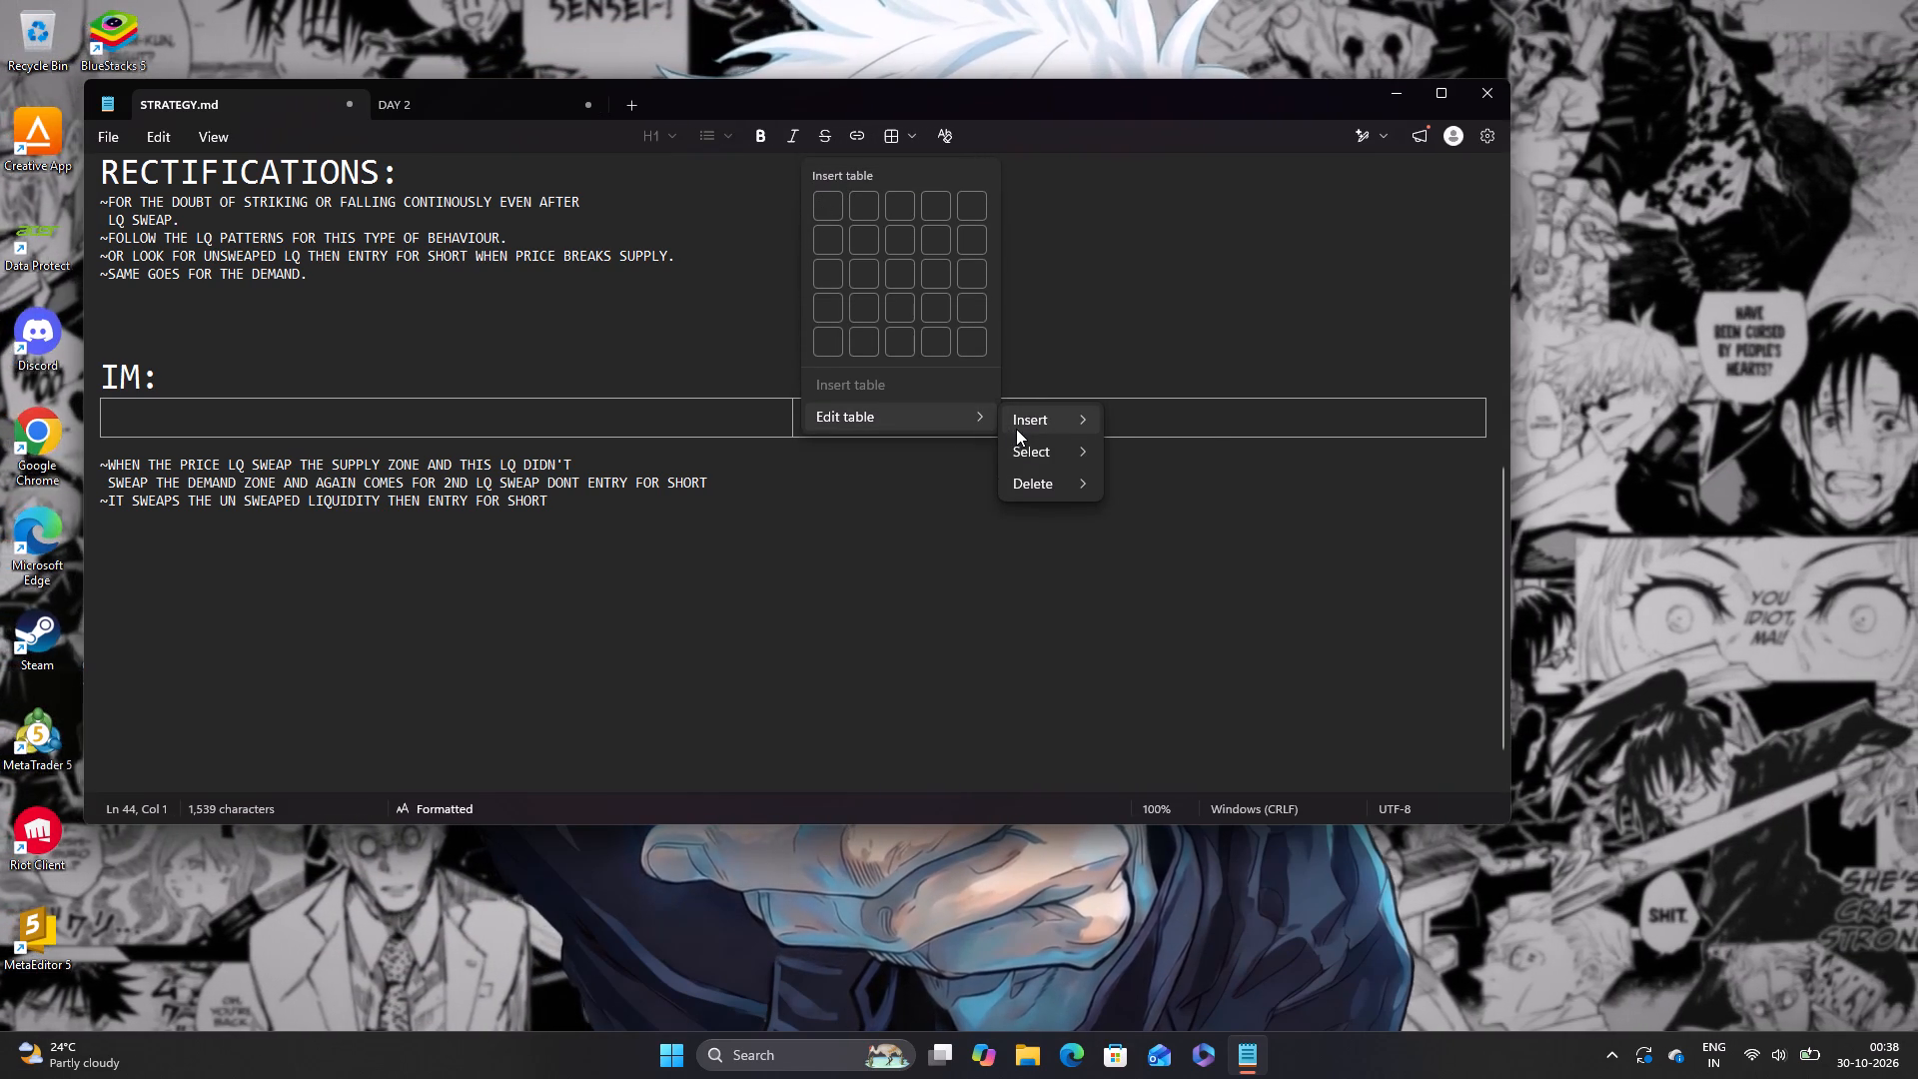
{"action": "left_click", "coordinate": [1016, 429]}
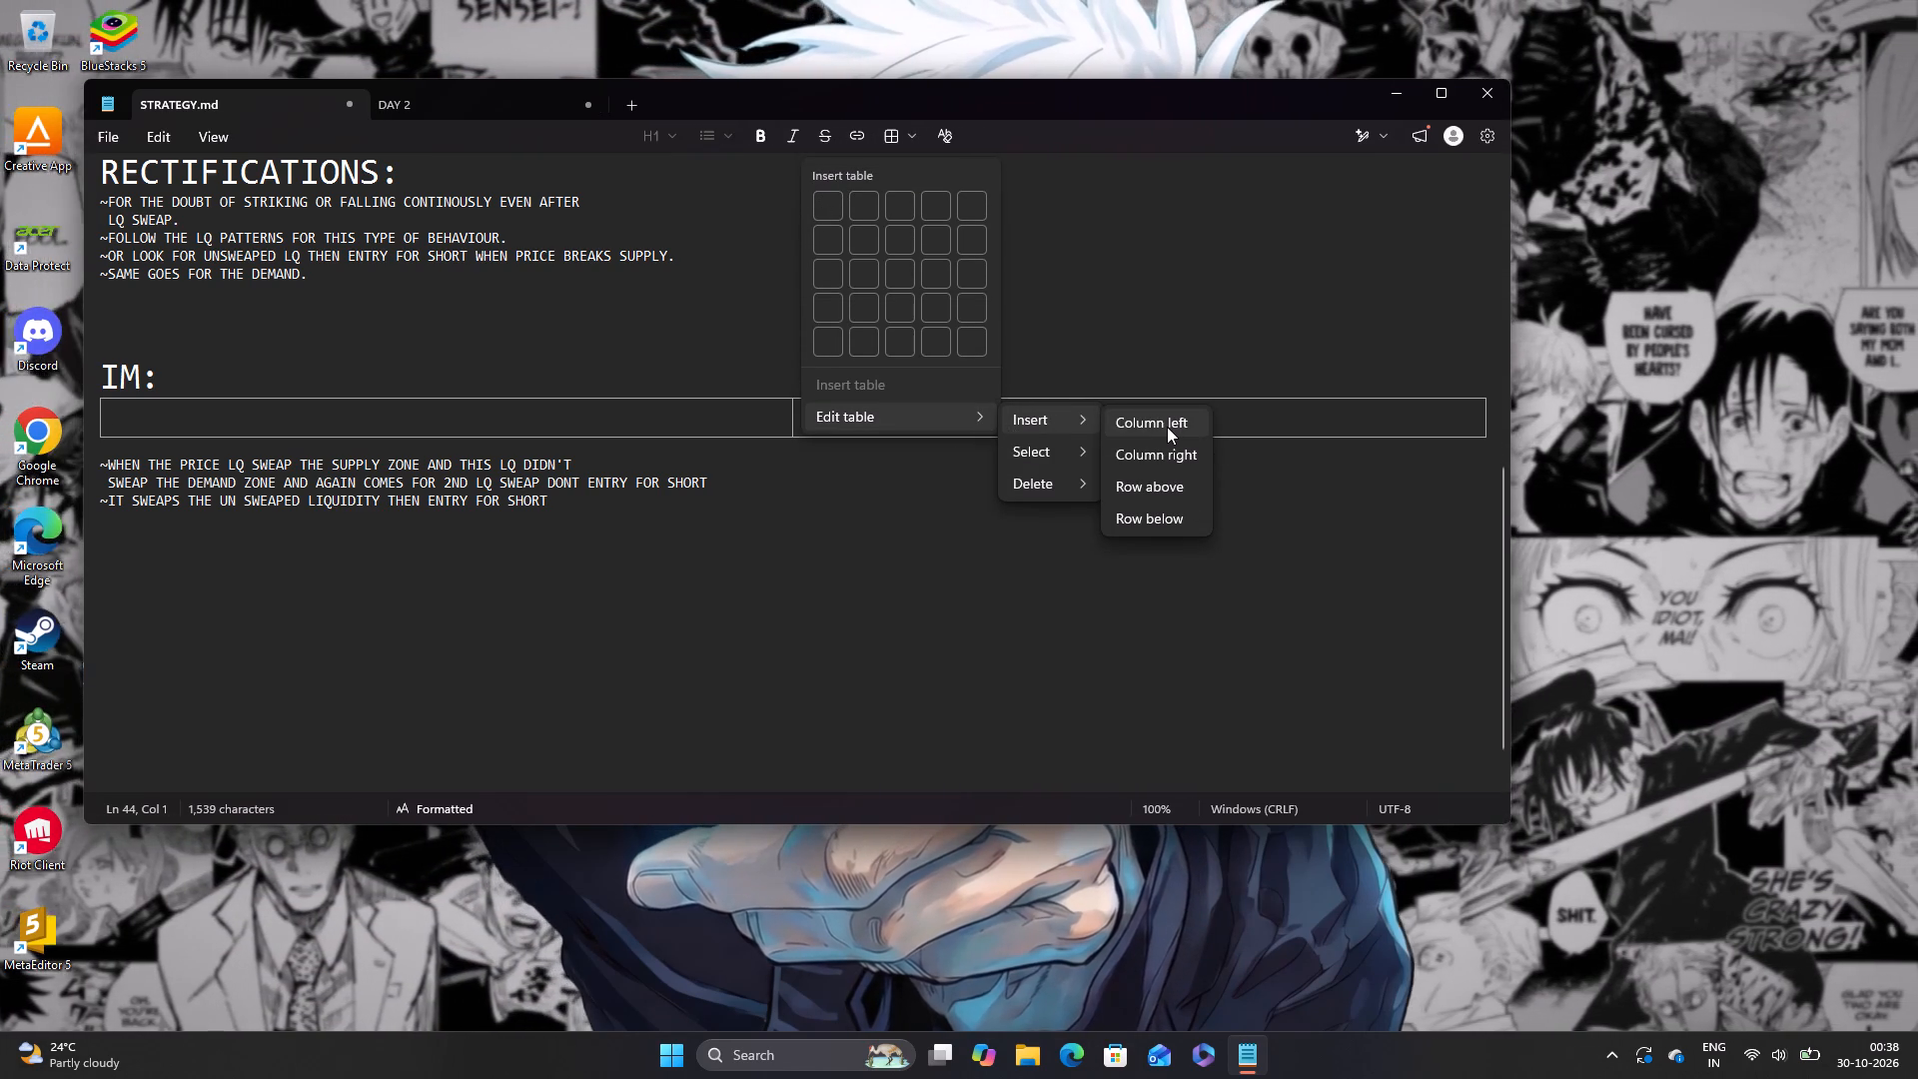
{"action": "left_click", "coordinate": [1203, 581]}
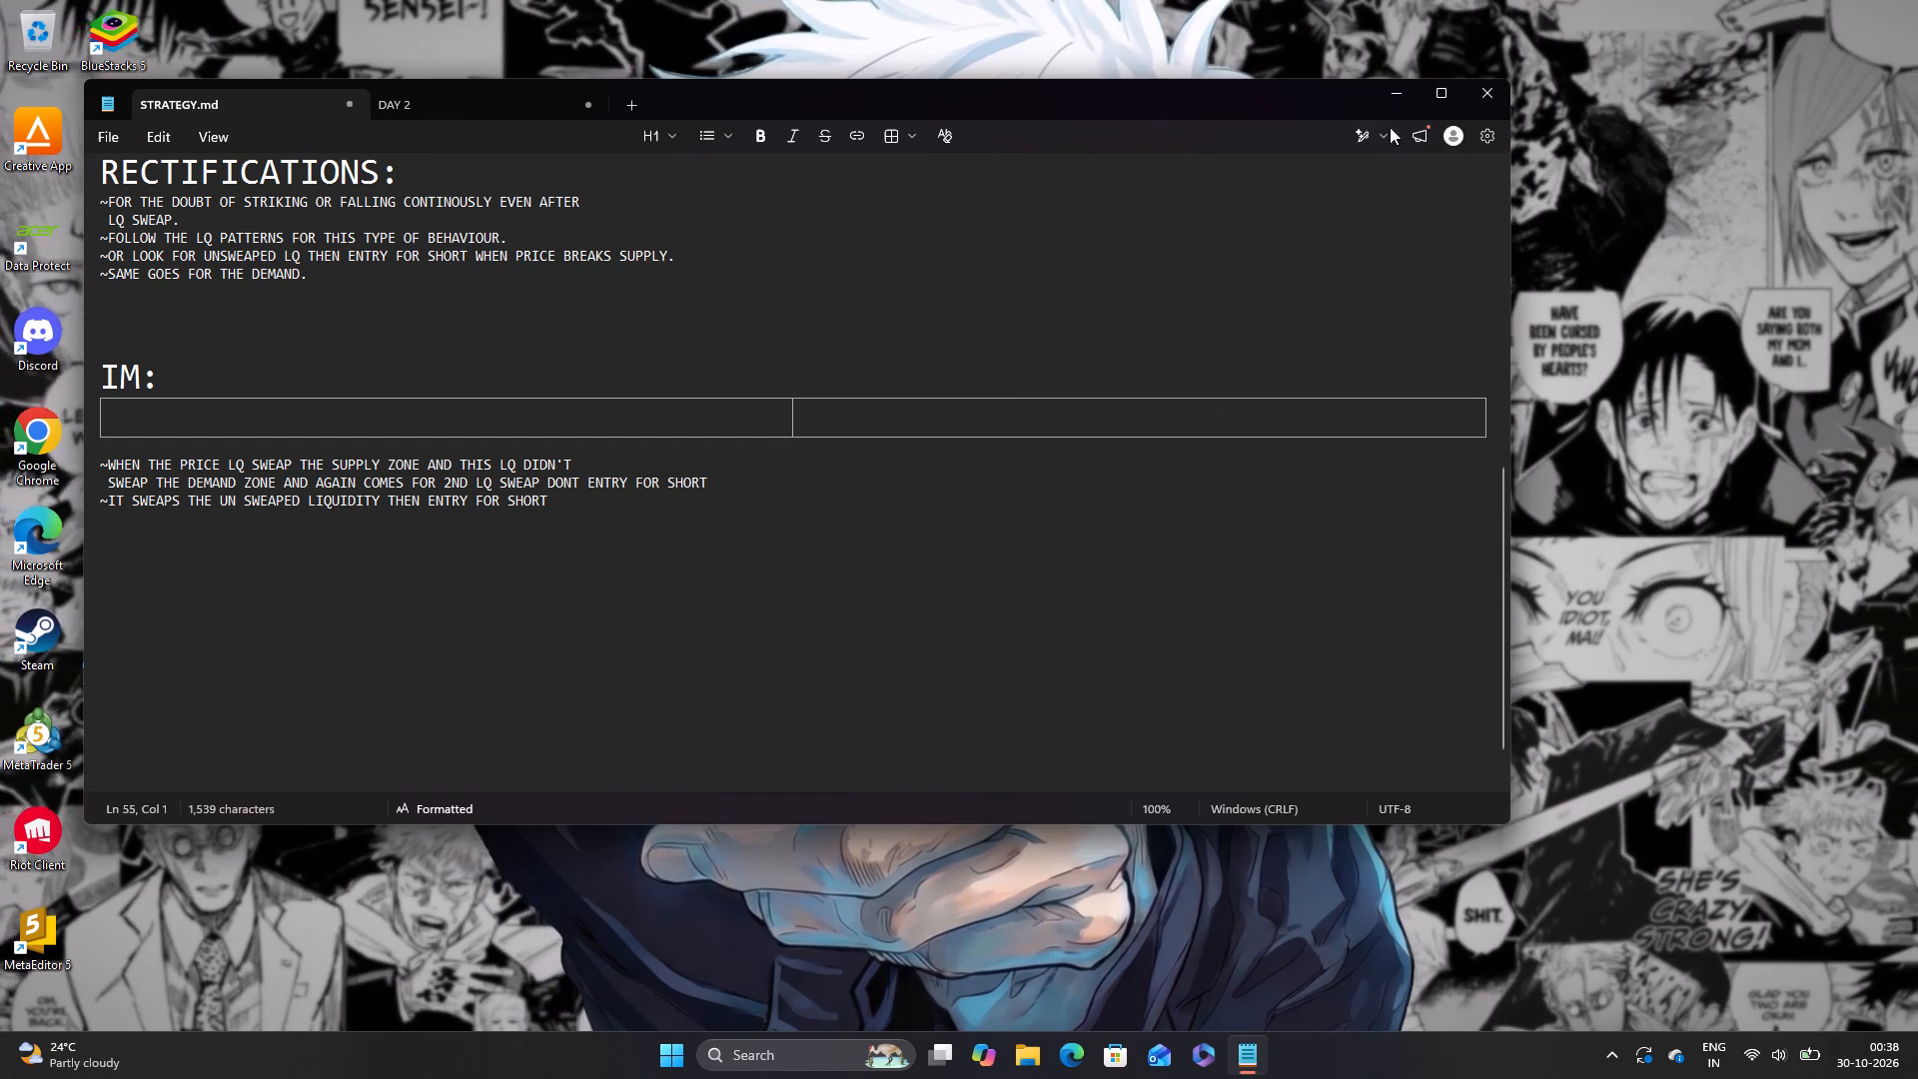
Minimize Notepad and open Chrome with the personal profile shortcut on the desktop.
{"action": "left_click", "coordinate": [1392, 94]}
{"action": "double_click", "coordinate": [100, 359]}
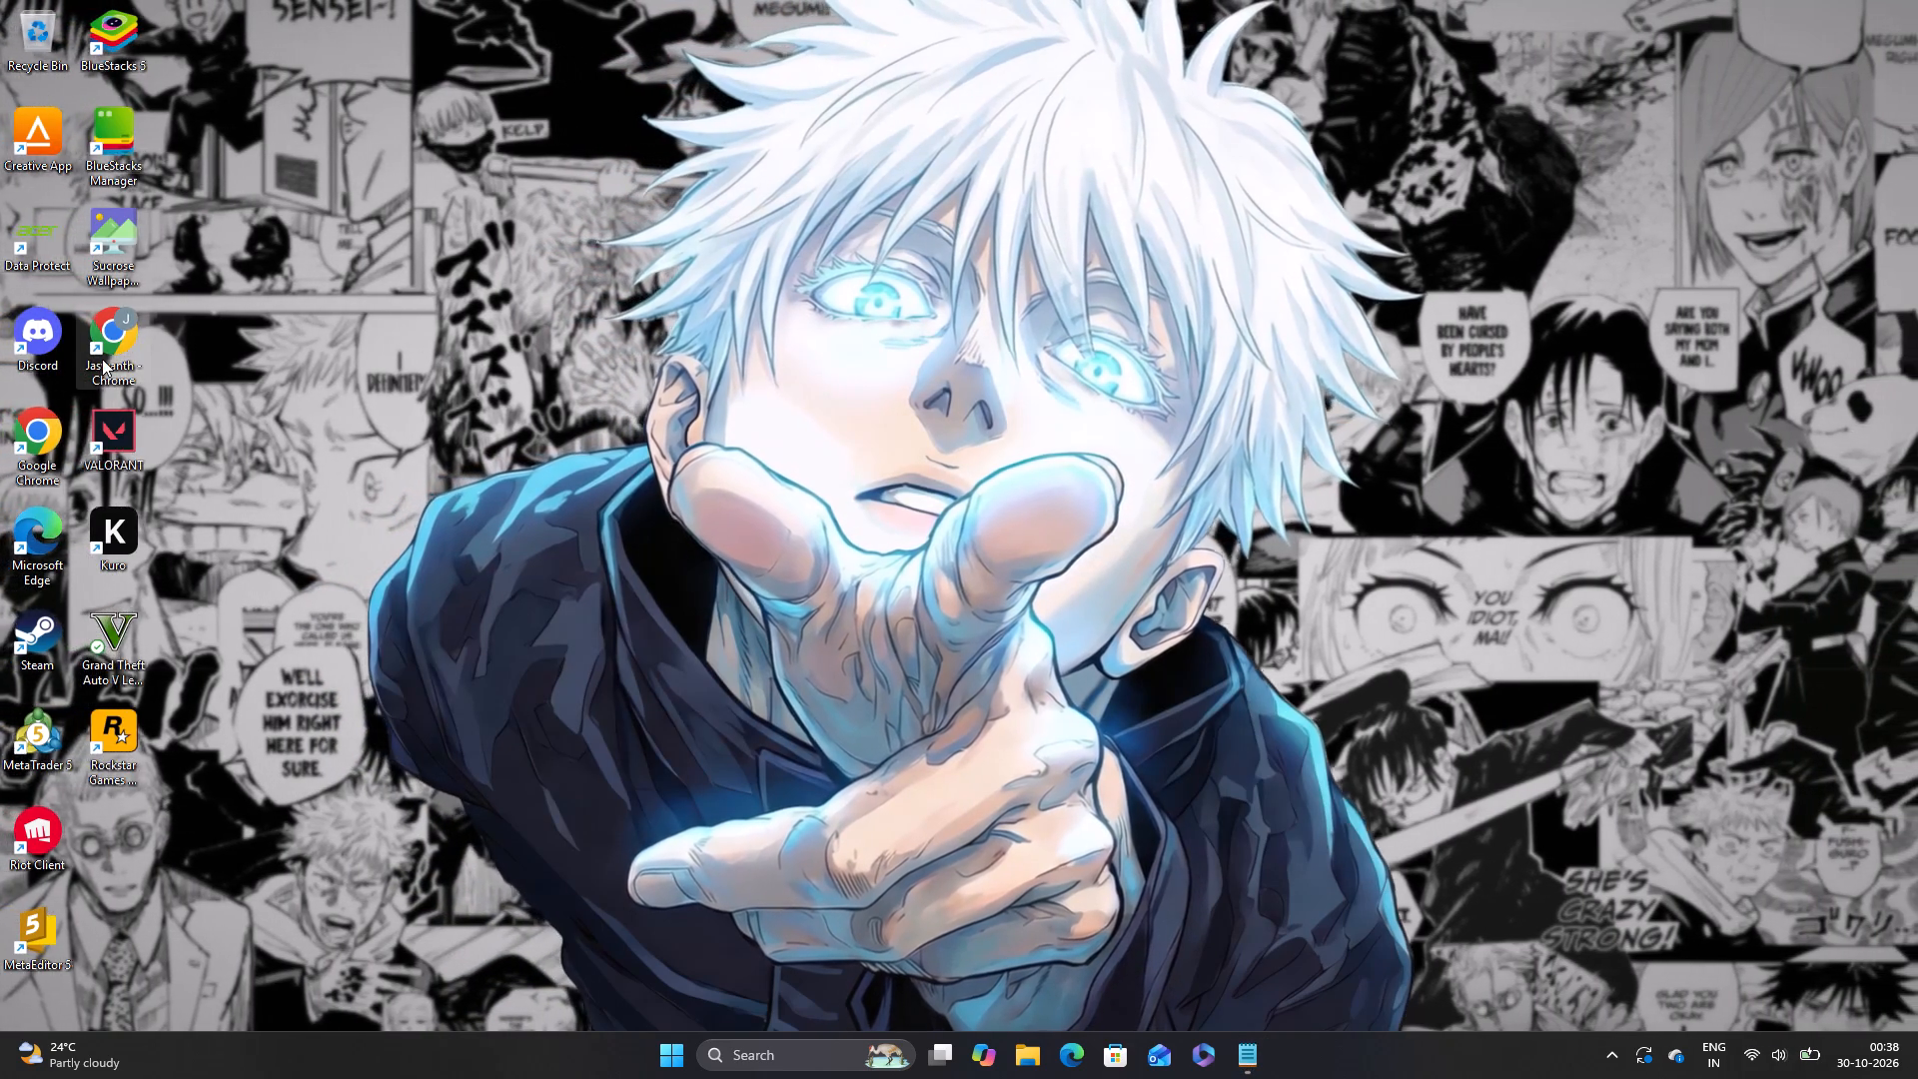
{"action": "left_click", "coordinate": [173, 332]}
{"action": "double_click", "coordinate": [132, 336]}
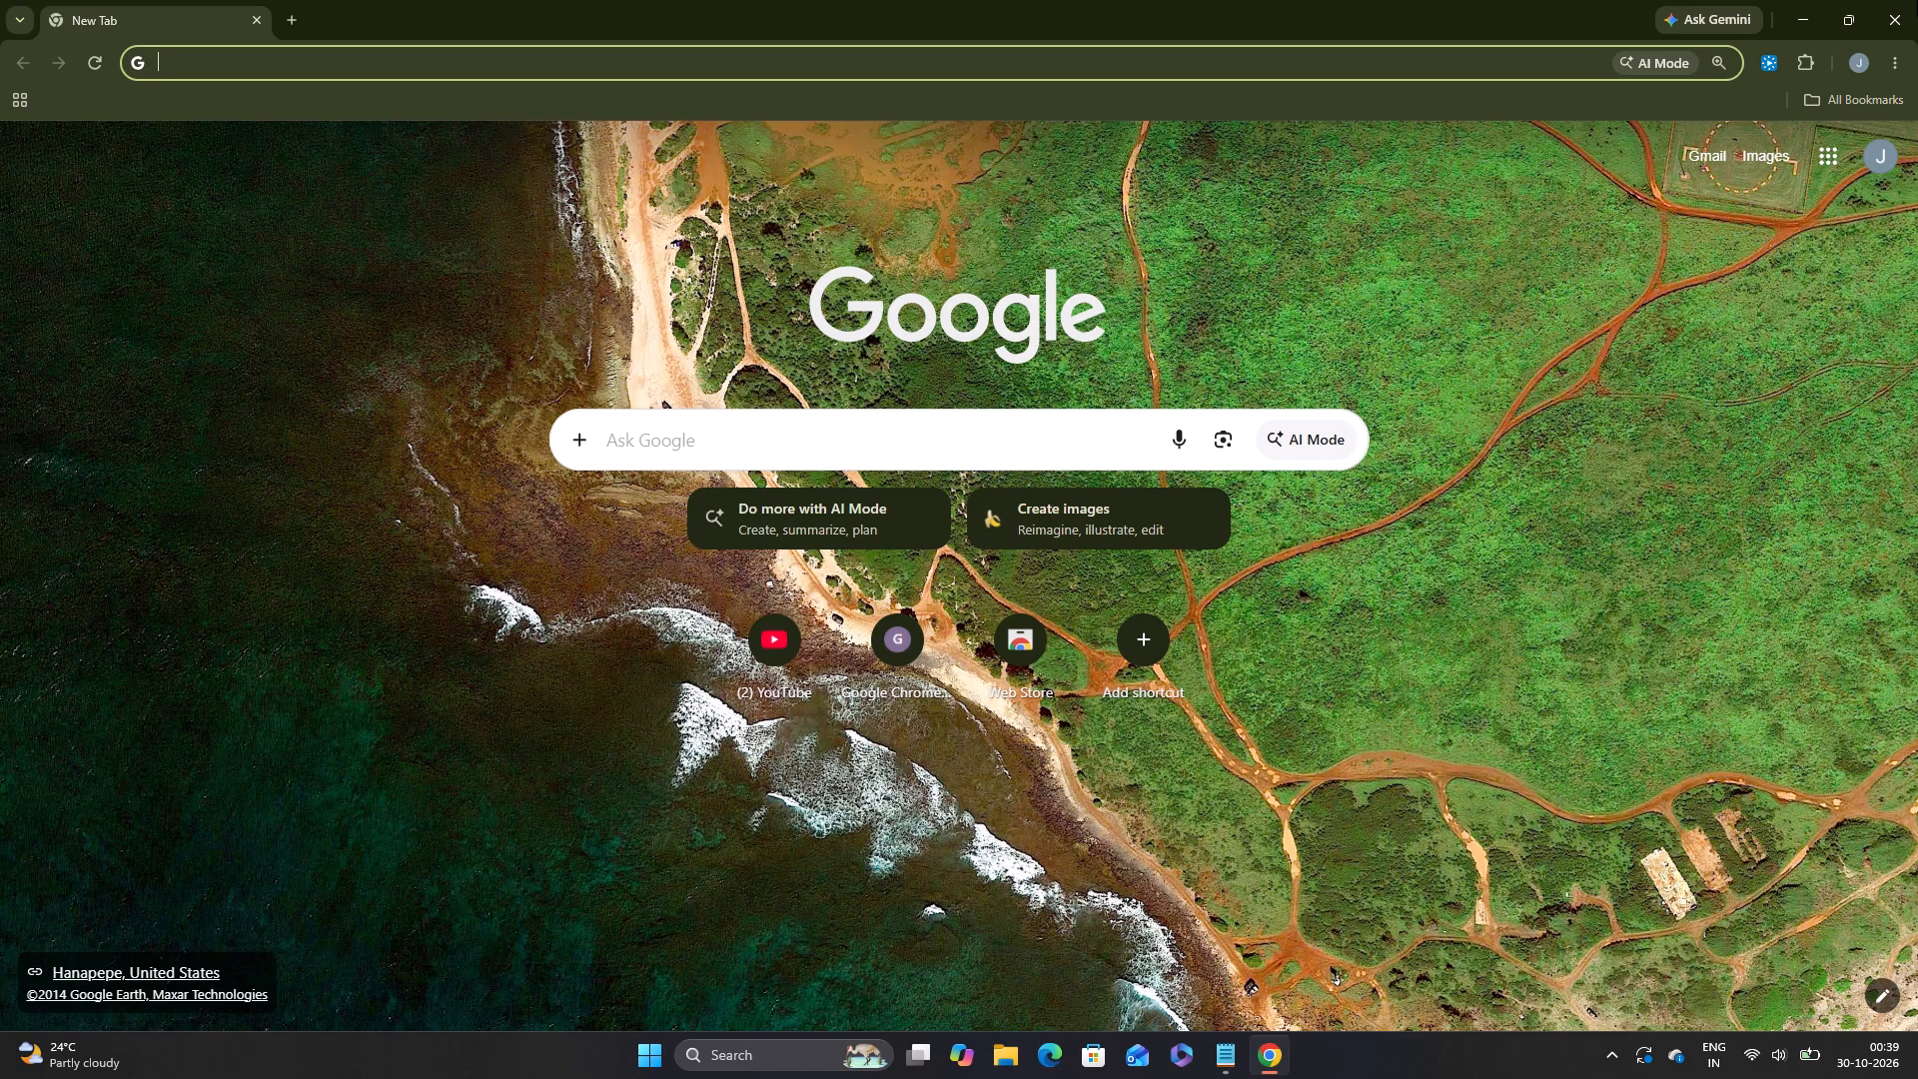
Check the saved bookmarks in Chrome and the options for the bookmarked page.
{"action": "left_click", "coordinate": [1863, 97]}
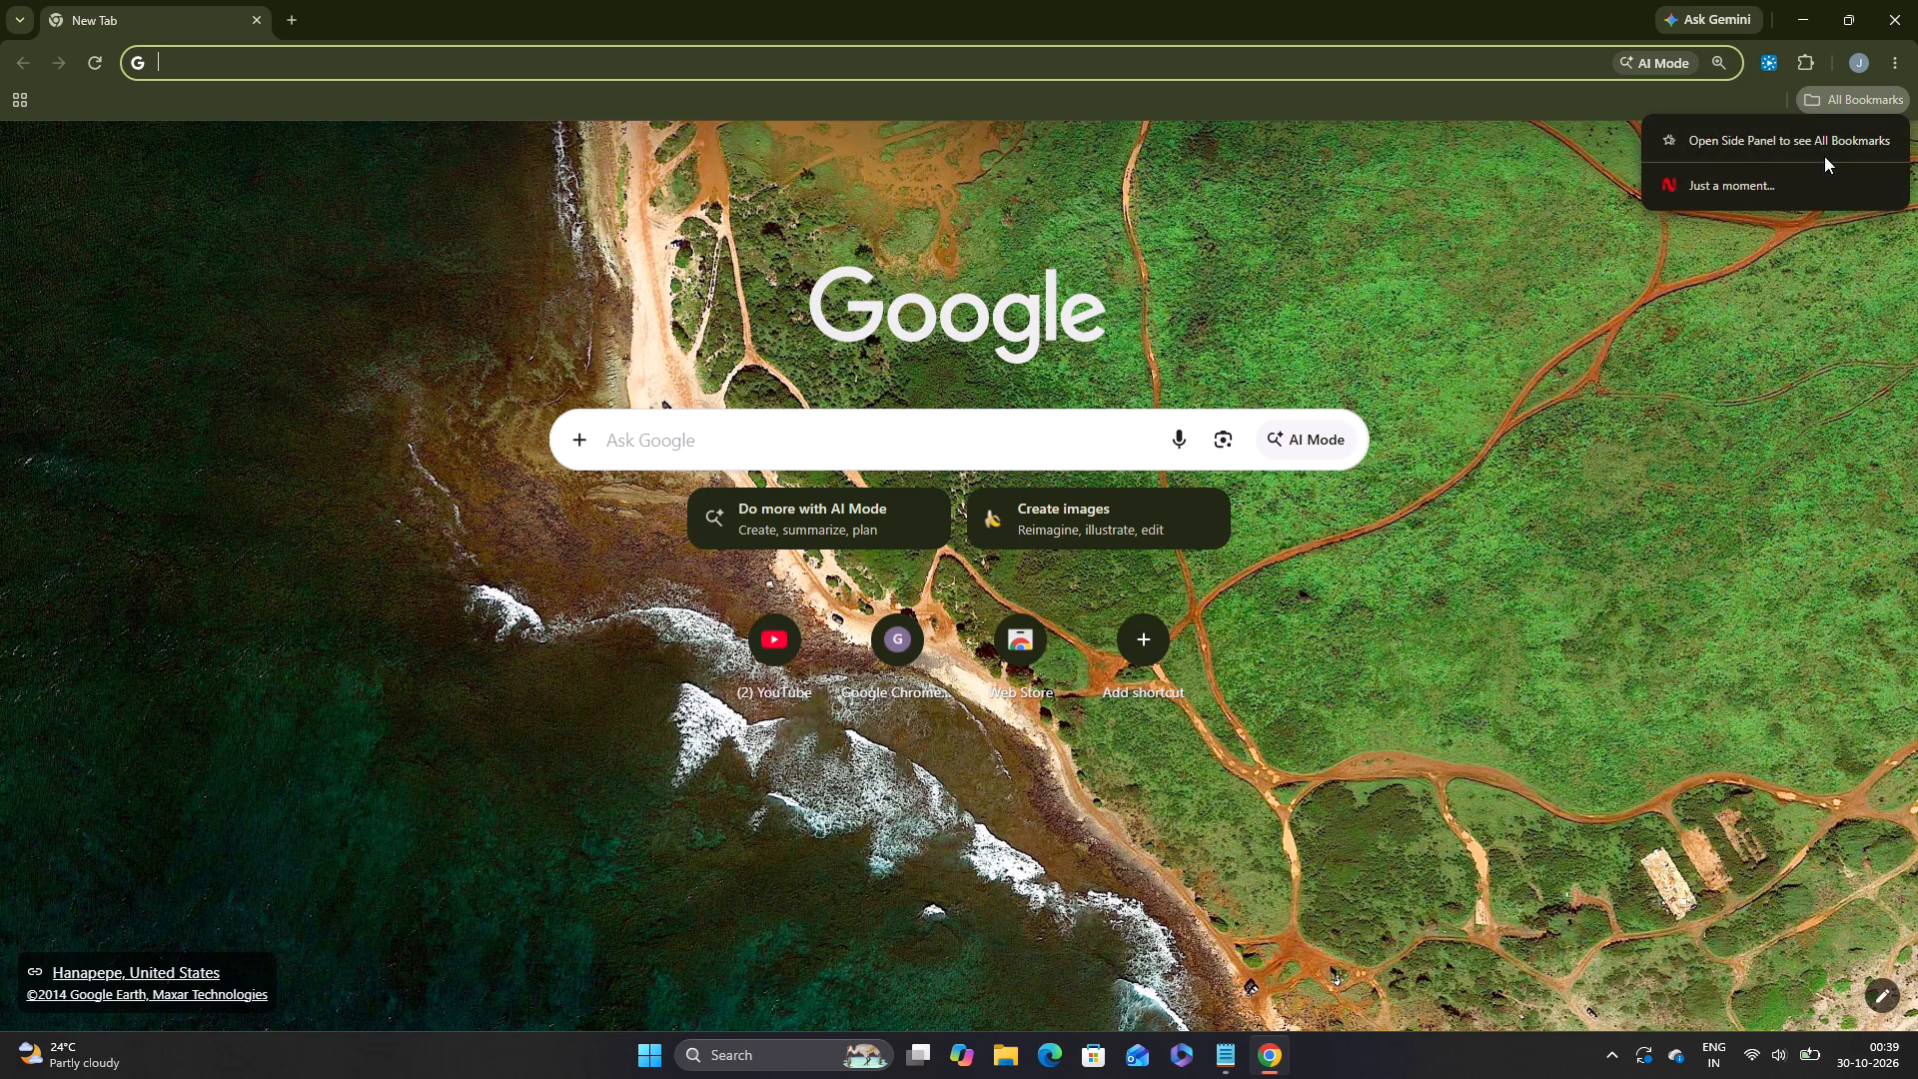
{"action": "right_click", "coordinate": [1808, 177]}
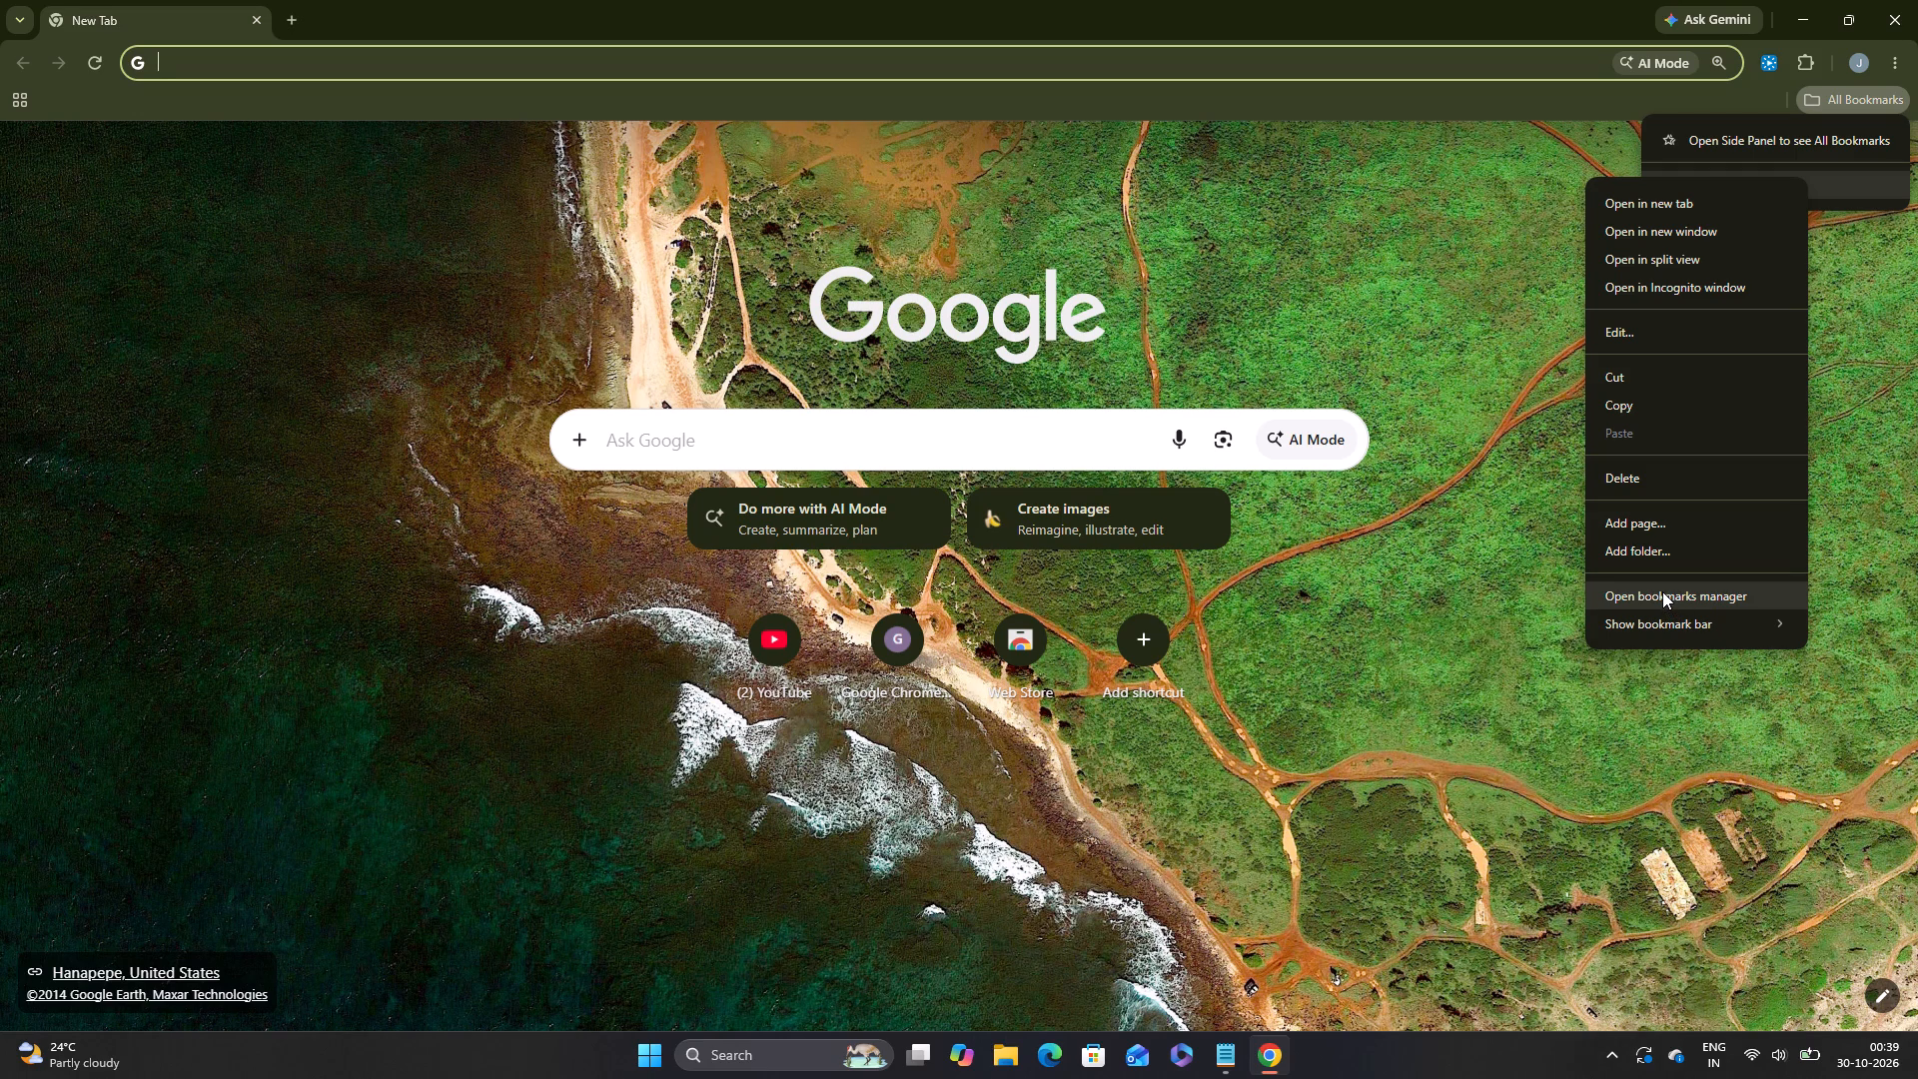
{"action": "left_click", "coordinate": [1530, 575]}
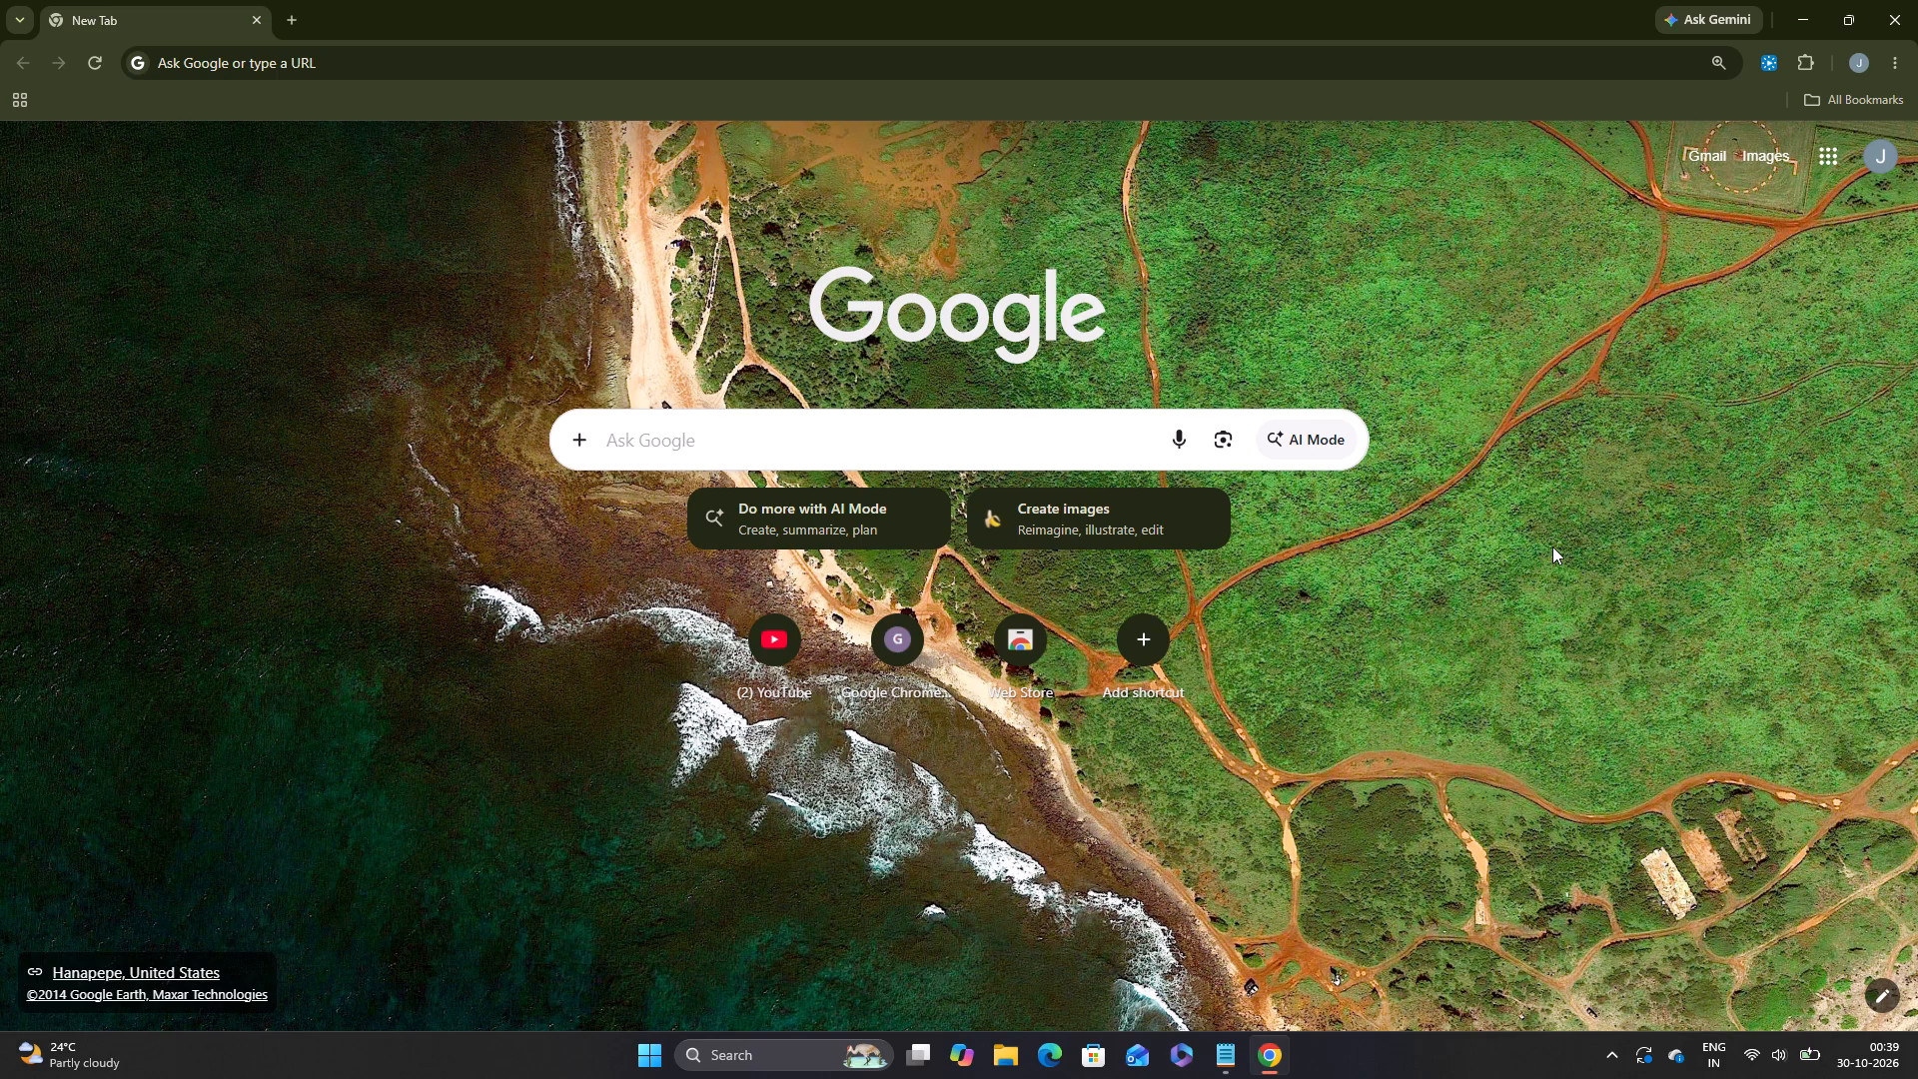
Minimize Chrome and return to the STRATEGY.md notes in Notepad.
{"action": "left_click", "coordinate": [1793, 10]}
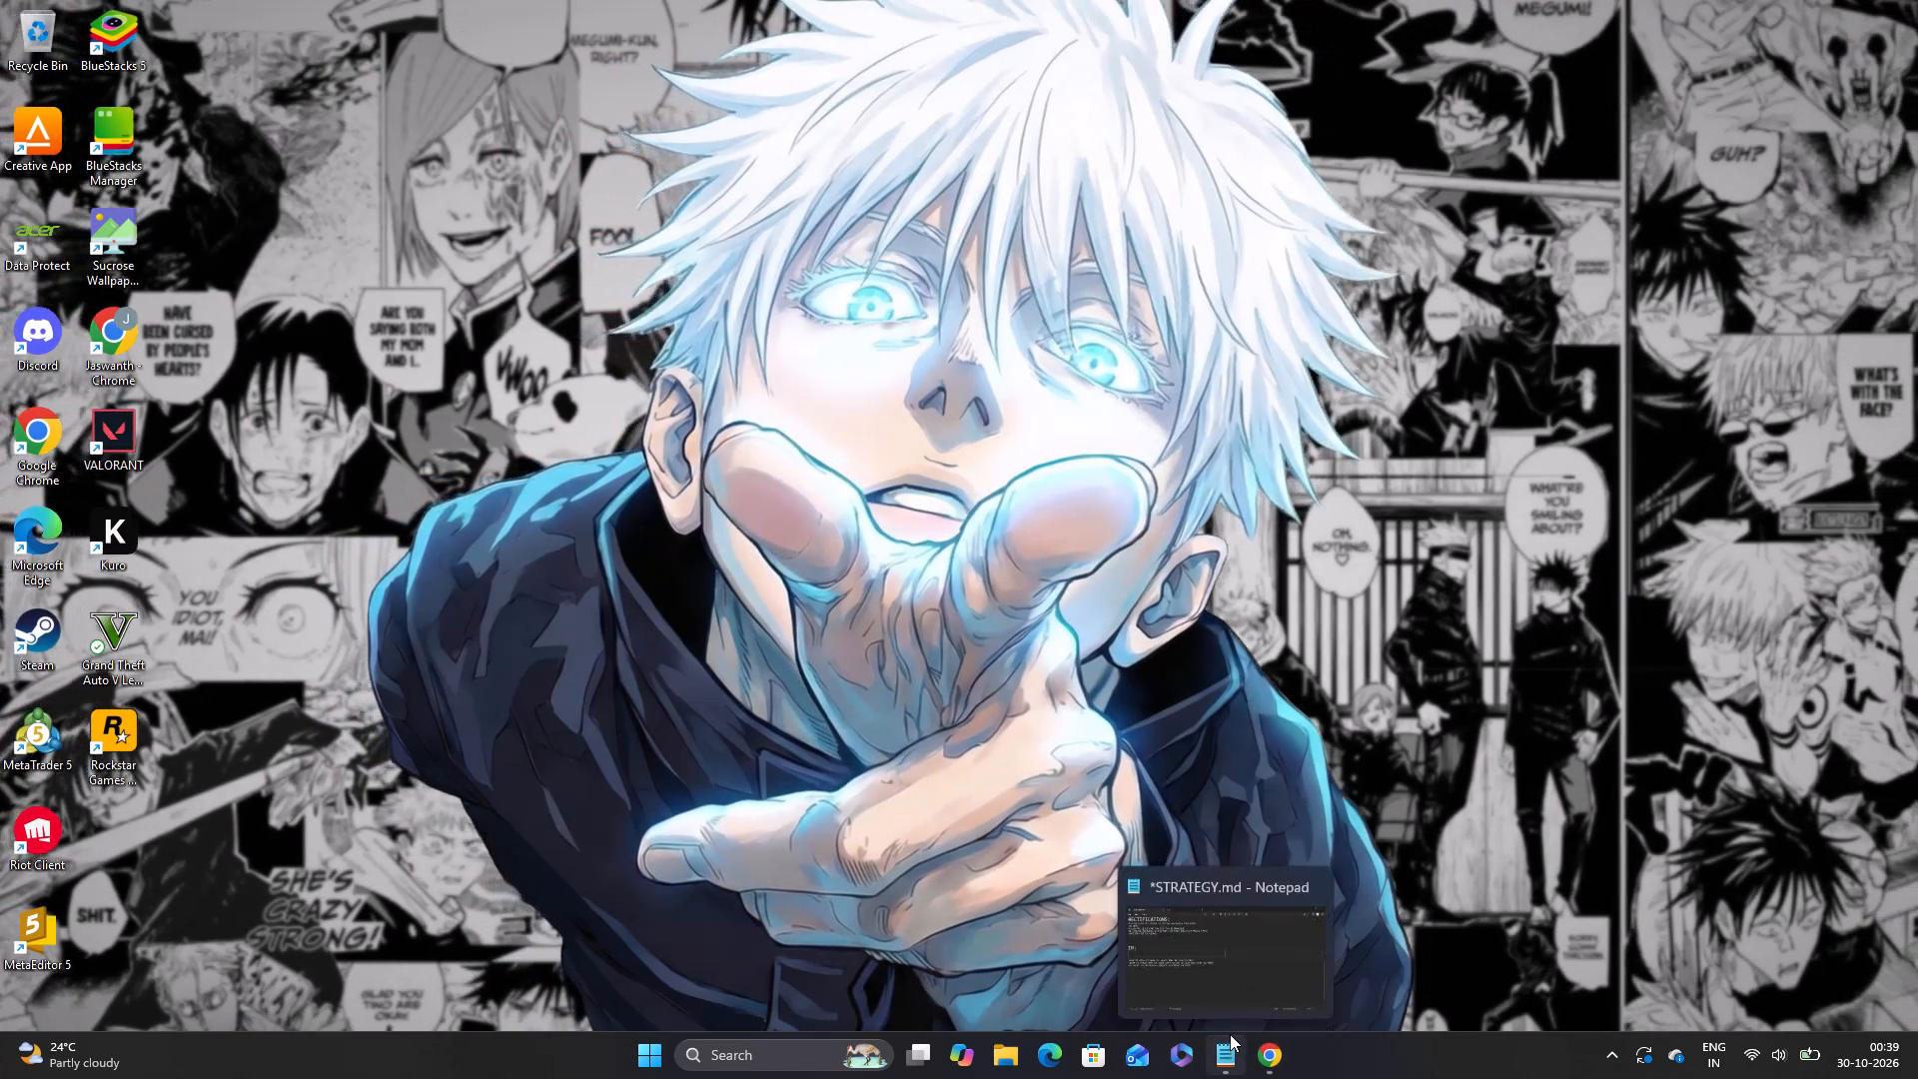
{"action": "left_click", "coordinate": [1230, 1034]}
{"action": "scroll", "coordinate": [1085, 468], "scroll_direction": "up", "scroll_amount": 1}
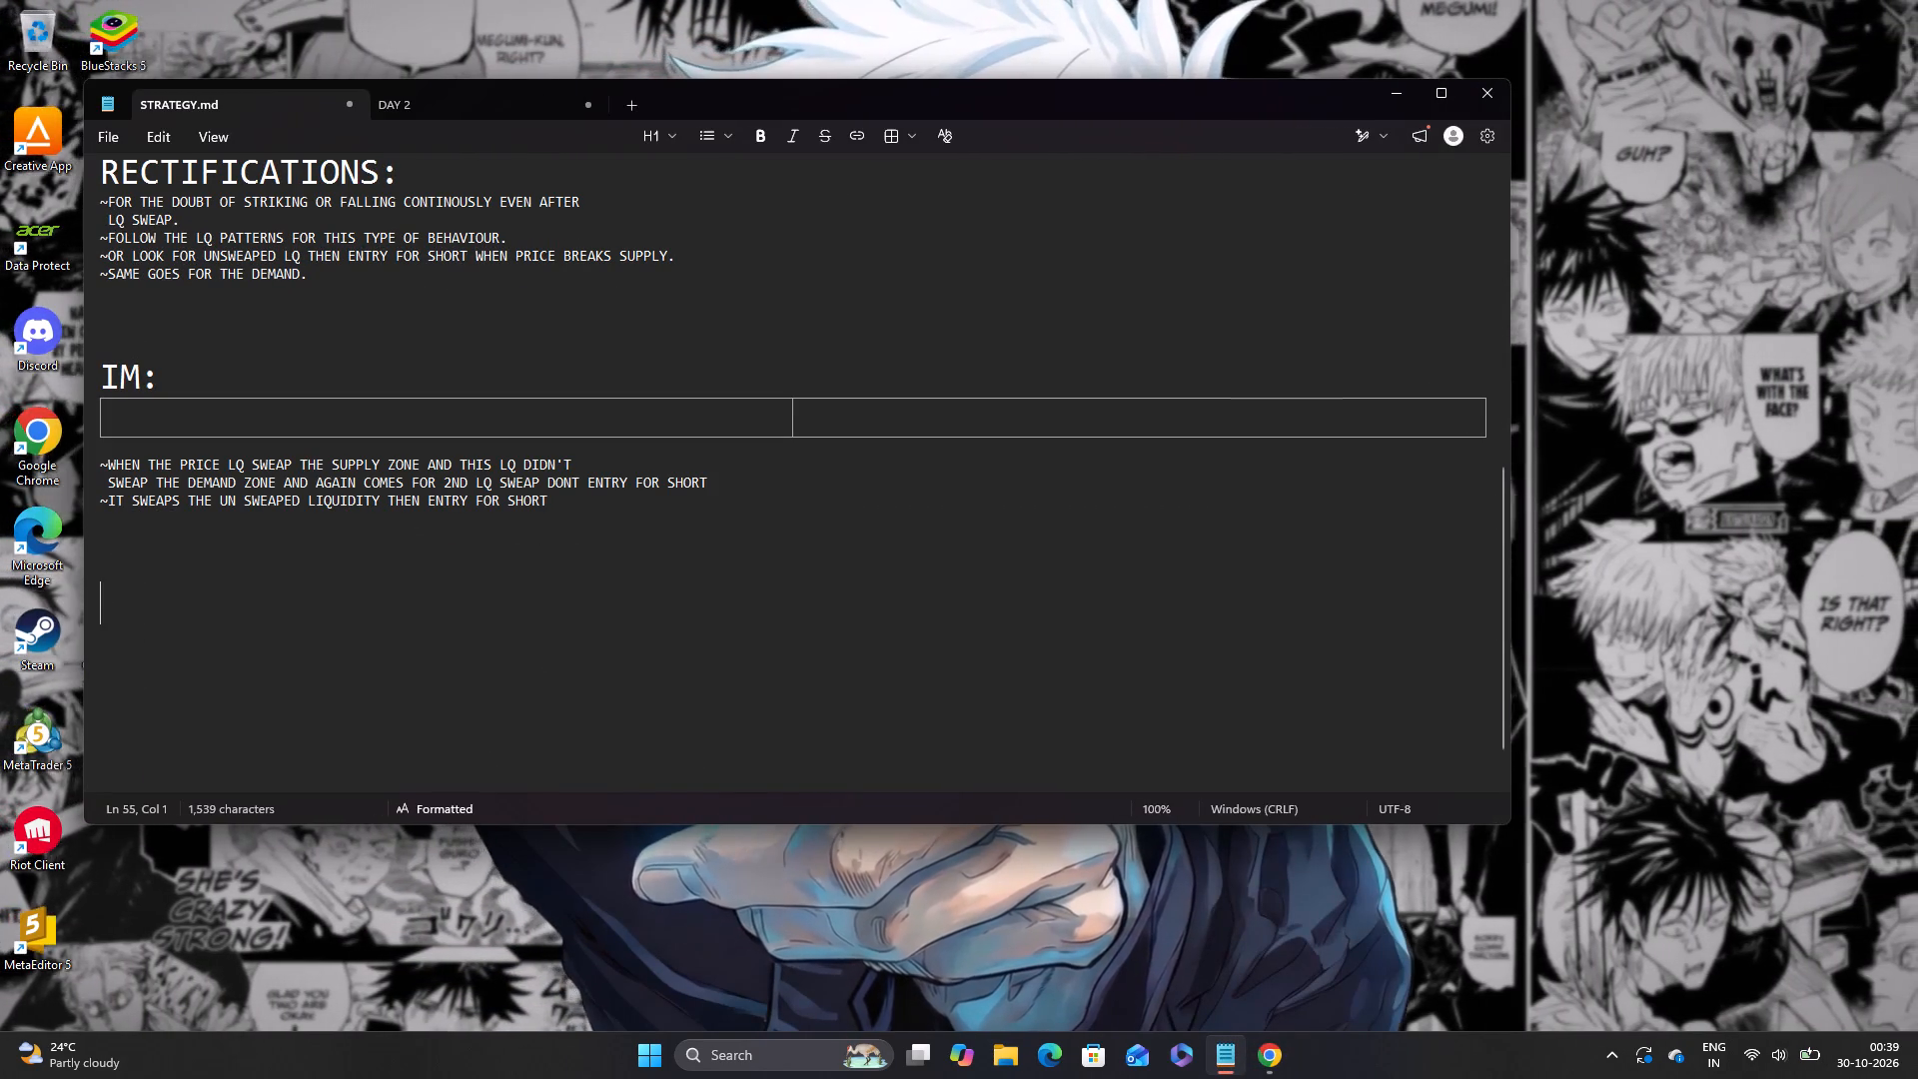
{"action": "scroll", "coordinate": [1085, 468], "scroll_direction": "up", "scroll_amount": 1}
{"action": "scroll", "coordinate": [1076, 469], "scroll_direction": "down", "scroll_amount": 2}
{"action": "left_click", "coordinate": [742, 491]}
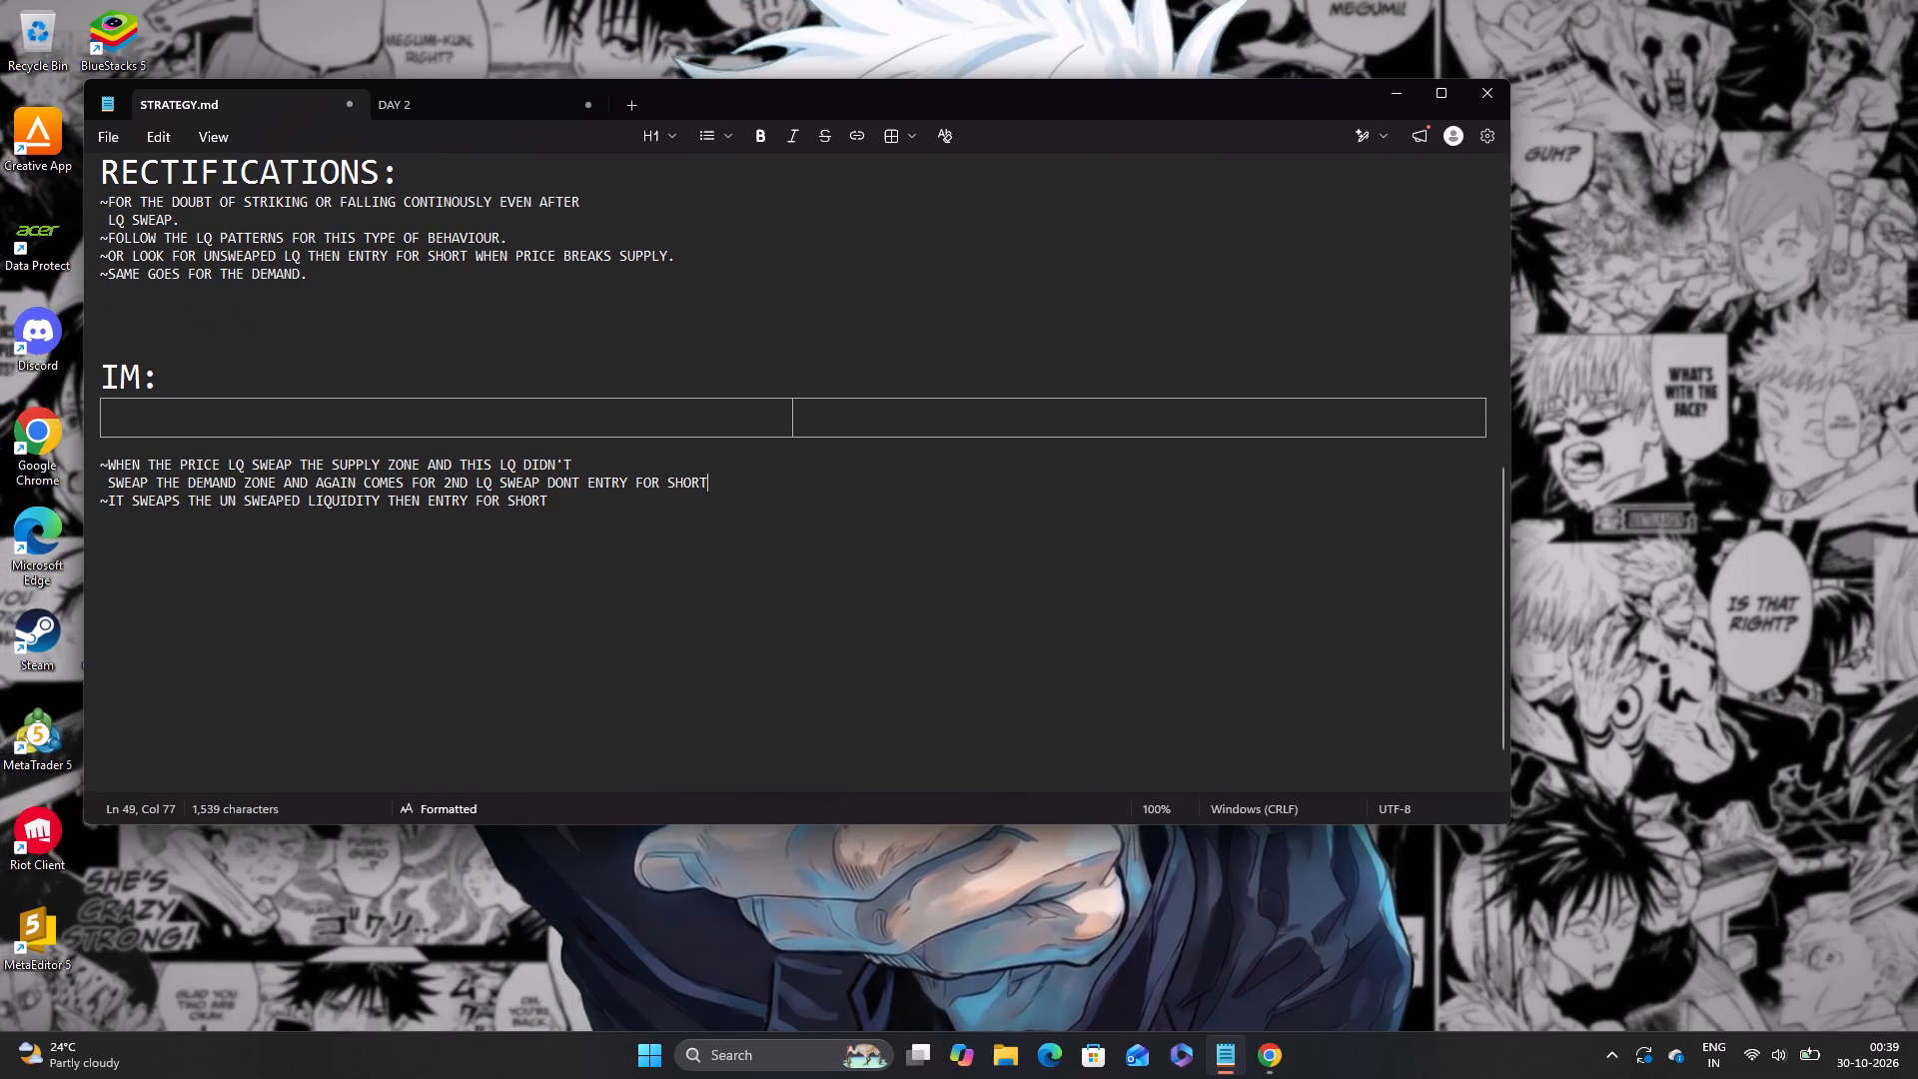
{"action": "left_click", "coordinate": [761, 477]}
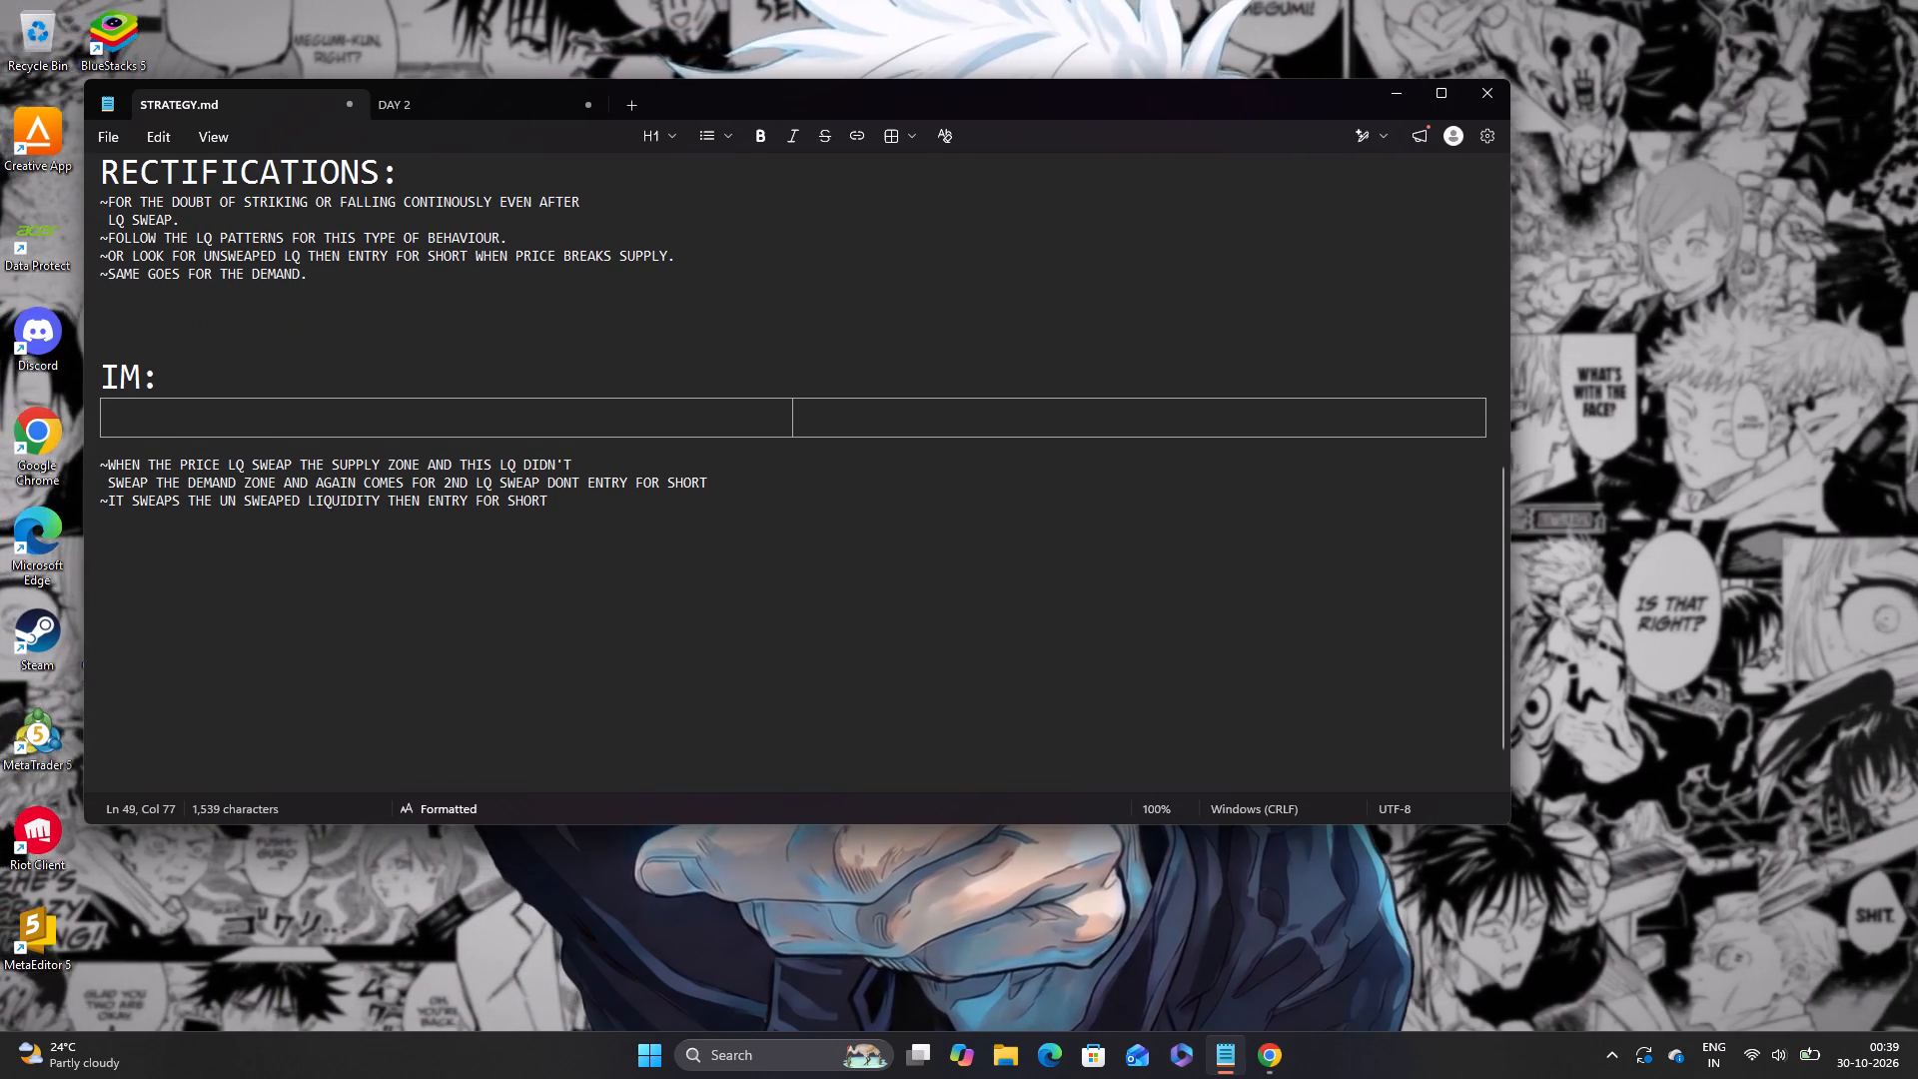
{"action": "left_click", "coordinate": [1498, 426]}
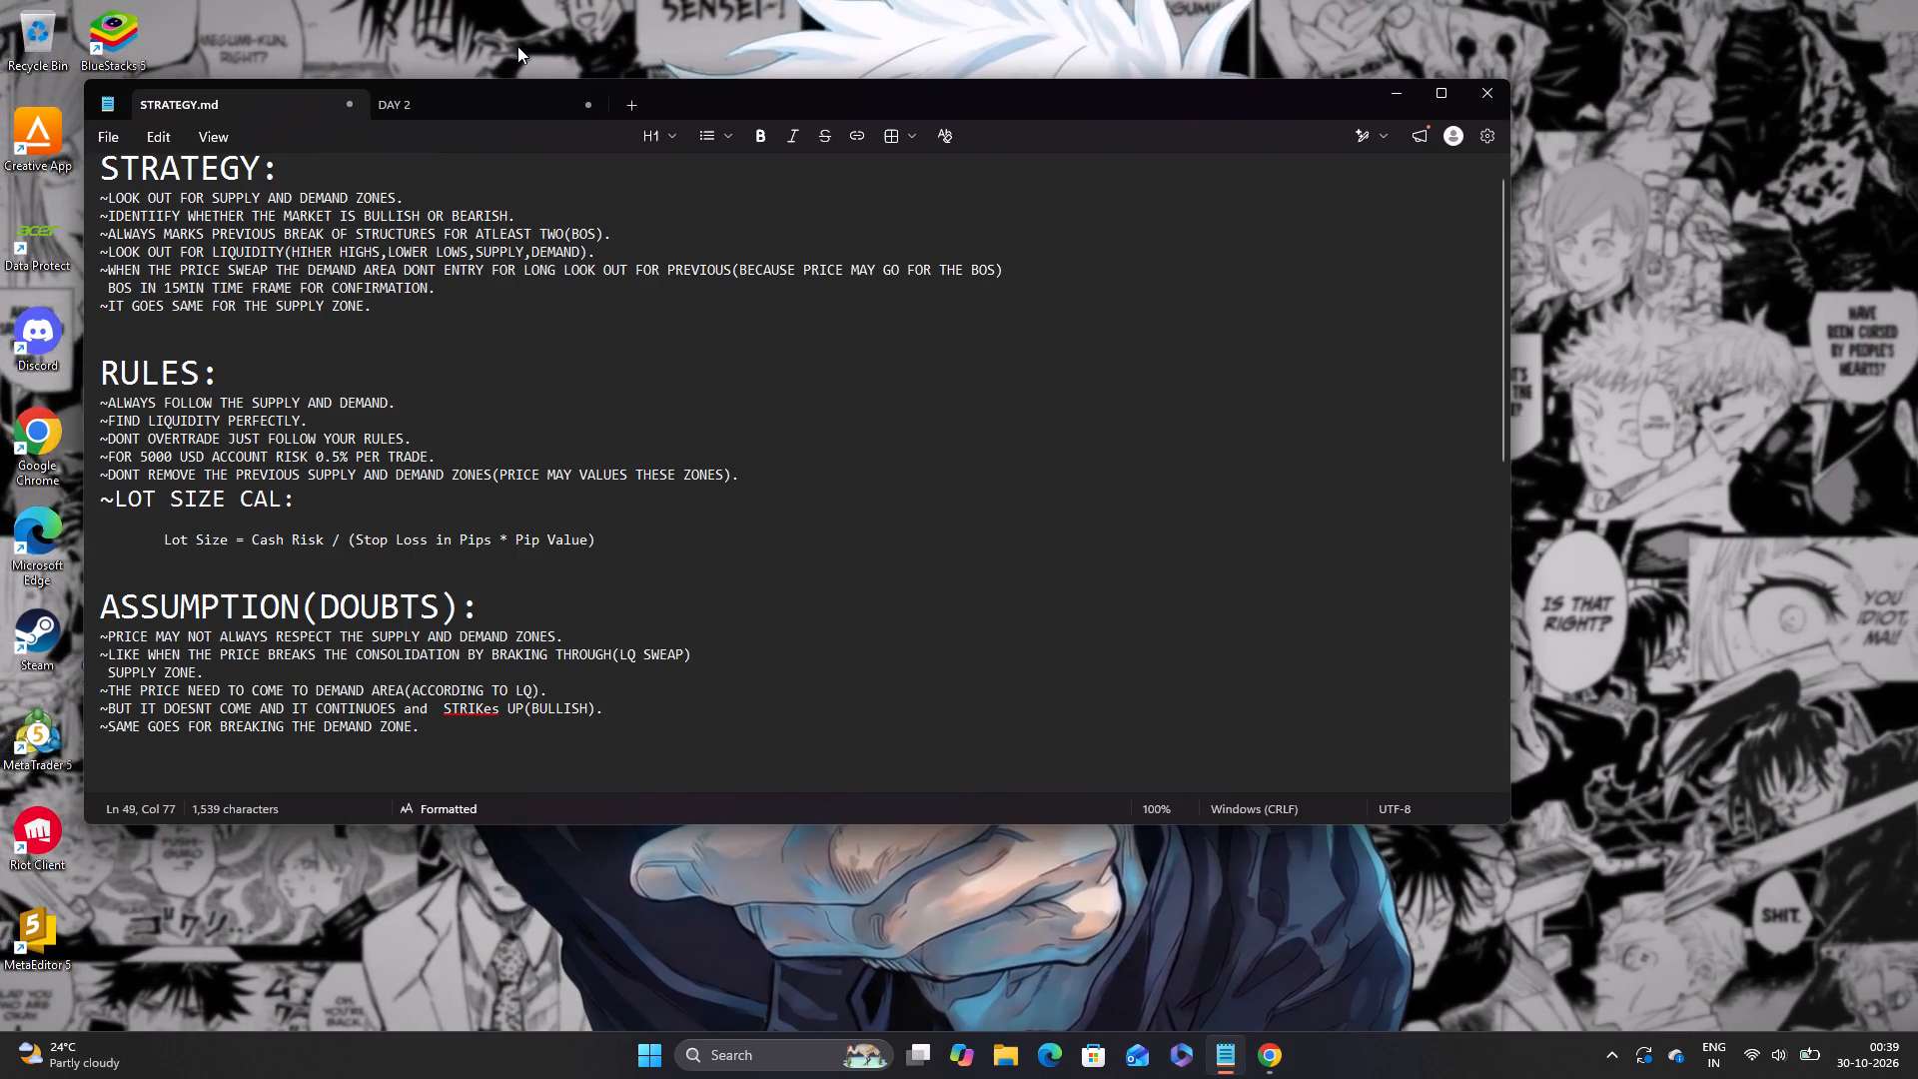
Copy all of the DAY 2 file's notes and paste them on a new line below the DAY 3: heading.
{"action": "left_click", "coordinate": [509, 102]}
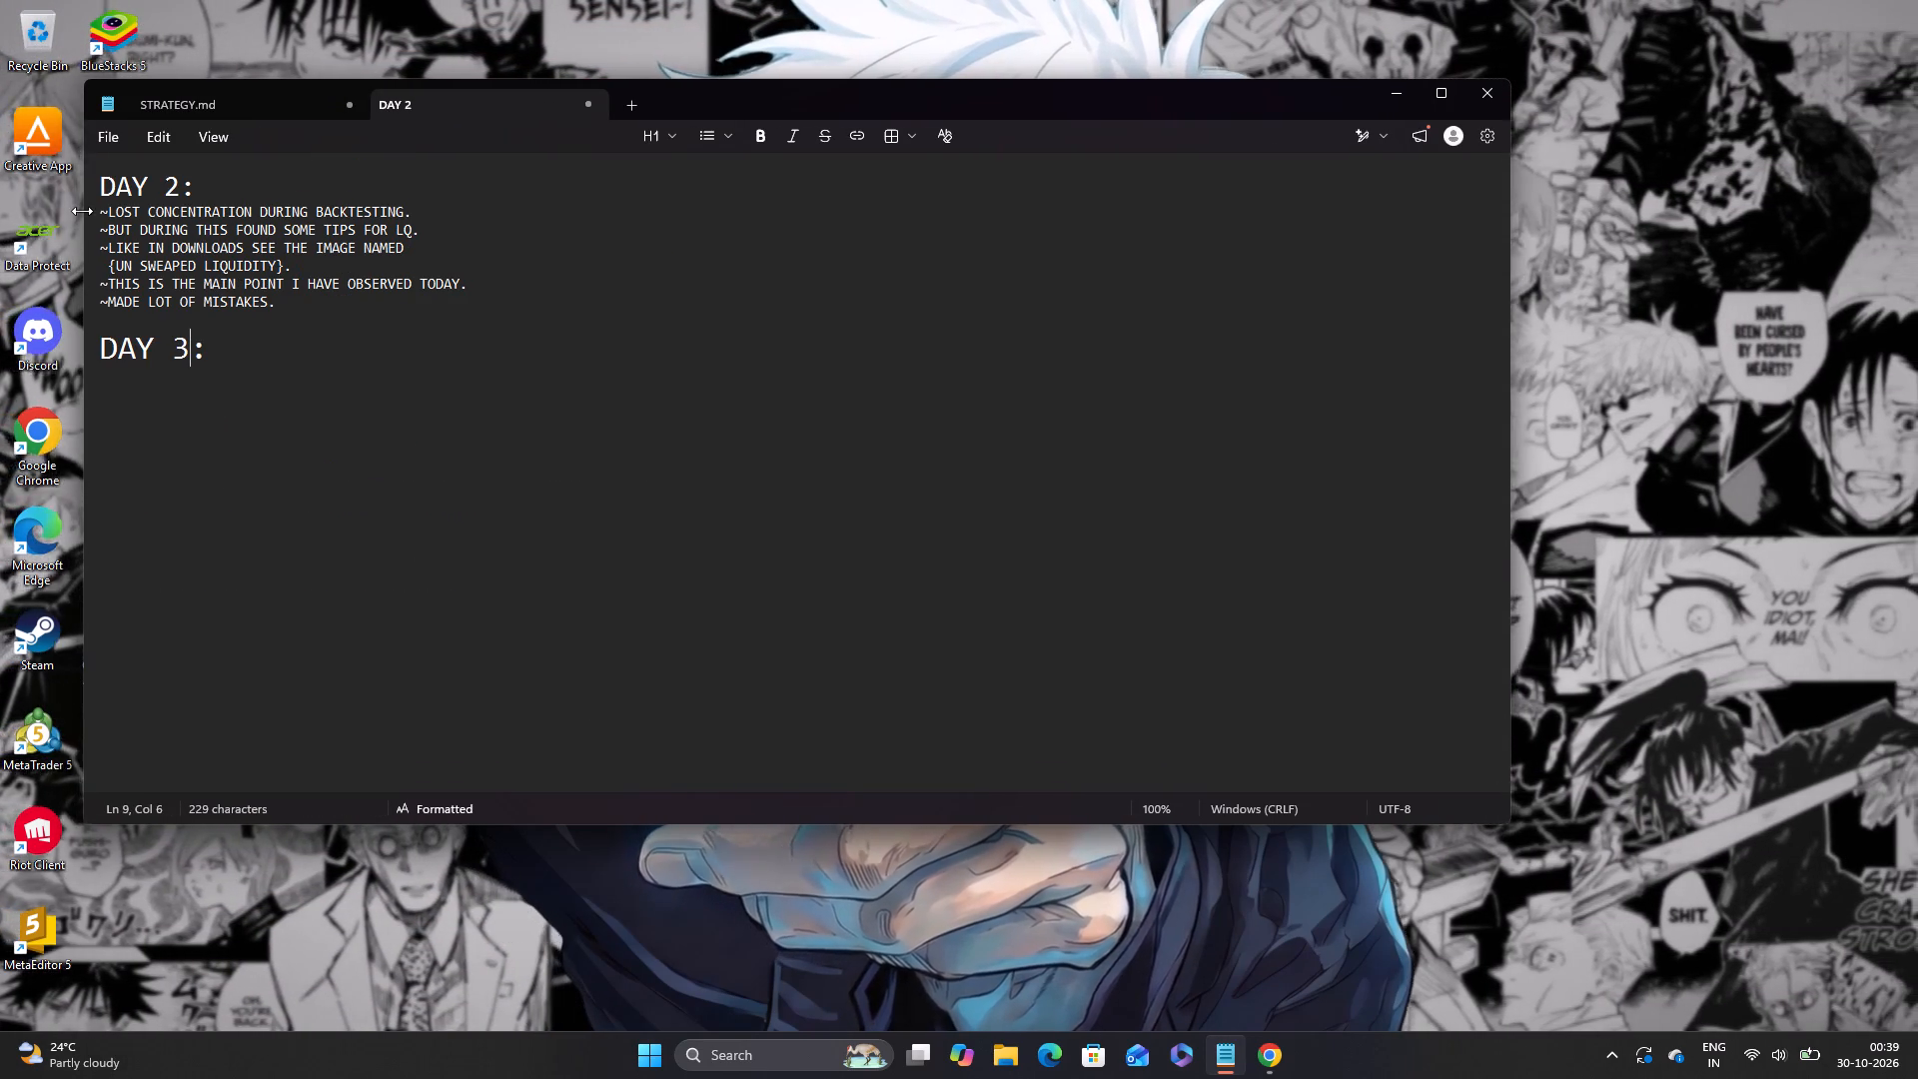
{"action": "left_click", "coordinate": [103, 206]}
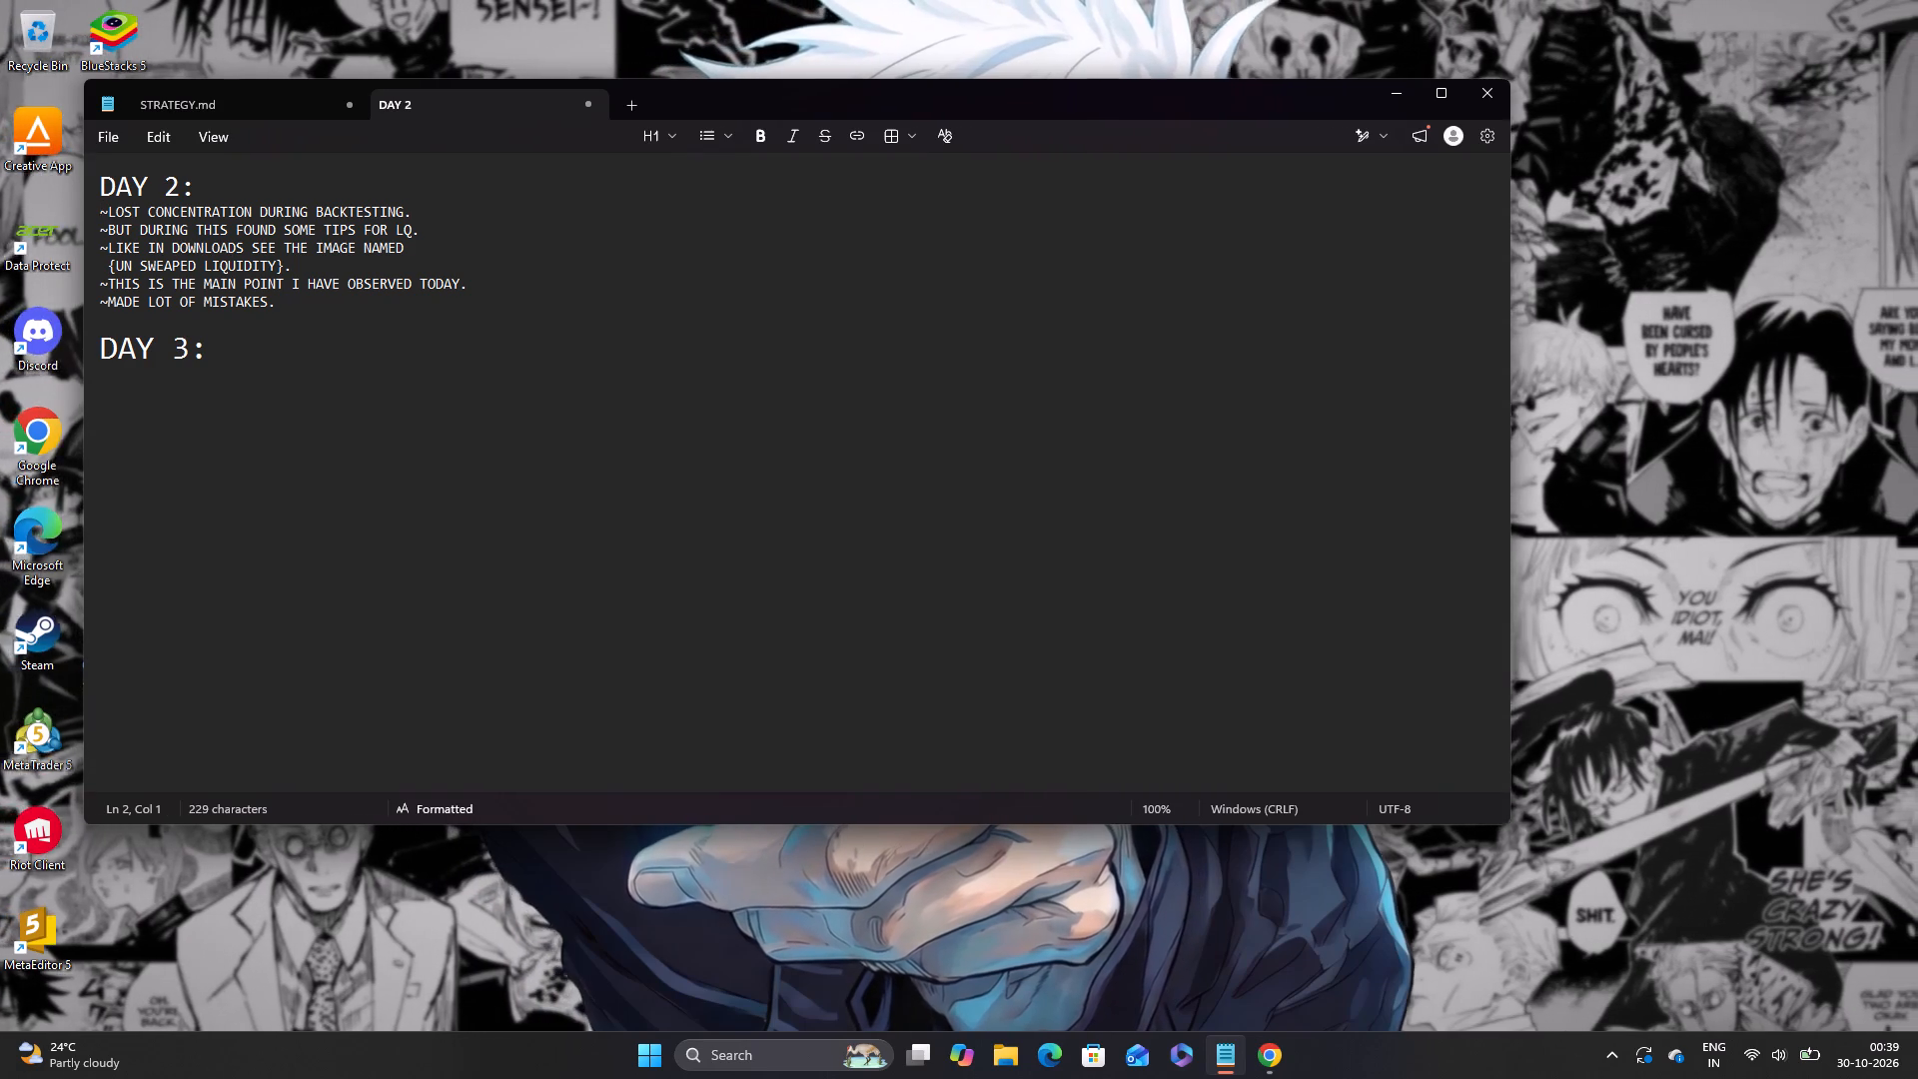
{"action": "key", "text": "ctrl+a"}
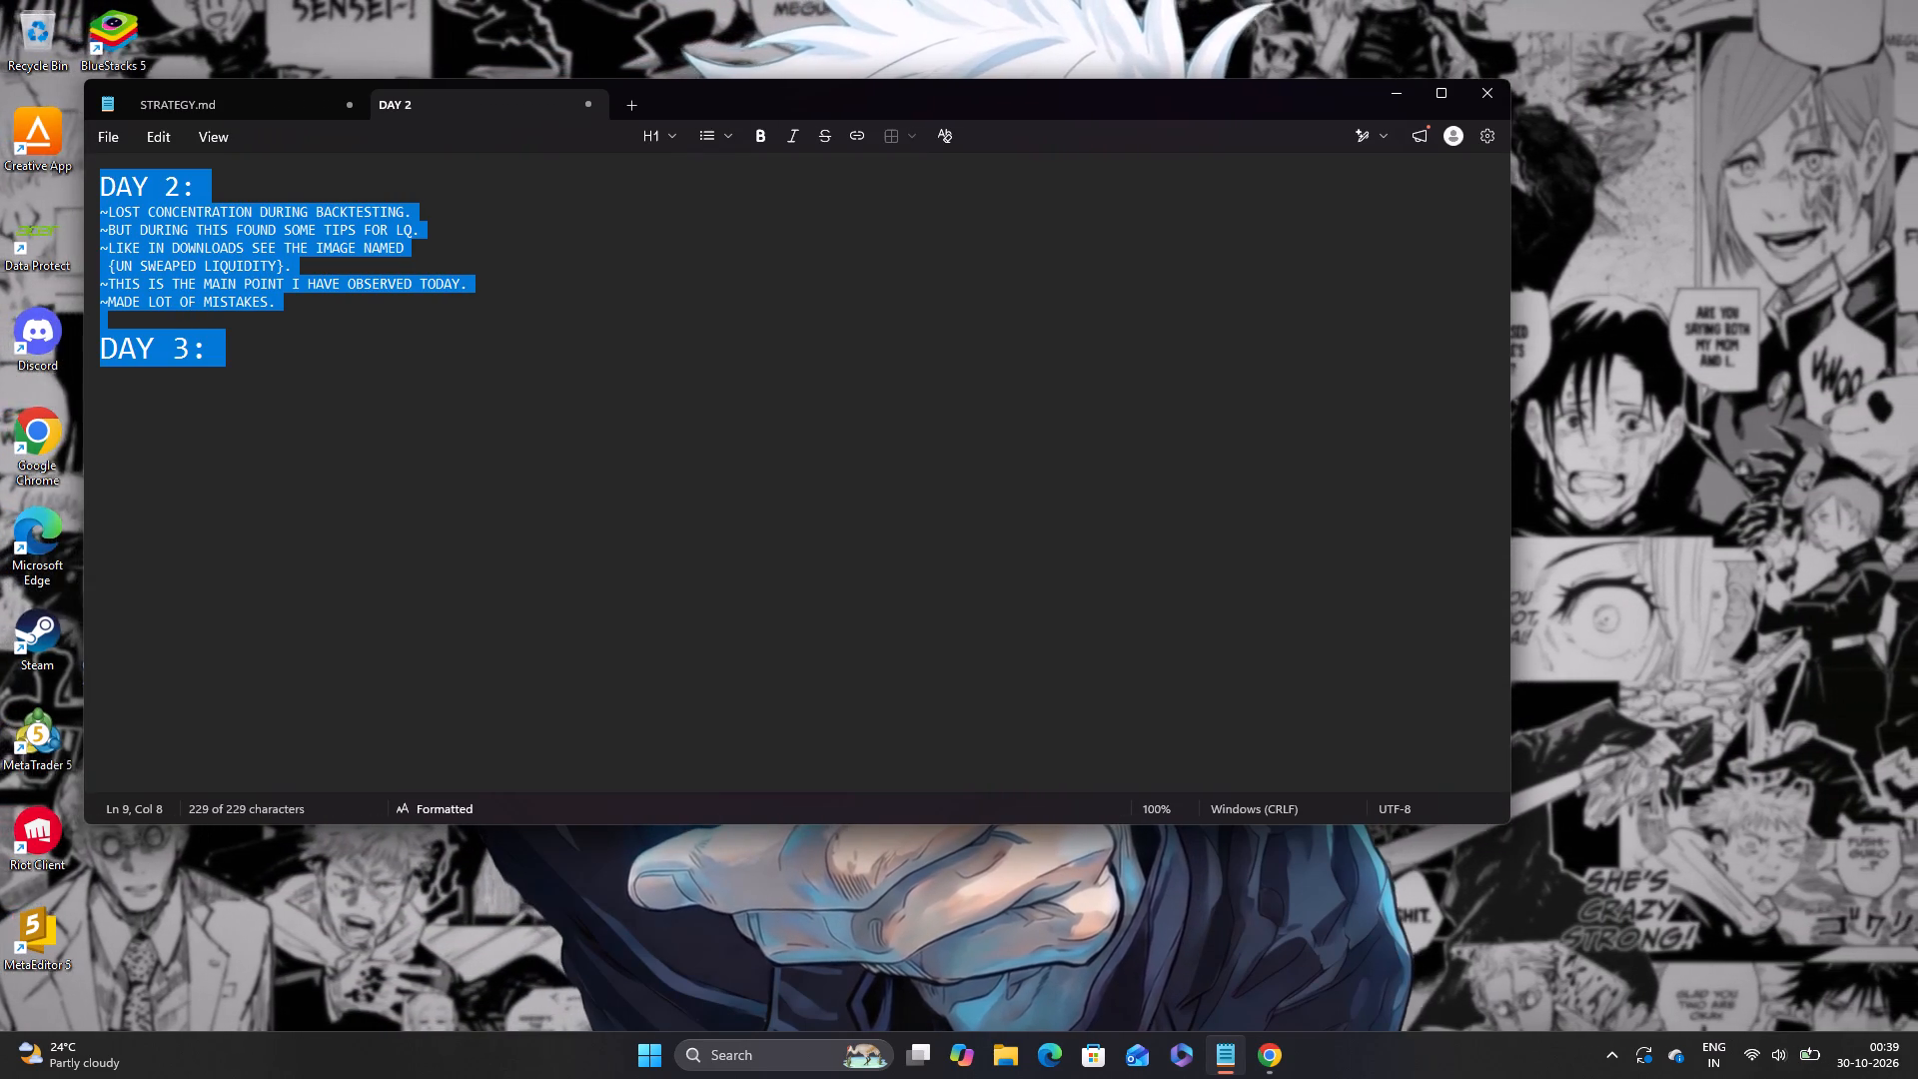
{"action": "key", "text": "ctrl+c"}
{"action": "left_click", "coordinate": [219, 344]}
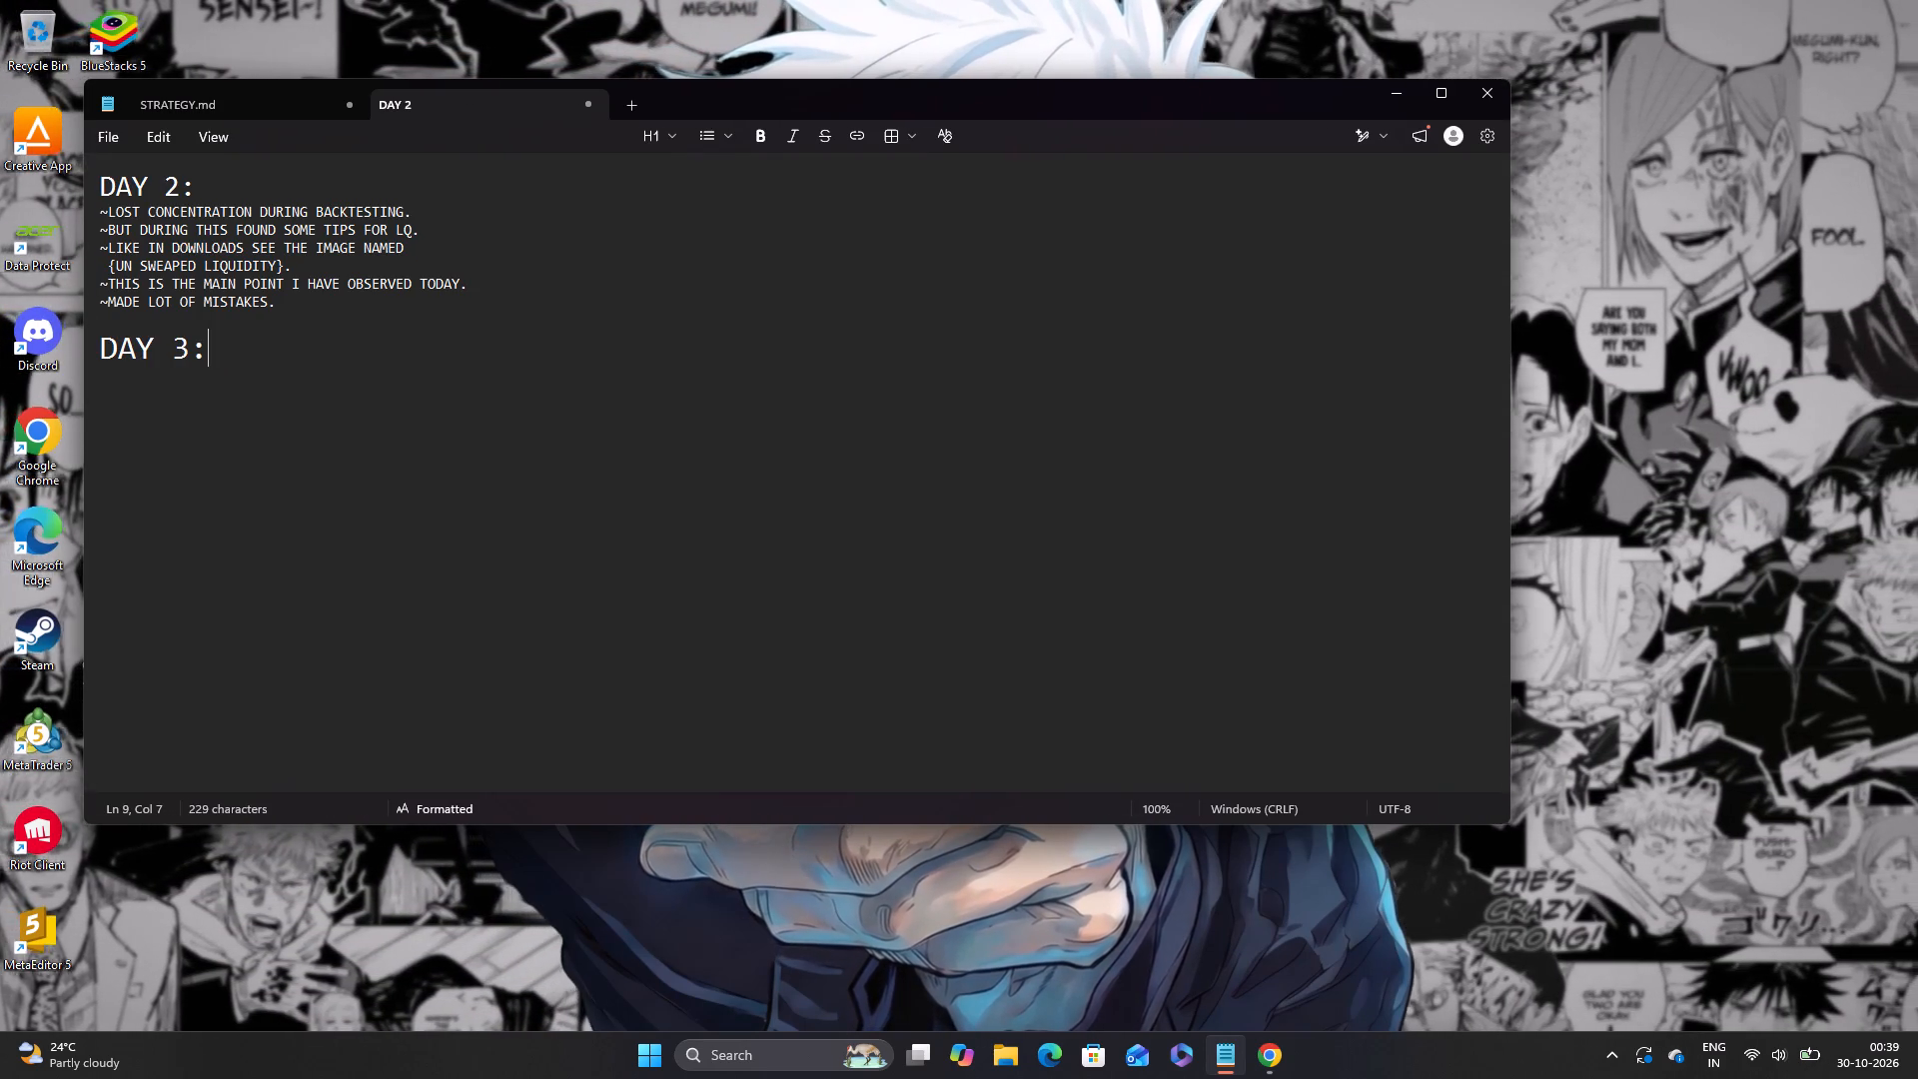
{"action": "key", "text": "Return"}
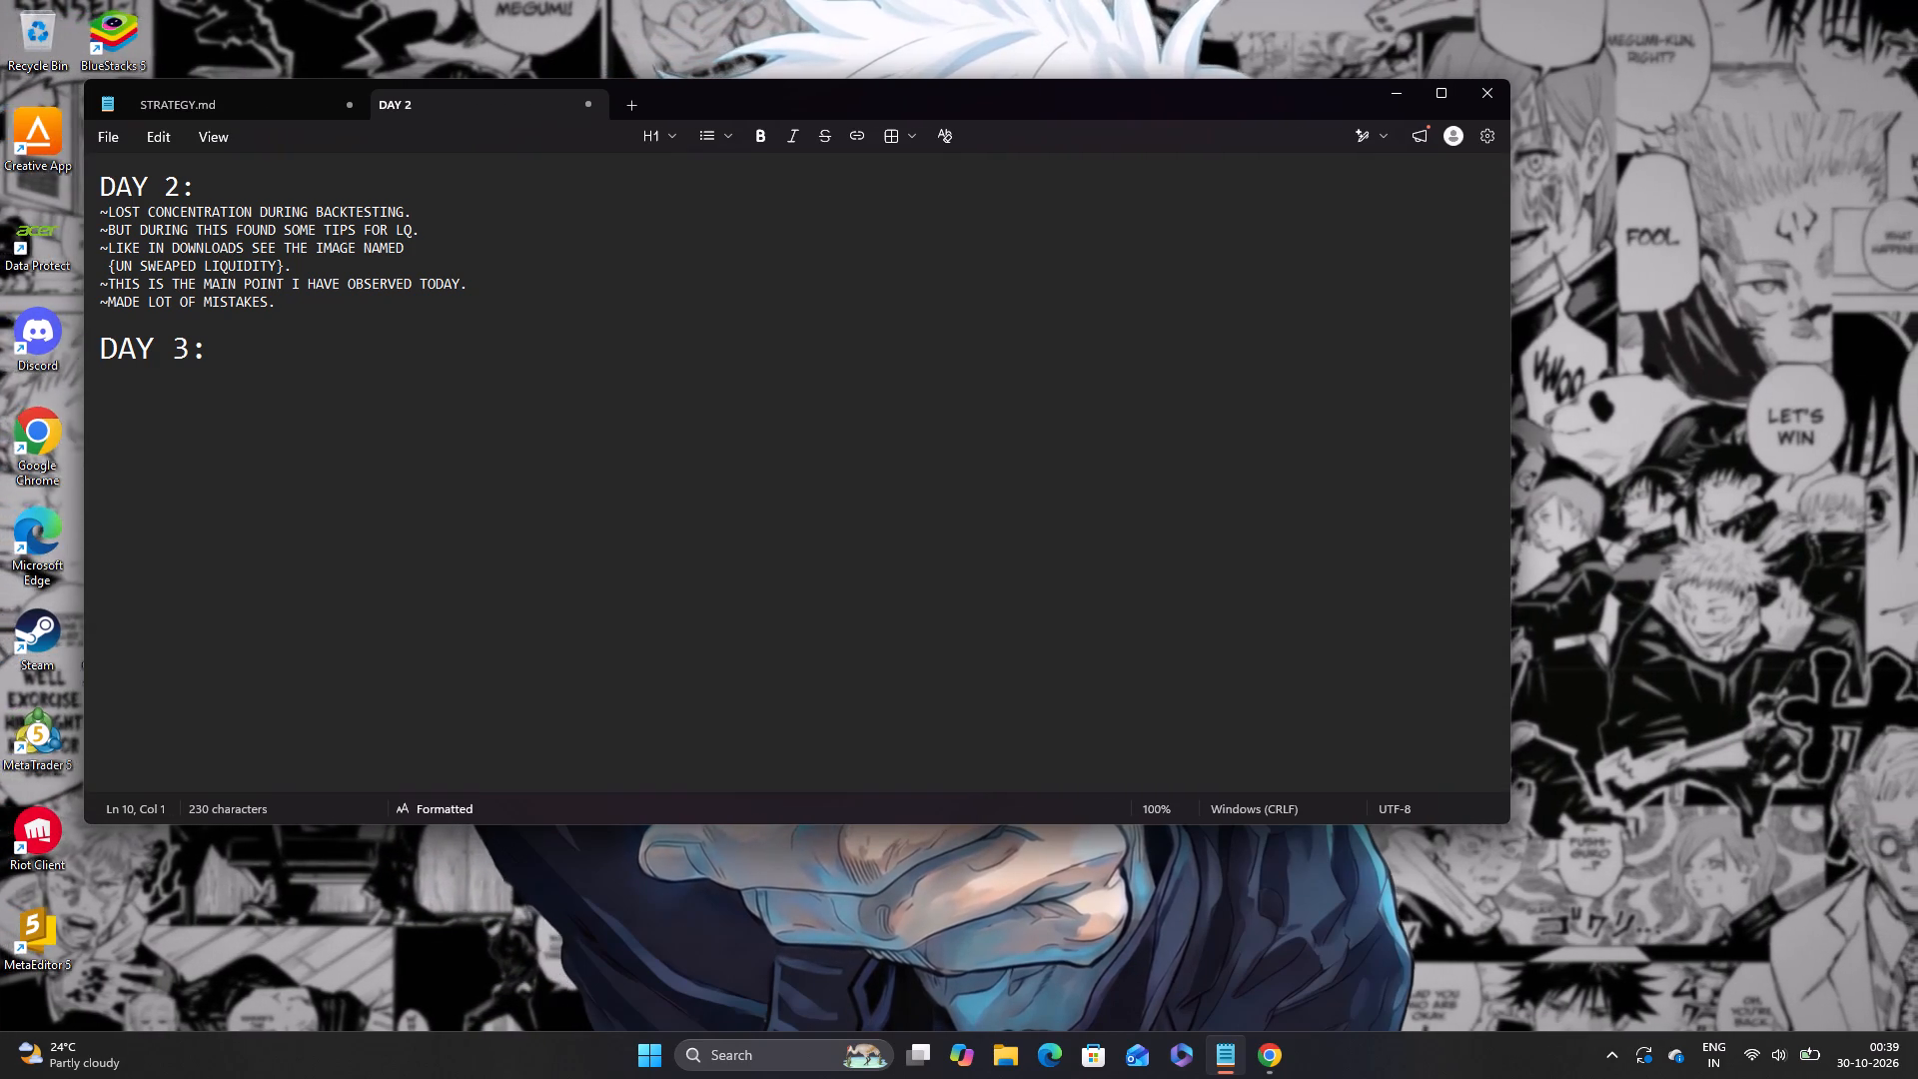
{"action": "key", "text": "ctrl+v"}
Delete the pasted DAY 2: heading below DAY 3, along with the colon after the original DAY 3 heading.
{"action": "left_click", "coordinate": [211, 389]}
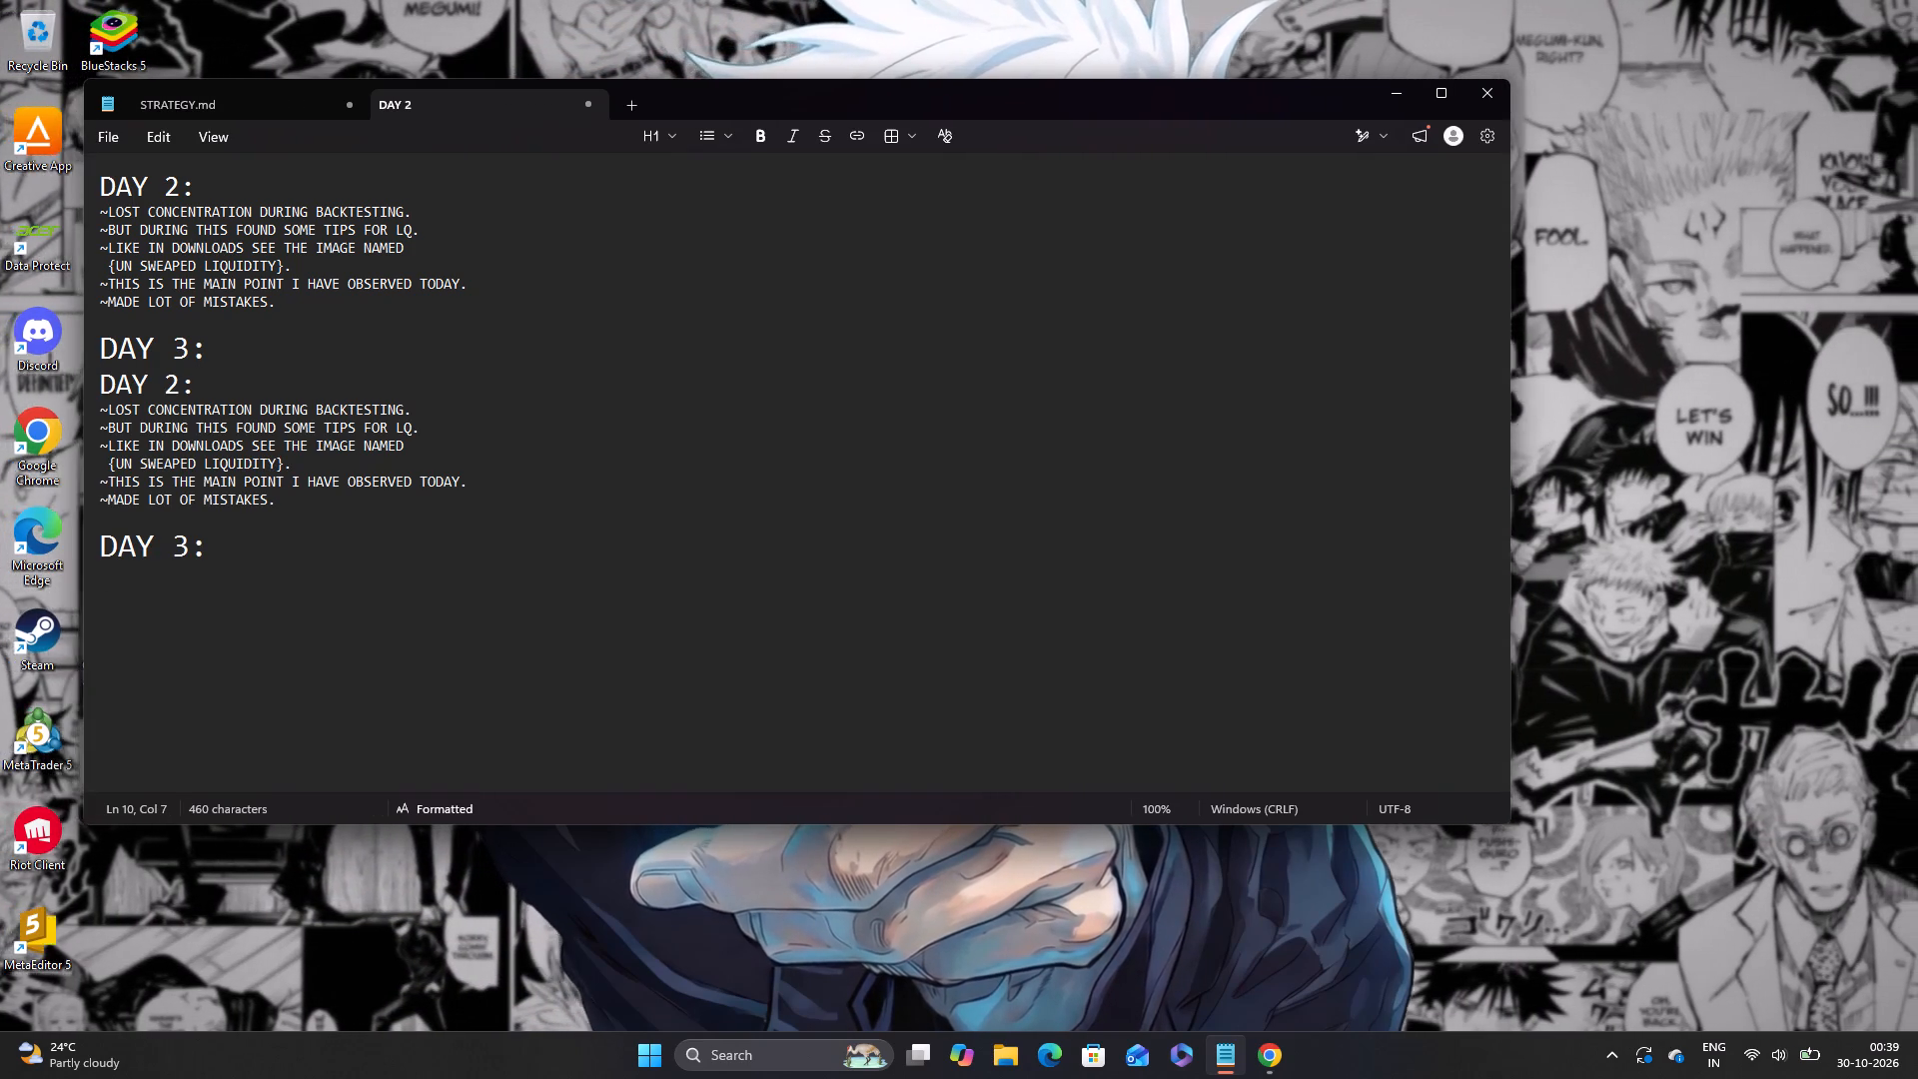
{"action": "key", "text": "BackSpace"}
{"action": "key", "text": "BackSpace"}
{"action": "key", "text": "BackSpace"}
{"action": "key", "text": "BackSpace"}
{"action": "key", "text": "BackSpace"}
{"action": "key", "text": "BackSpace"}
{"action": "key", "text": "BackSpace"}
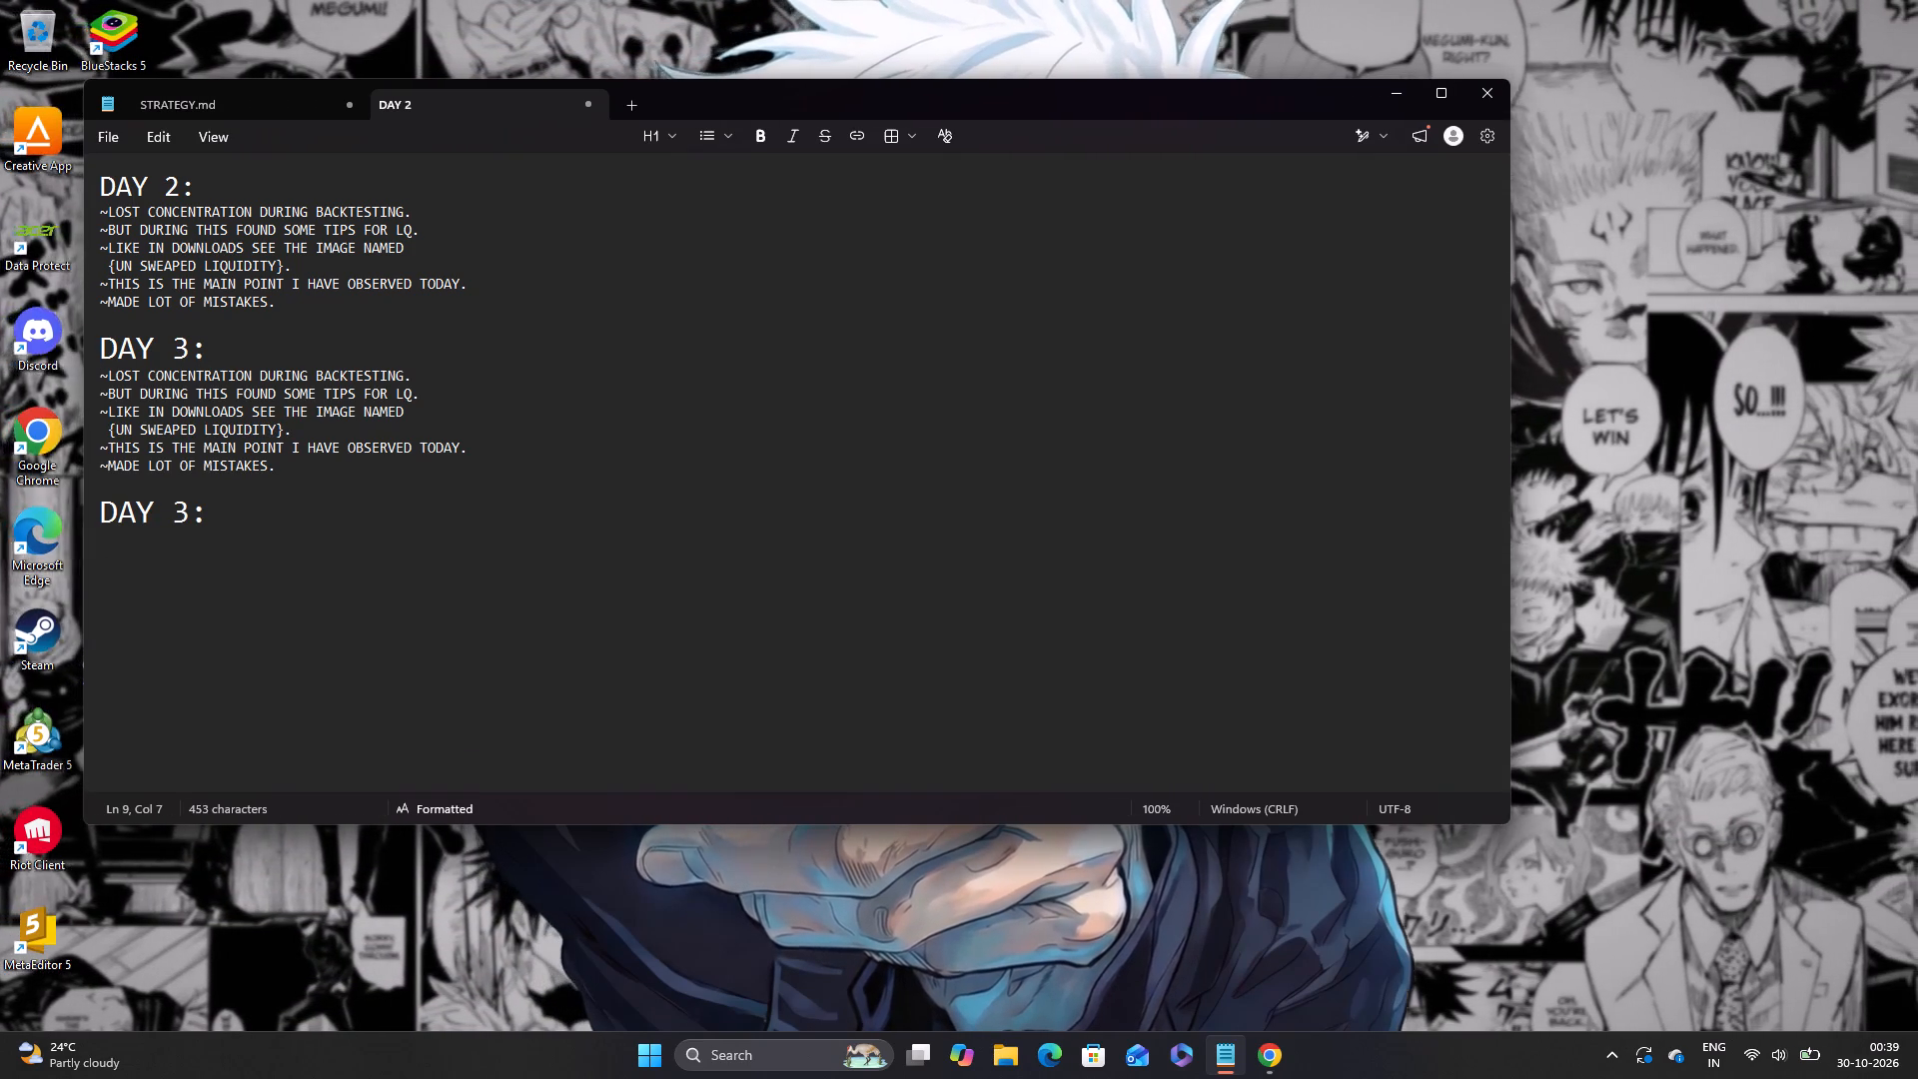
{"action": "key", "text": "BackSpace"}
Delete the duplicate DAY 3: heading at the end of the pasted notes.
{"action": "left_click", "coordinate": [233, 529]}
{"action": "key", "text": "BackSpace"}
{"action": "key", "text": "BackSpace"}
{"action": "key", "text": "BackSpace"}
{"action": "key", "text": "BackSpace"}
{"action": "key", "text": "BackSpace"}
{"action": "key", "text": "BackSpace"}
{"action": "key", "text": "BackSpace"}
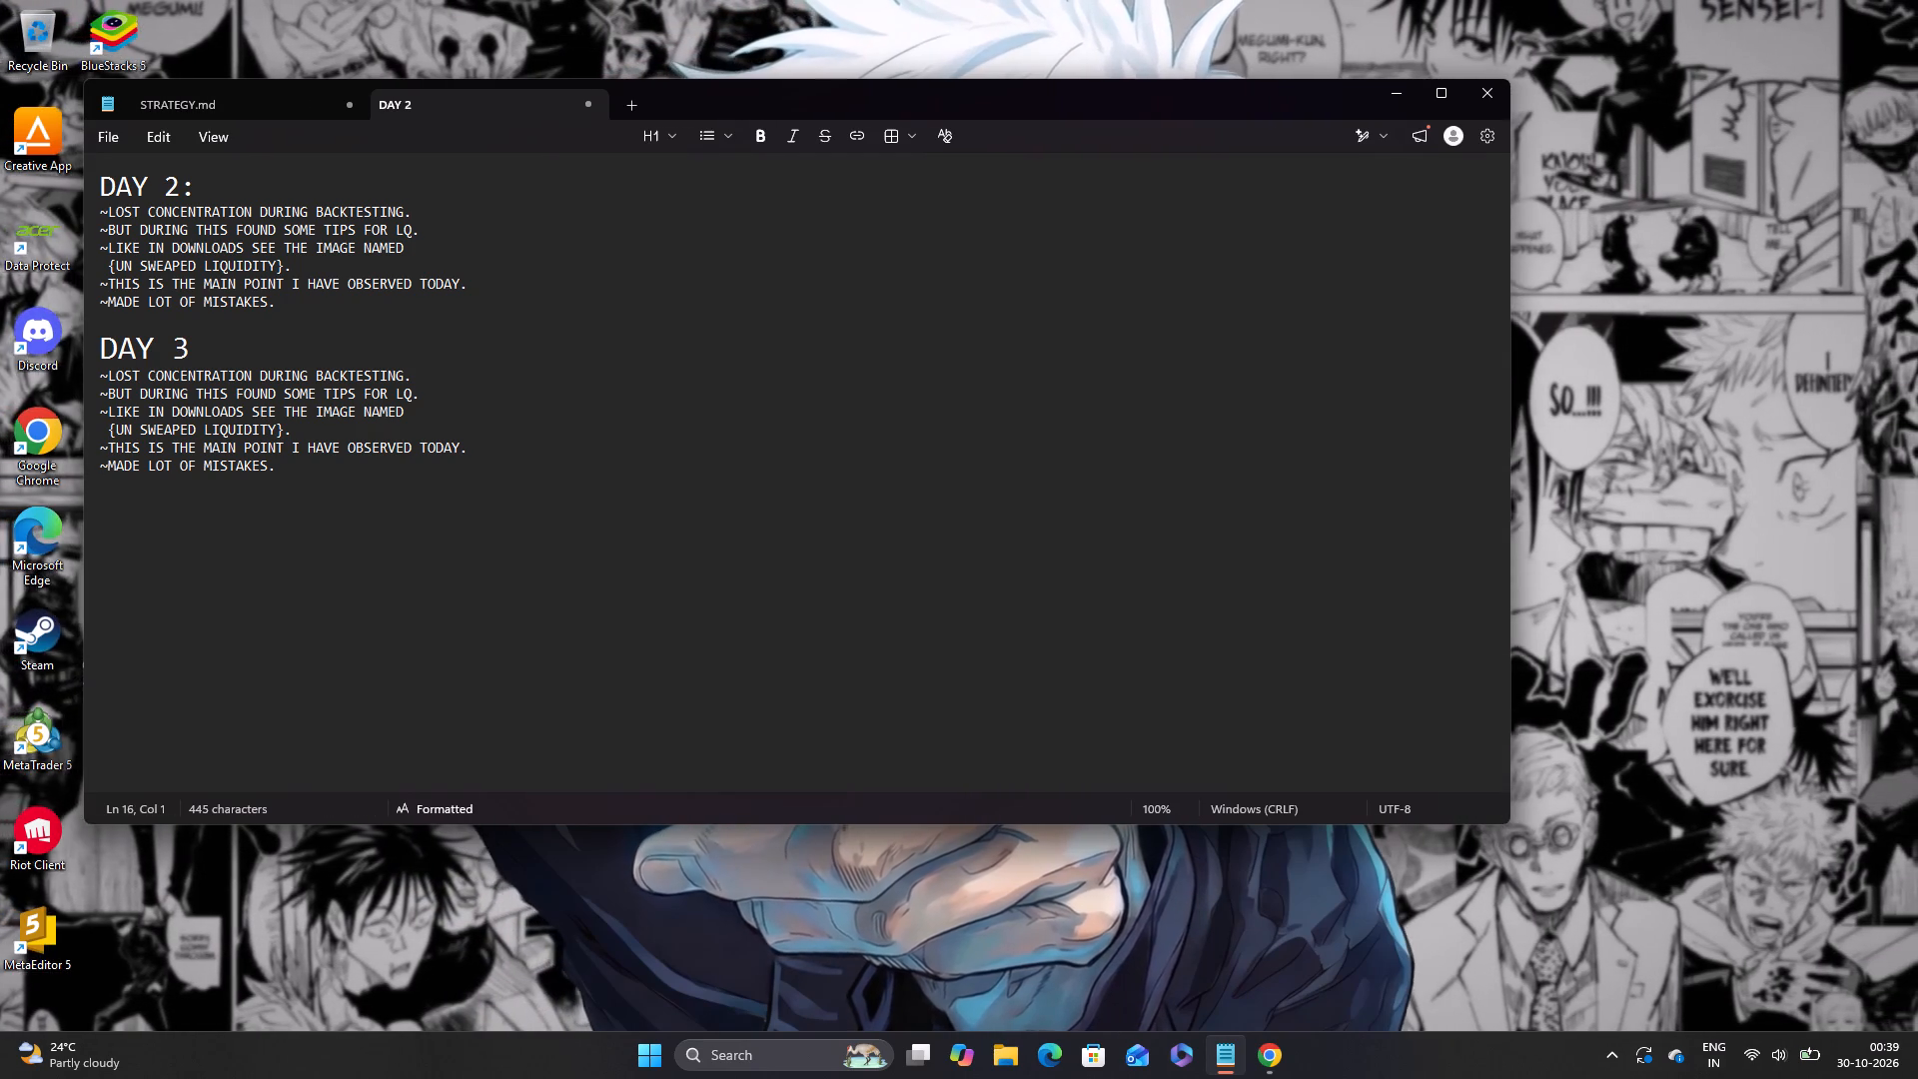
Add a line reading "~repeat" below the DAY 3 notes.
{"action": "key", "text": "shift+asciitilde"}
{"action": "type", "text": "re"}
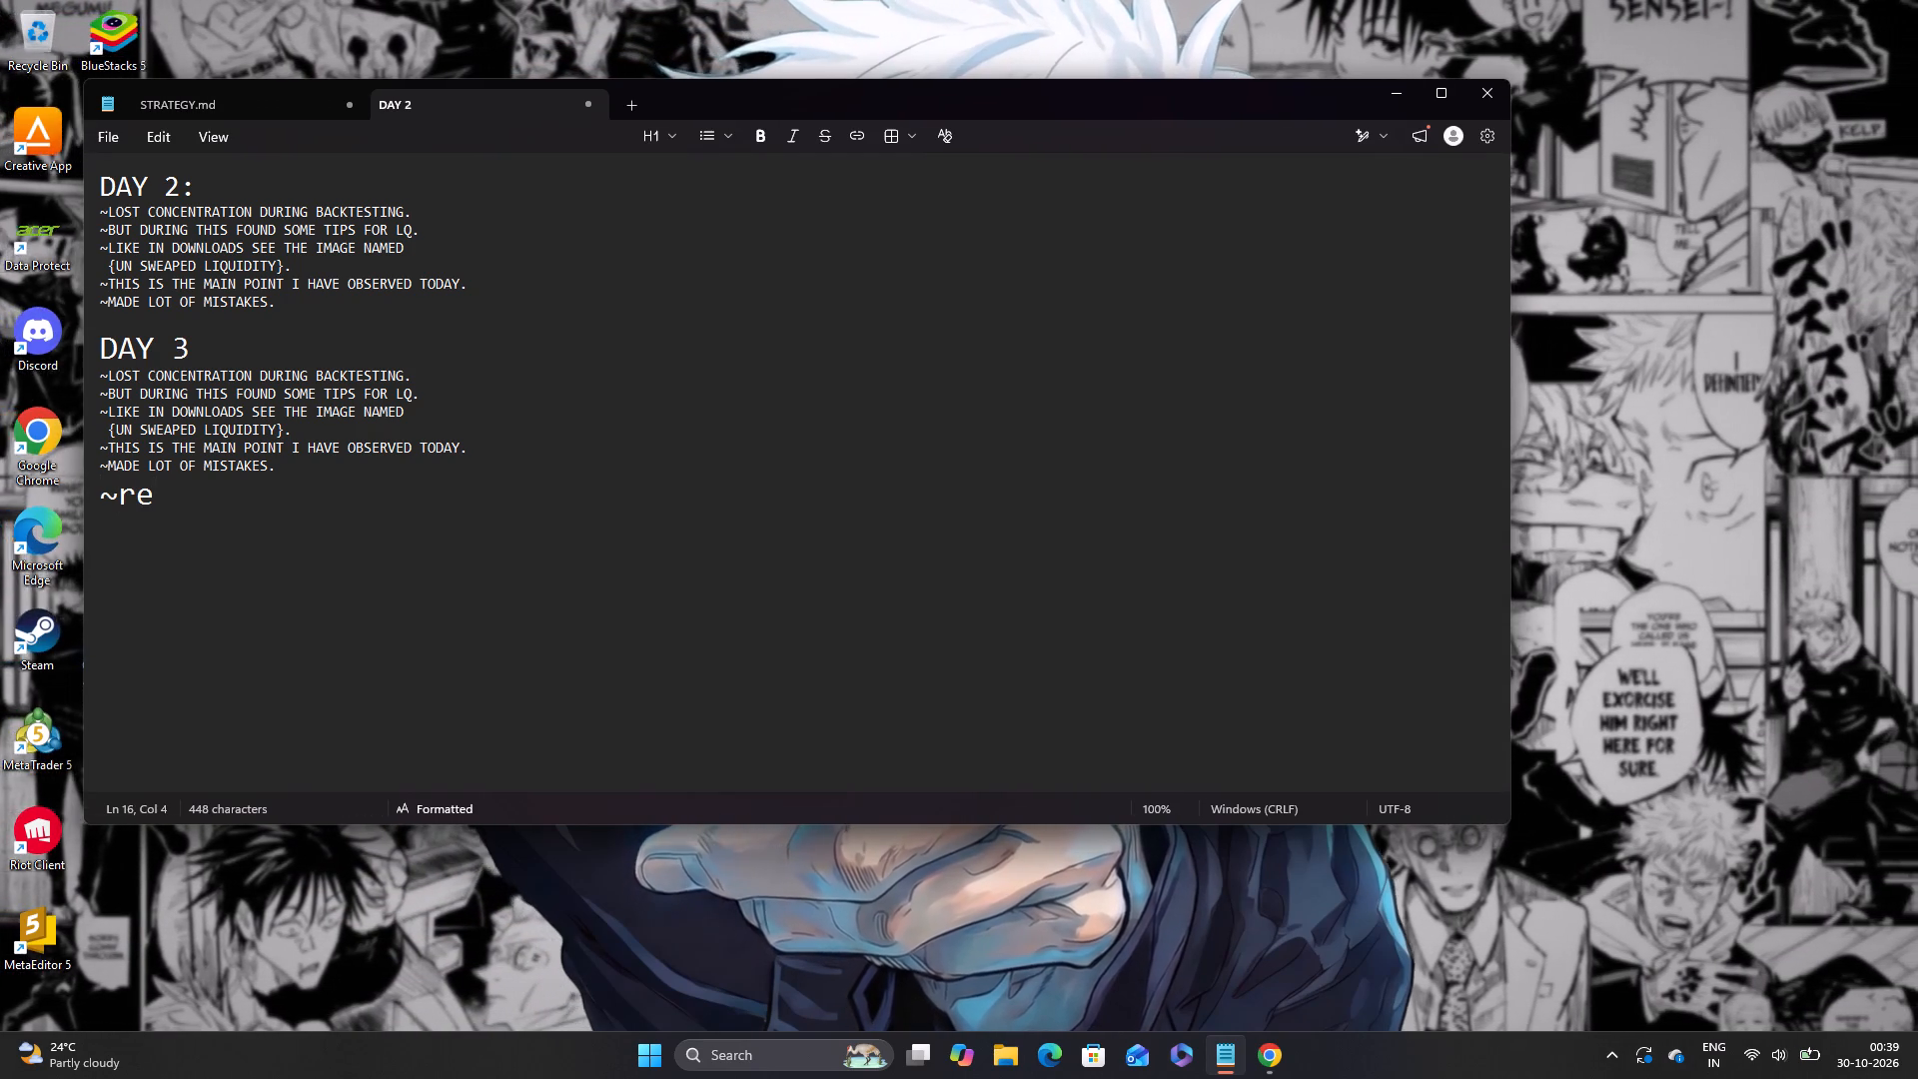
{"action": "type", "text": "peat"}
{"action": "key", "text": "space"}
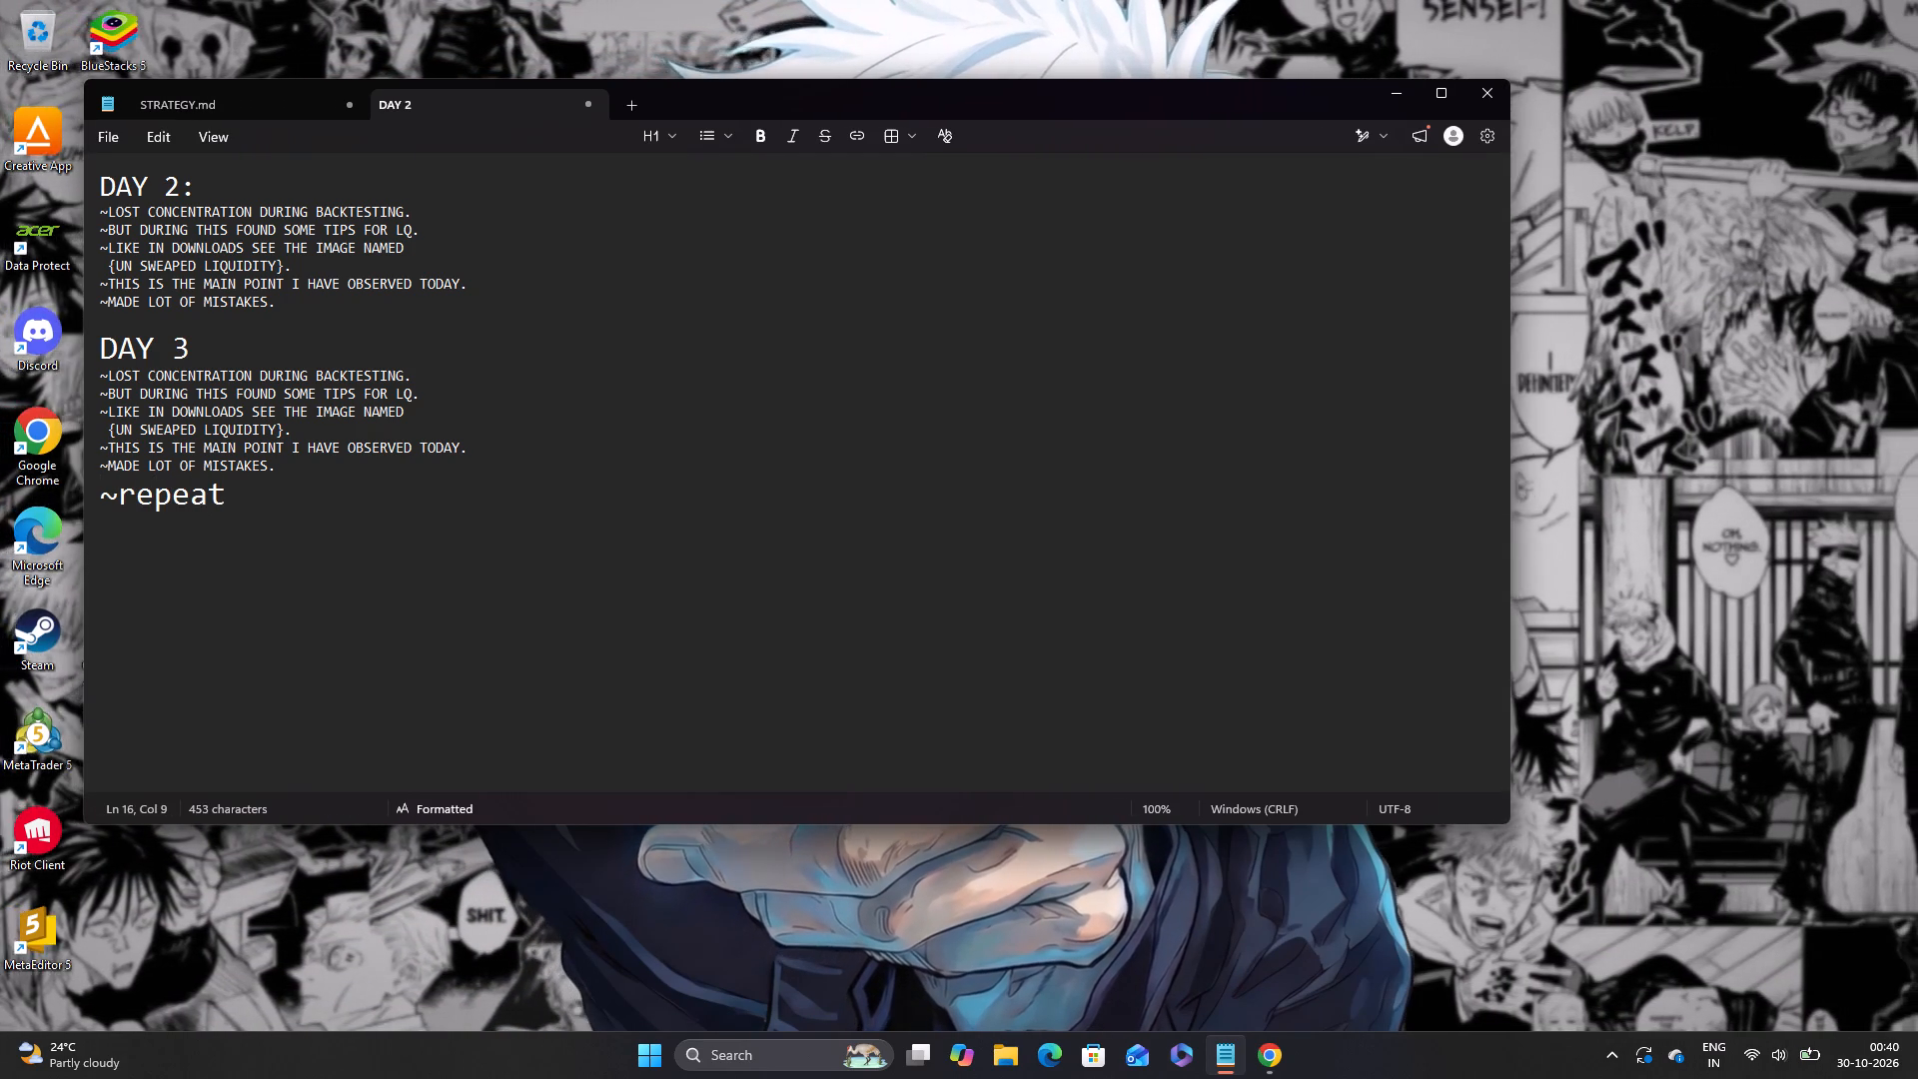
Delete the DAY 3 lines about LQ tips, the downloads image and the main point observed, keeping the lost-concentration and mistakes lines.
{"action": "left_click", "coordinate": [497, 446]}
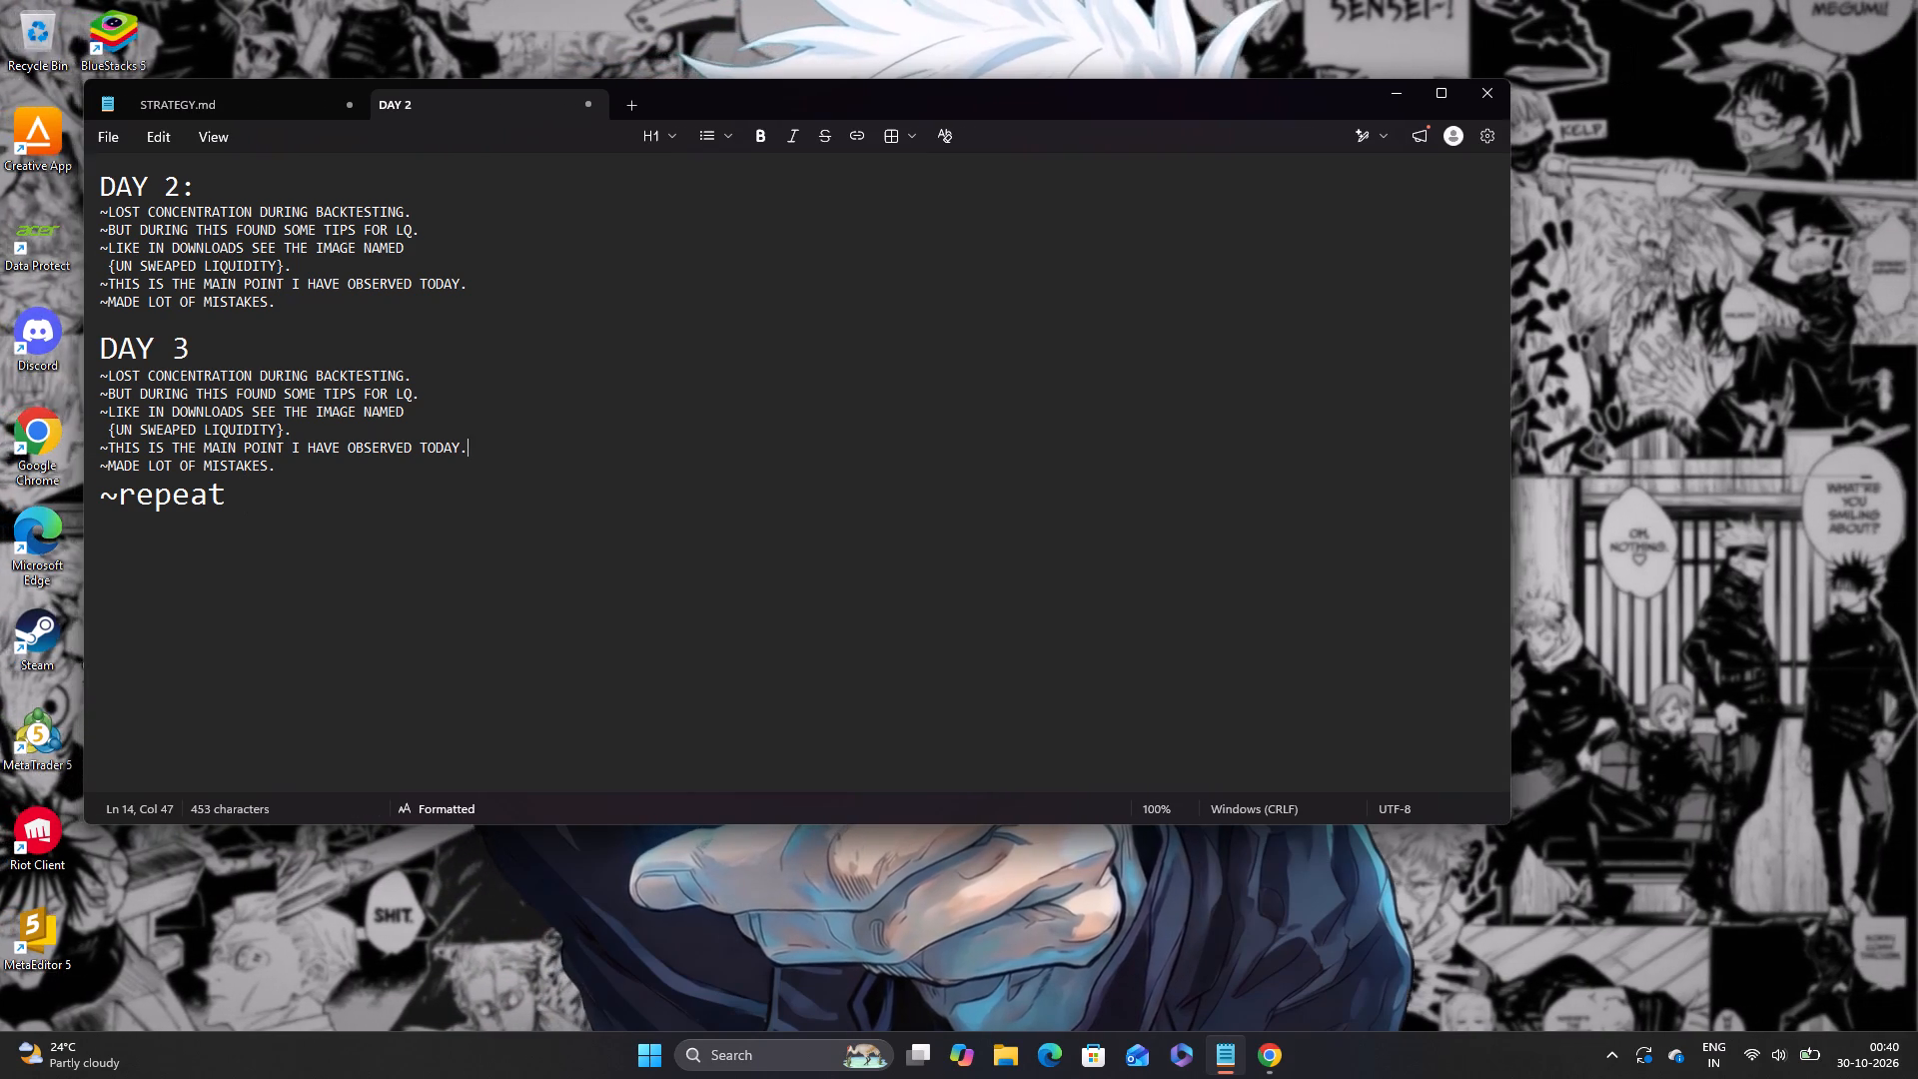
{"action": "key", "text": "BackSpace"}
{"action": "key", "text": "BackSpace"}
{"action": "key", "text": "BackSpace"}
{"action": "key", "text": "BackSpace"}
{"action": "key", "text": "BackSpace"}
{"action": "key", "text": "BackSpace"}
{"action": "key", "text": "BackSpace"}
{"action": "key", "text": "BackSpace"}
{"action": "key", "text": "BackSpace"}
{"action": "key", "text": "BackSpace"}
{"action": "key", "text": "BackSpace"}
{"action": "key", "text": "BackSpace"}
{"action": "key", "text": "BackSpace"}
{"action": "key", "text": "BackSpace"}
{"action": "key", "text": "BackSpace"}
{"action": "key", "text": "BackSpace"}
{"action": "key", "text": "BackSpace"}
{"action": "key", "text": "BackSpace"}
{"action": "key", "text": "BackSpace"}
{"action": "key", "text": "BackSpace"}
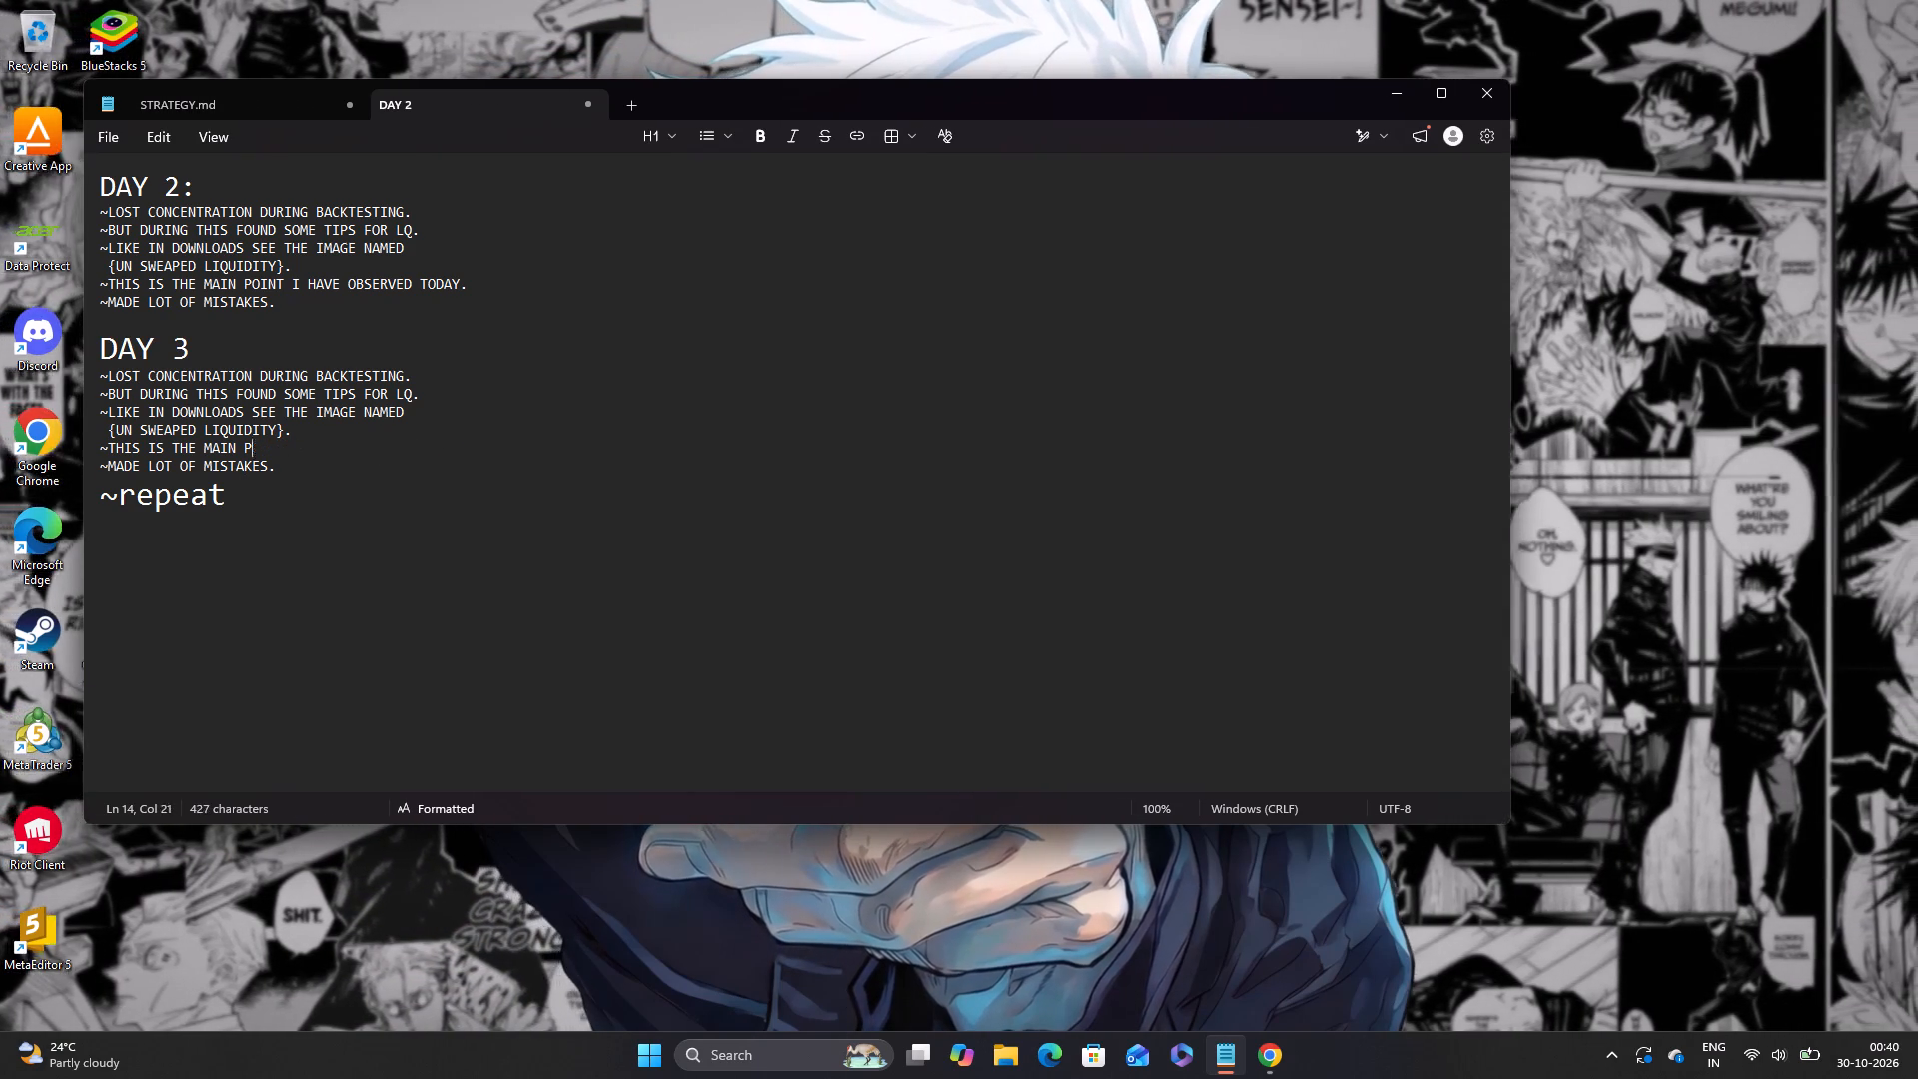
{"action": "key", "text": "BackSpace"}
{"action": "key", "text": "BackSpace"}
{"action": "key", "text": "BackSpace"}
{"action": "key", "text": "BackSpace"}
{"action": "key", "text": "BackSpace"}
{"action": "key", "text": "BackSpace"}
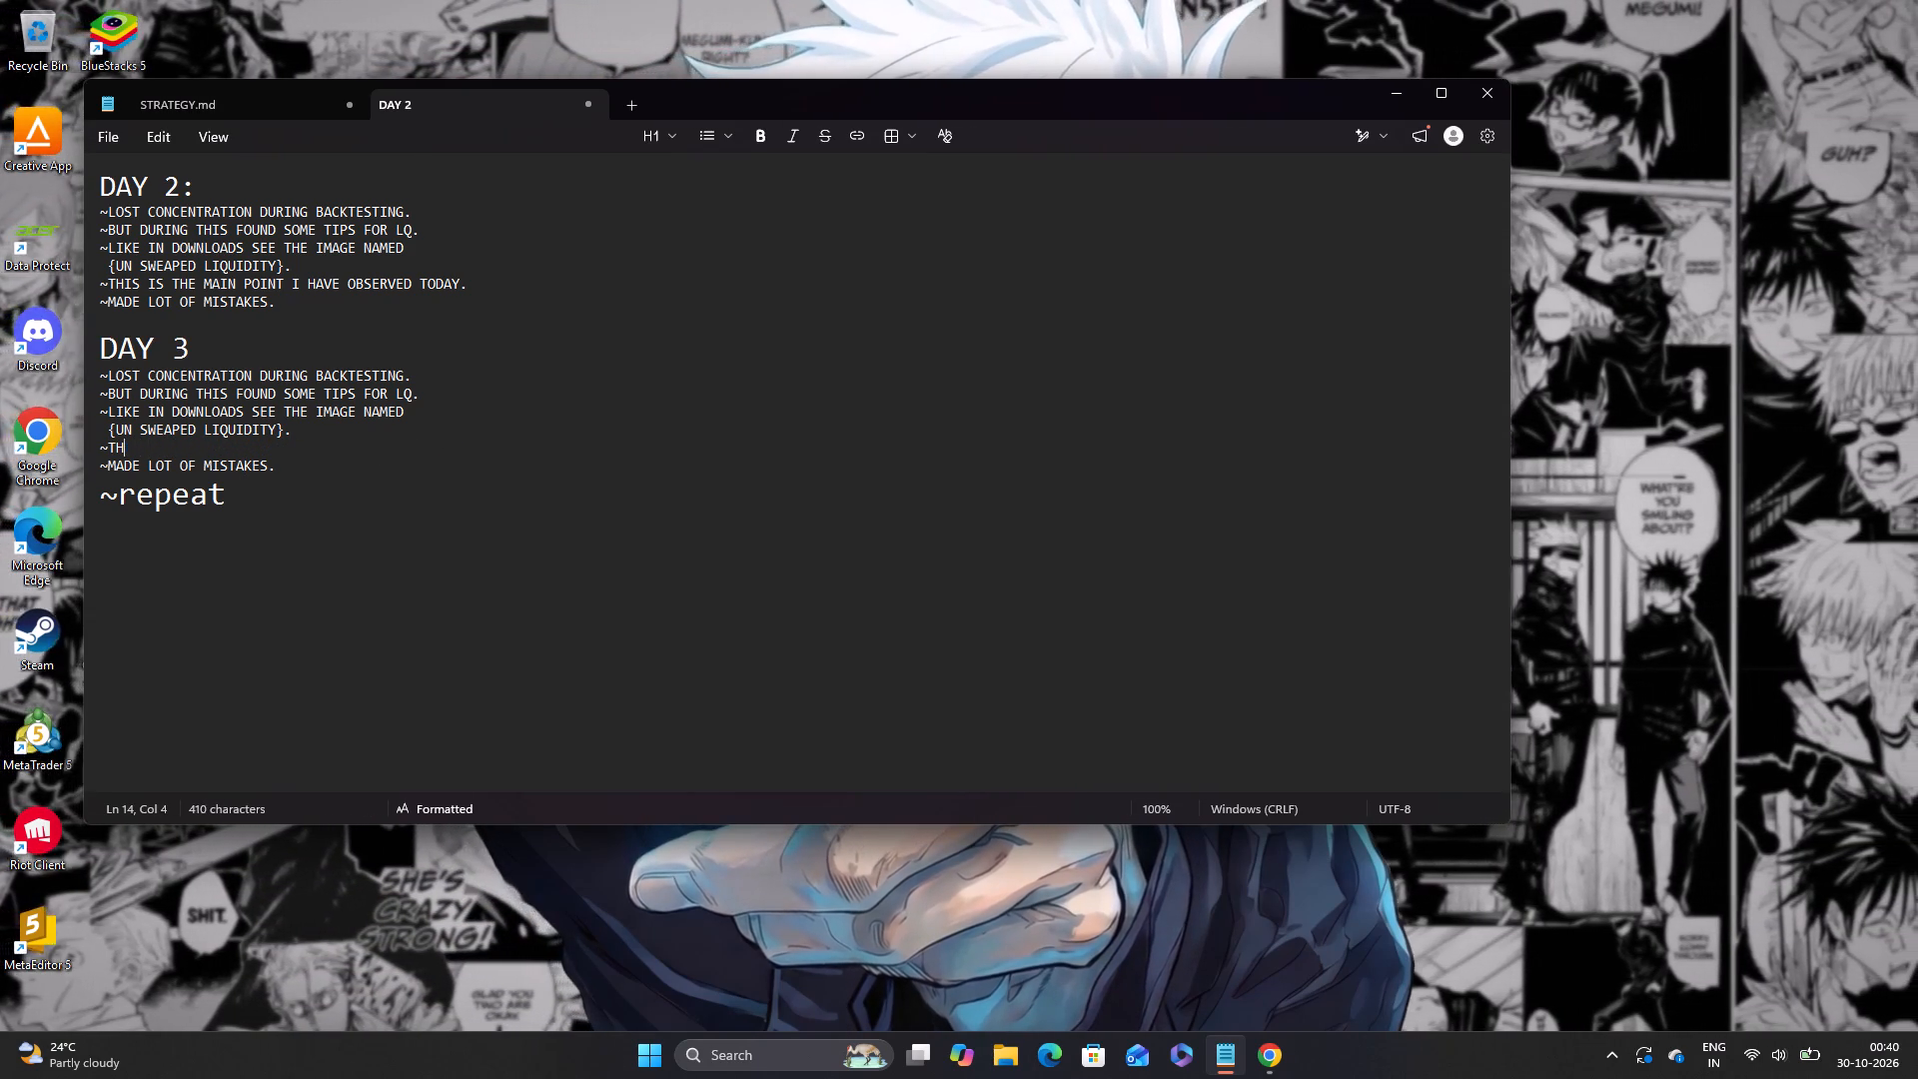
{"action": "key", "text": "BackSpace"}
{"action": "key", "text": "BackSpace"}
{"action": "key", "text": "BackSpace"}
{"action": "key", "text": "BackSpace"}
{"action": "key", "text": "BackSpace"}
{"action": "key", "text": "BackSpace"}
{"action": "key", "text": "BackSpace"}
{"action": "key", "text": "BackSpace"}
{"action": "key", "text": "BackSpace"}
{"action": "key", "text": "BackSpace"}
{"action": "key", "text": "BackSpace"}
{"action": "key", "text": "BackSpace"}
{"action": "key", "text": "BackSpace"}
{"action": "key", "text": "BackSpace"}
{"action": "key", "text": "BackSpace"}
{"action": "key", "text": "BackSpace"}
{"action": "key", "text": "BackSpace"}
{"action": "key", "text": "BackSpace"}
{"action": "key", "text": "BackSpace"}
{"action": "key", "text": "BackSpace"}
{"action": "key", "text": "BackSpace"}
{"action": "key", "text": "BackSpace"}
{"action": "key", "text": "BackSpace"}
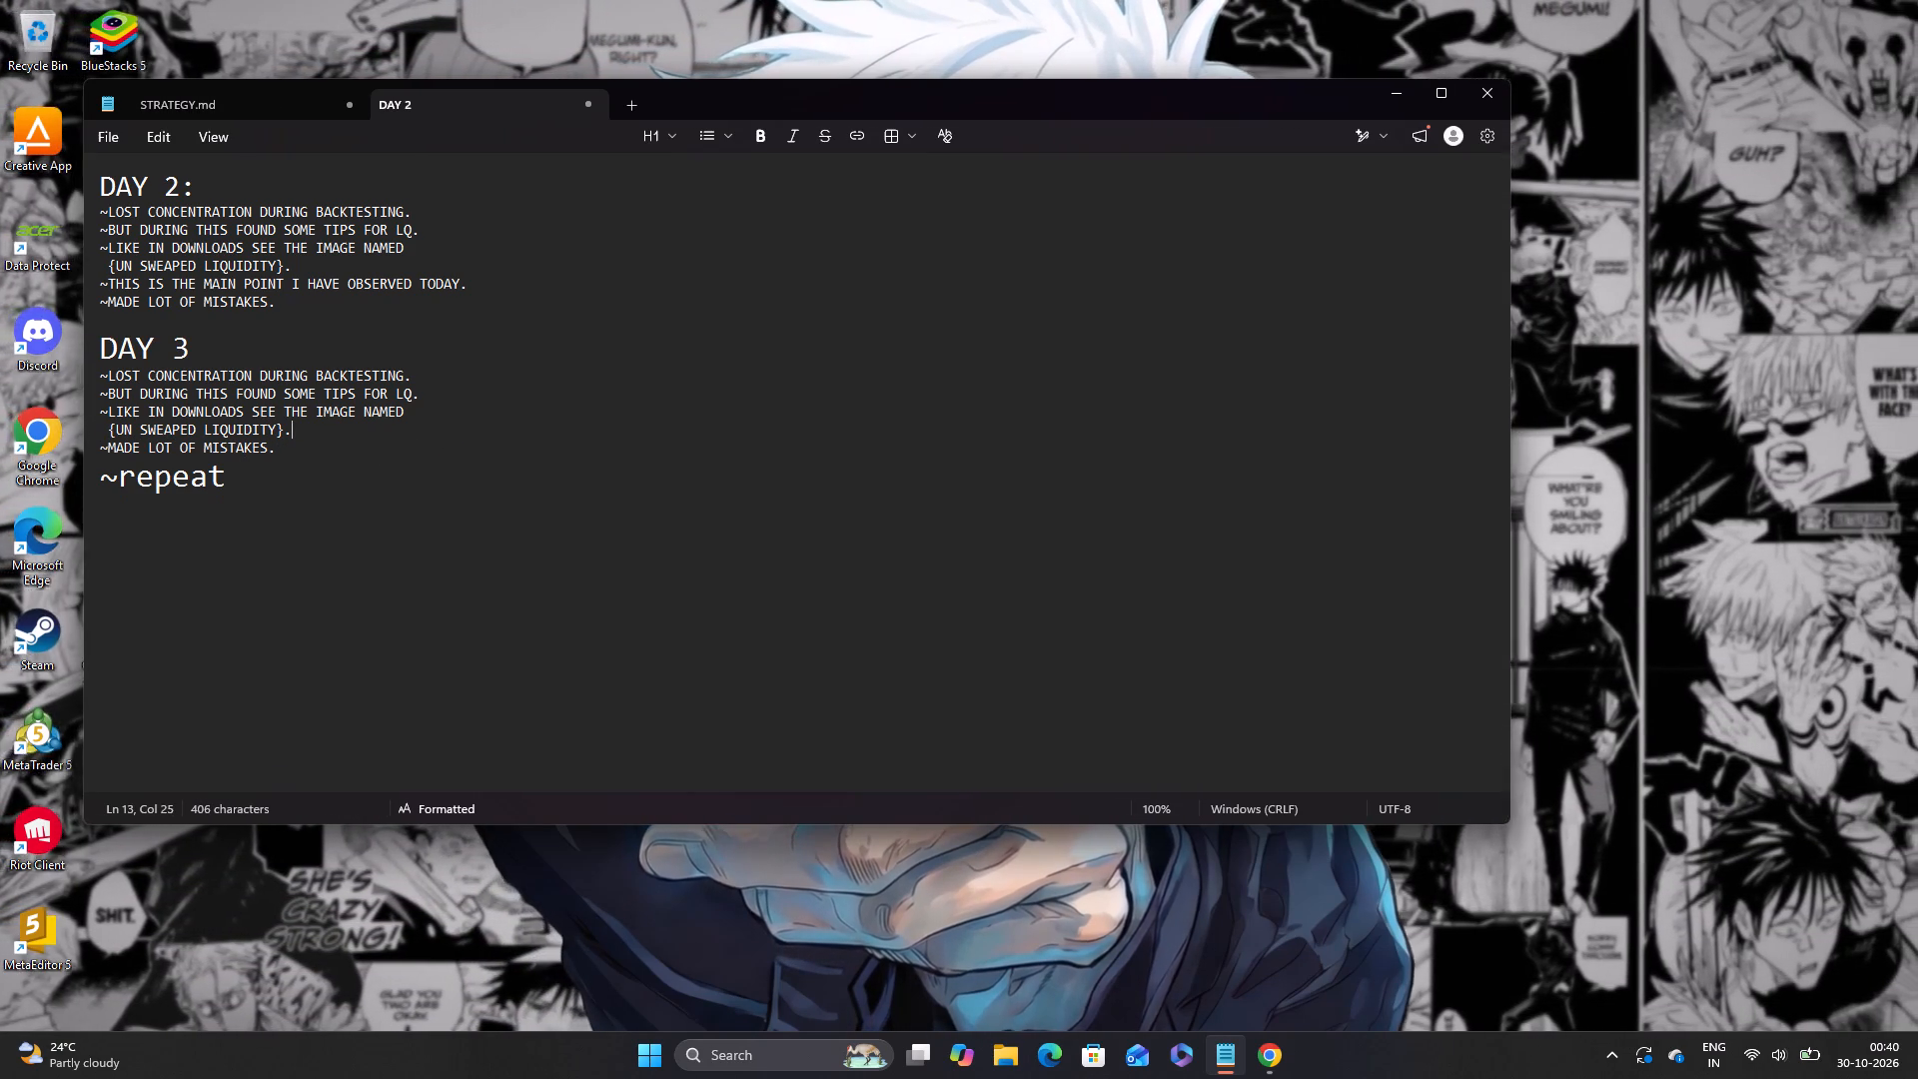
{"action": "key", "text": "BackSpace"}
{"action": "key", "text": "BackSpace"}
{"action": "key", "text": "BackSpace"}
{"action": "key", "text": "BackSpace"}
{"action": "key", "text": "BackSpace"}
{"action": "key", "text": "BackSpace"}
{"action": "key", "text": "BackSpace"}
{"action": "key", "text": "BackSpace"}
{"action": "key", "text": "BackSpace"}
{"action": "key", "text": "BackSpace"}
{"action": "key", "text": "BackSpace"}
{"action": "key", "text": "BackSpace"}
{"action": "key", "text": "BackSpace"}
{"action": "key", "text": "BackSpace"}
{"action": "key", "text": "BackSpace"}
{"action": "key", "text": "BackSpace"}
{"action": "key", "text": "BackSpace"}
{"action": "key", "text": "BackSpace"}
{"action": "key", "text": "BackSpace"}
{"action": "key", "text": "BackSpace"}
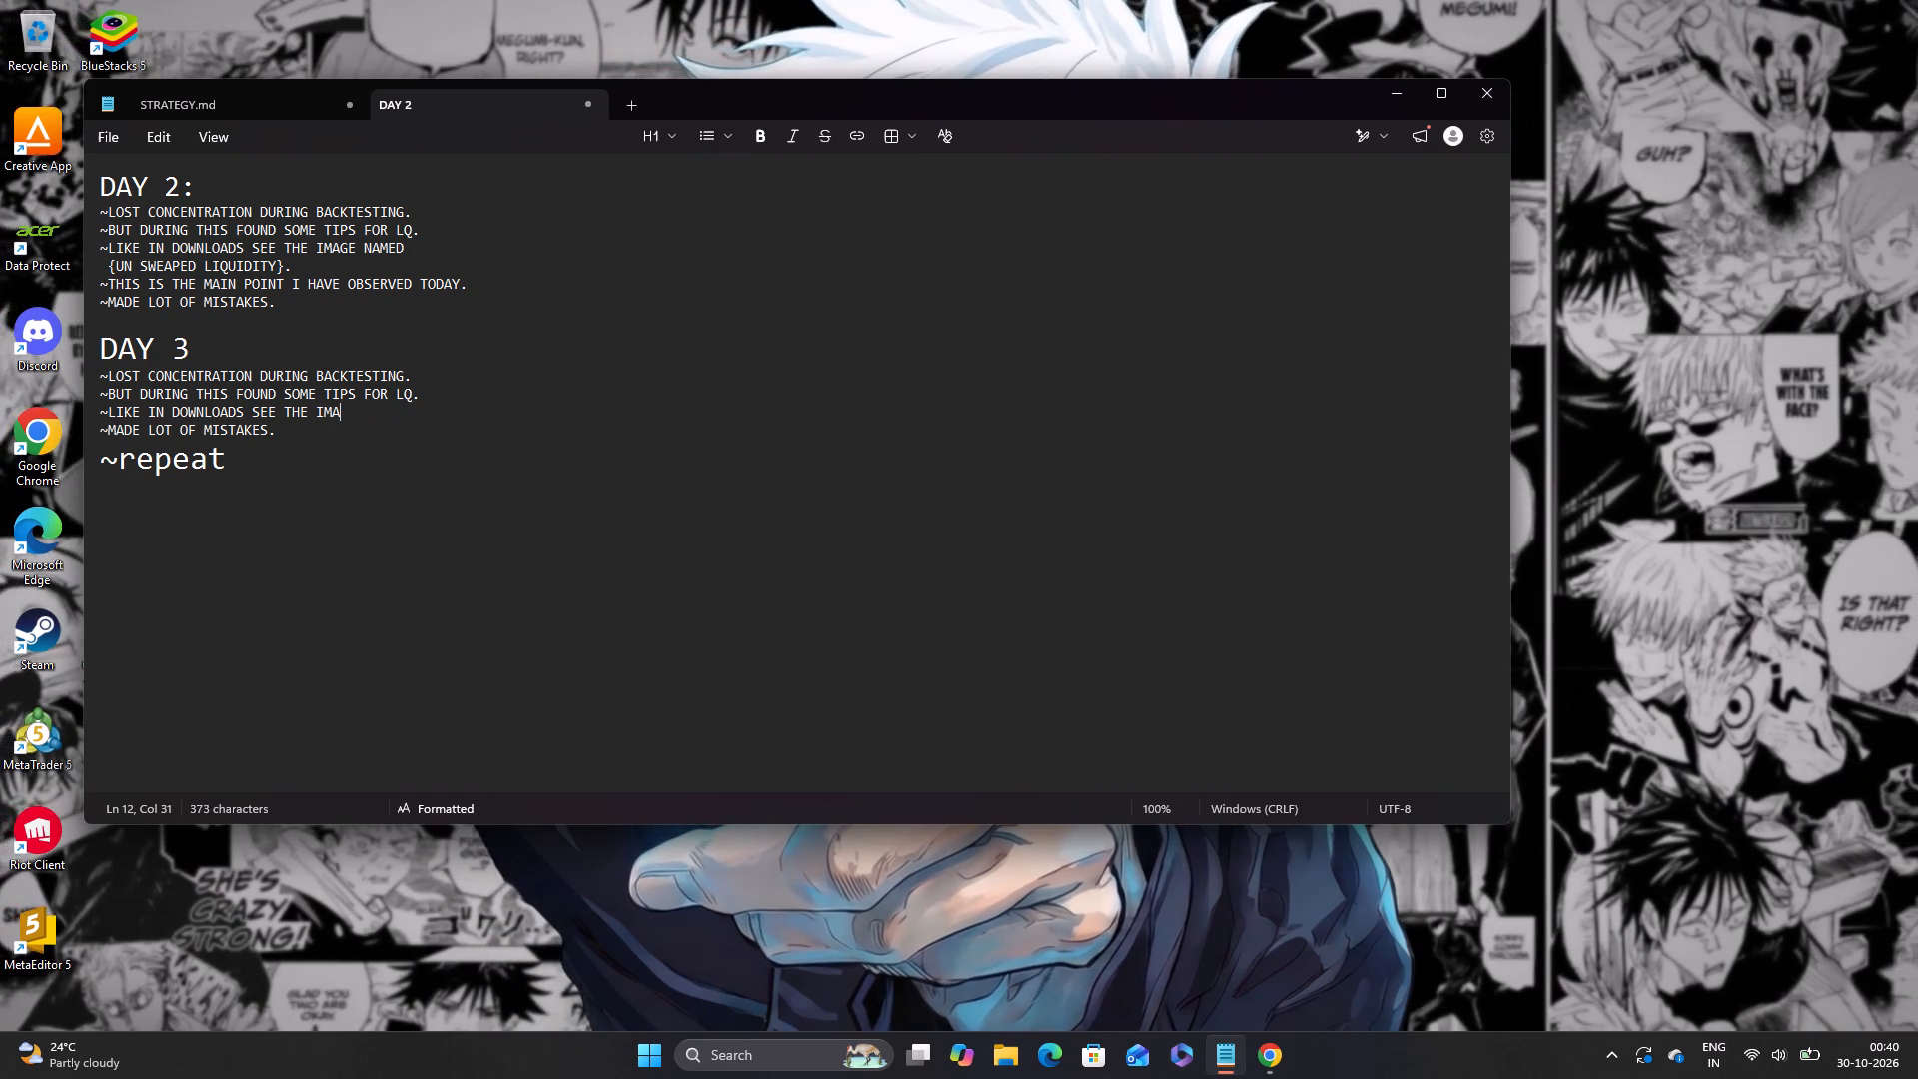
{"action": "key", "text": "BackSpace"}
{"action": "key", "text": "BackSpace"}
{"action": "key", "text": "BackSpace"}
{"action": "key", "text": "BackSpace"}
{"action": "key", "text": "BackSpace"}
{"action": "key", "text": "BackSpace"}
{"action": "key", "text": "BackSpace"}
{"action": "key", "text": "BackSpace"}
{"action": "key", "text": "BackSpace"}
{"action": "key", "text": "BackSpace"}
{"action": "key", "text": "BackSpace"}
{"action": "key", "text": "BackSpace"}
{"action": "key", "text": "BackSpace"}
{"action": "key", "text": "BackSpace"}
{"action": "key", "text": "BackSpace"}
{"action": "key", "text": "BackSpace"}
{"action": "key", "text": "BackSpace"}
{"action": "key", "text": "BackSpace"}
{"action": "key", "text": "BackSpace"}
{"action": "key", "text": "BackSpace"}
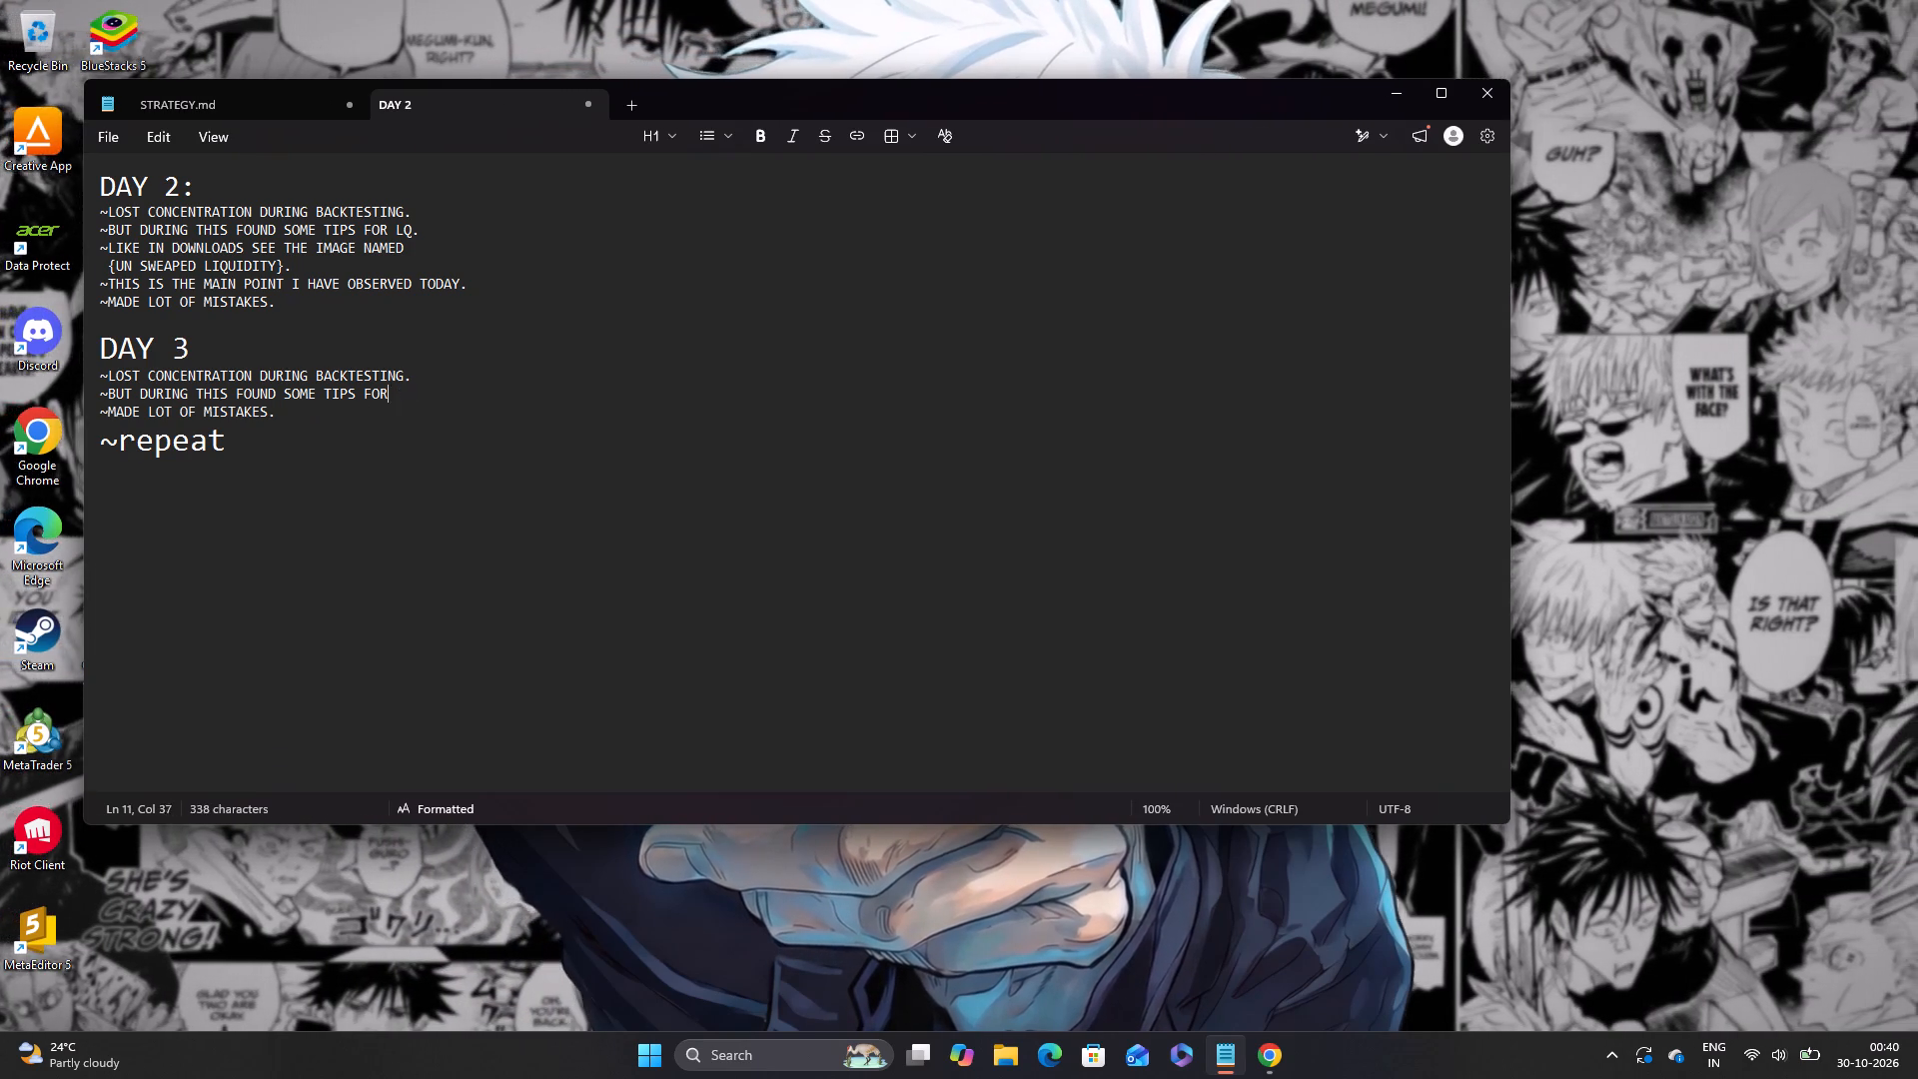
{"action": "key", "text": "BackSpace"}
{"action": "key", "text": "BackSpace"}
{"action": "key", "text": "BackSpace"}
{"action": "key", "text": "BackSpace"}
{"action": "key", "text": "BackSpace"}
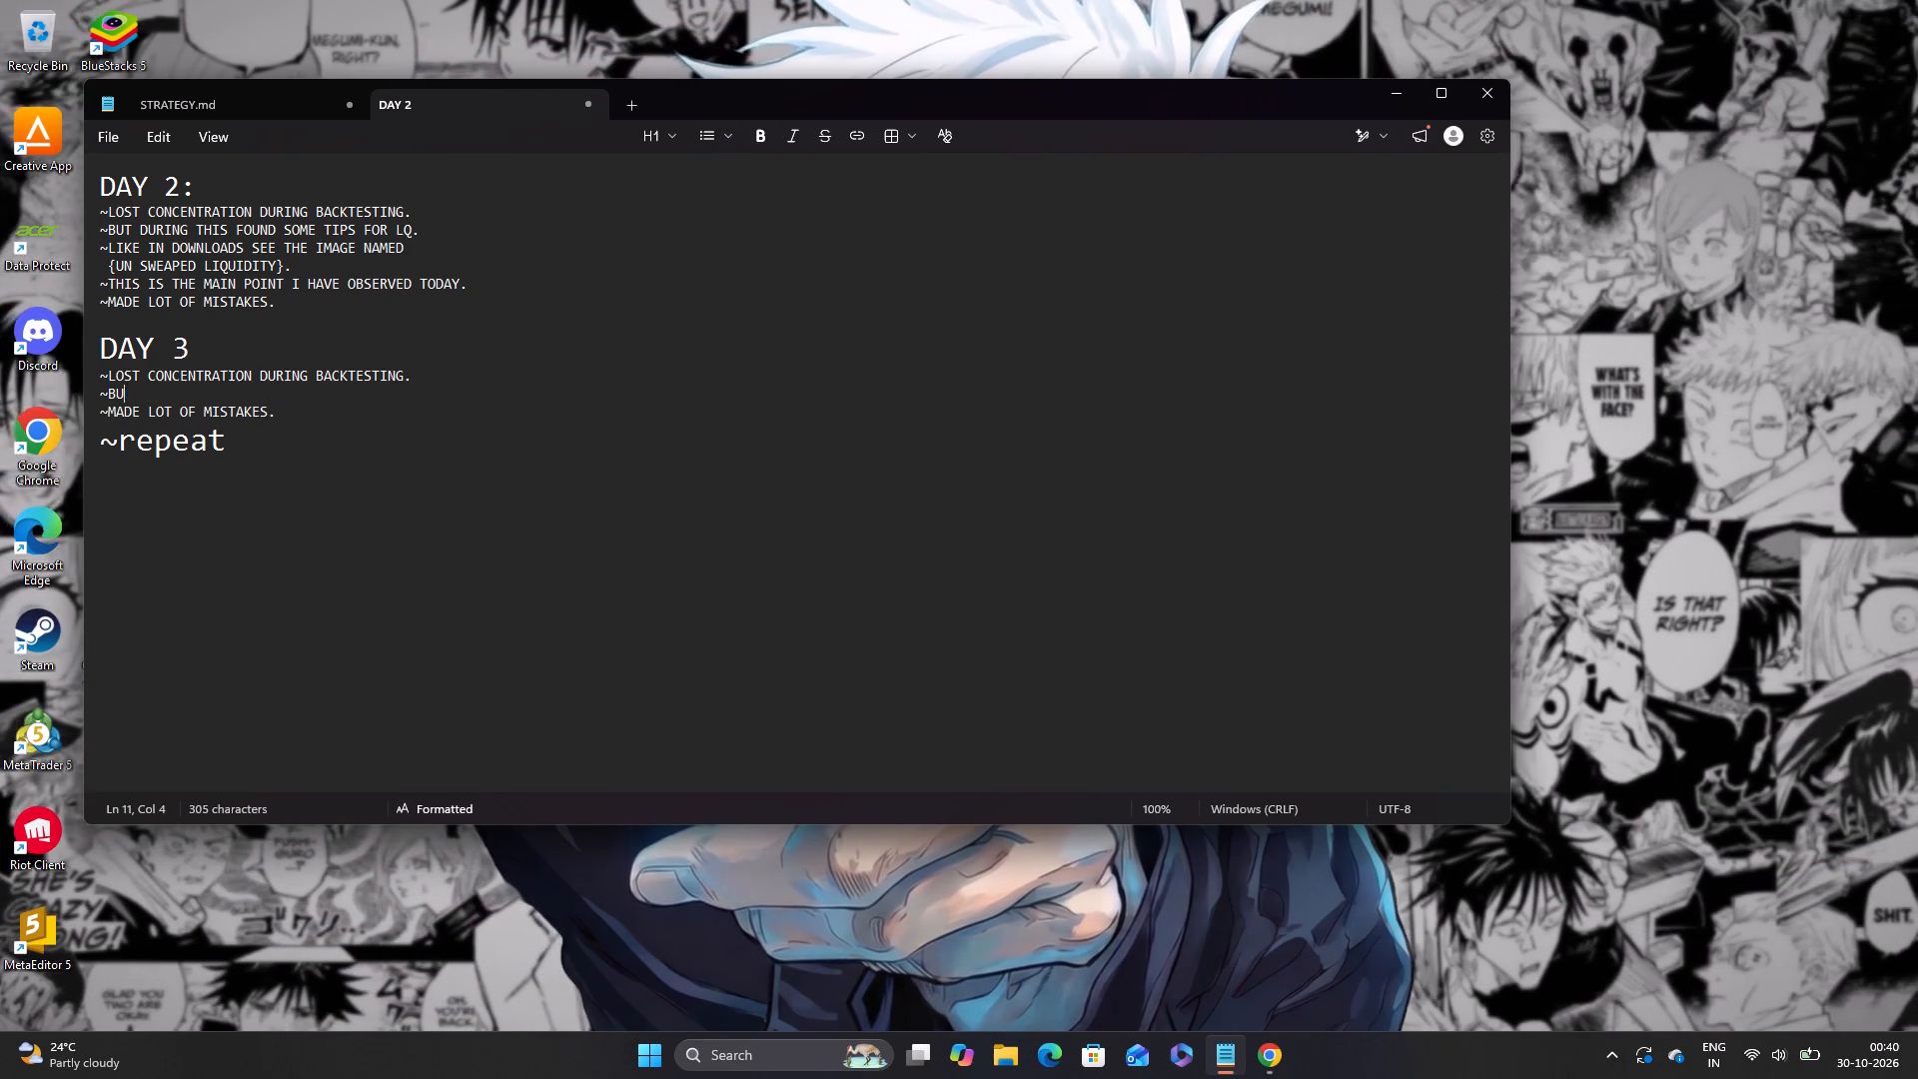
{"action": "key", "text": "BackSpace"}
{"action": "key", "text": "BackSpace"}
{"action": "key", "text": "BackSpace"}
{"action": "key", "text": "BackSpace"}
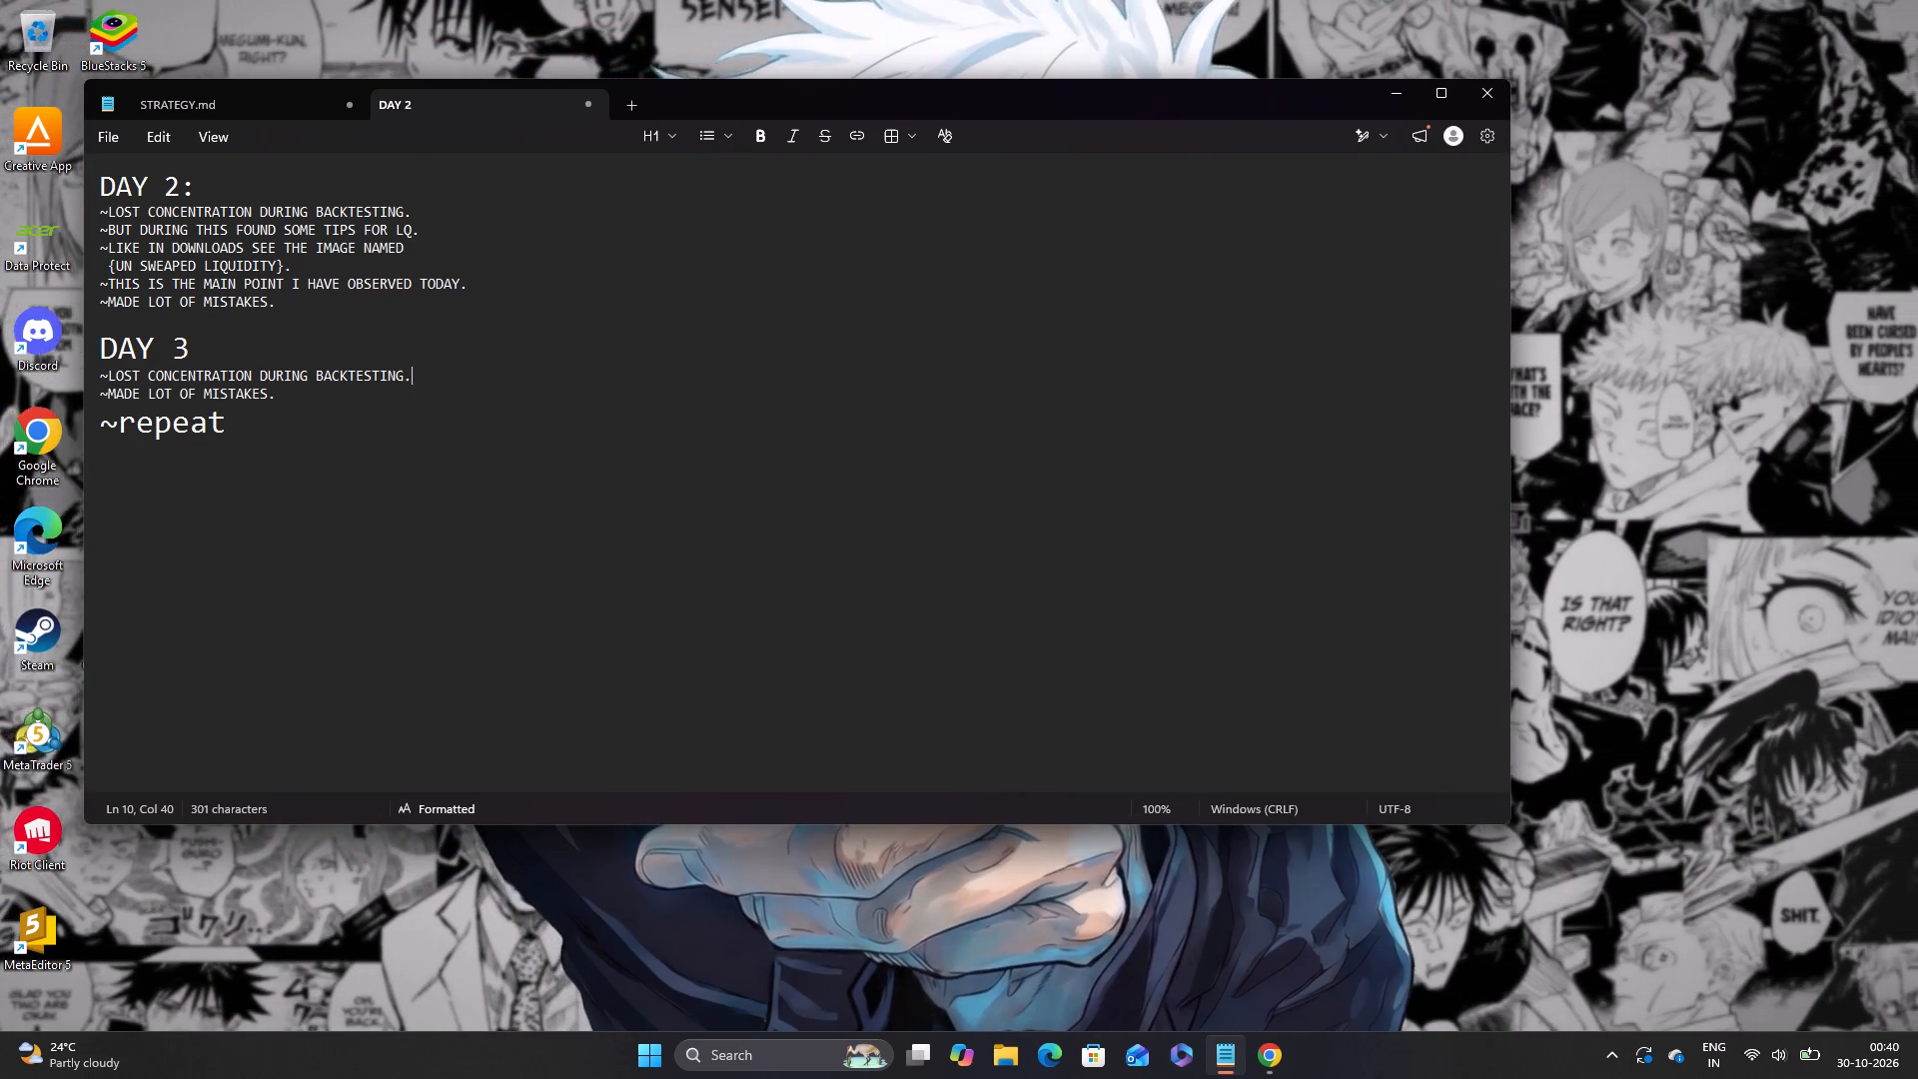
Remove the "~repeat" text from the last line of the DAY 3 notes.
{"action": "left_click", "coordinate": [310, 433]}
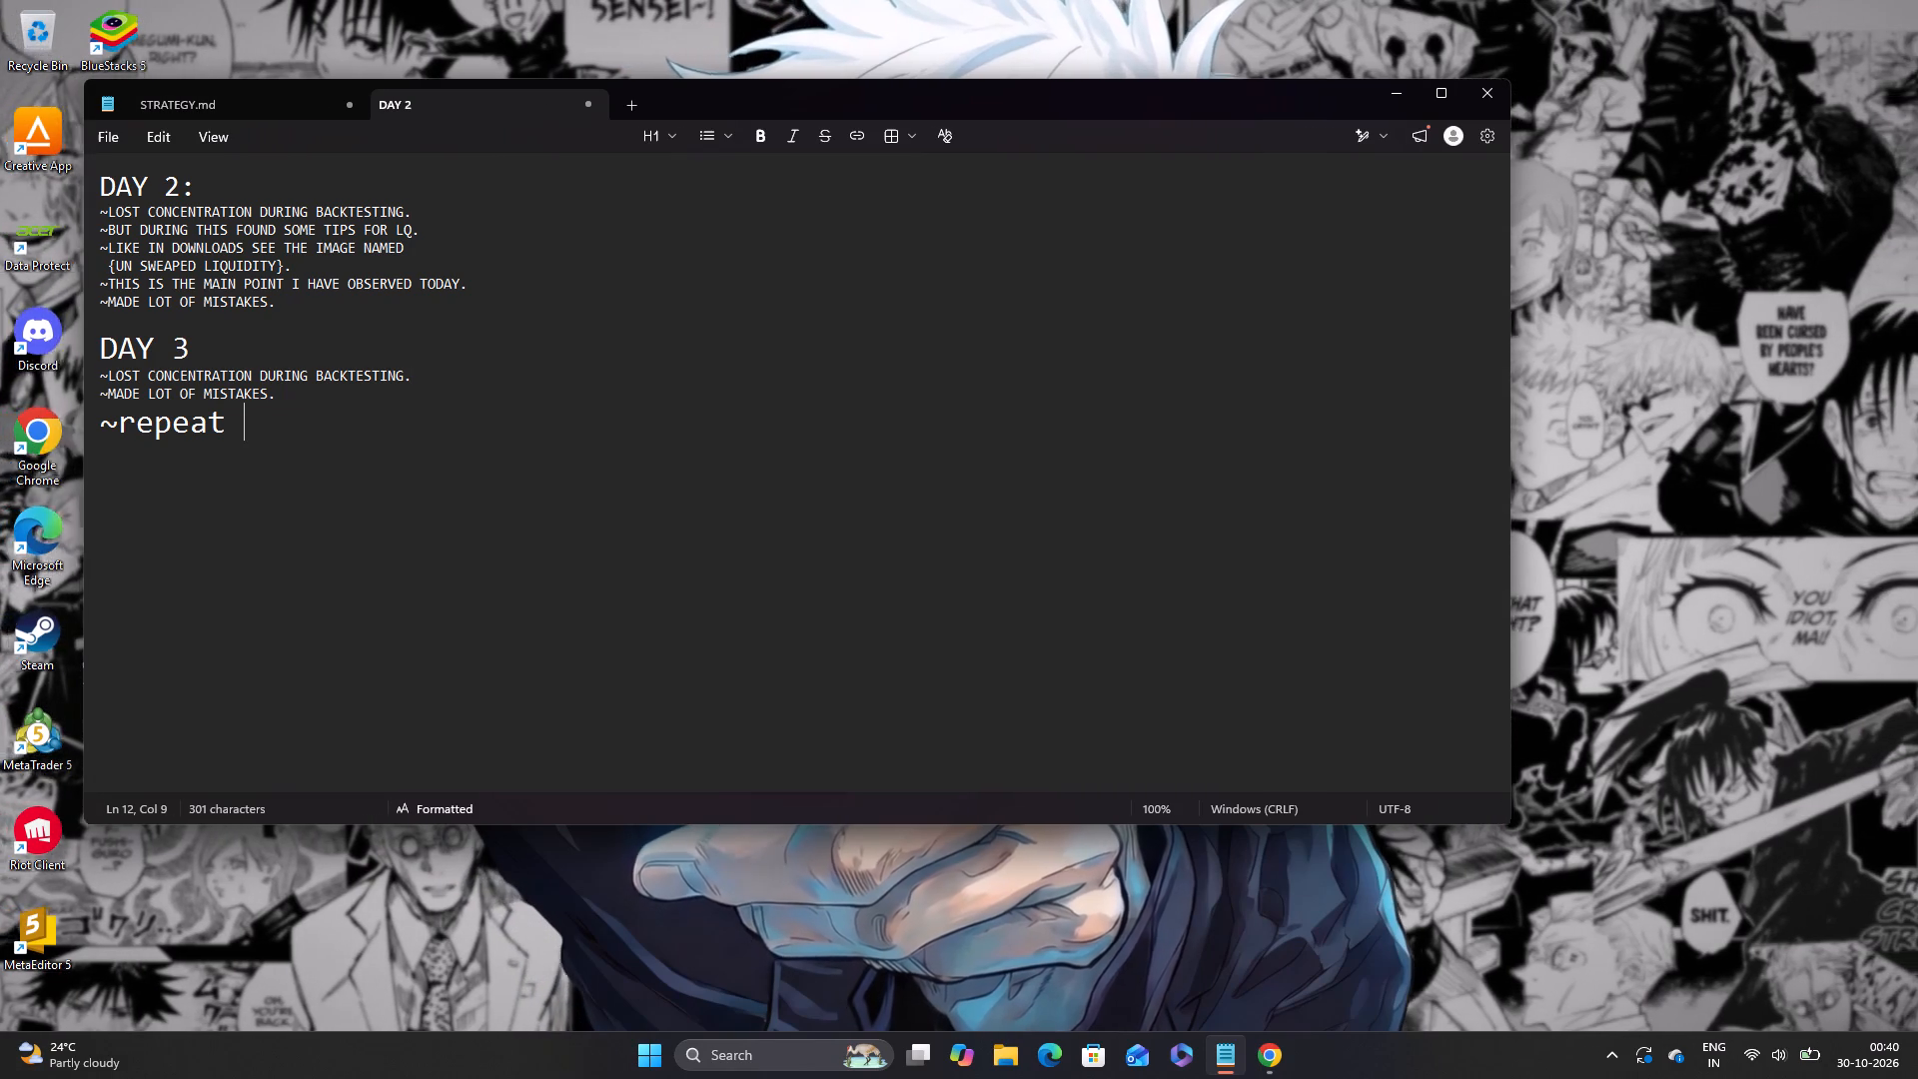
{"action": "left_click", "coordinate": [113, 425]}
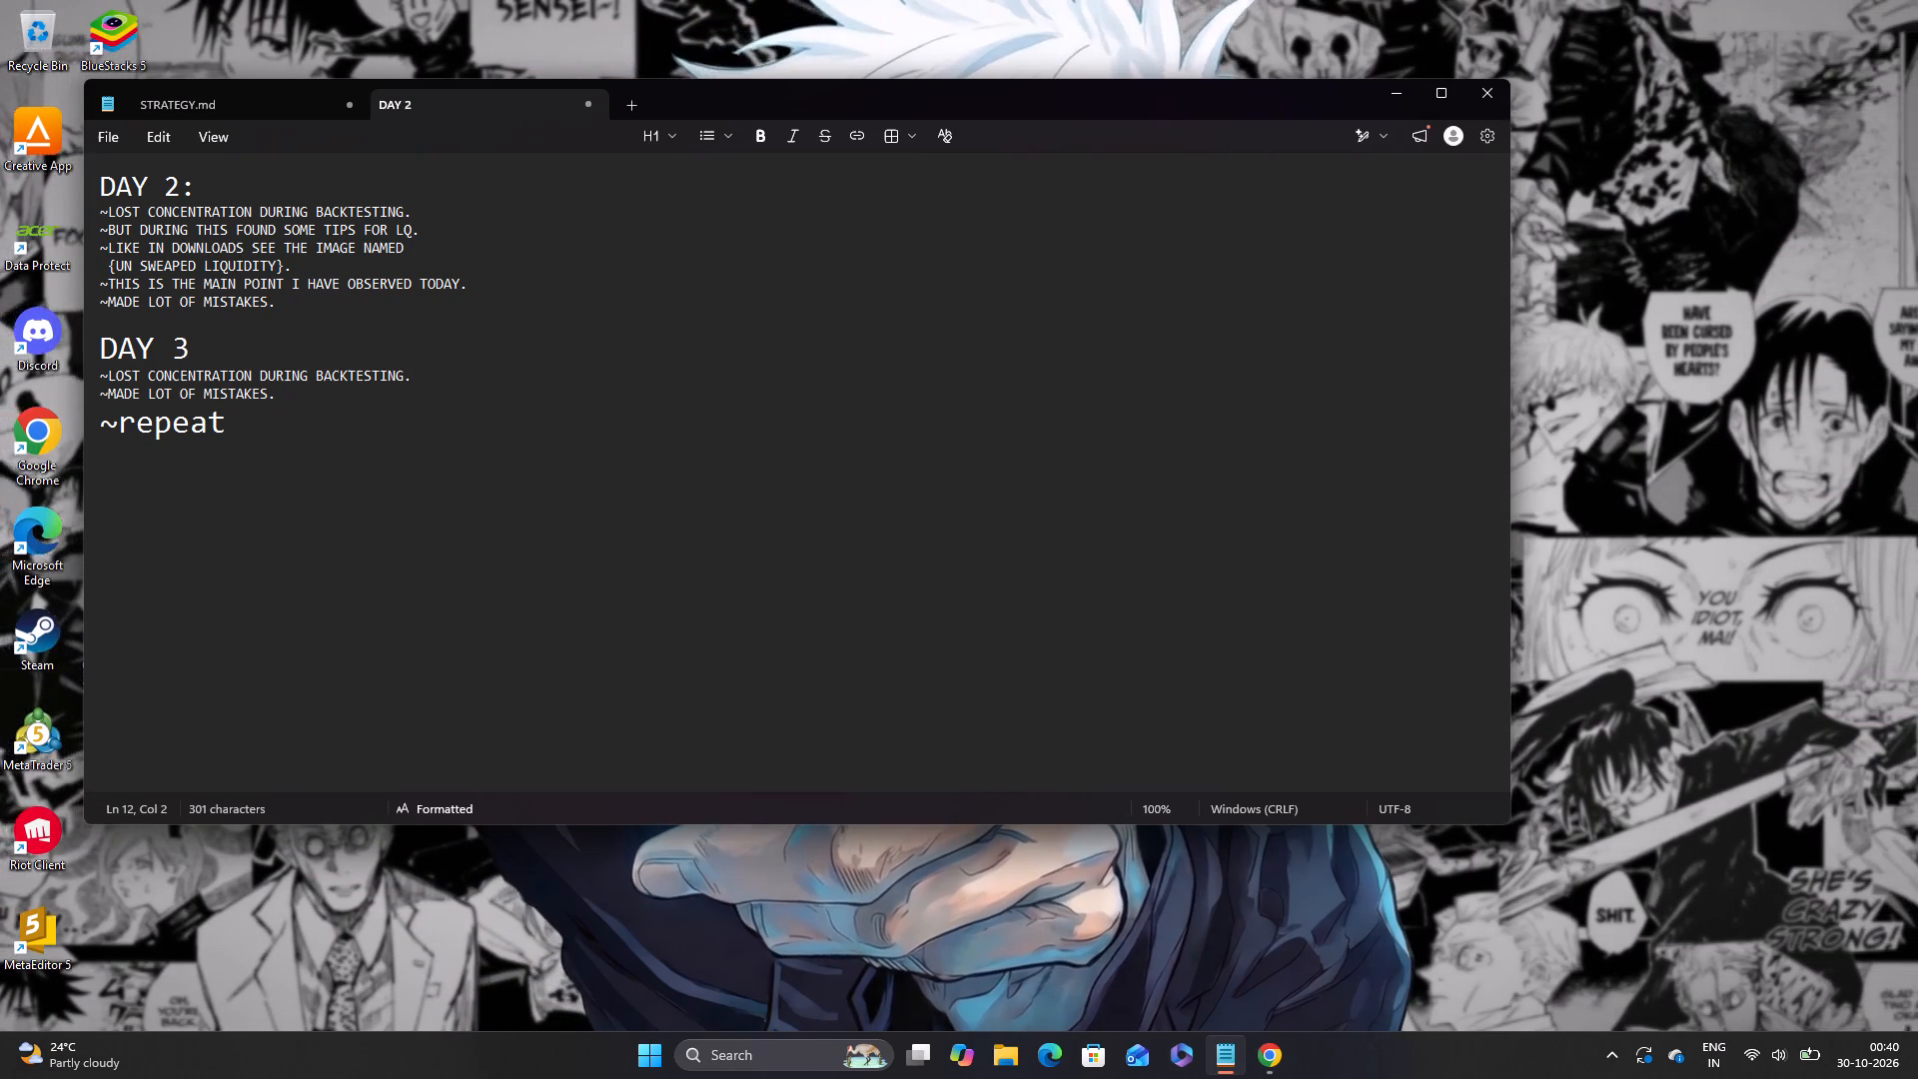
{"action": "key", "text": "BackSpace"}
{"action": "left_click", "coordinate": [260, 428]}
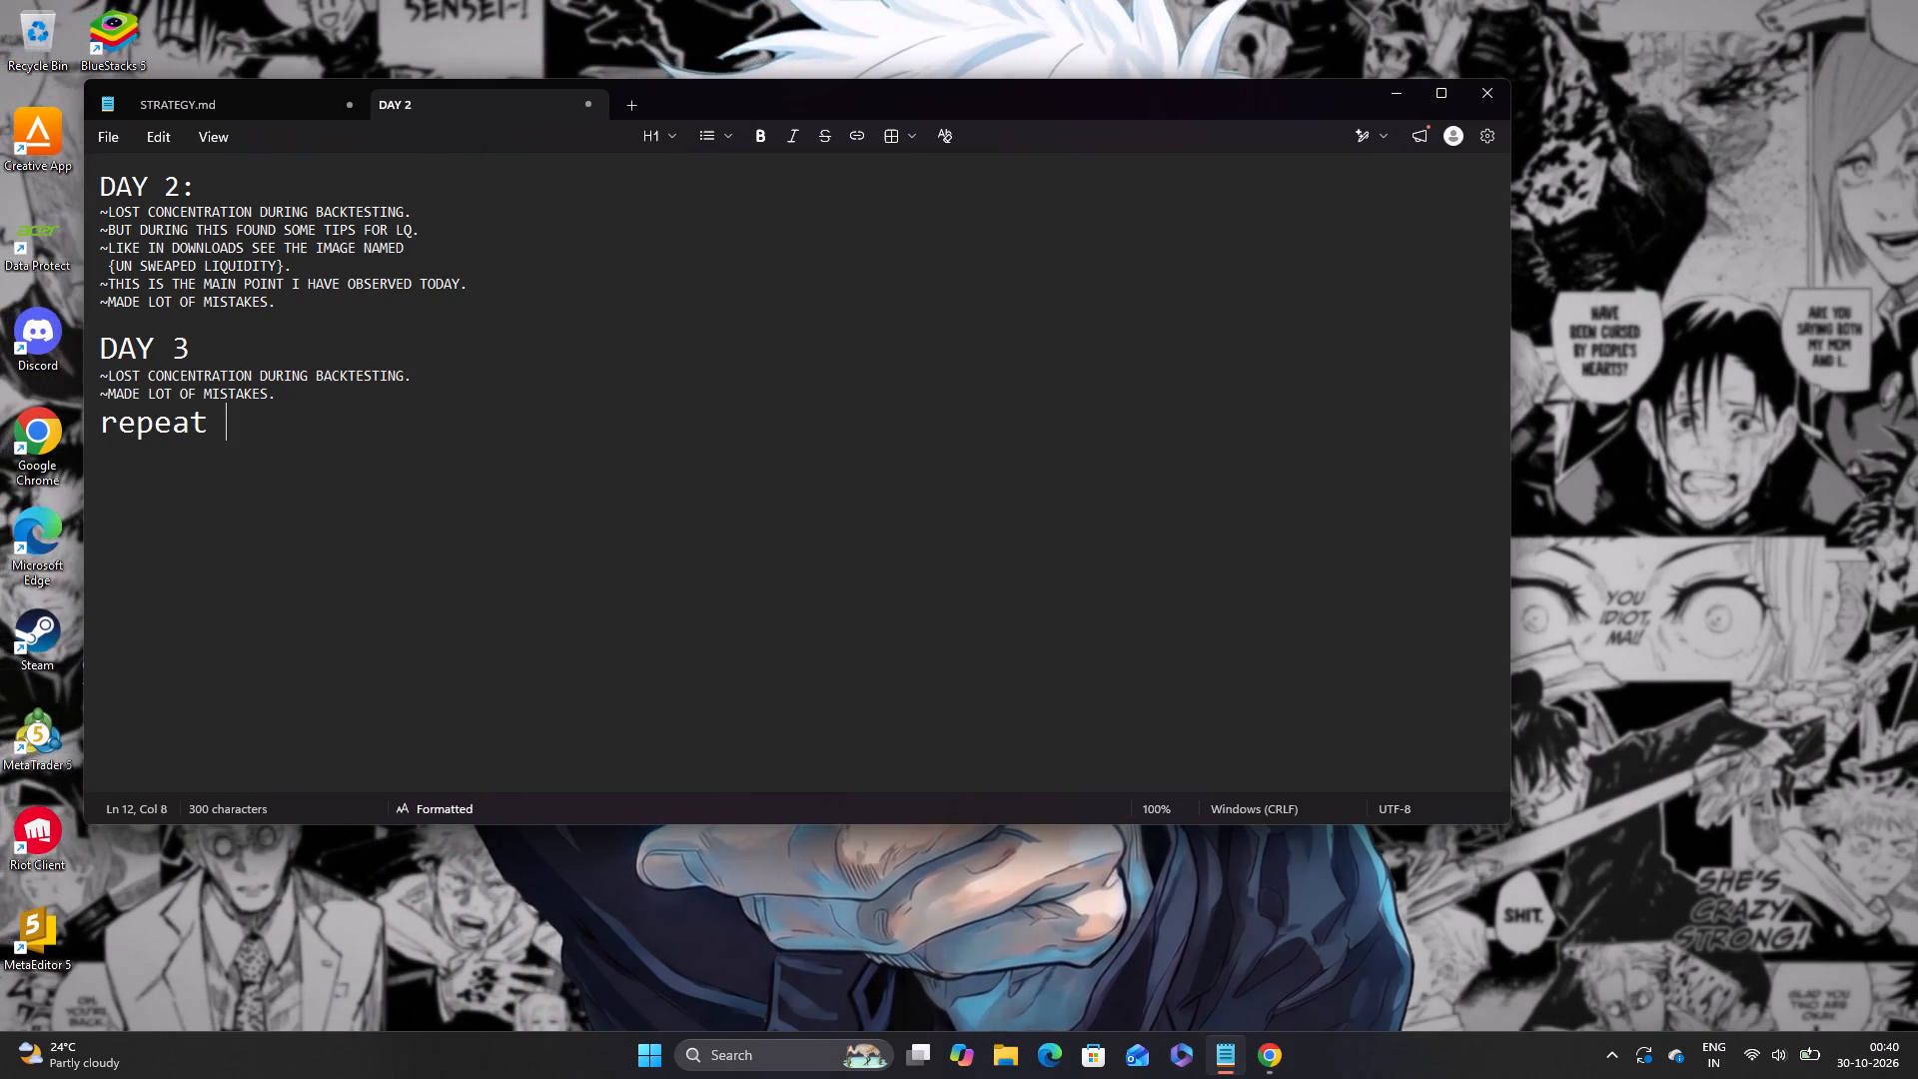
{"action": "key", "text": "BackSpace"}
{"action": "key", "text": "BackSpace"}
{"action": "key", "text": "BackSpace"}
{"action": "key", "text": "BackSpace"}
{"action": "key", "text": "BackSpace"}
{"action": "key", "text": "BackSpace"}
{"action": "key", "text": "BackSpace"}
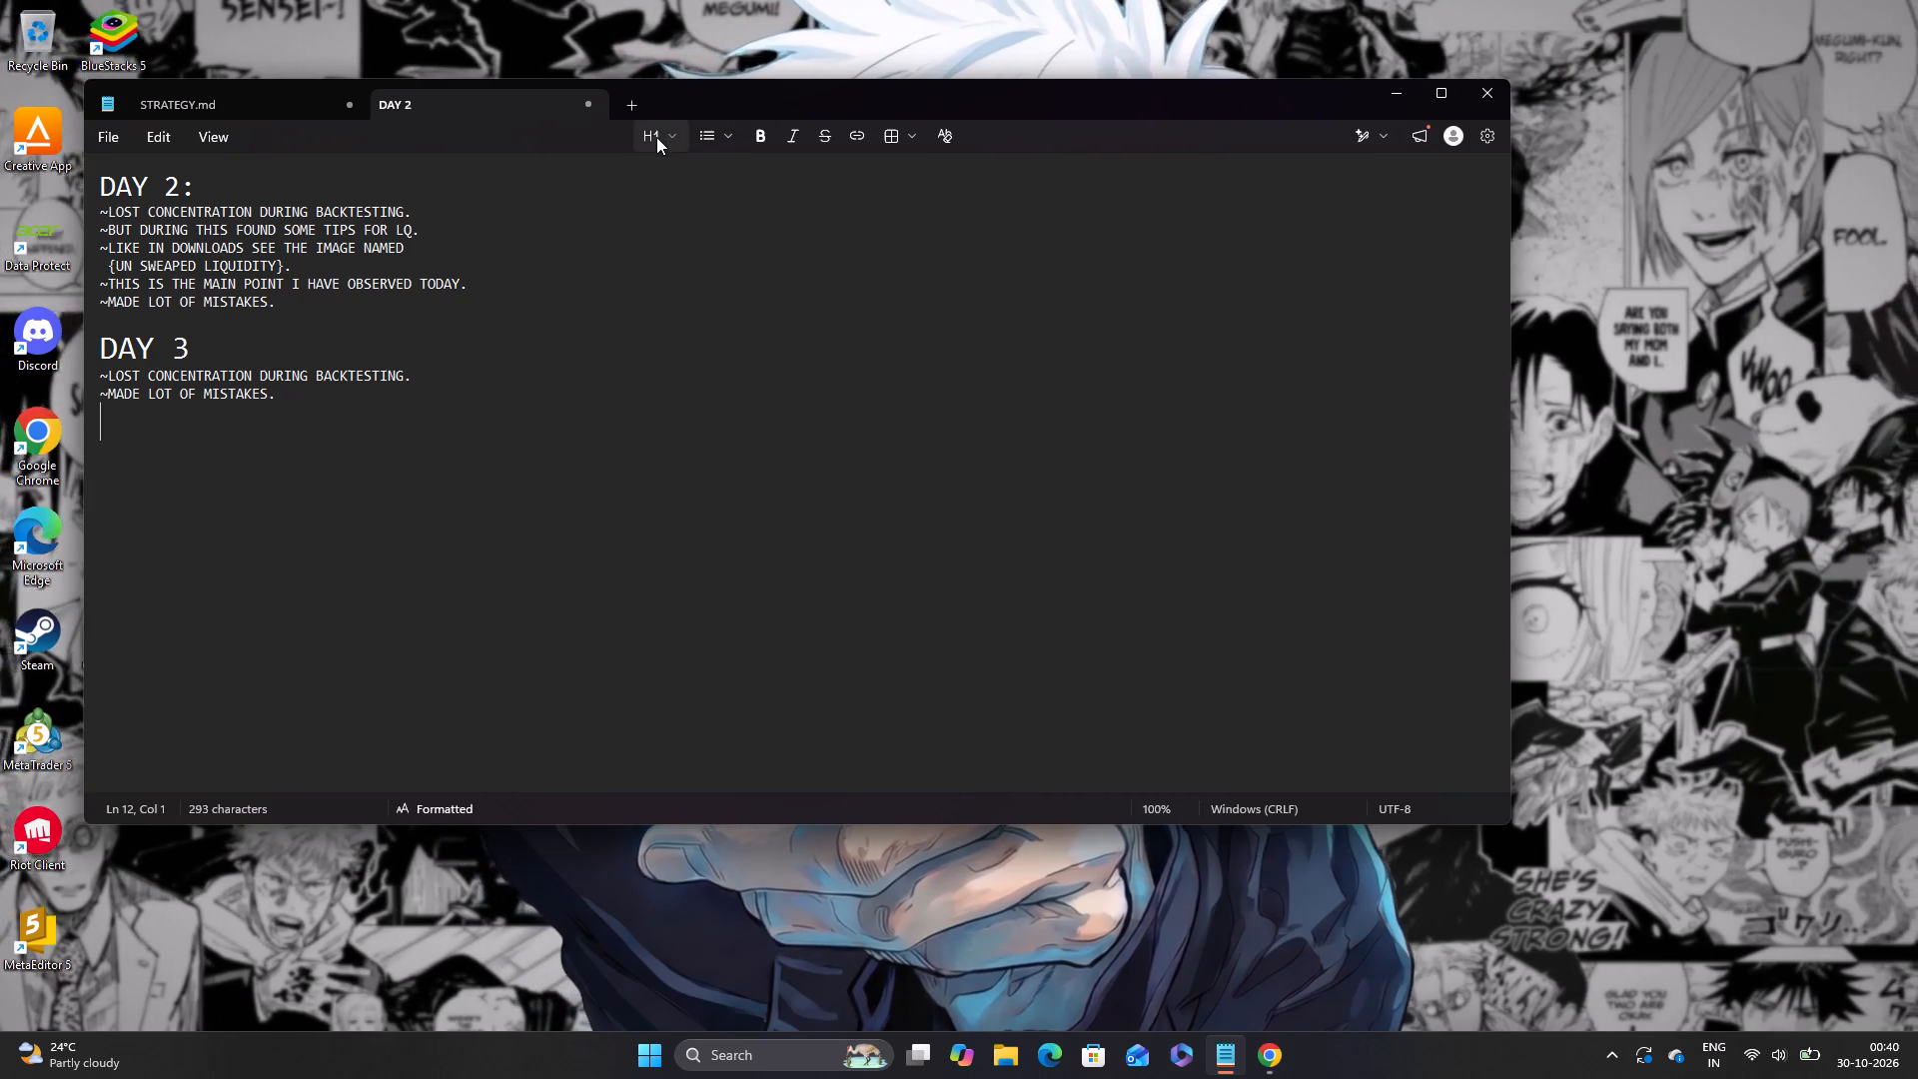
Add the Body-style line "~TODAY DIRECTLY STRUGGLED TO FIND LQ" at the end of the DAY 3 notes.
{"action": "left_click", "coordinate": [656, 137]}
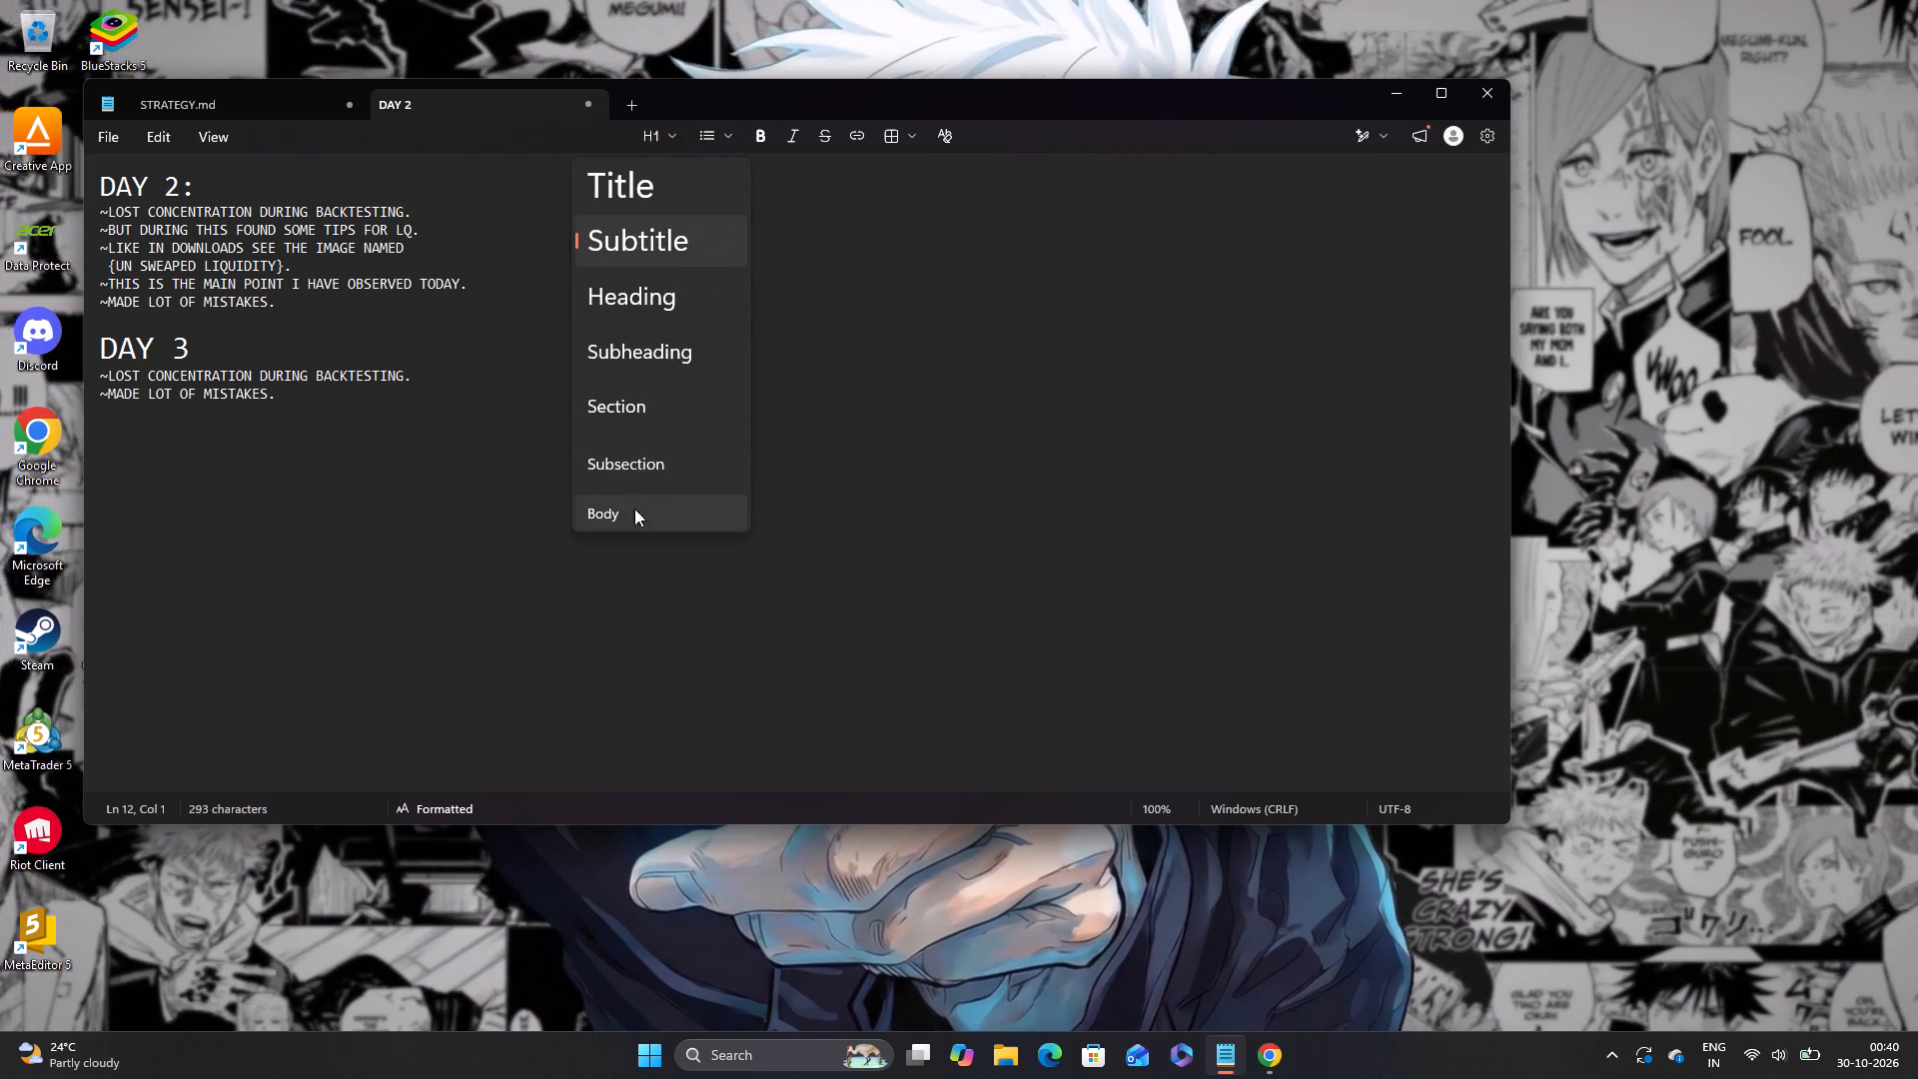
{"action": "left_click", "coordinate": [633, 524]}
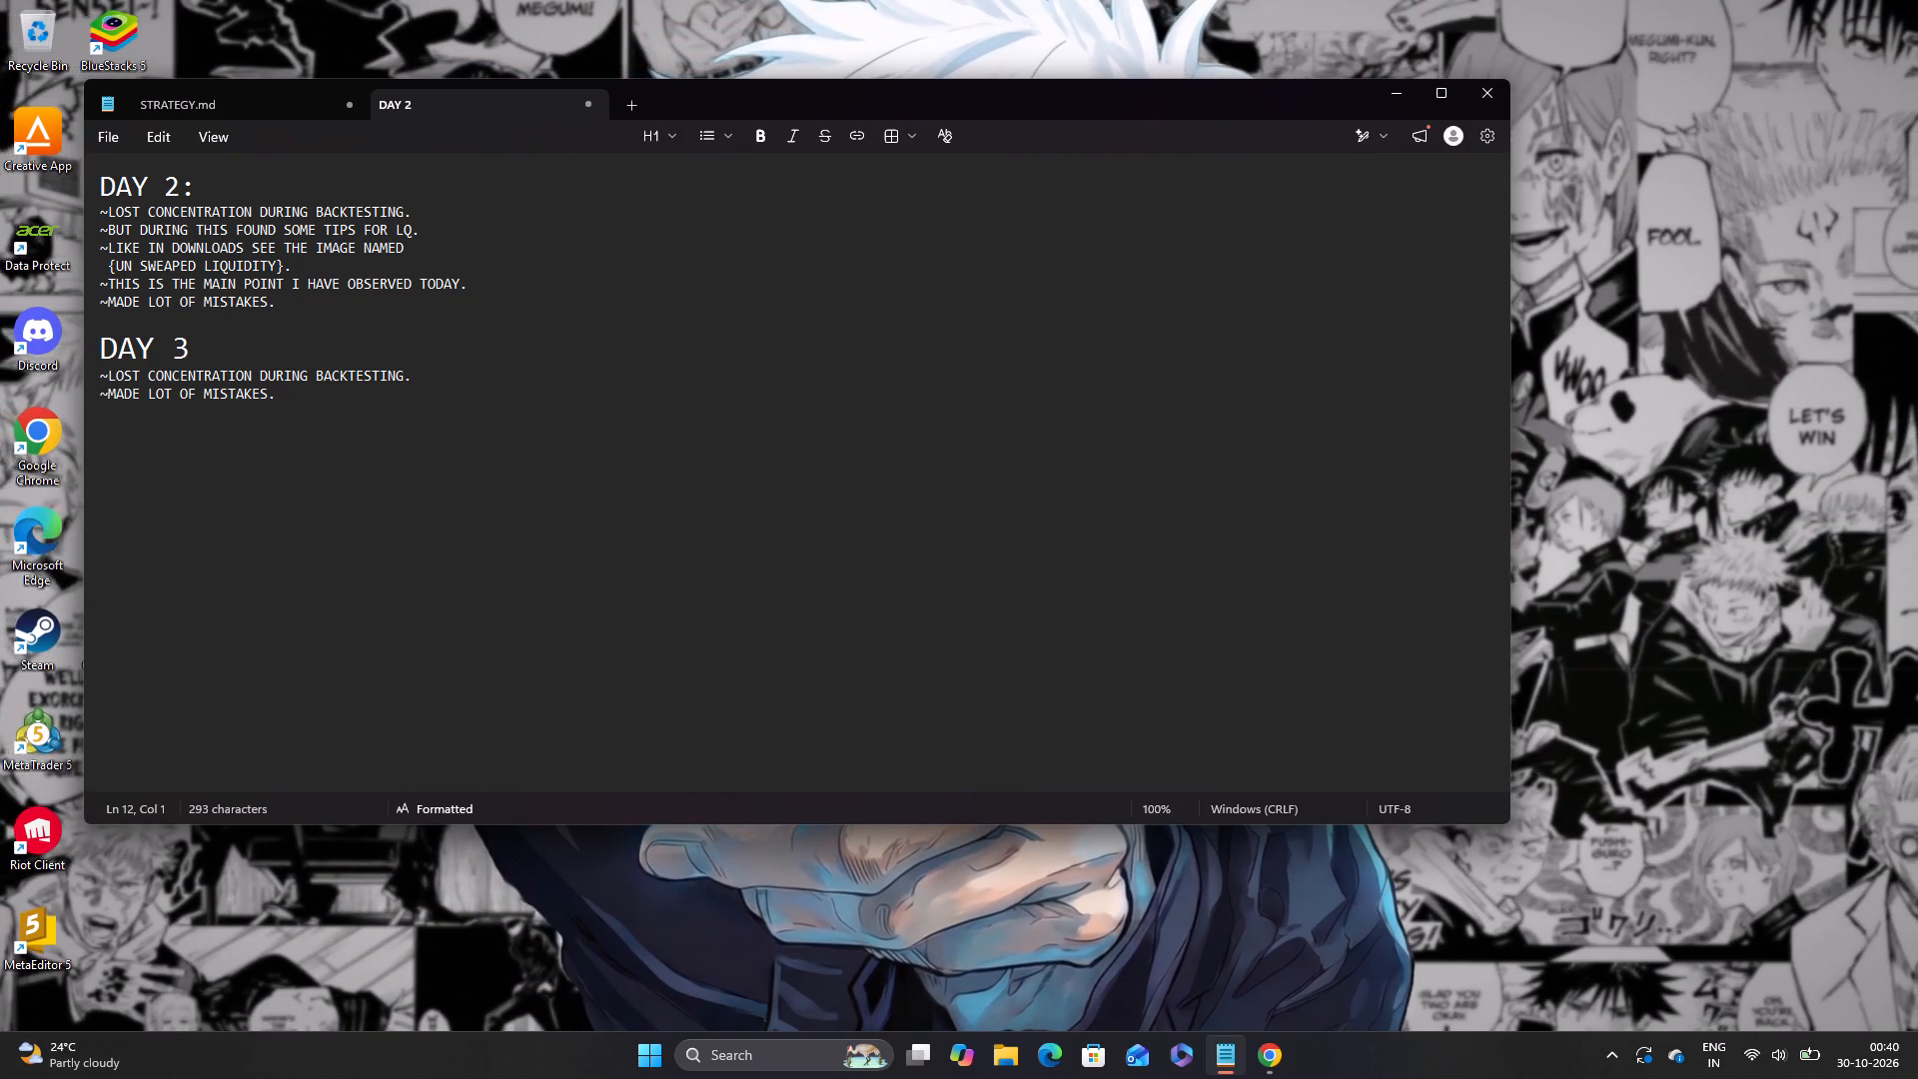
{"action": "key", "text": "shift+asciitilde"}
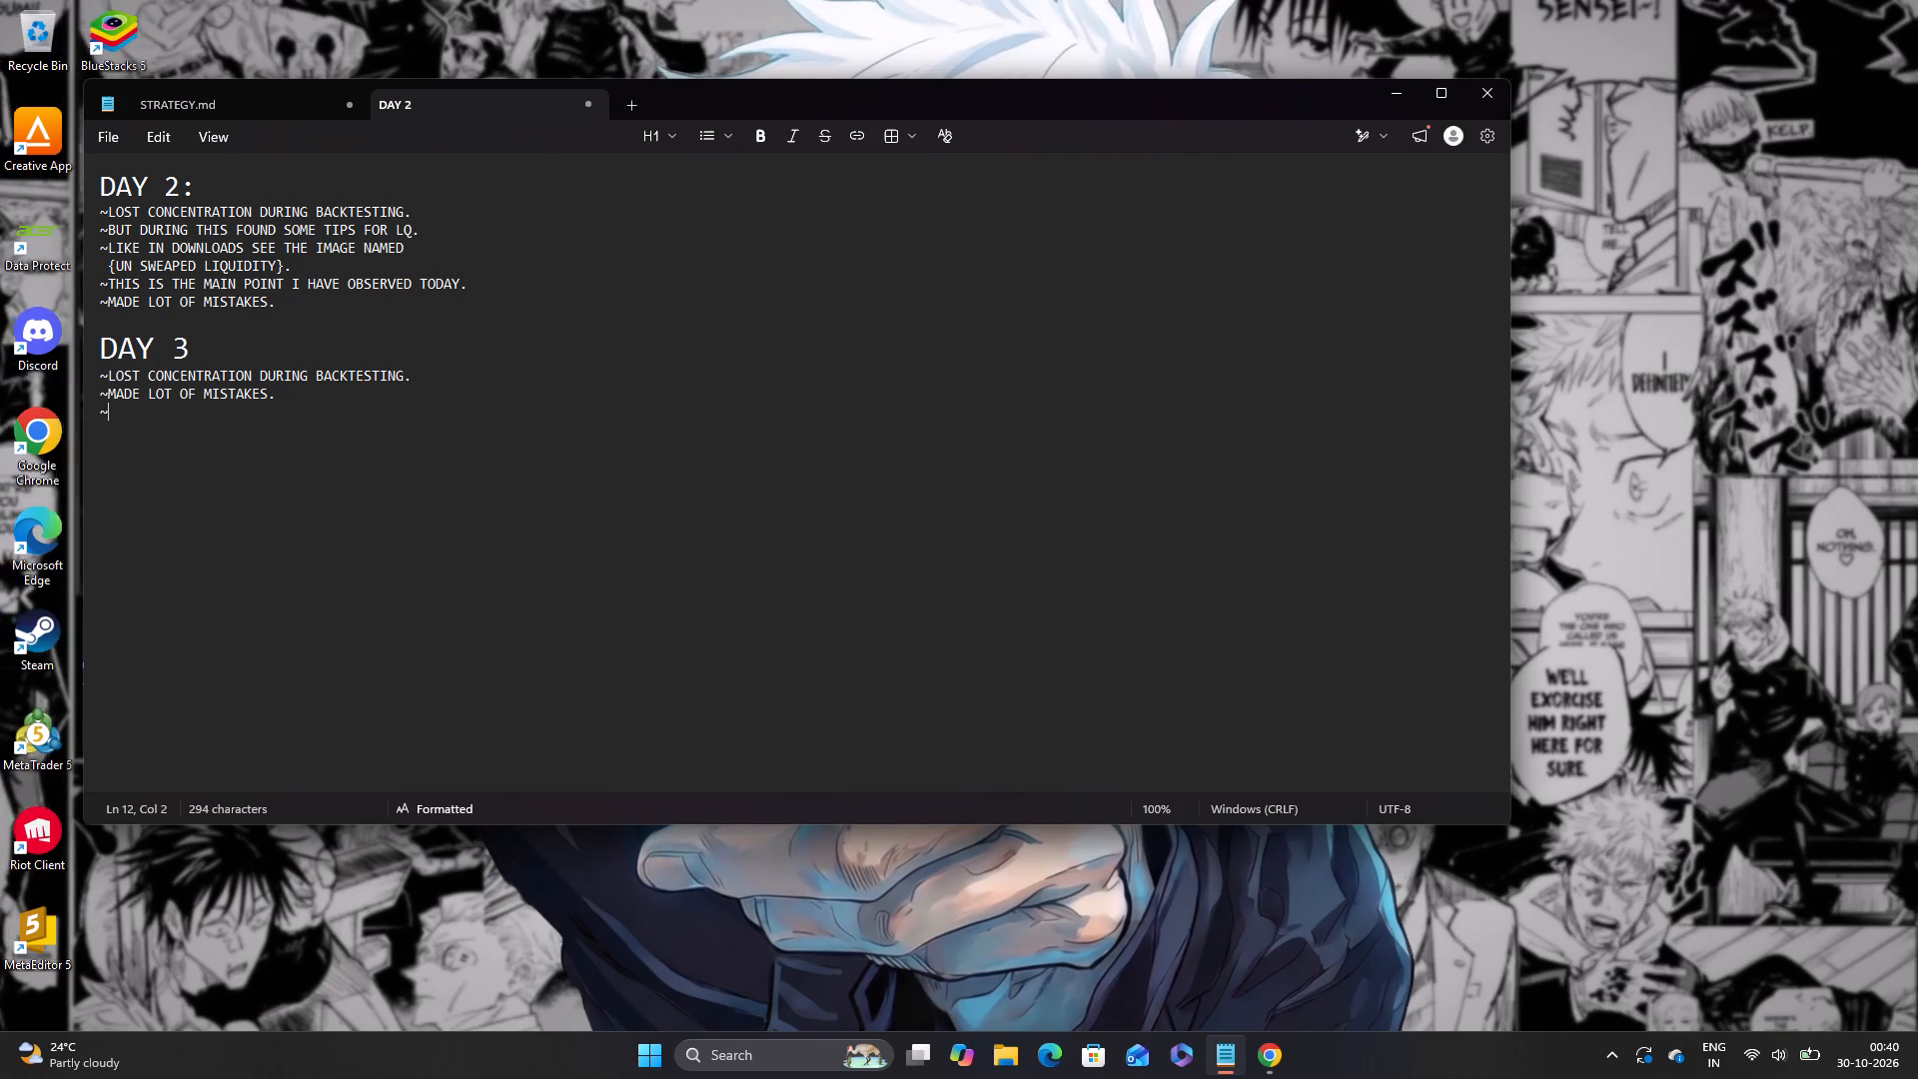
{"action": "type", "text": "to"}
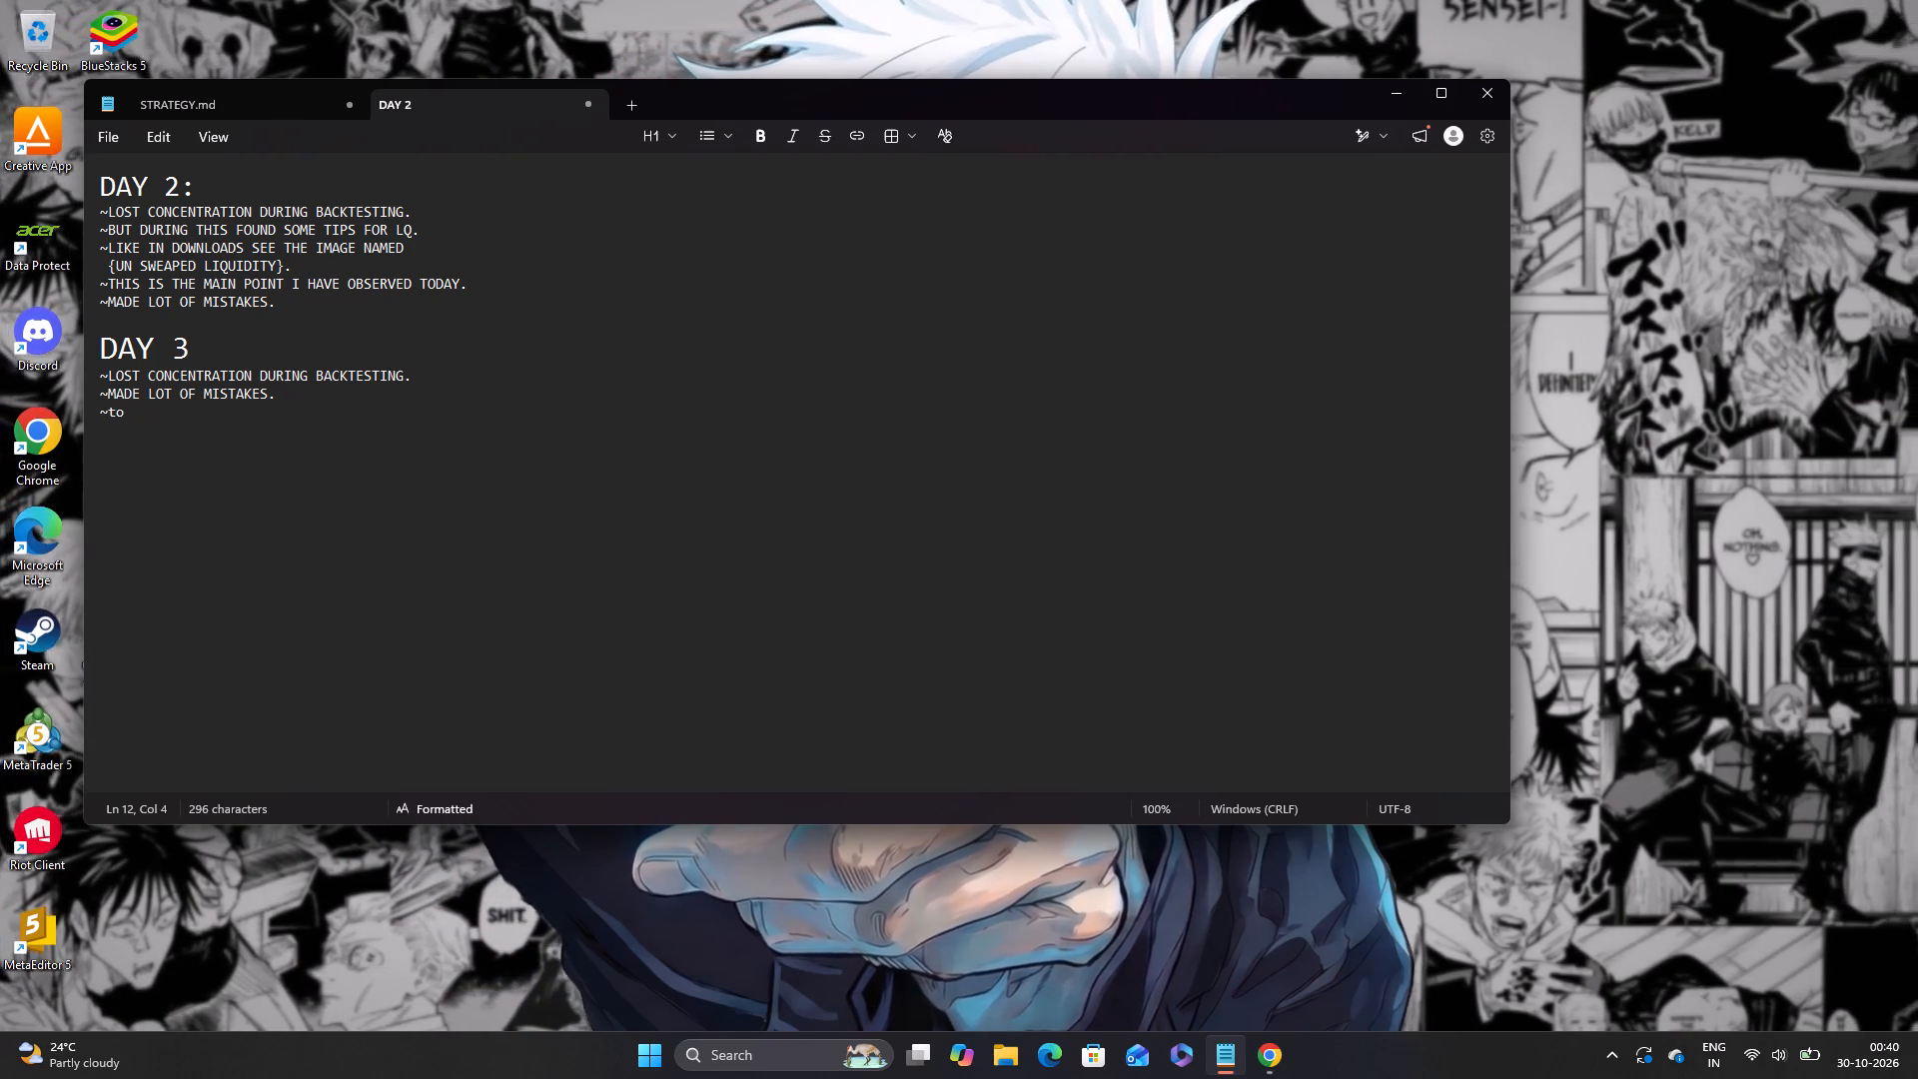
{"action": "key", "text": "BackSpace"}
{"action": "key", "text": "BackSpace"}
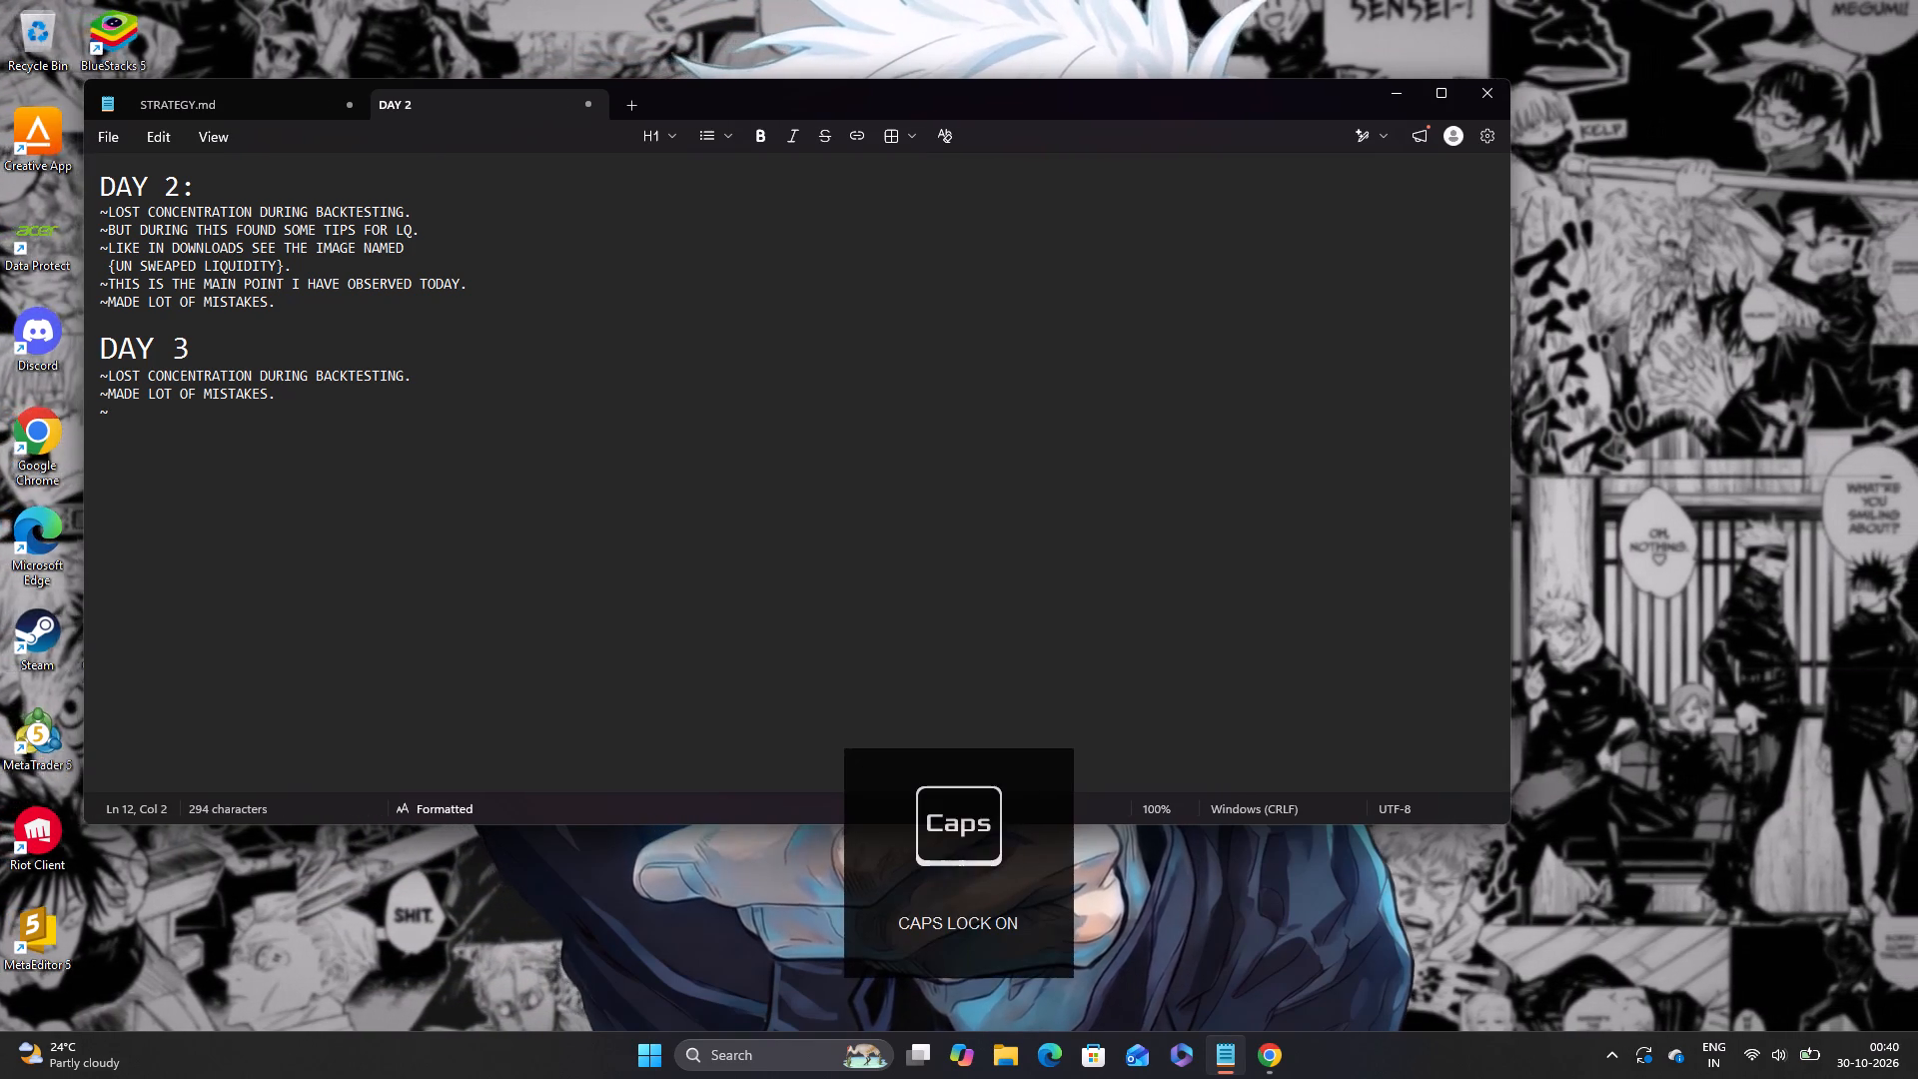
{"action": "type", "text": "TODAY DIRE"}
{"action": "type", "text": "CTLY"}
{"action": "key", "text": "space"}
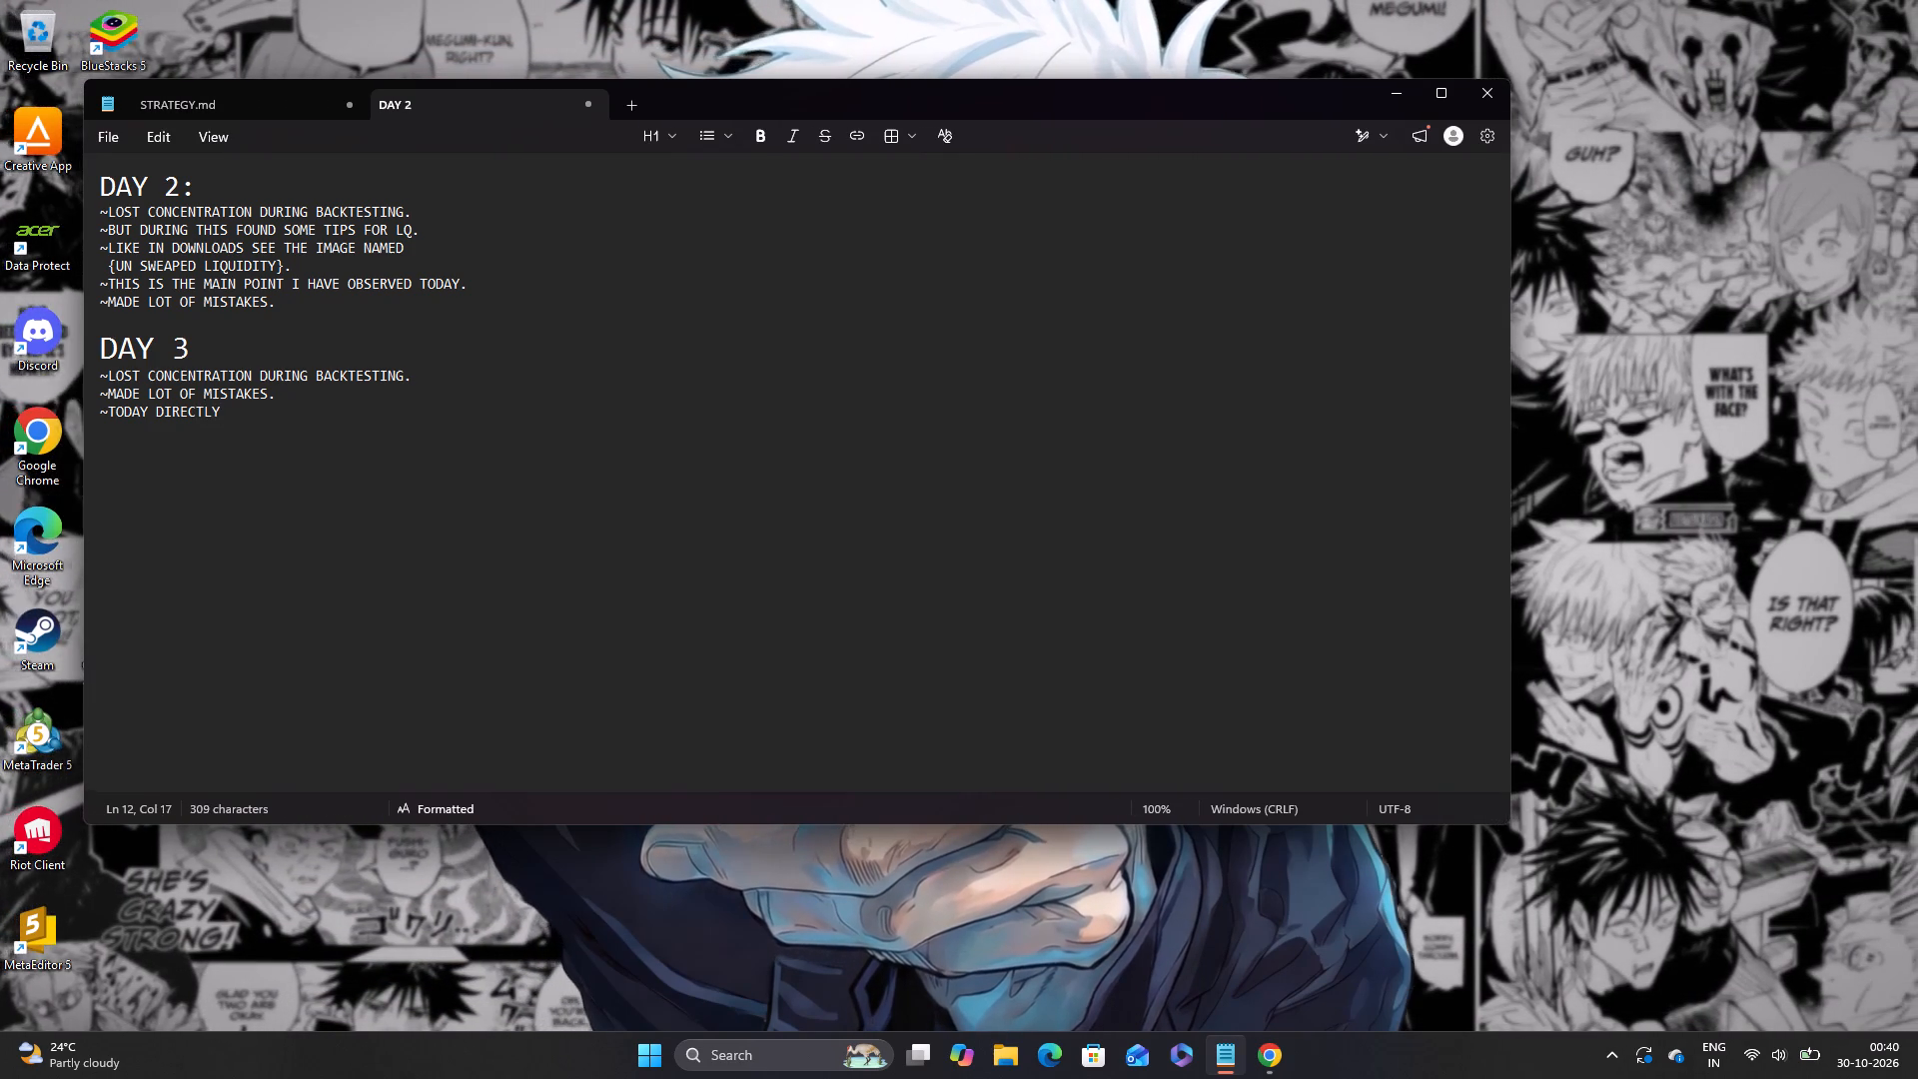
{"action": "key", "text": "s"}
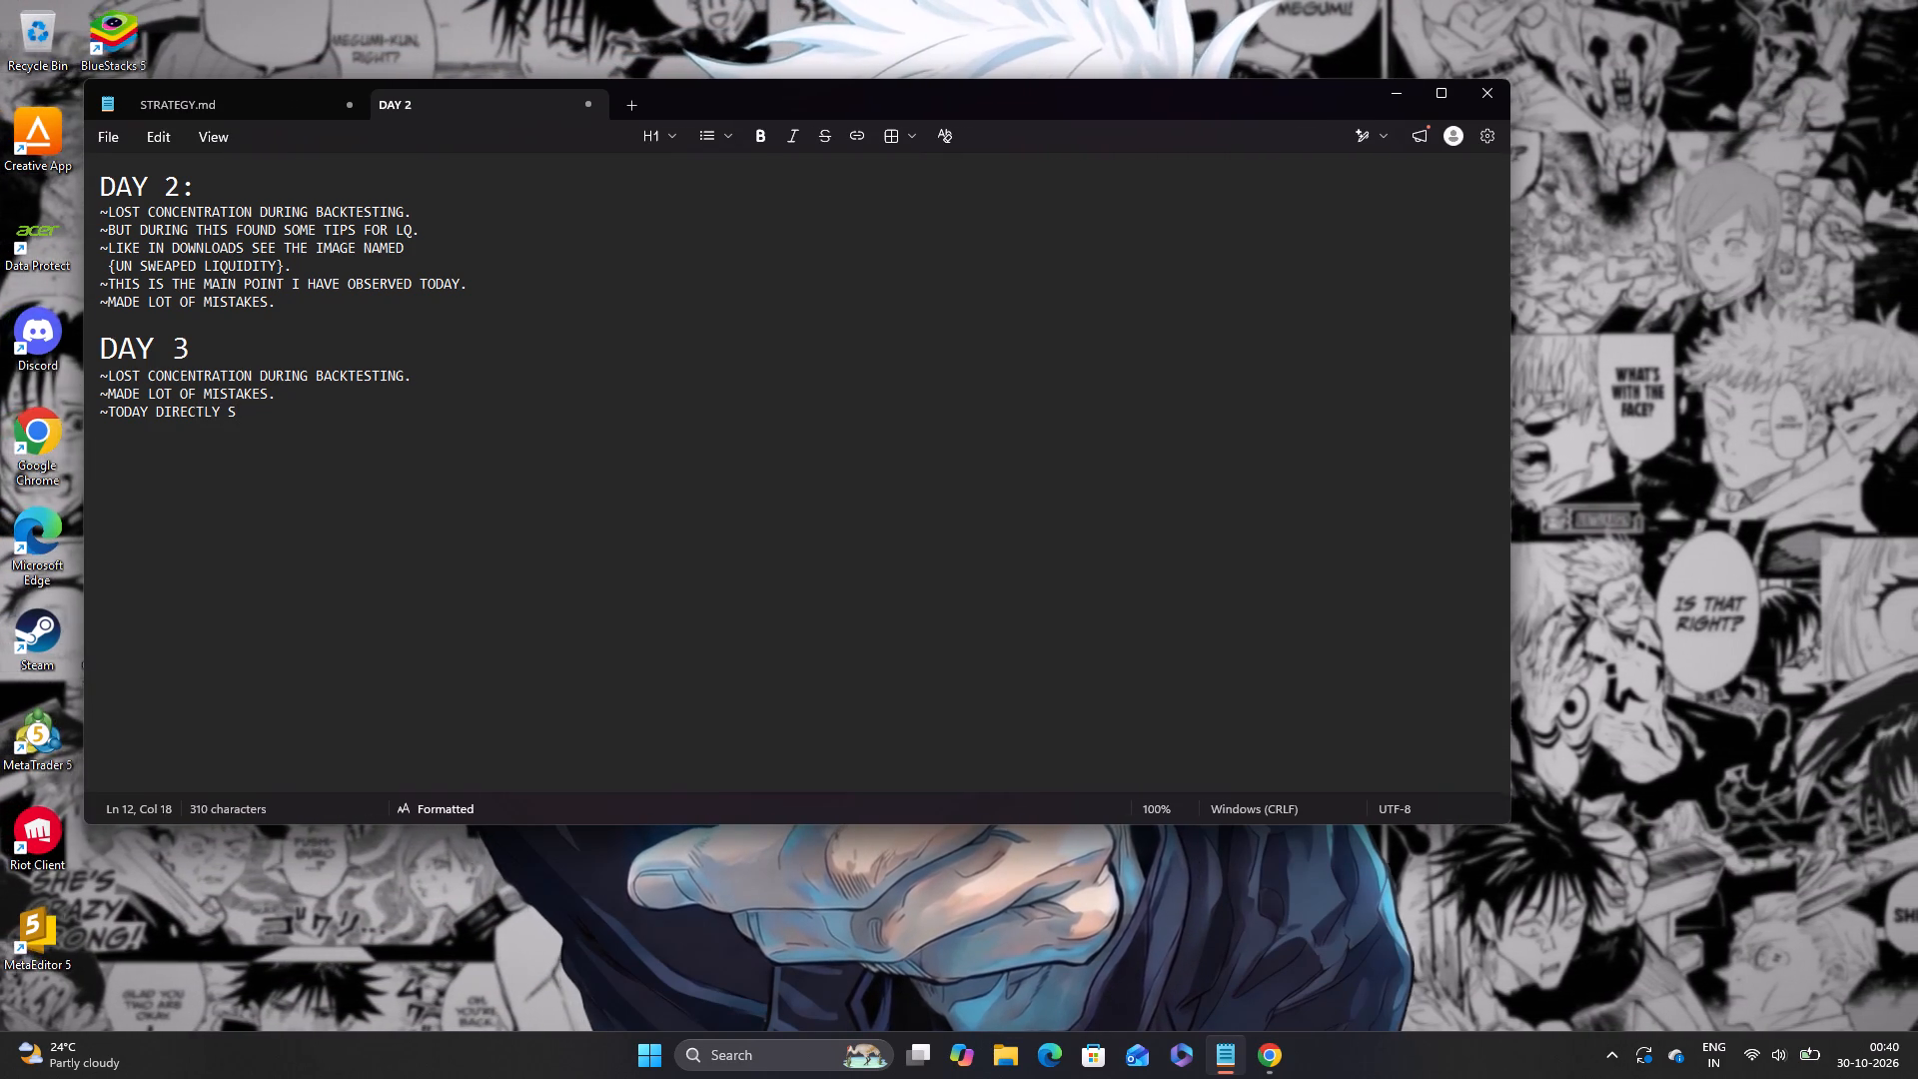
{"action": "type", "text": "TRUGGLED TO FINF"}
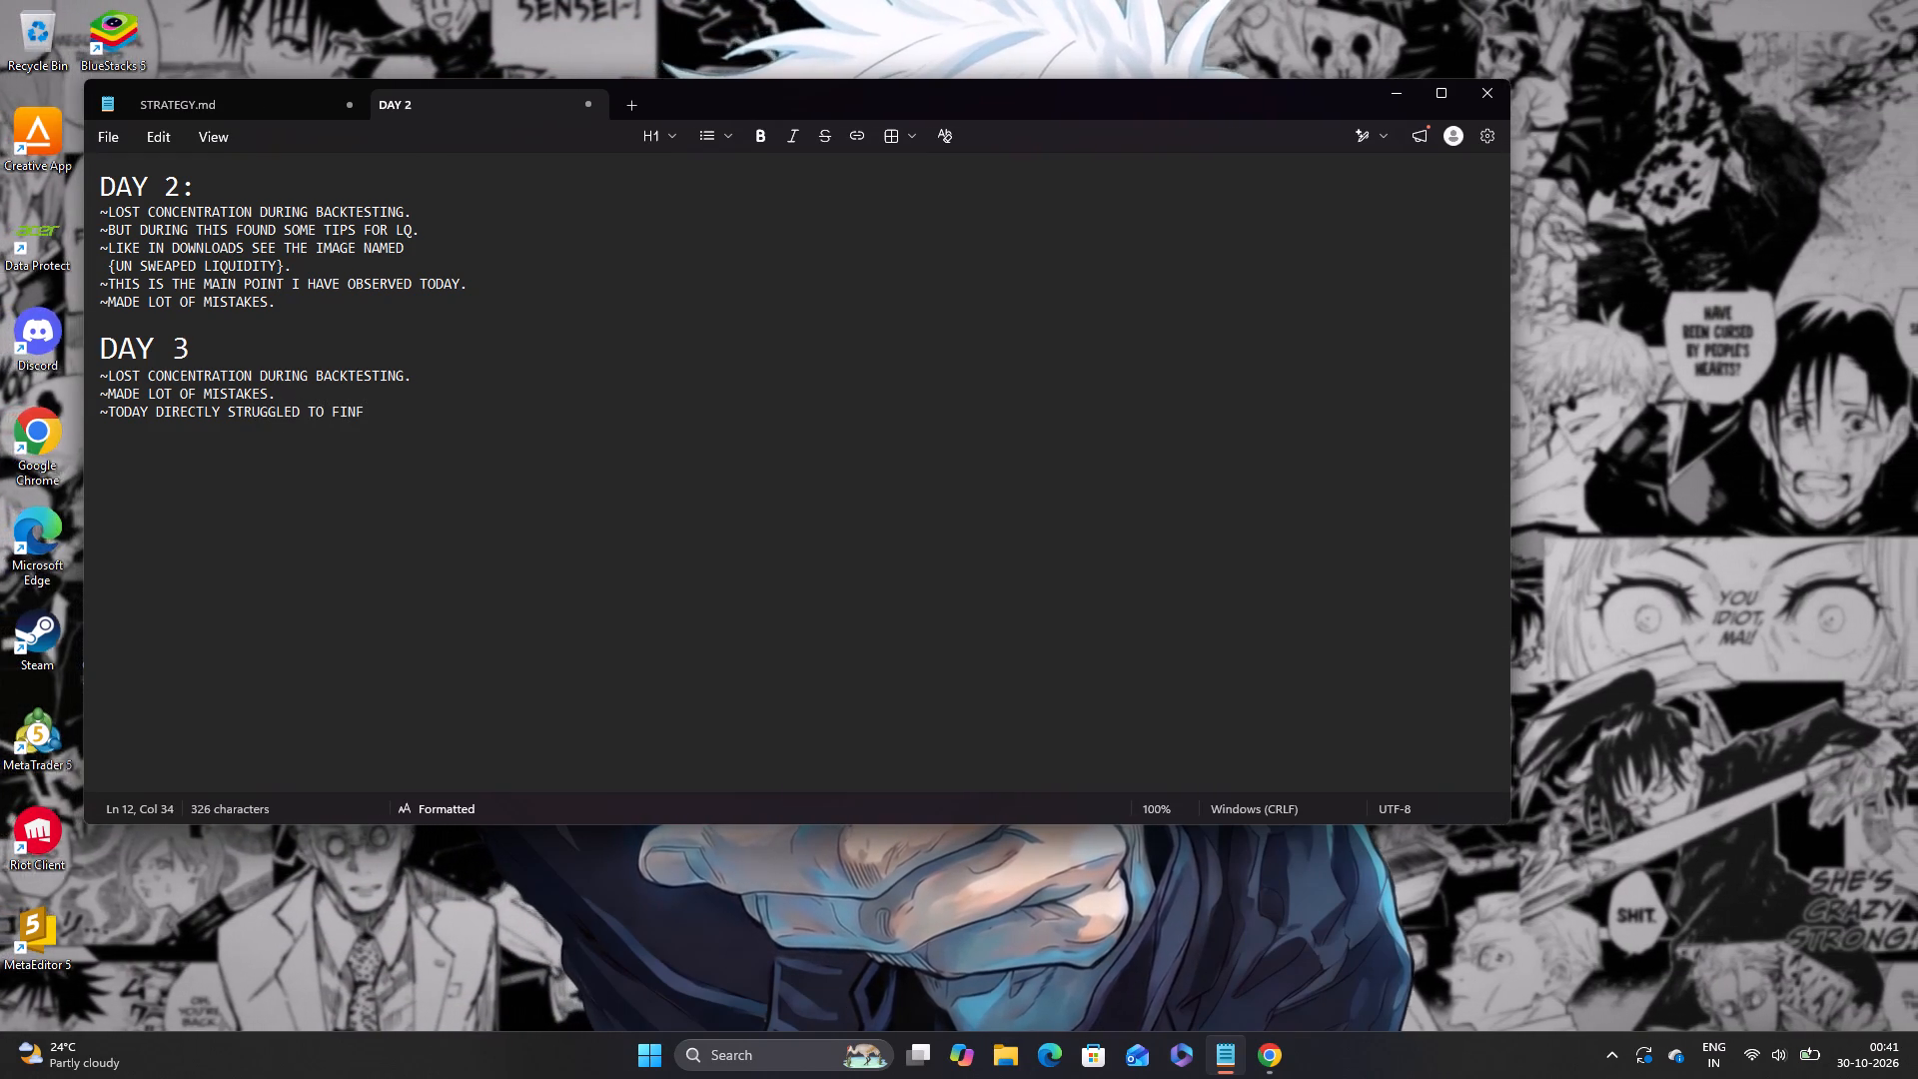
{"action": "key", "text": "BackSpace"}
{"action": "type", "text": "D LQ"}
Close the Notepad window.
{"action": "scroll", "coordinate": [470, 245], "scroll_direction": "up", "scroll_amount": 1}
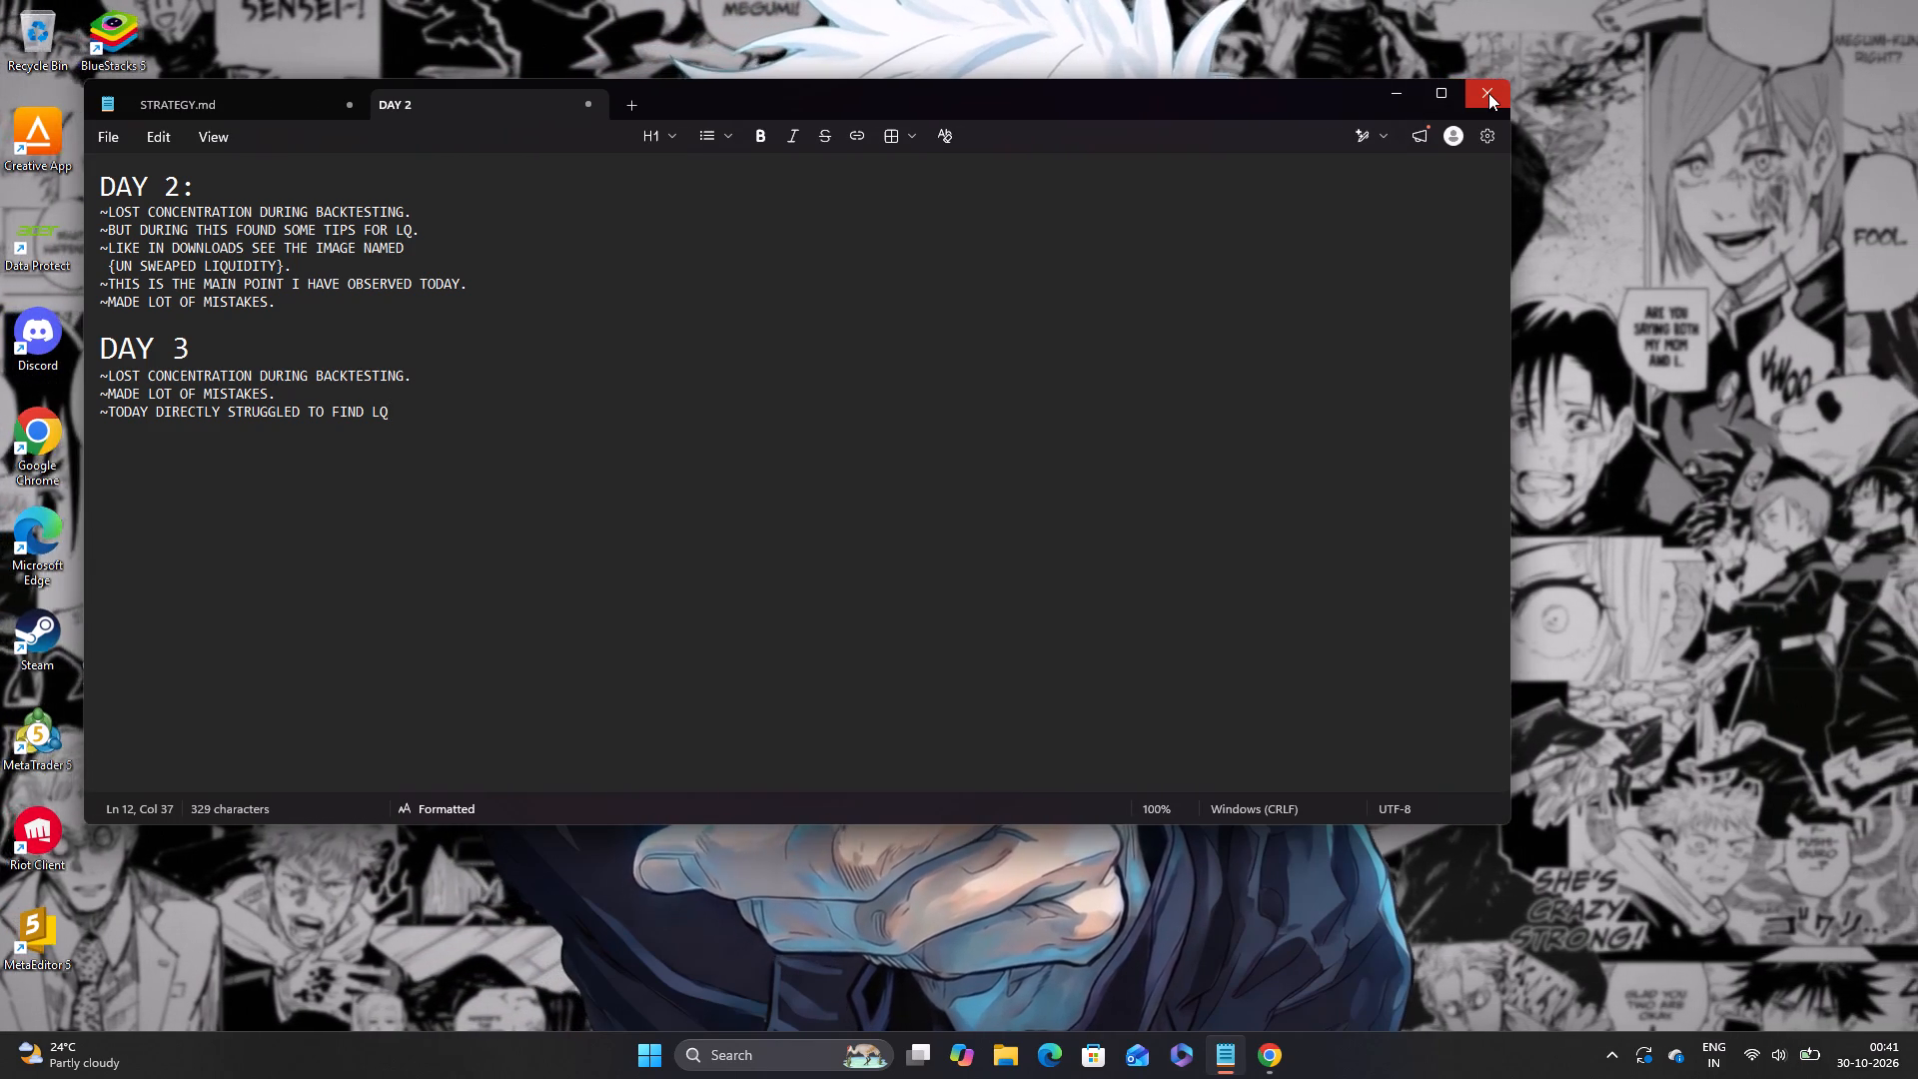
{"action": "left_click", "coordinate": [1488, 93]}
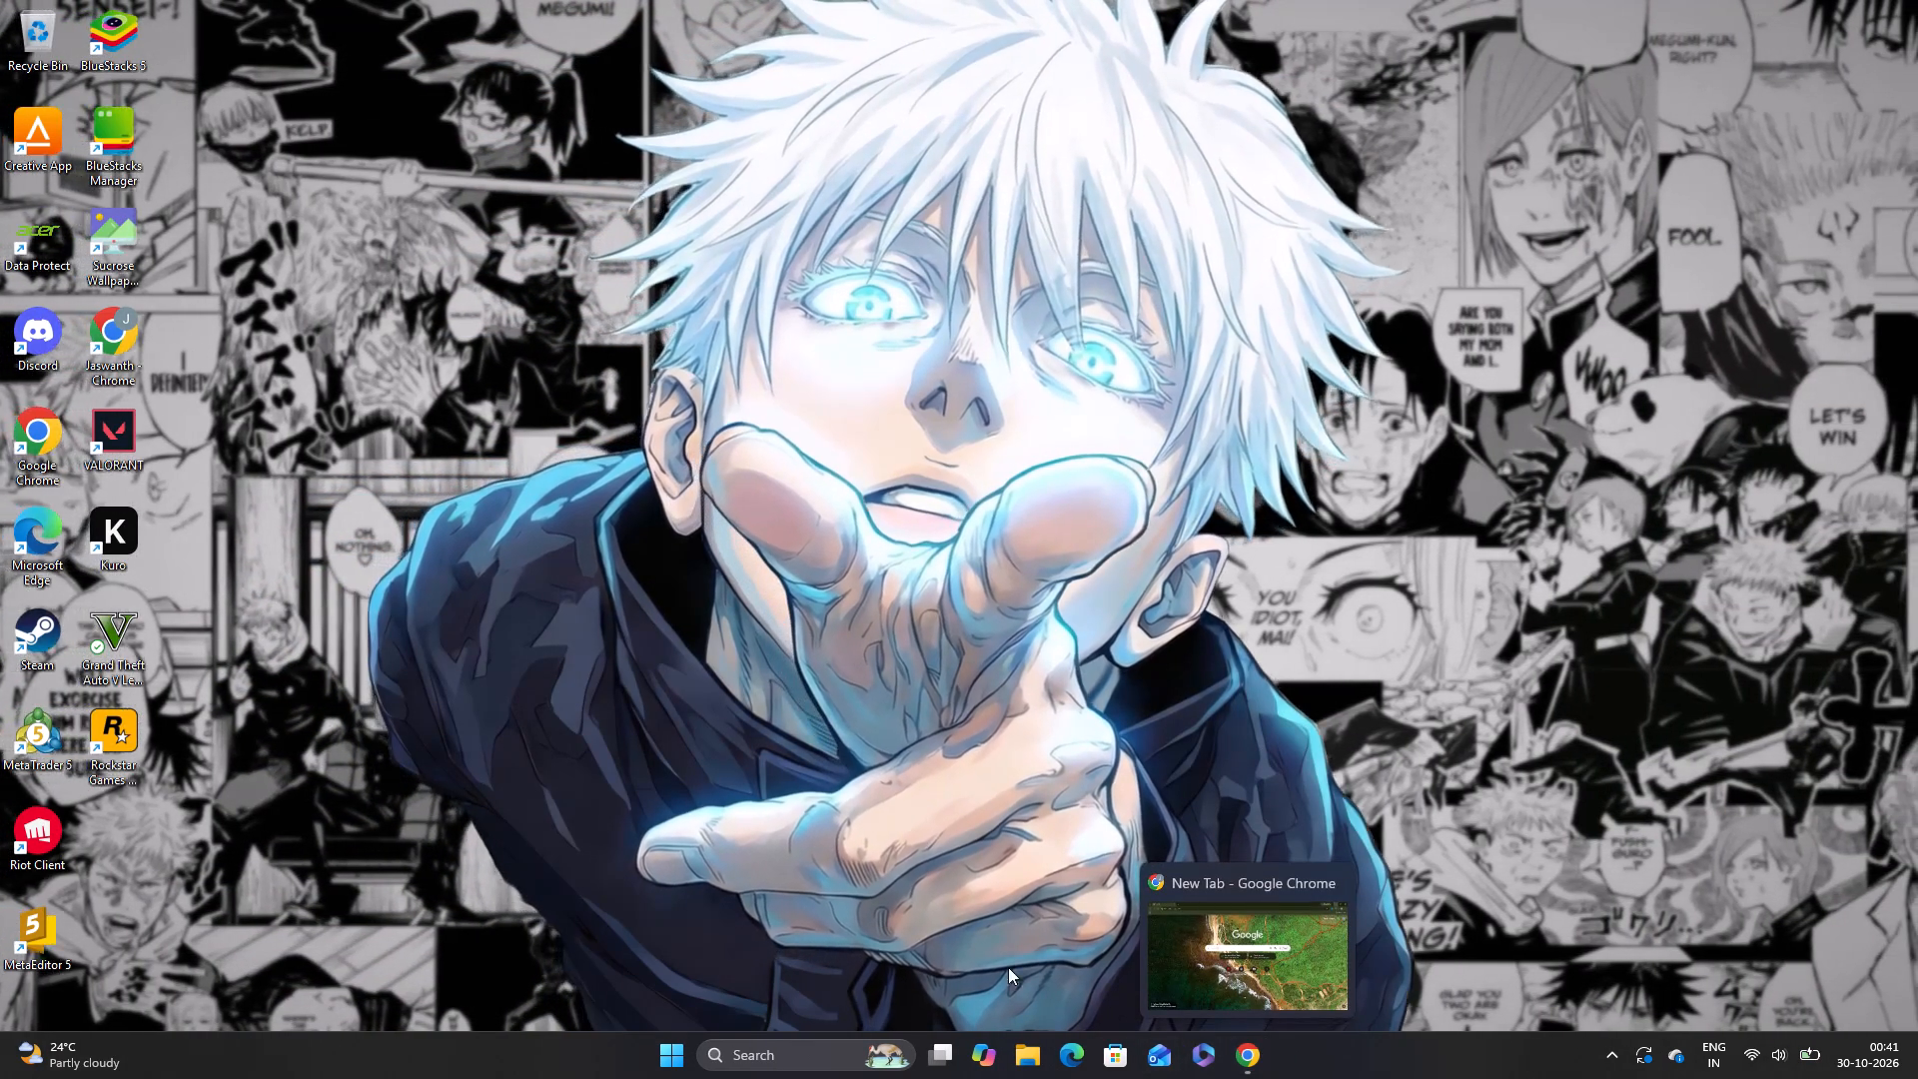
Switch to Chrome, search Google for tradingview and open the TradingView India site.
{"action": "left_click", "coordinate": [639, 890]}
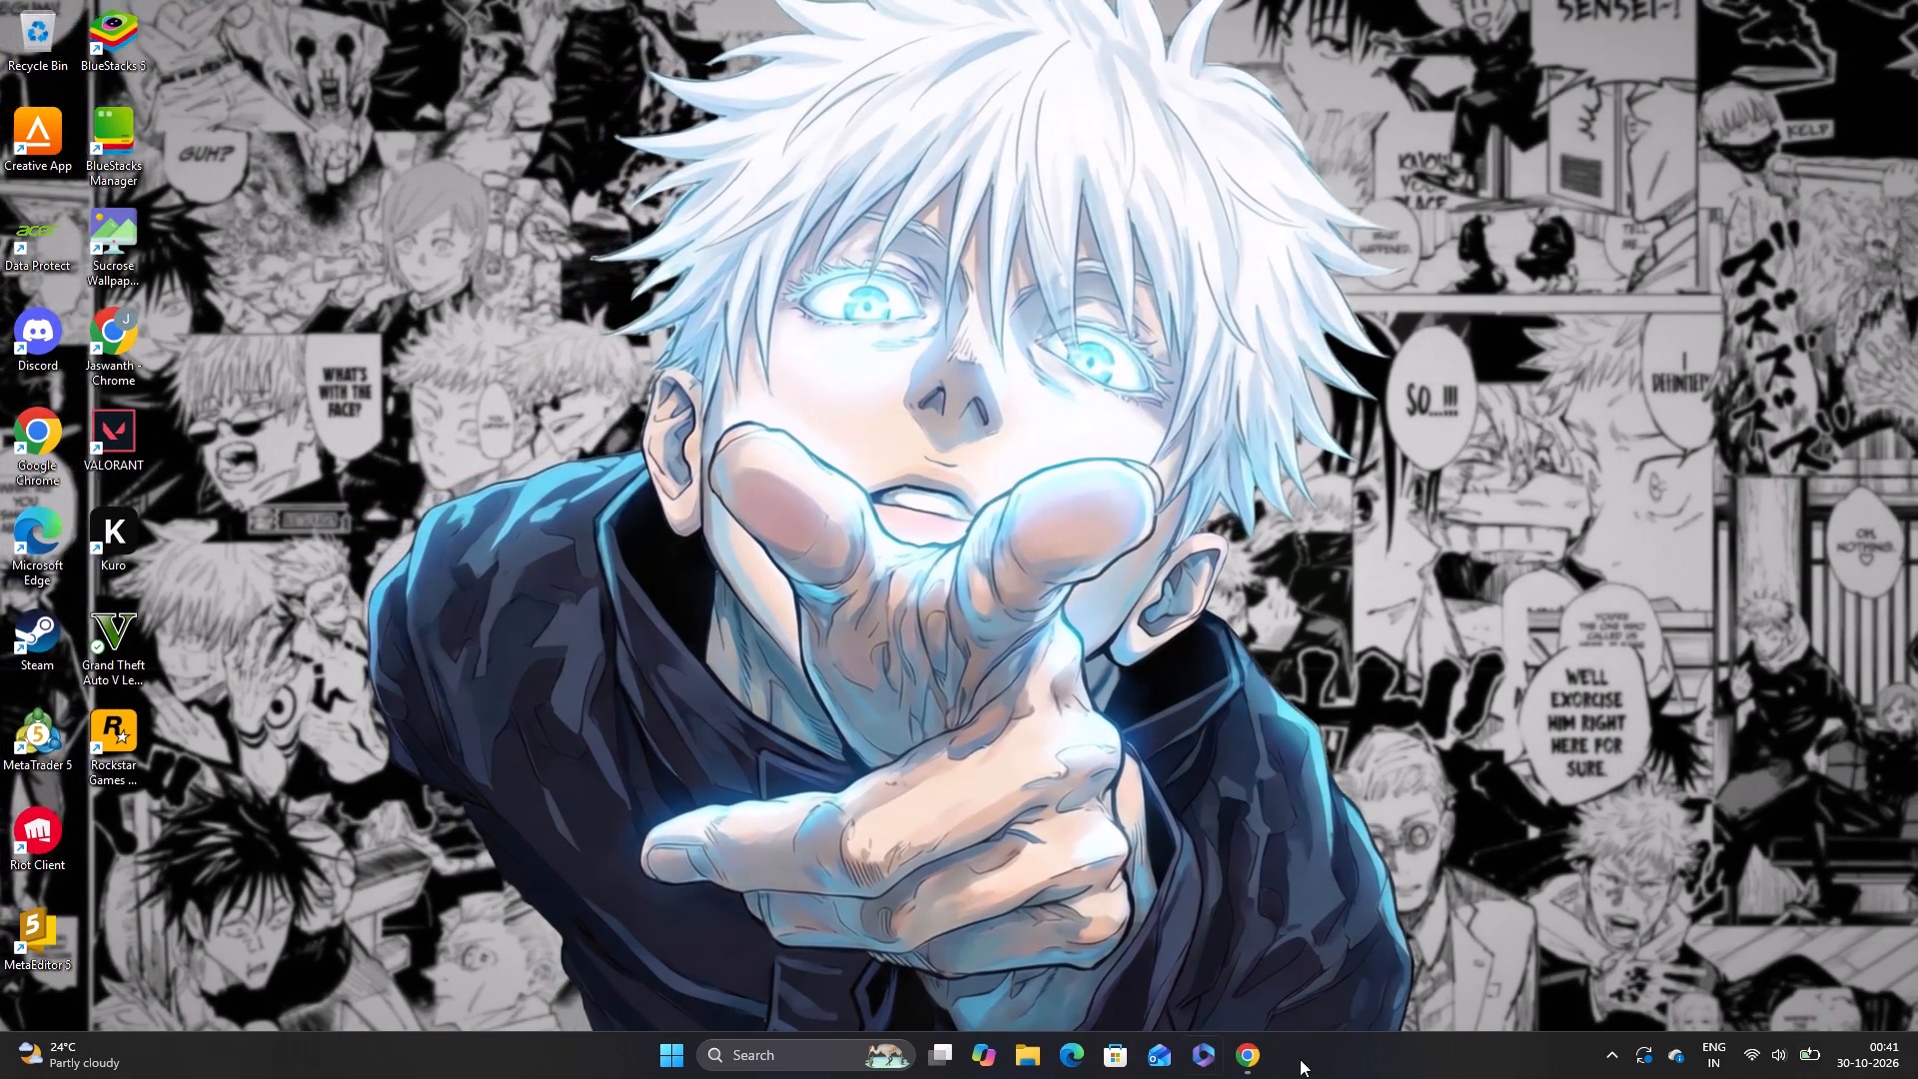
{"action": "left_click", "coordinate": [1254, 1064]}
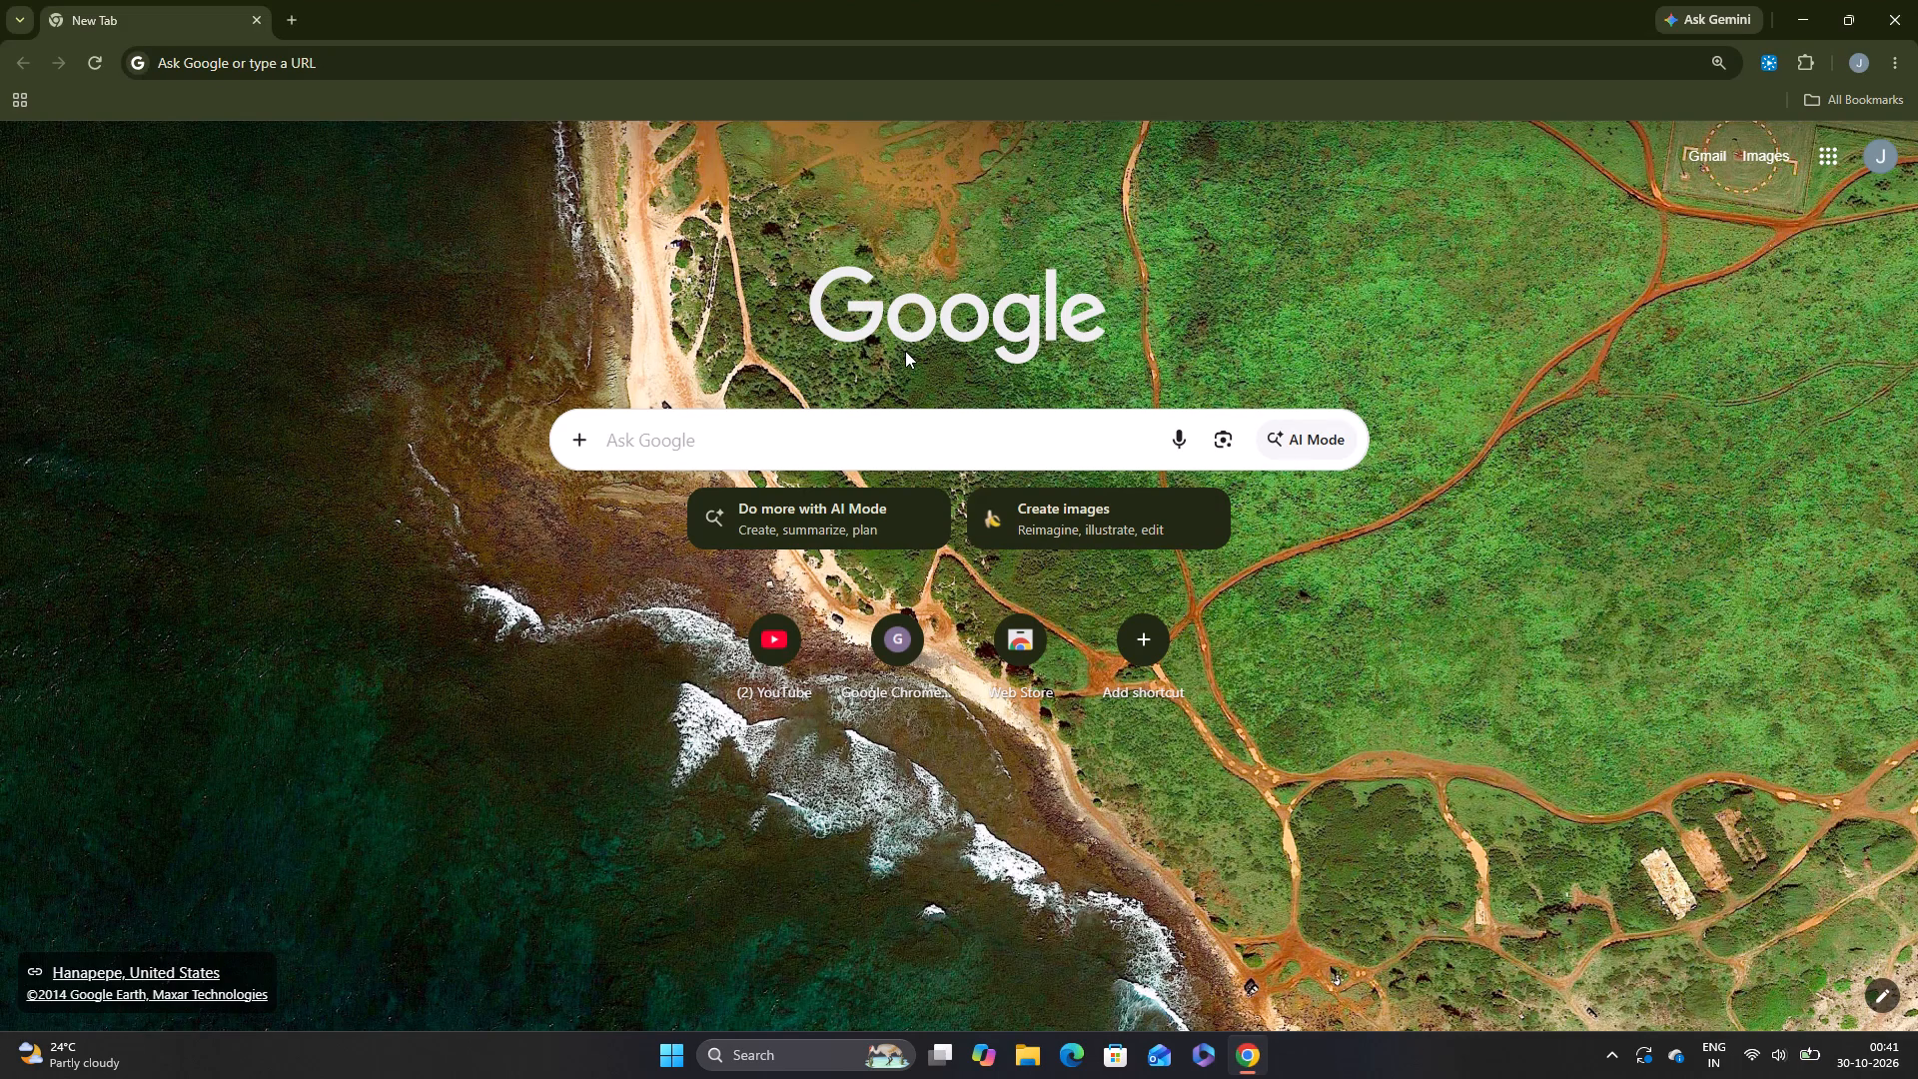
{"action": "left_click", "coordinate": [1013, 449]}
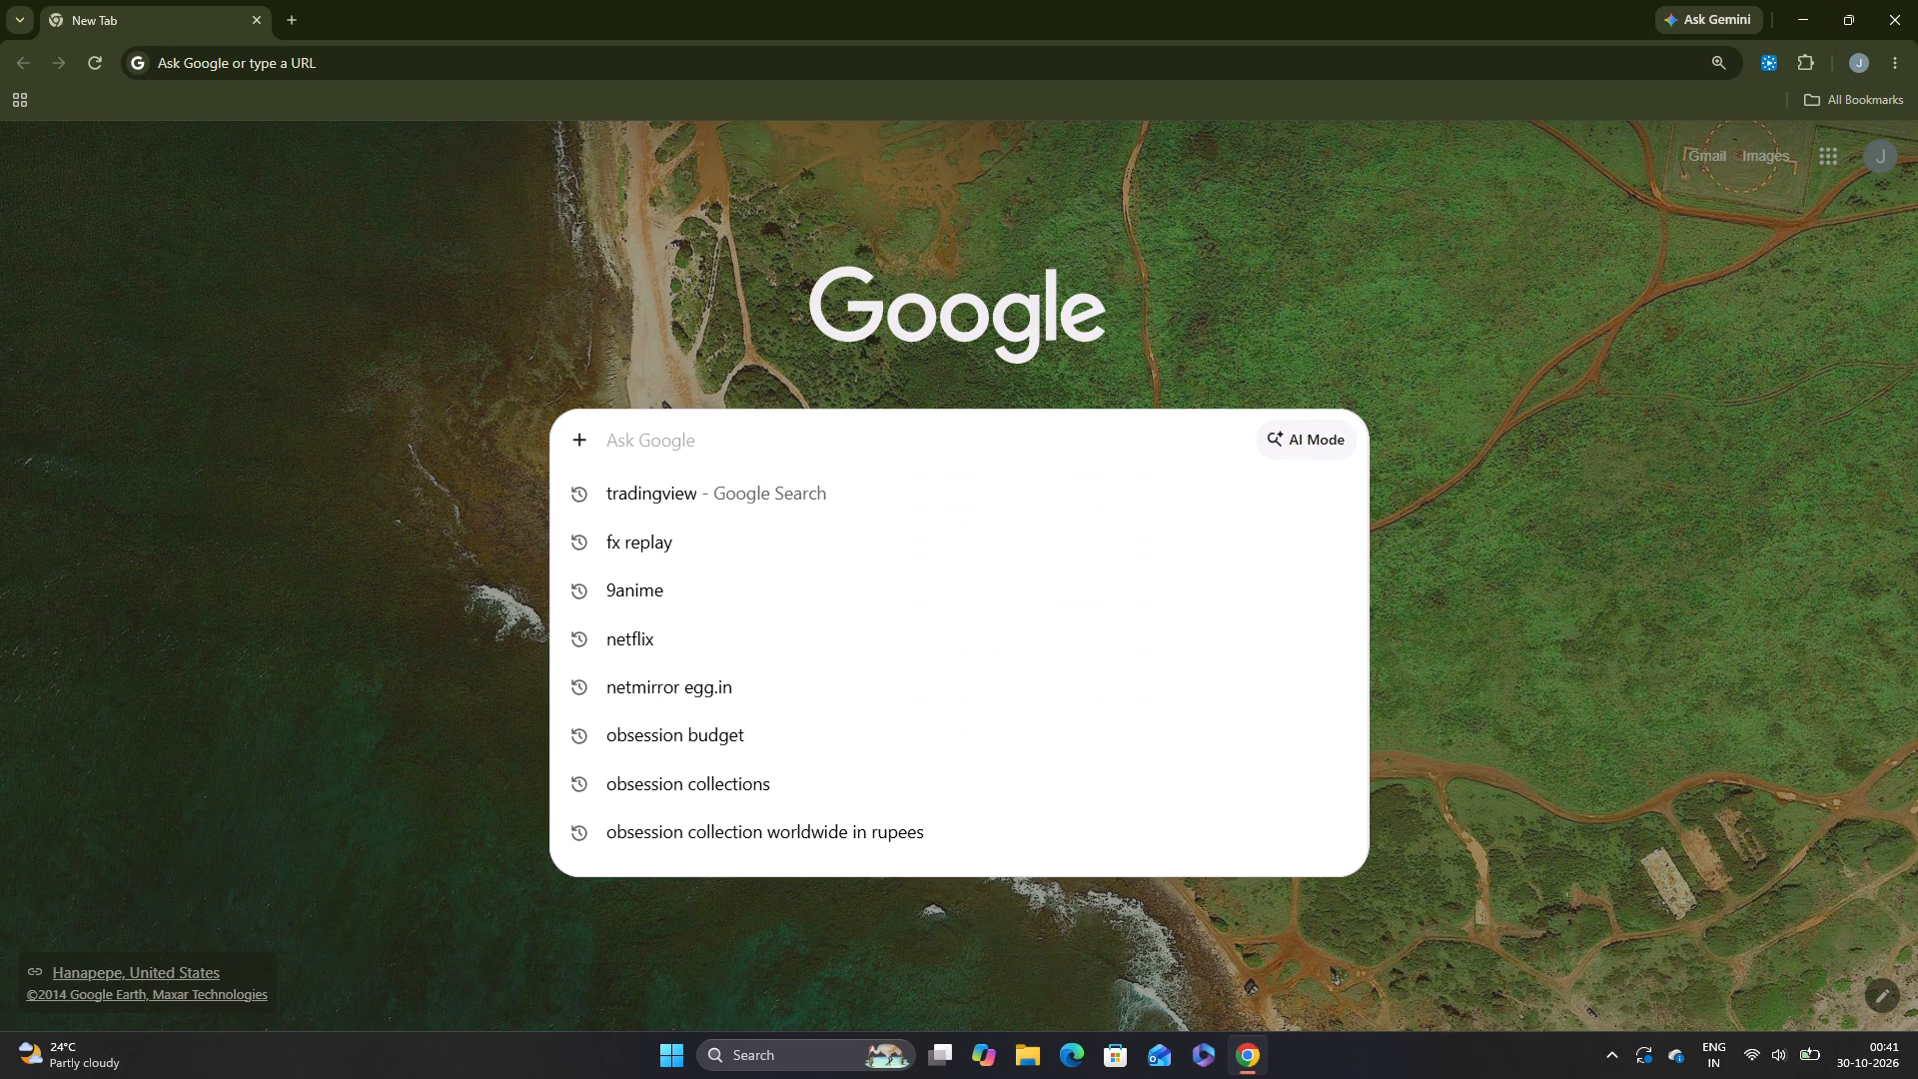
{"action": "left_click", "coordinate": [651, 497]}
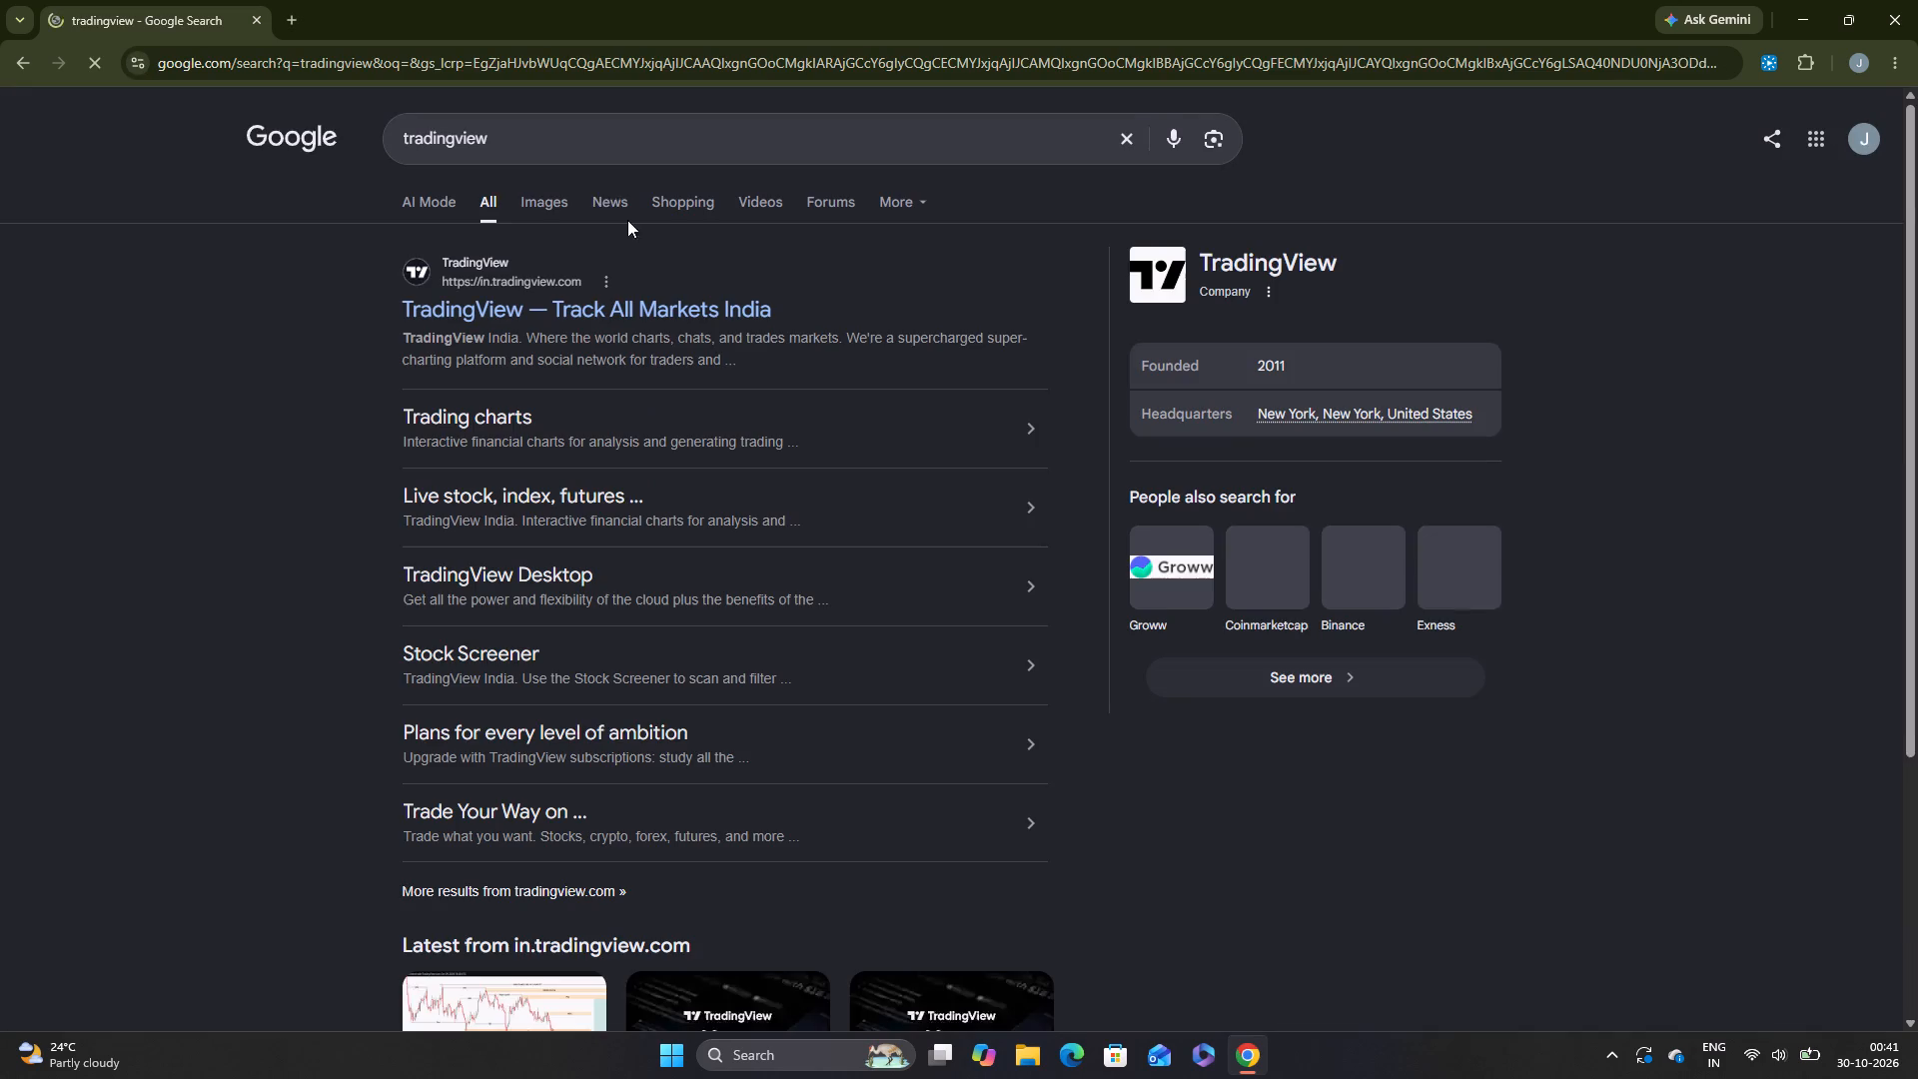
{"action": "left_click", "coordinate": [562, 301]}
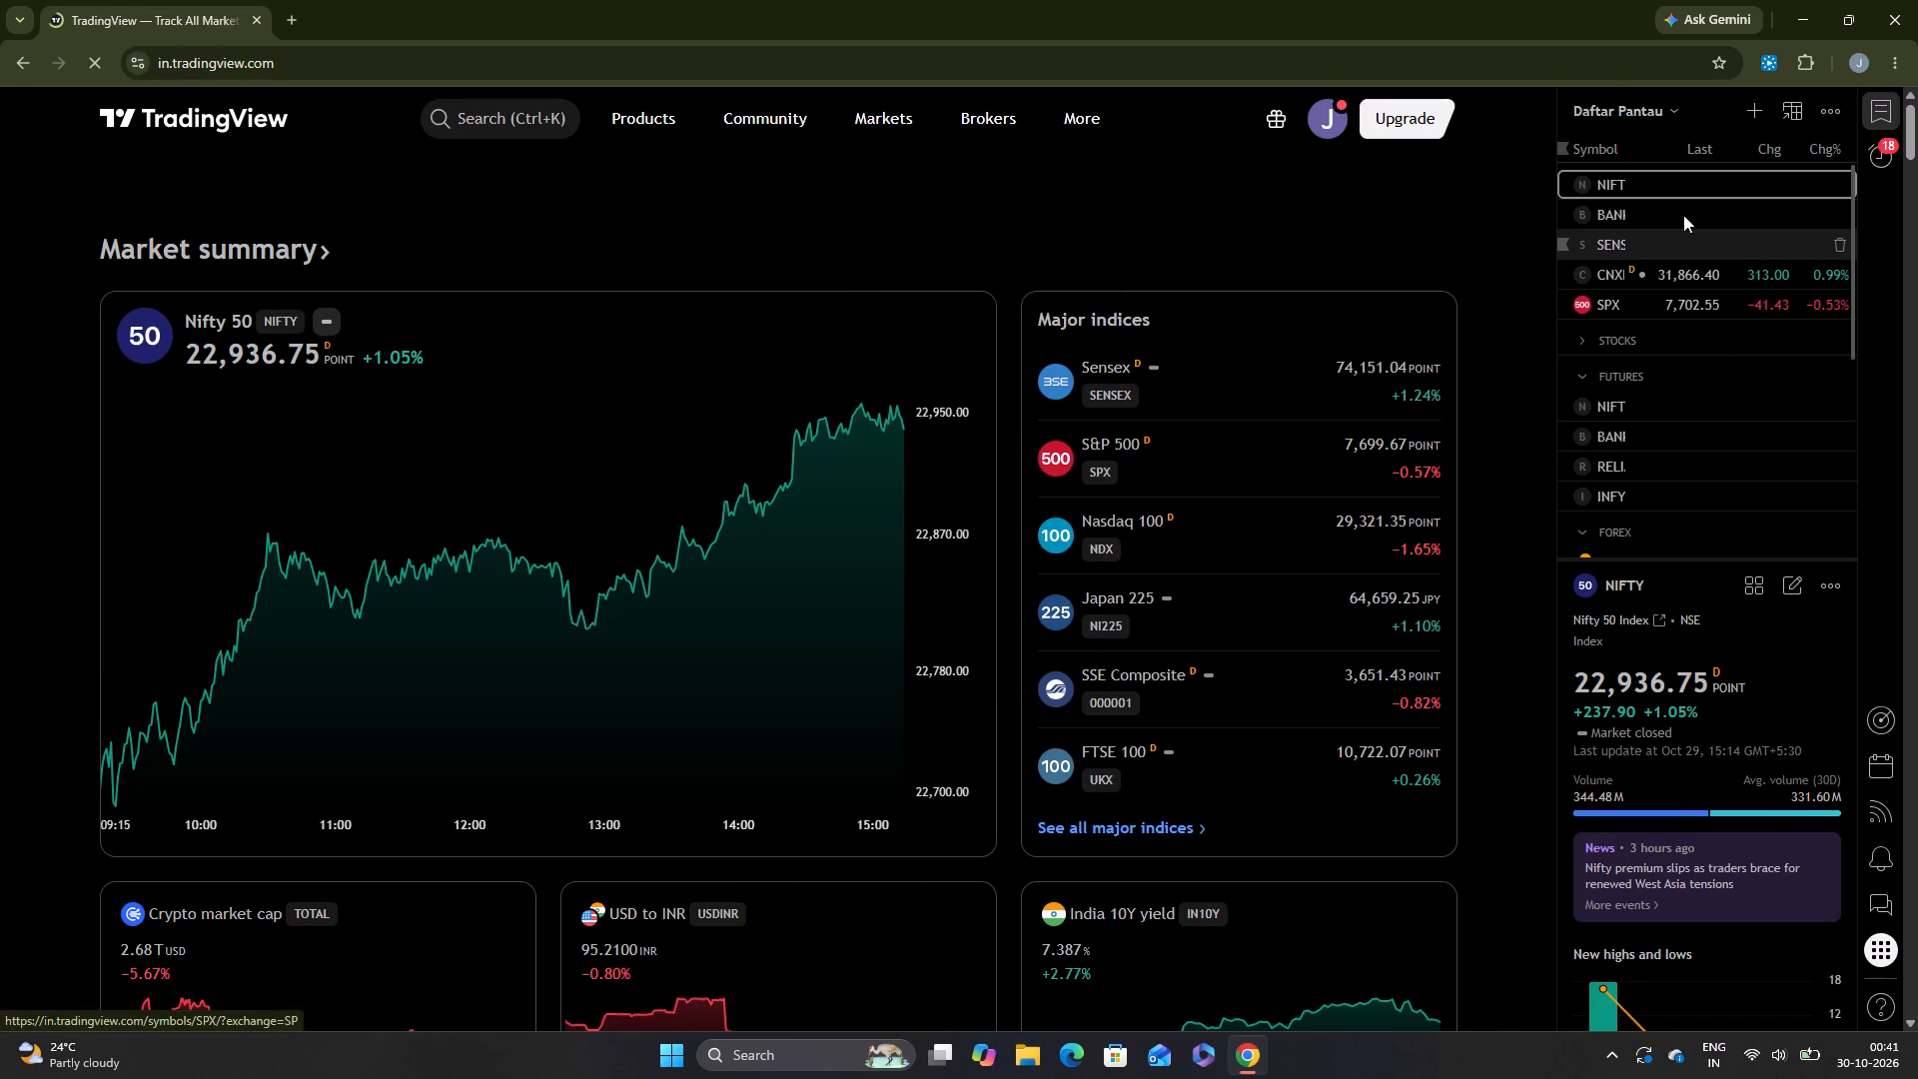
Look through the TradingView watchlist down to the forex and crypto symbols, including XAUUSD, and minimise the browser.
{"action": "scroll", "coordinate": [1655, 412], "scroll_direction": "down", "scroll_amount": 1}
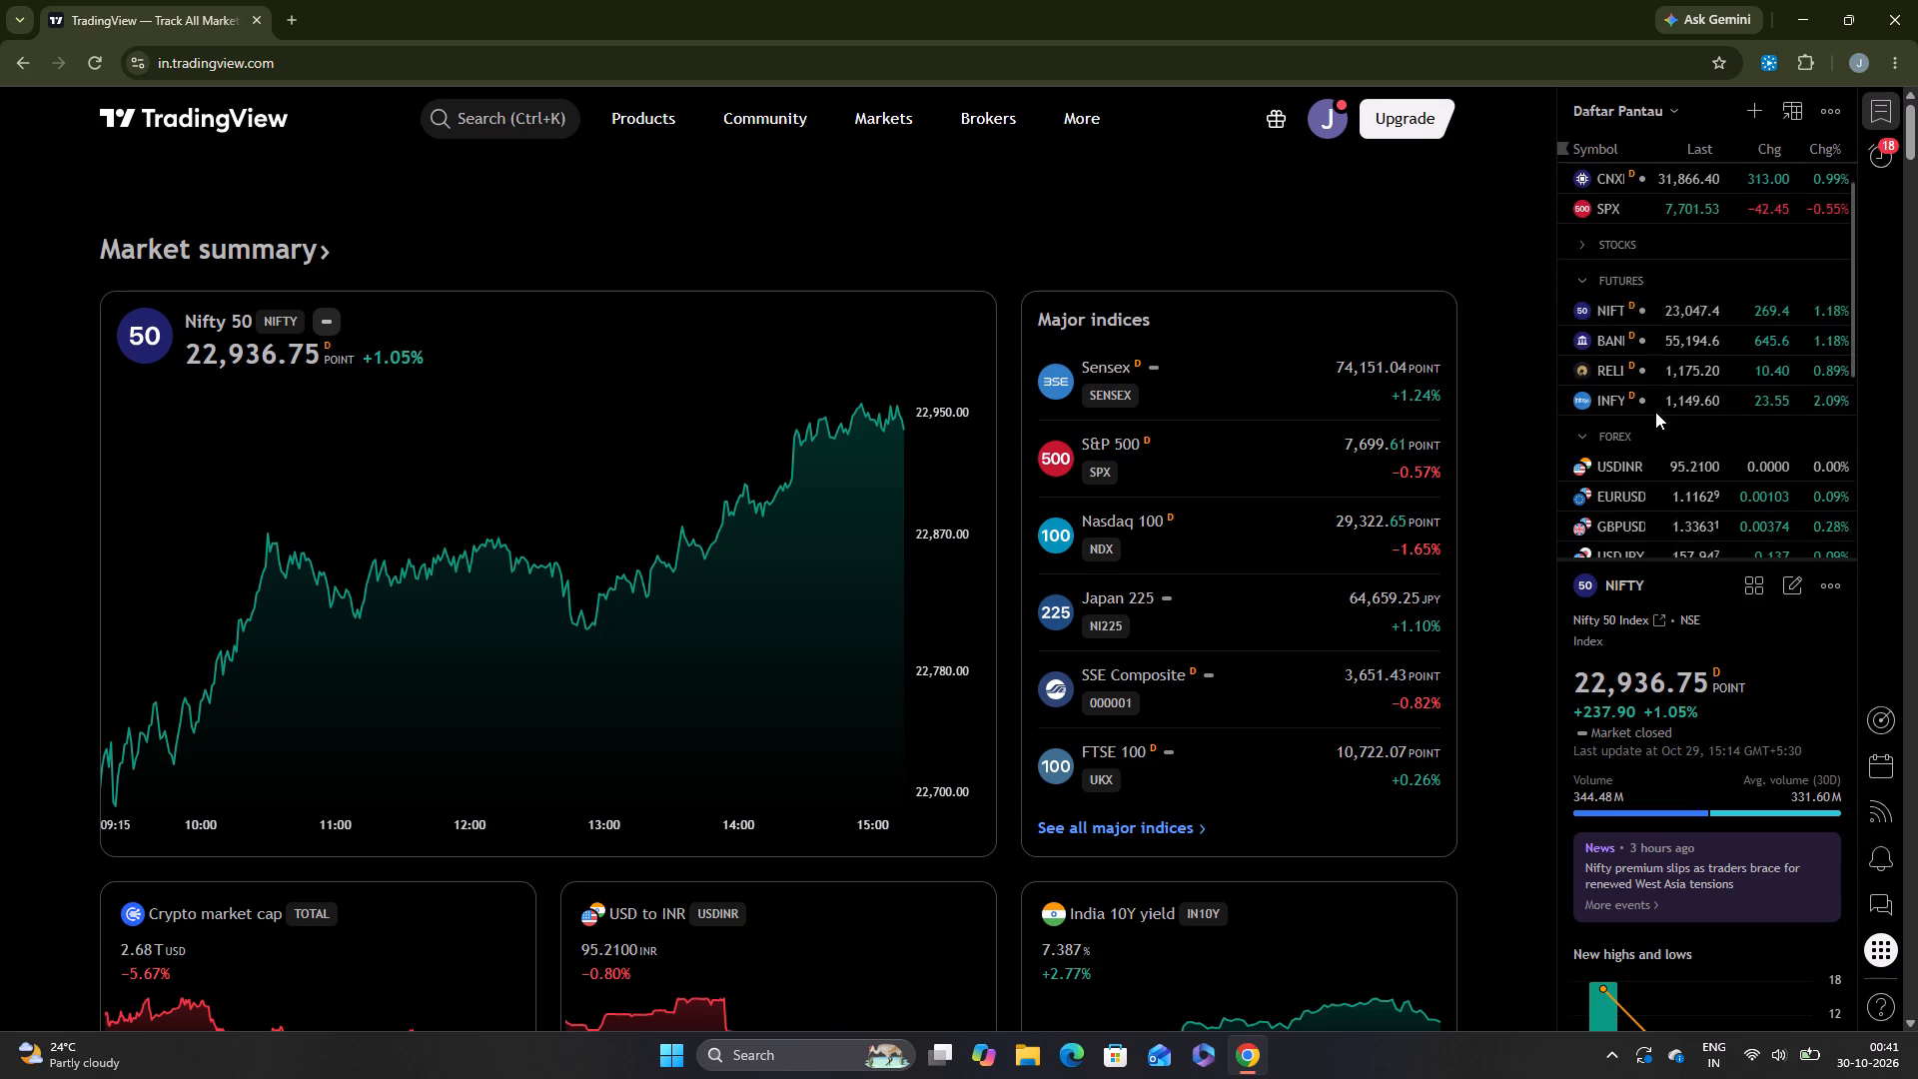
{"action": "scroll", "coordinate": [1654, 412], "scroll_direction": "up", "scroll_amount": 1}
{"action": "scroll", "coordinate": [1654, 412], "scroll_direction": "down", "scroll_amount": 2}
{"action": "scroll", "coordinate": [1654, 412], "scroll_direction": "up", "scroll_amount": 1}
{"action": "scroll", "coordinate": [1654, 412], "scroll_direction": "down", "scroll_amount": 3}
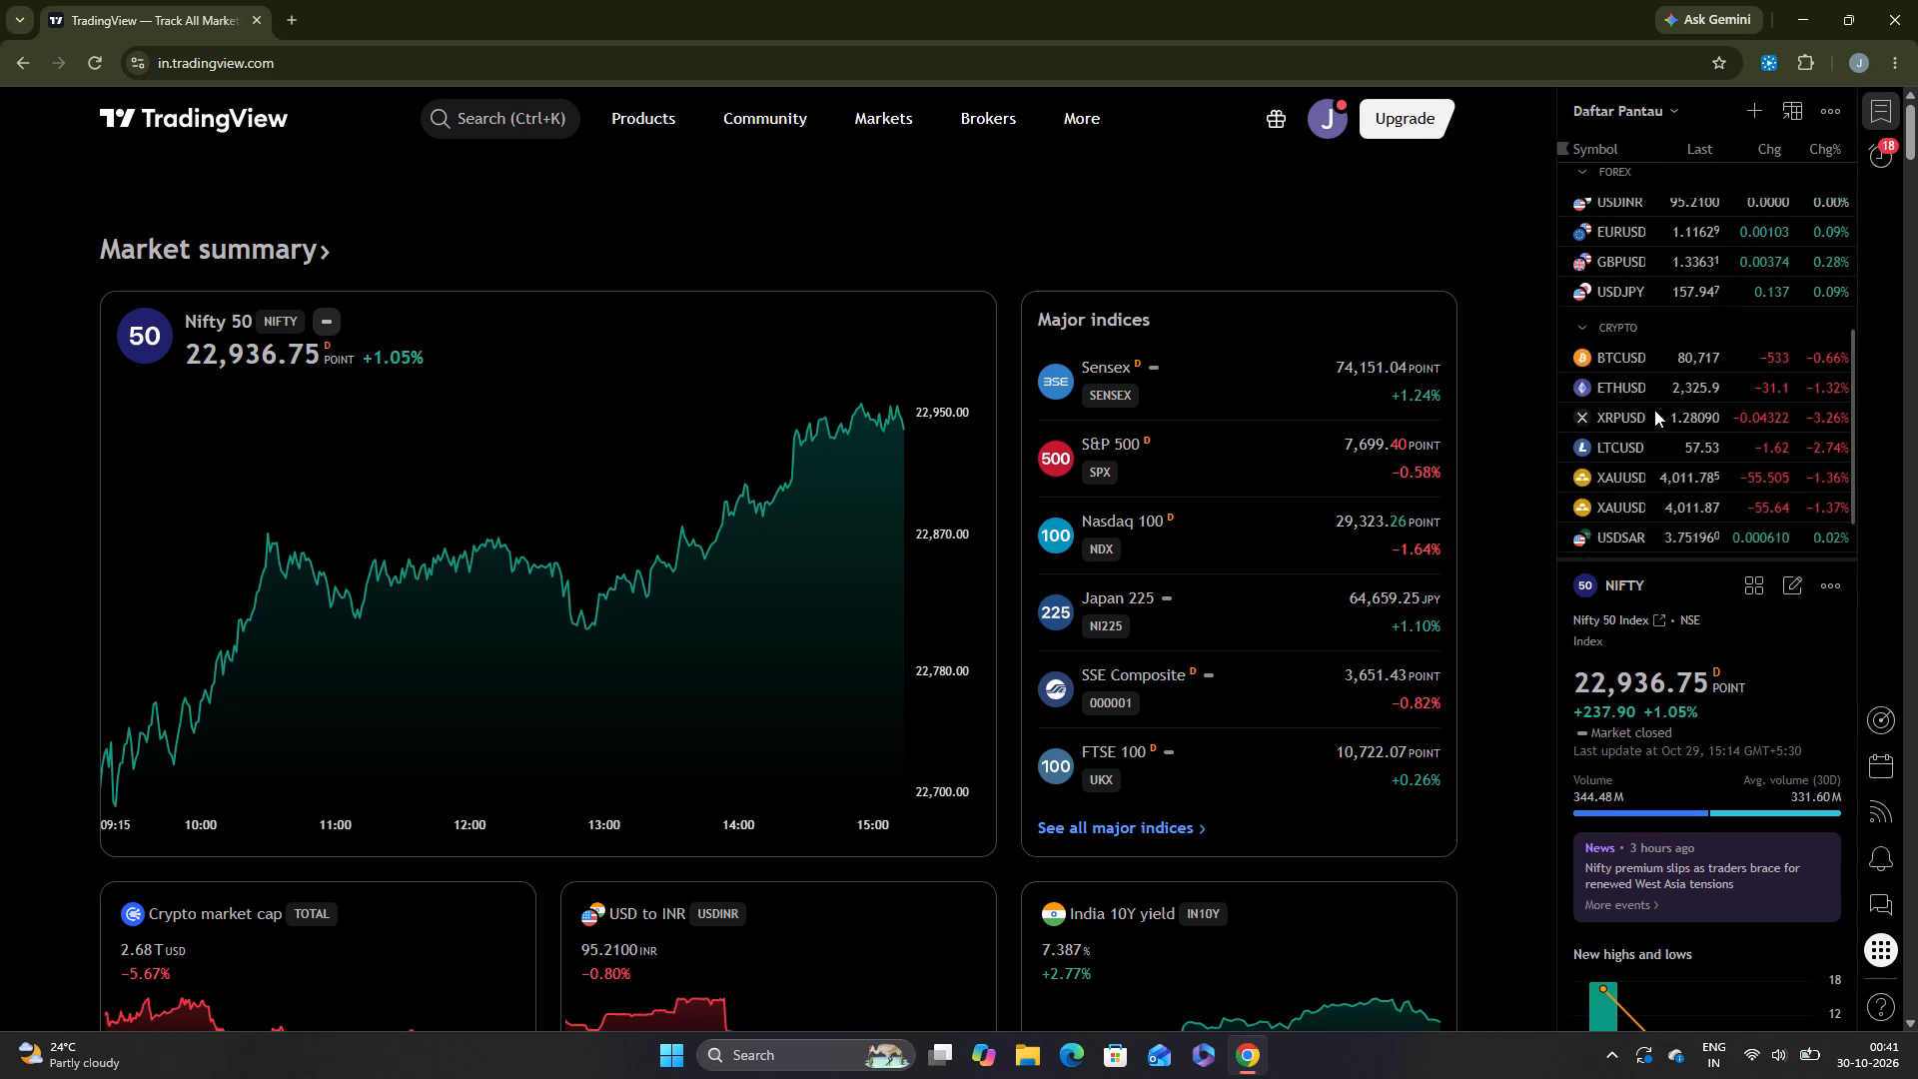
{"action": "scroll", "coordinate": [1654, 410], "scroll_direction": "down", "scroll_amount": 1}
{"action": "left_click", "coordinate": [1792, 18]}
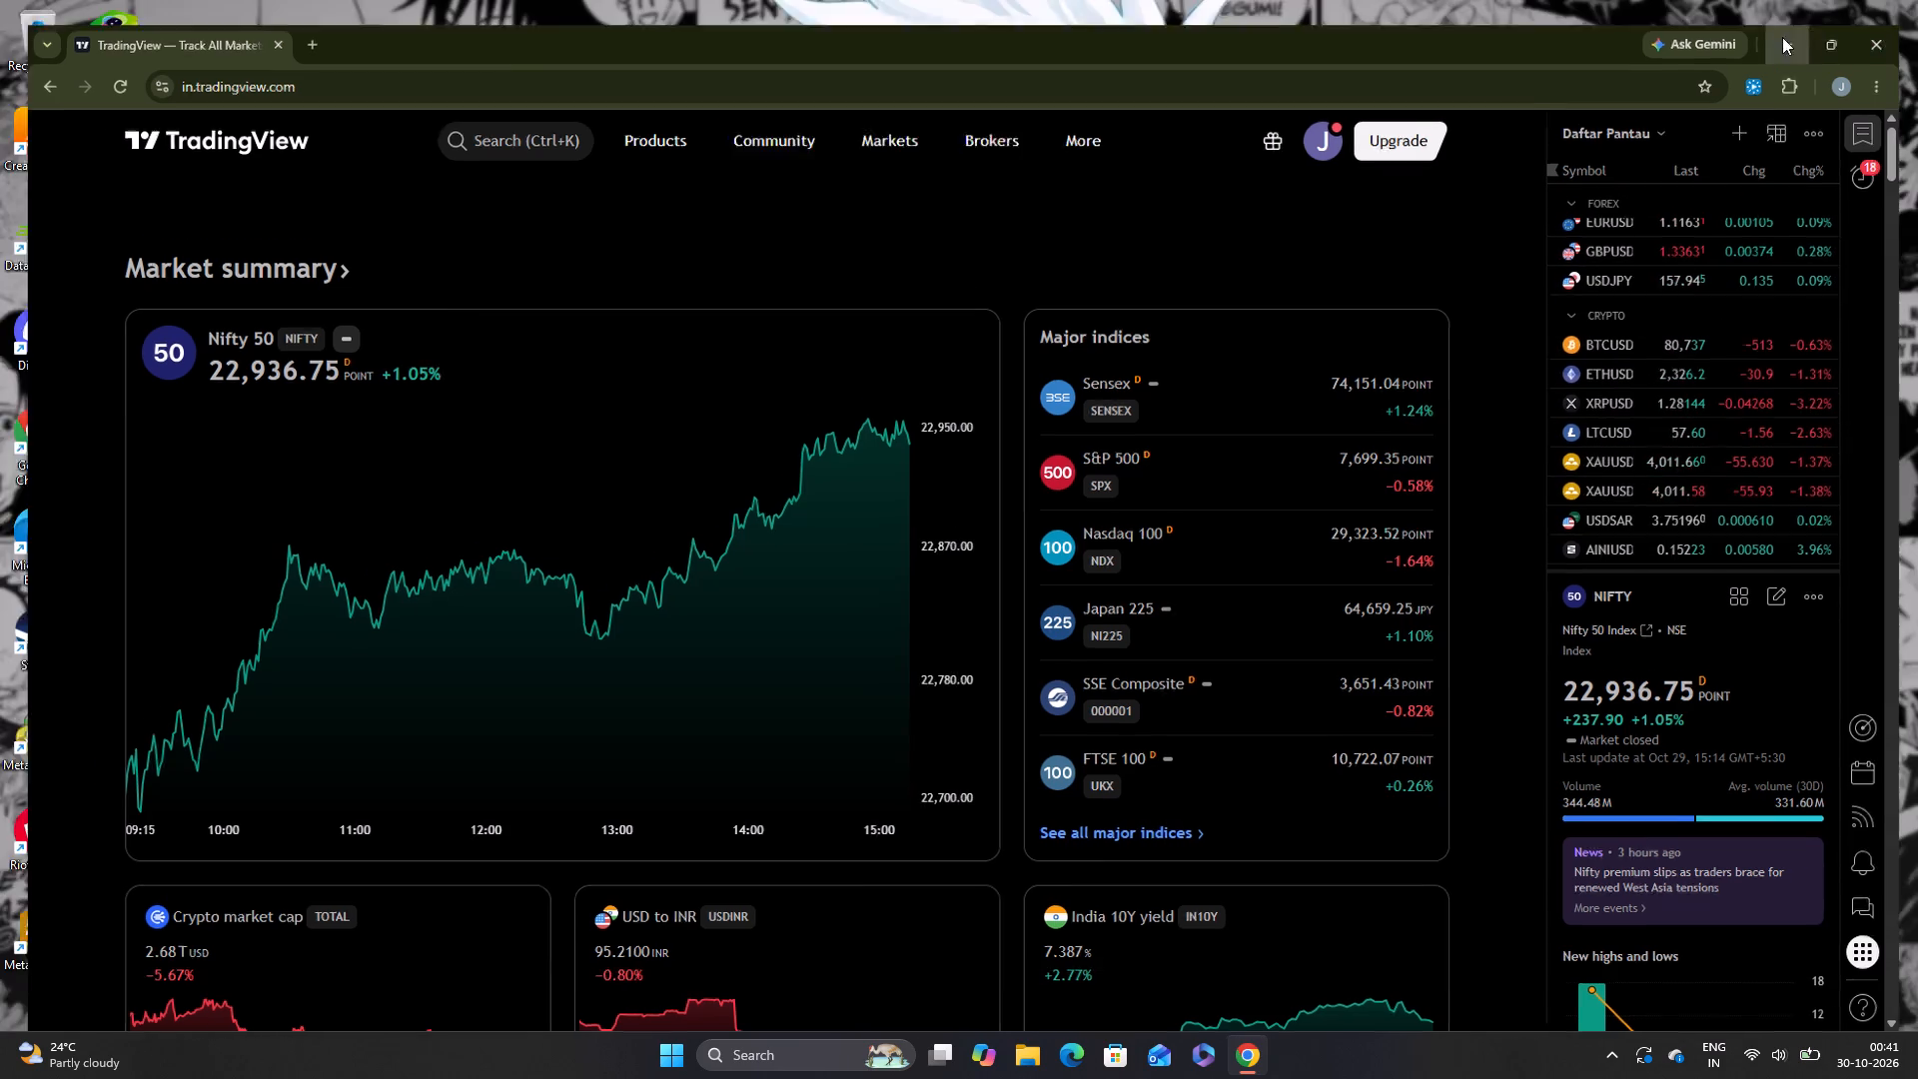
Launch the Kuro app from the desktop.
{"action": "double_click", "coordinate": [94, 544]}
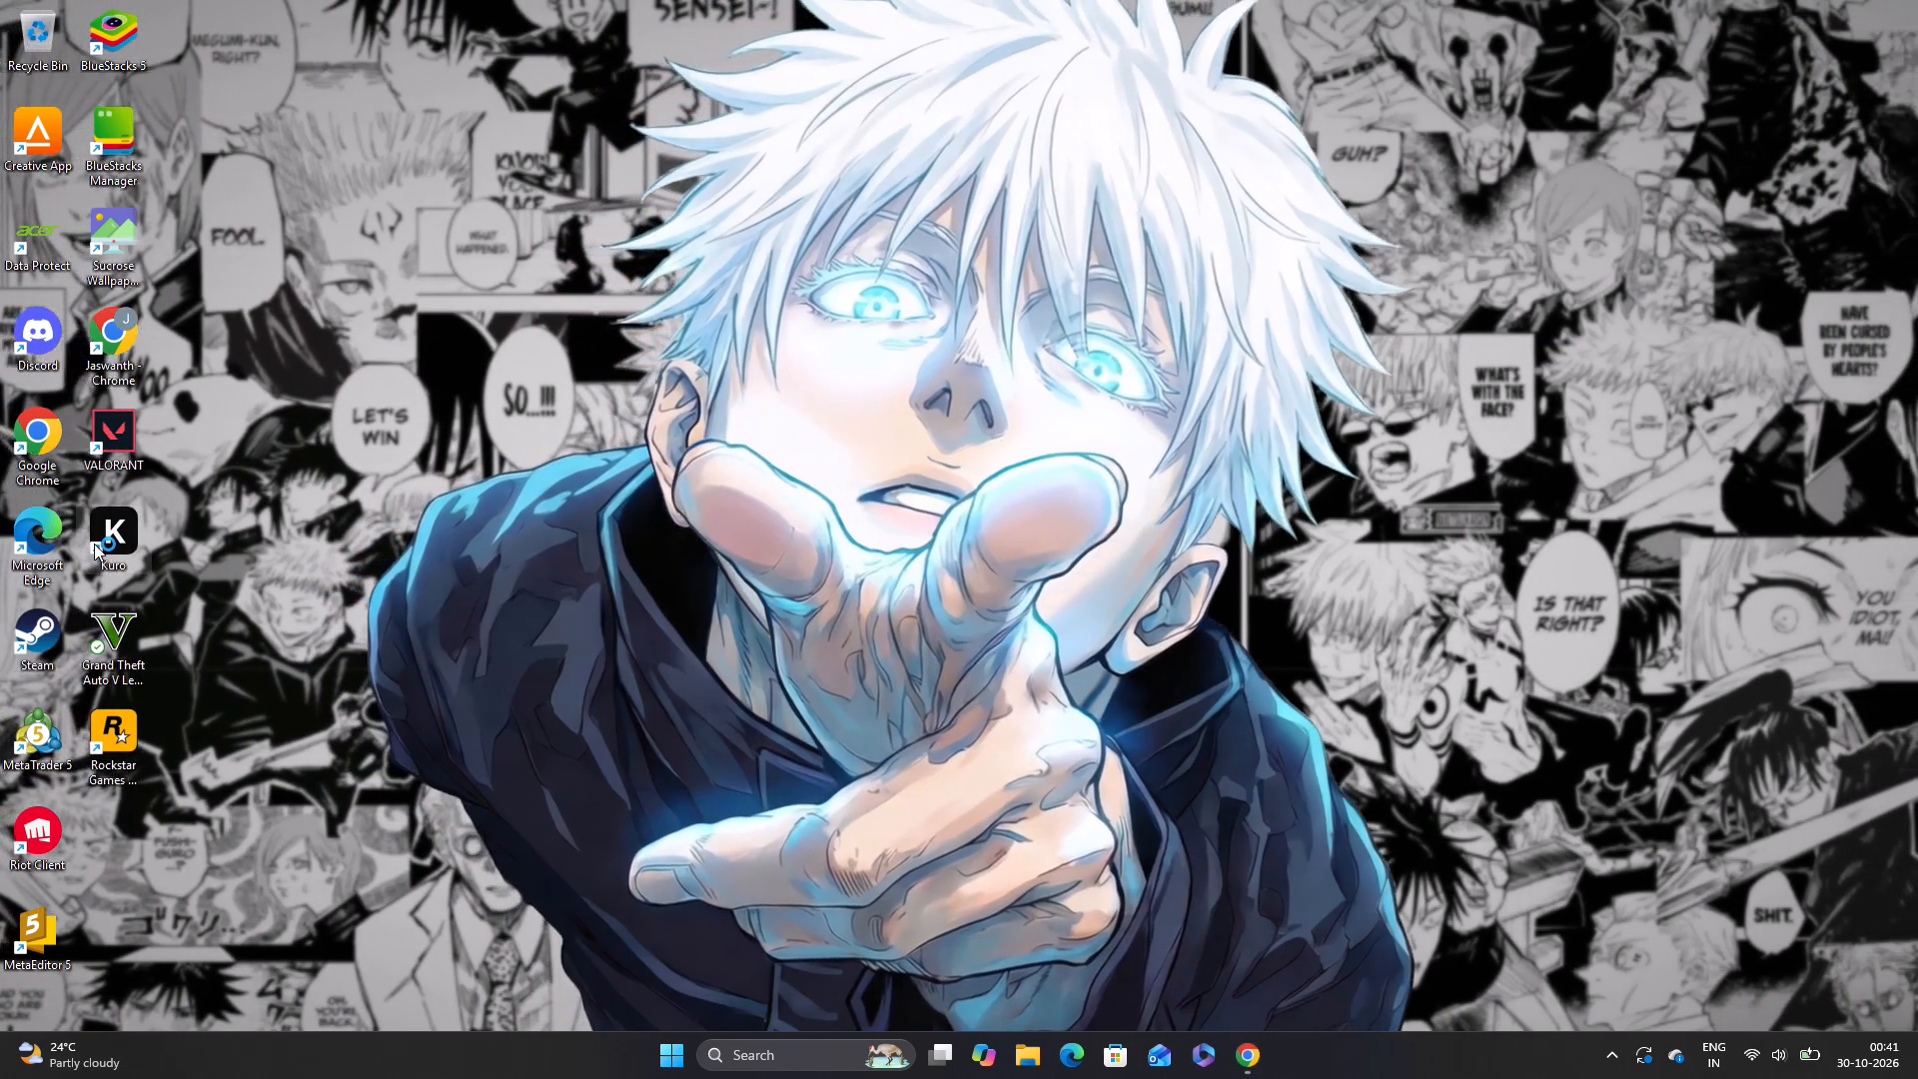